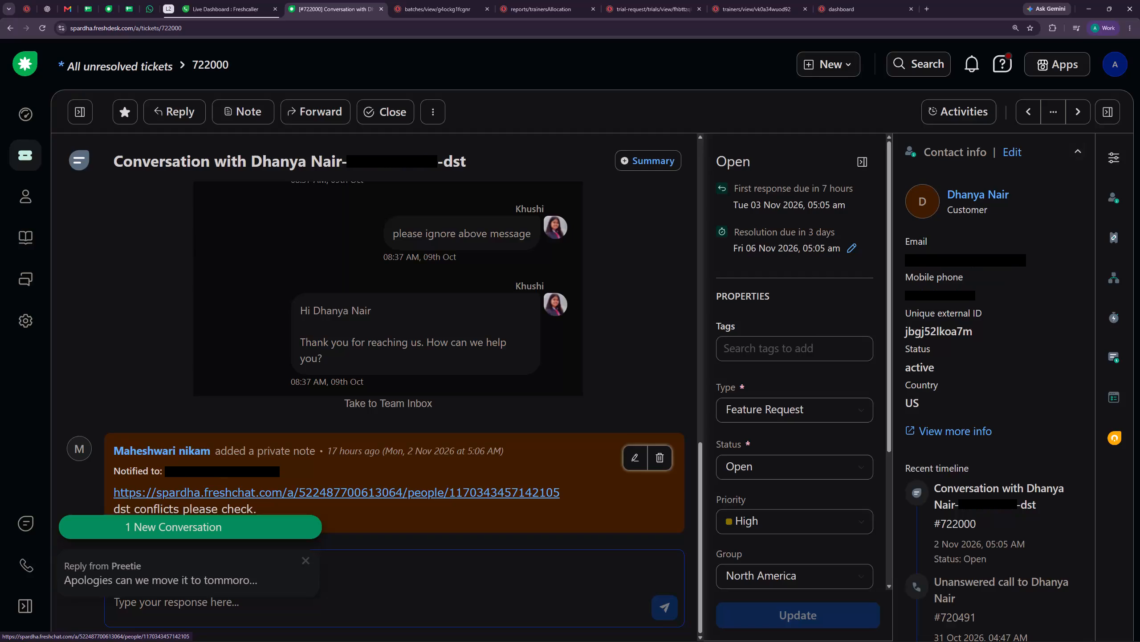
click(383, 489)
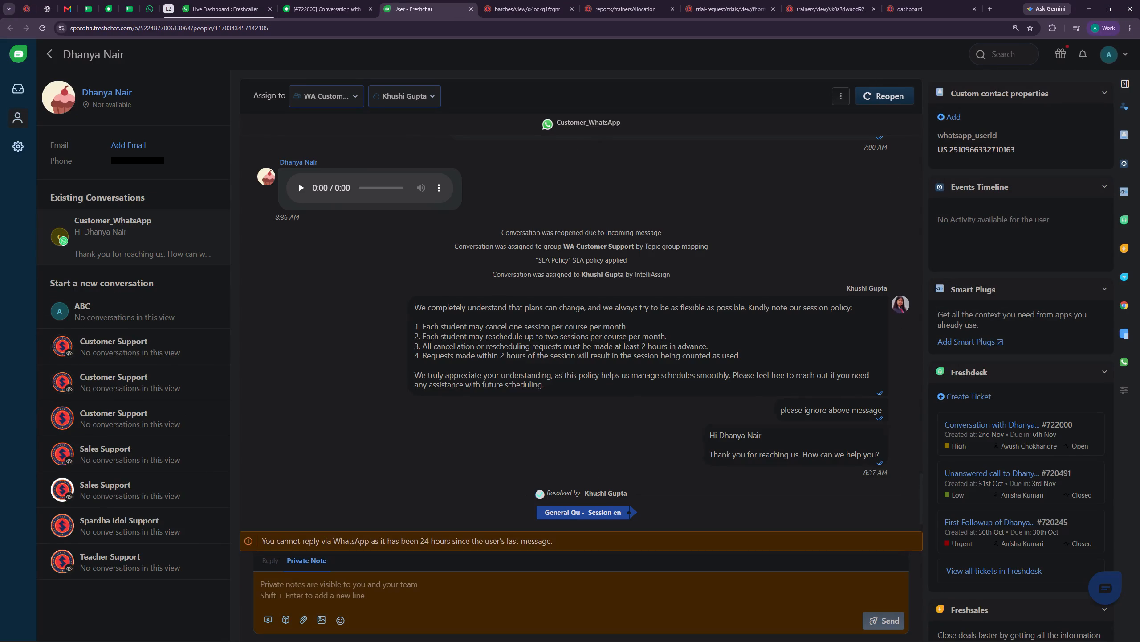
scroll(570, 430, down, 3)
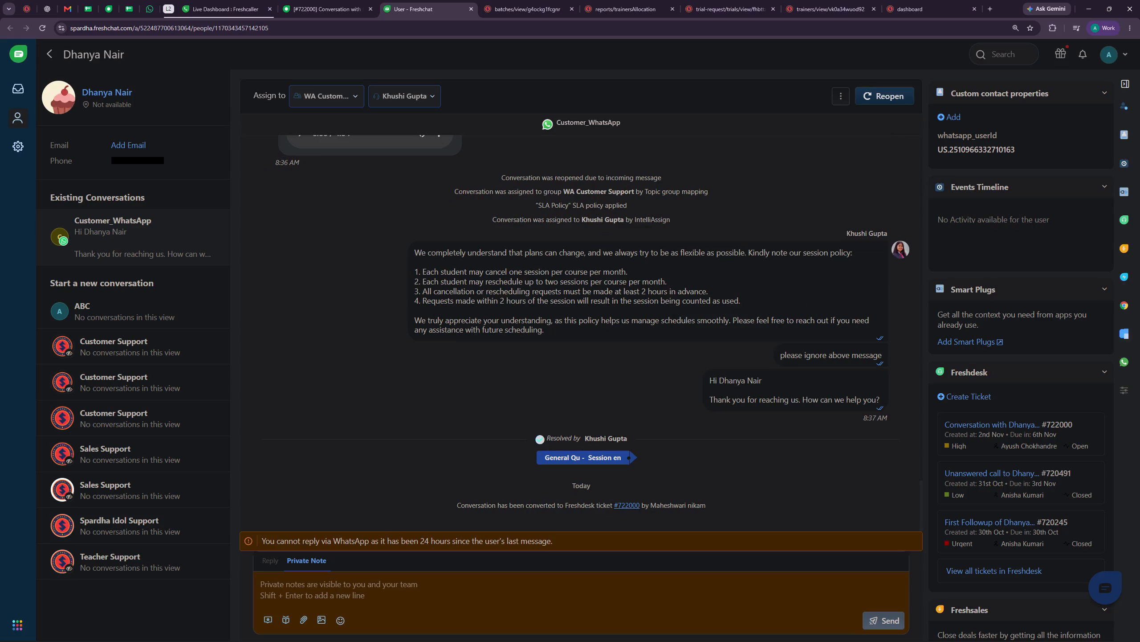
scroll(597, 373, down, 3)
scroll(593, 353, up, 4)
scroll(521, 323, up, 15)
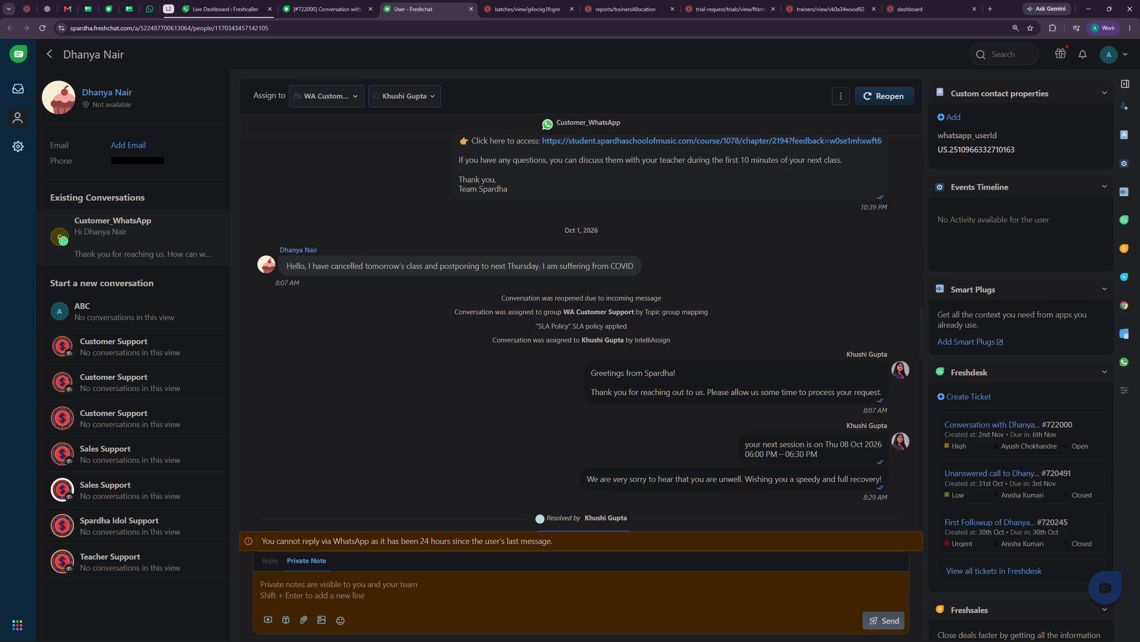
scroll(496, 365, down, 3)
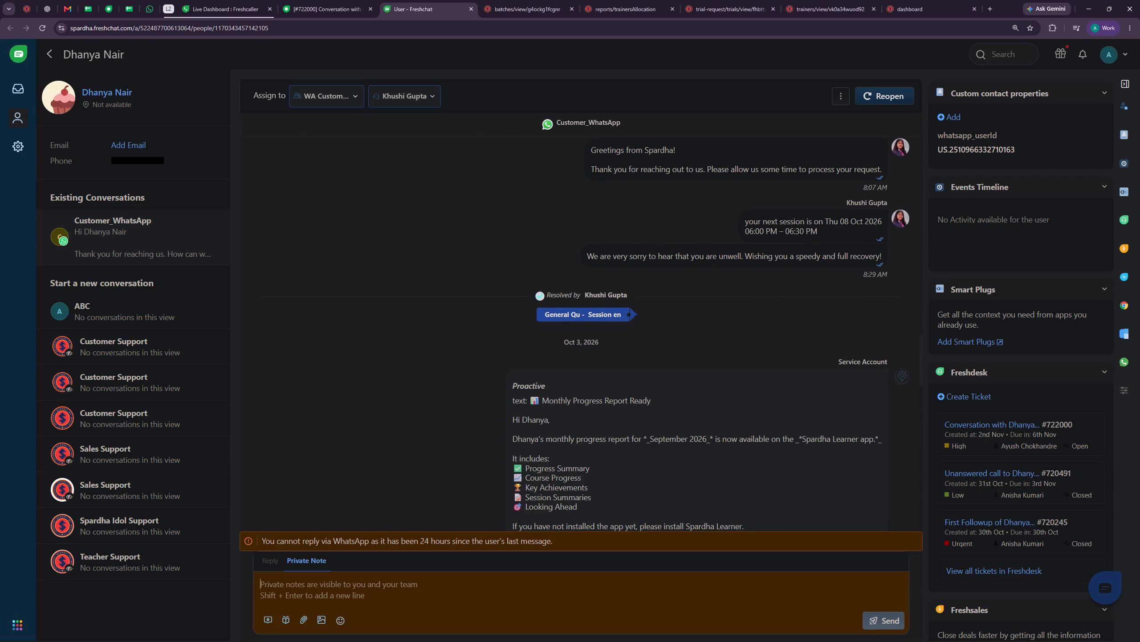
scroll(460, 325, up, 1)
click(469, 11)
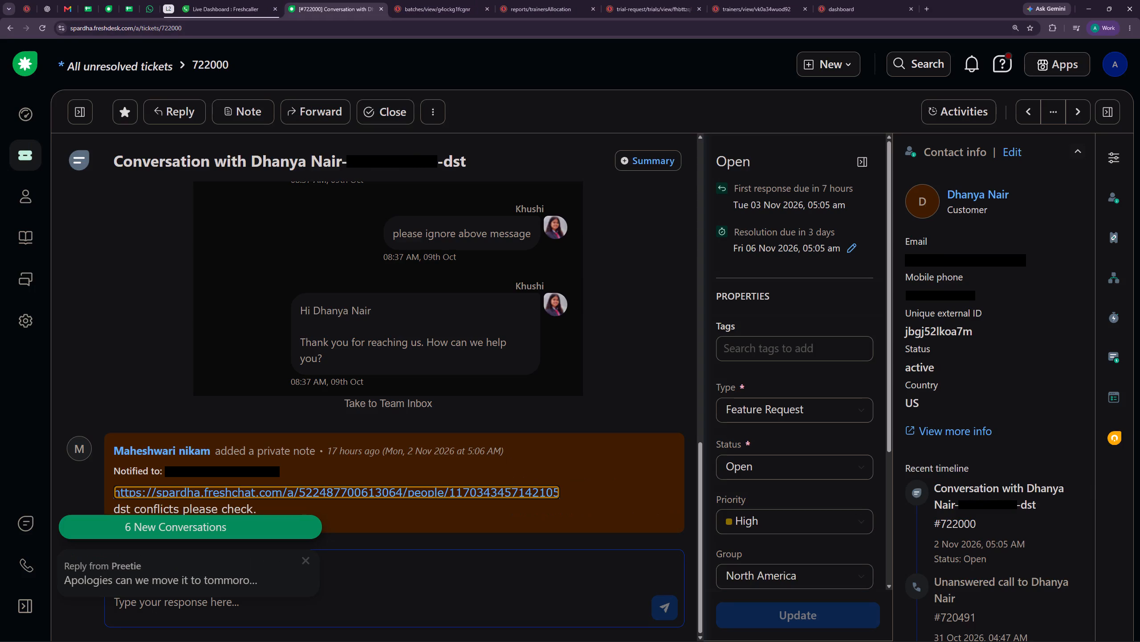
Examine ticket 722000's chat conversation and the customer's contact timeline for earlier calls and follow-ups.
scroll(575, 384, up, 5)
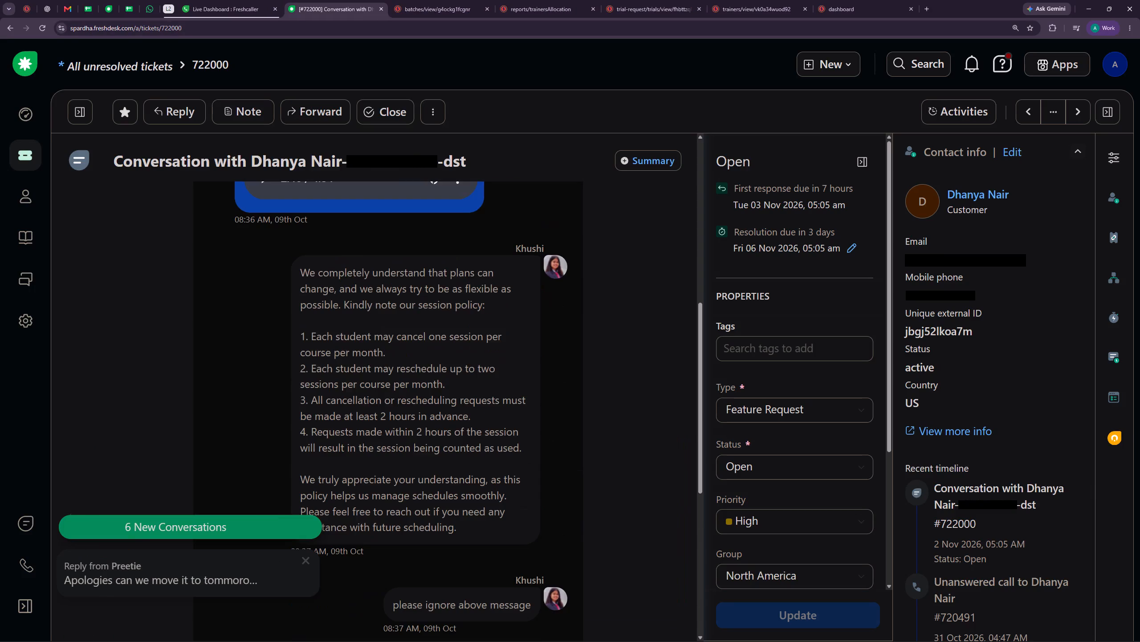
scroll(608, 353, up, 9)
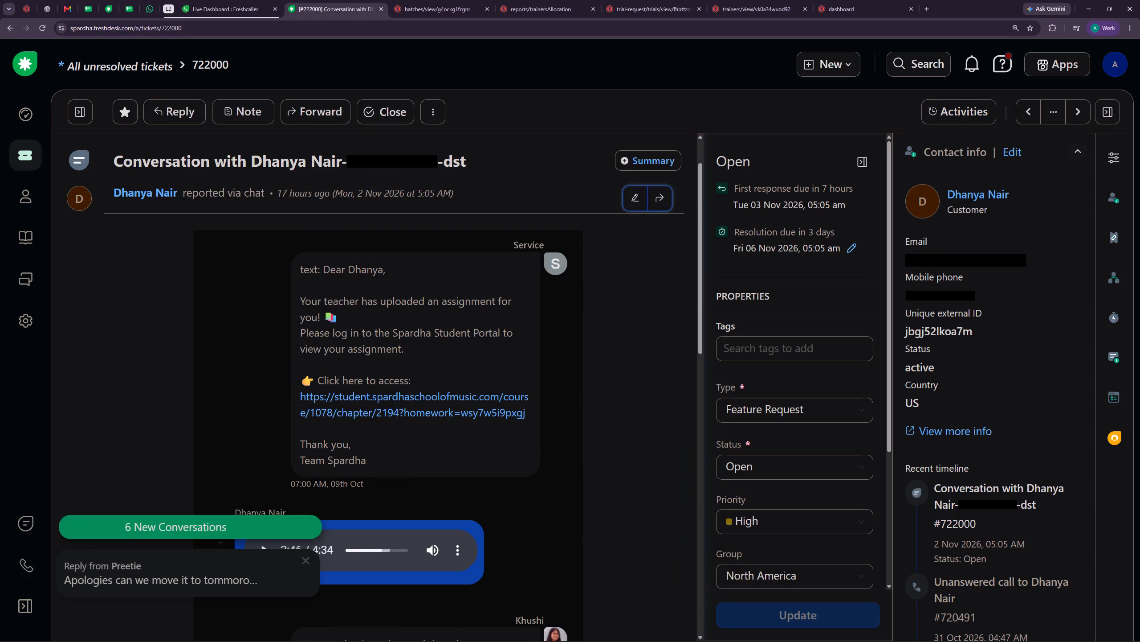
click(607, 353)
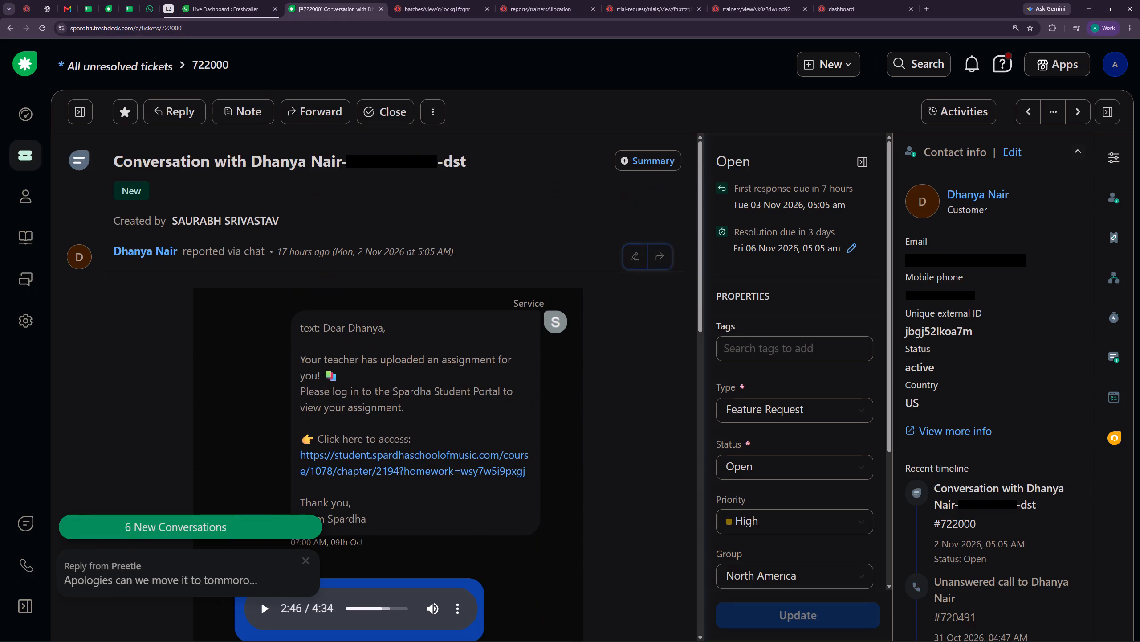
drag(993, 288, 918, 298)
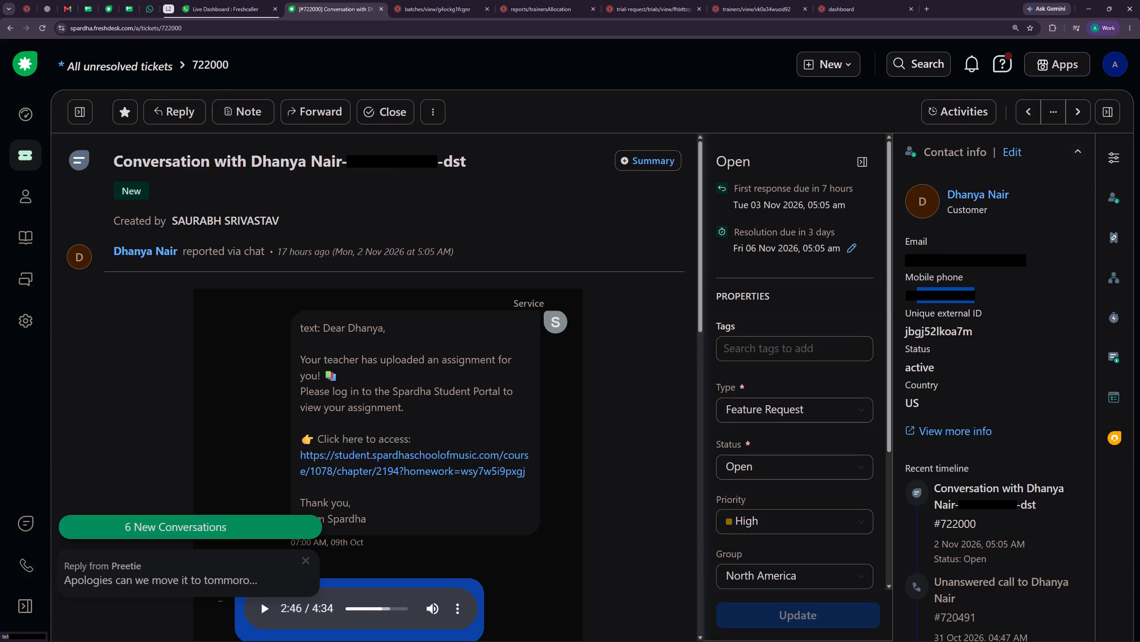
click(981, 196)
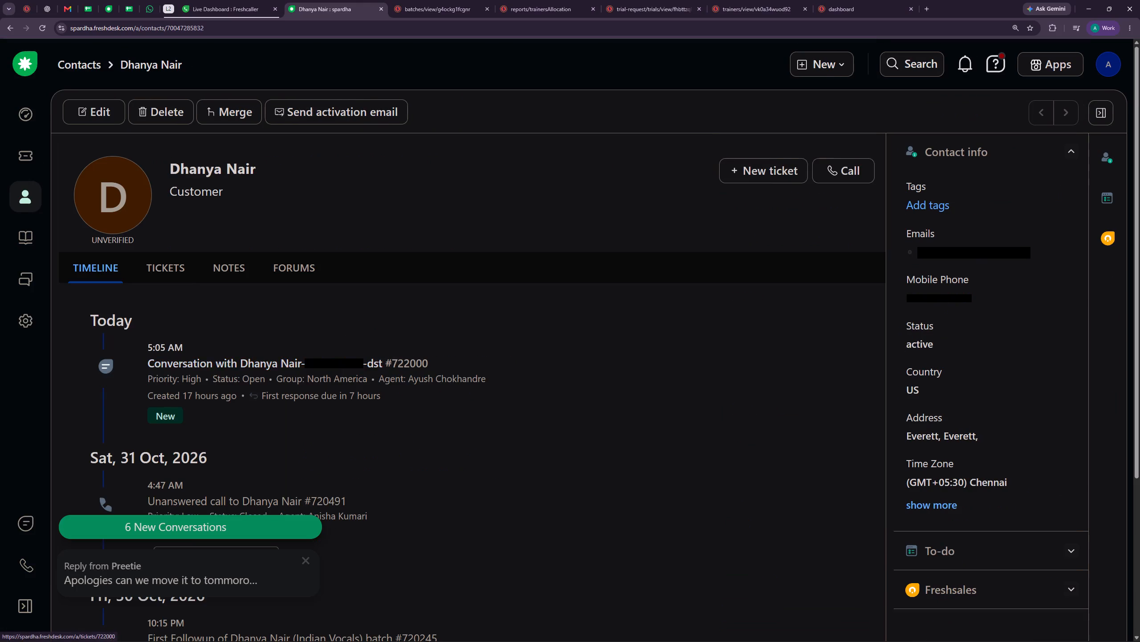
scroll(320, 369, down, 1)
scroll(432, 474, down, 4)
scroll(389, 500, down, 4)
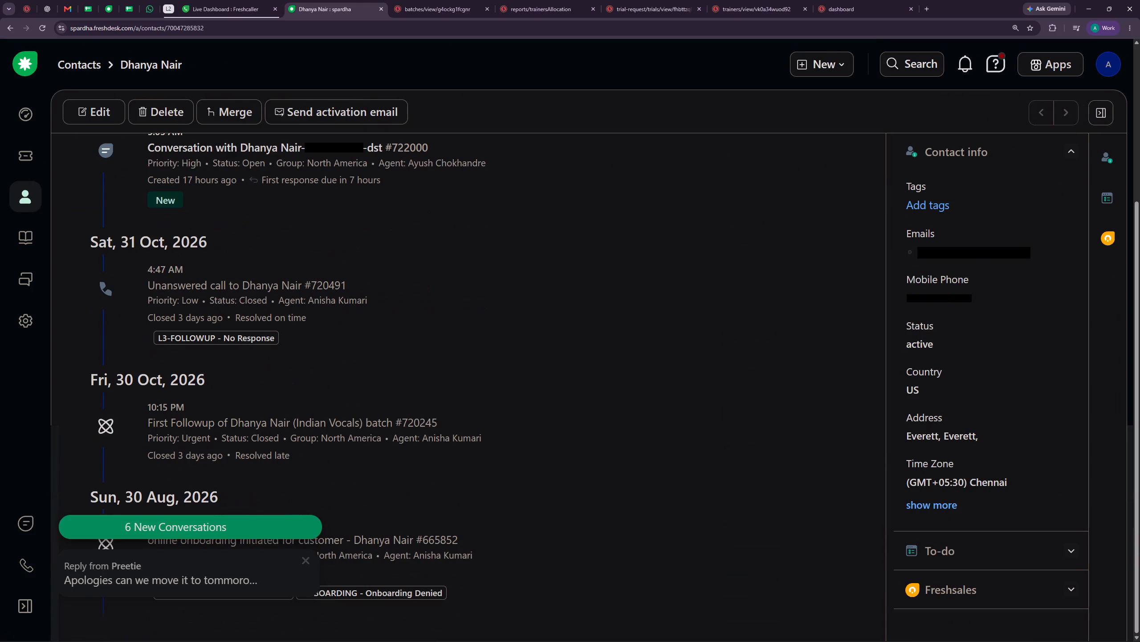
click(307, 560)
scroll(486, 446, up, 10)
drag(393, 239, 398, 240)
Copy the customer's mobile number from ticket 722000 and search the Spardha admin batches with it as the family unique number.
drag(985, 289, 933, 291)
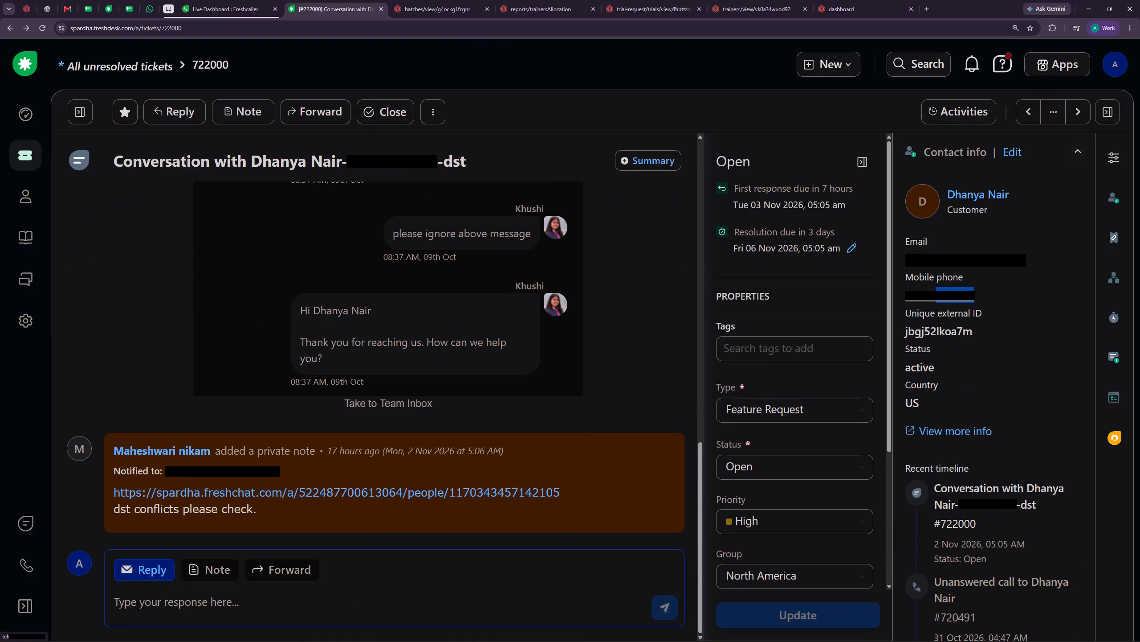
drag(933, 291, 919, 292)
key(ctrl+c)
click(442, 4)
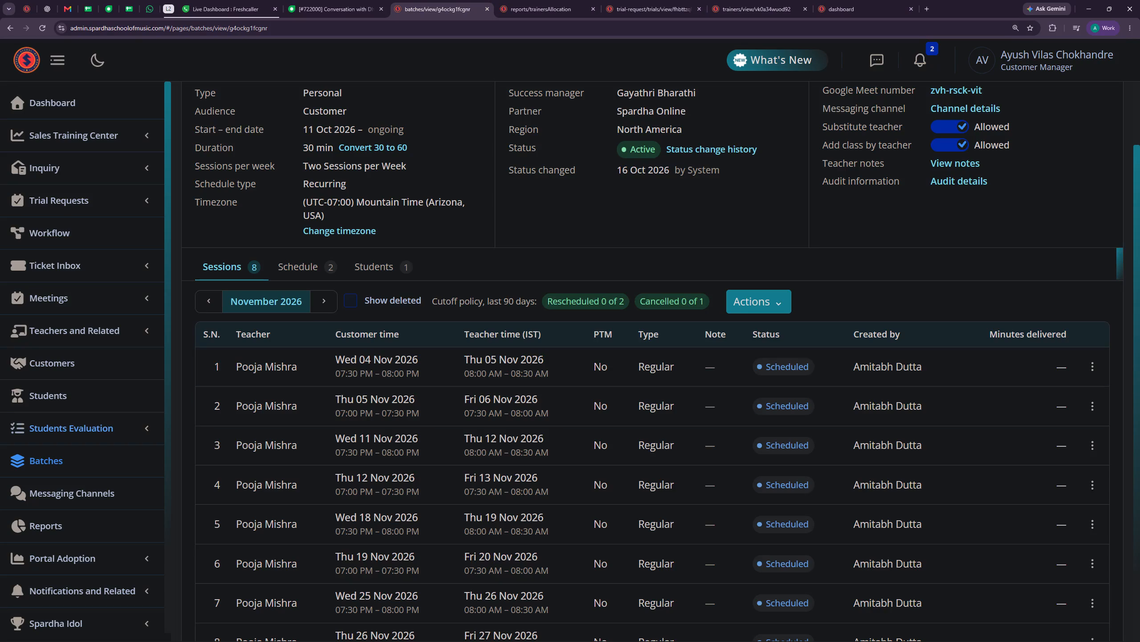
click(81, 459)
drag(599, 165, 454, 165)
key(ctrl+v)
key(ctrl+space)
ctrl+click(224, 203)
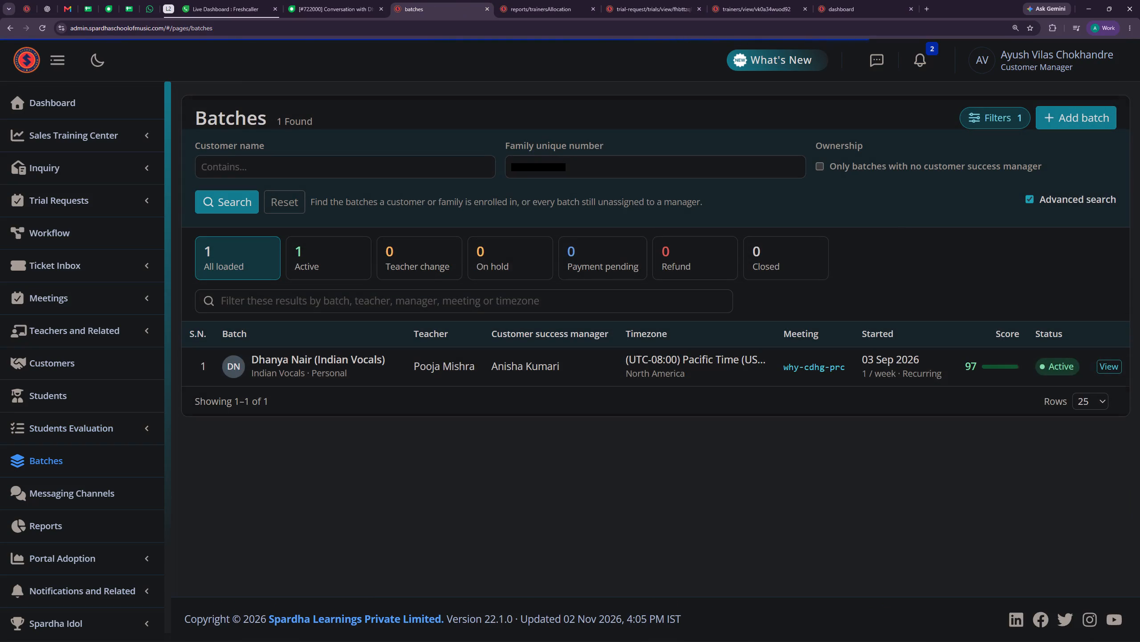
Open the customer's Indian Vocals batch and examine its timezone and November 2026 sessions, then return to the batch list.
click(1124, 358)
scroll(619, 382, down, 5)
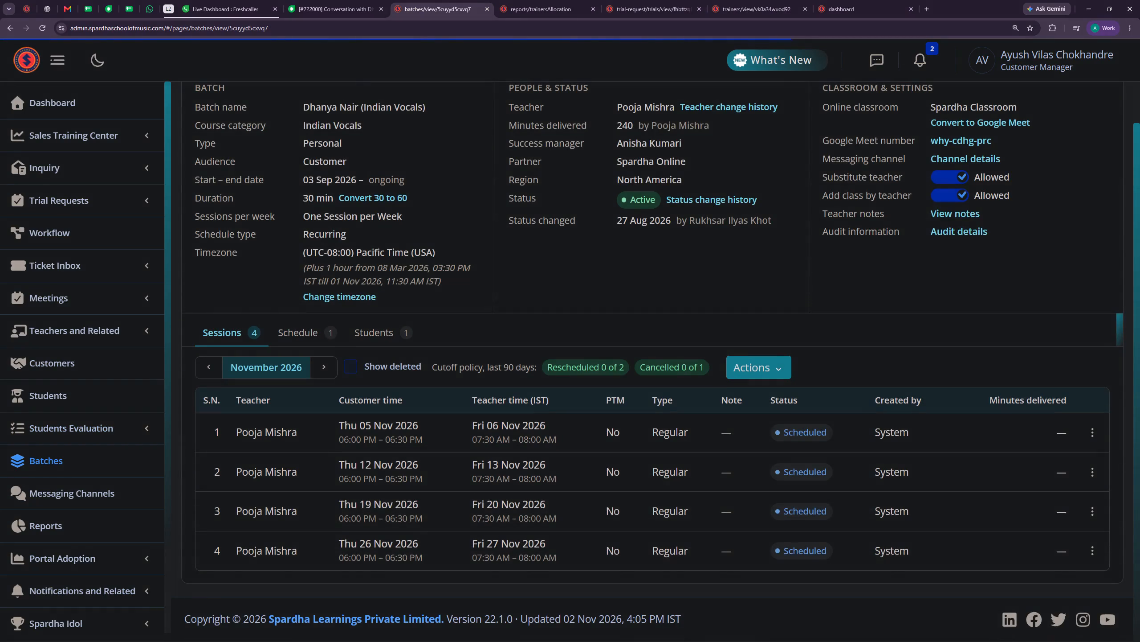
scroll(468, 317, up, 5)
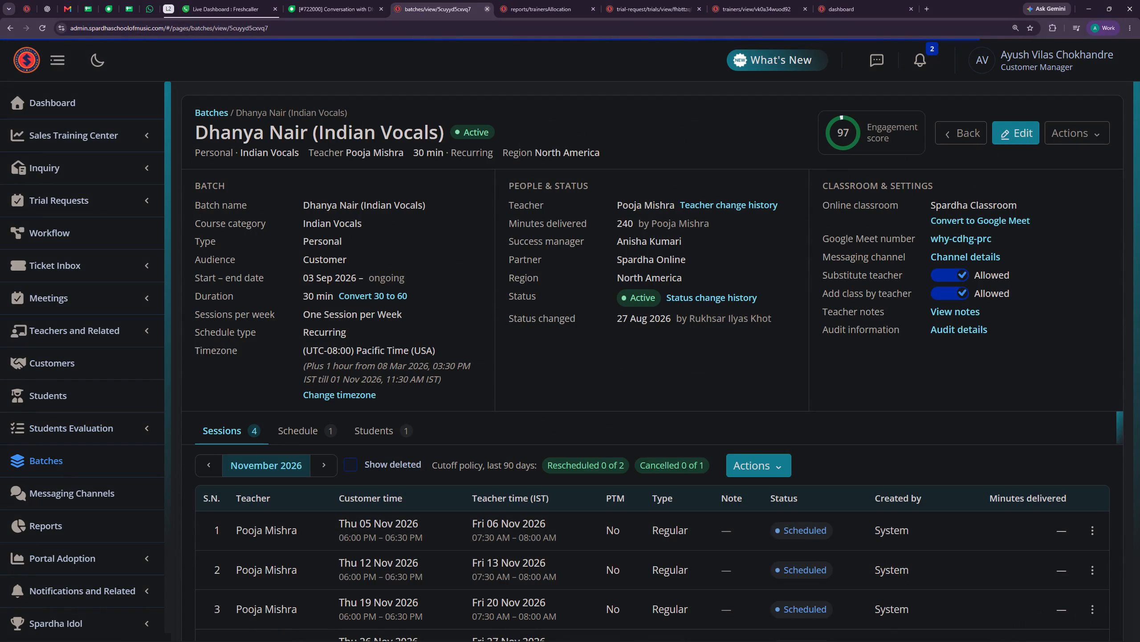
click(531, 103)
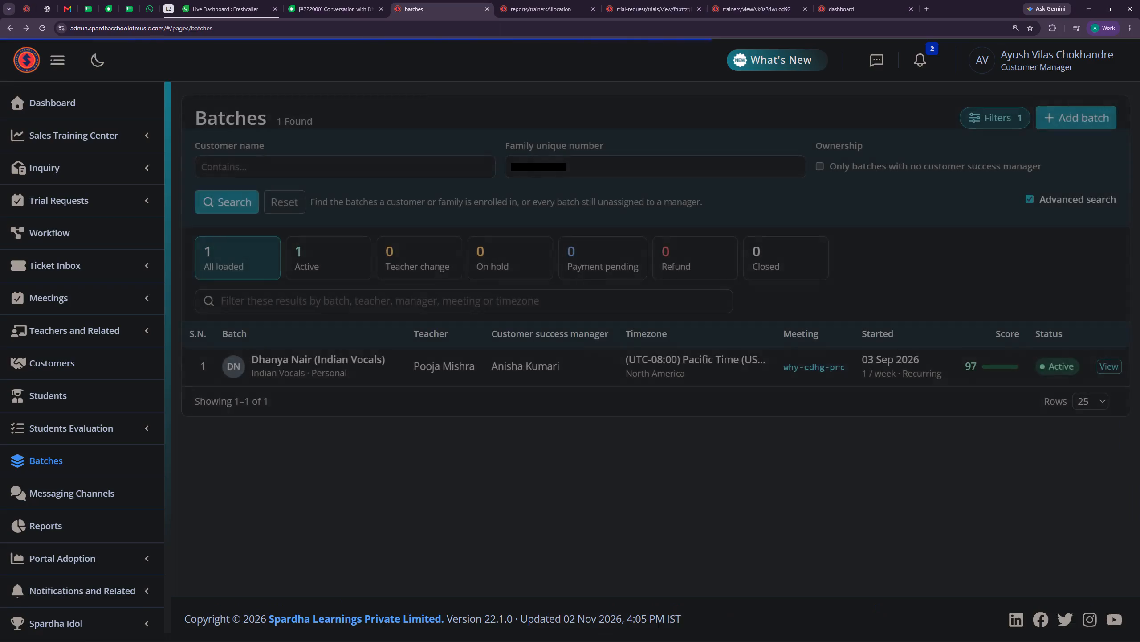
click(340, 1)
drag(1004, 228, 1033, 230)
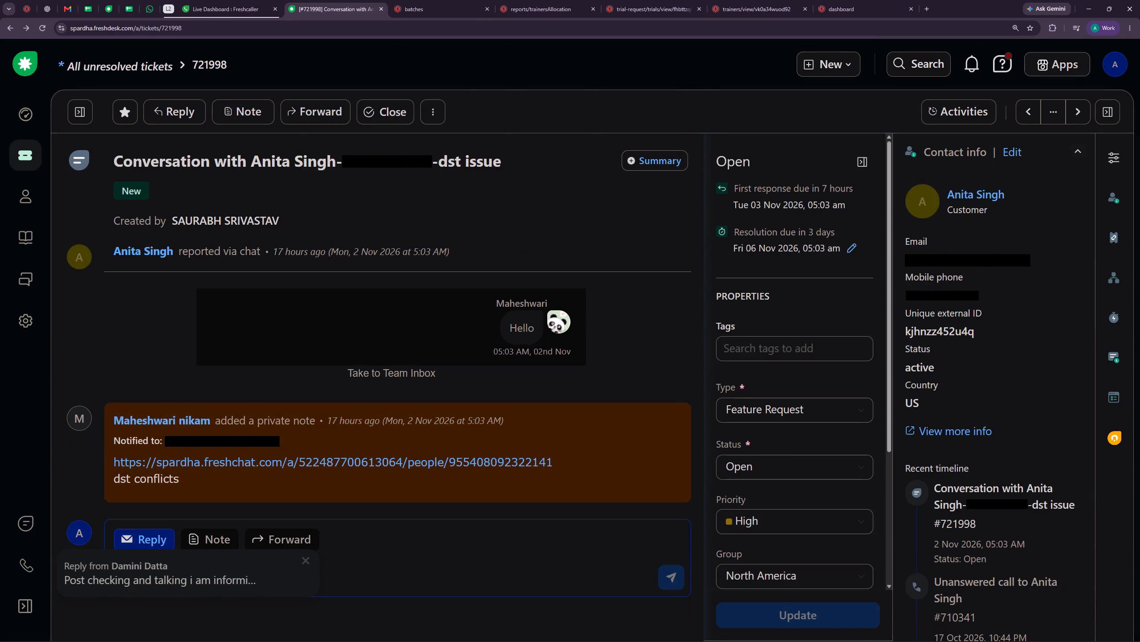
drag(541, 317, 569, 319)
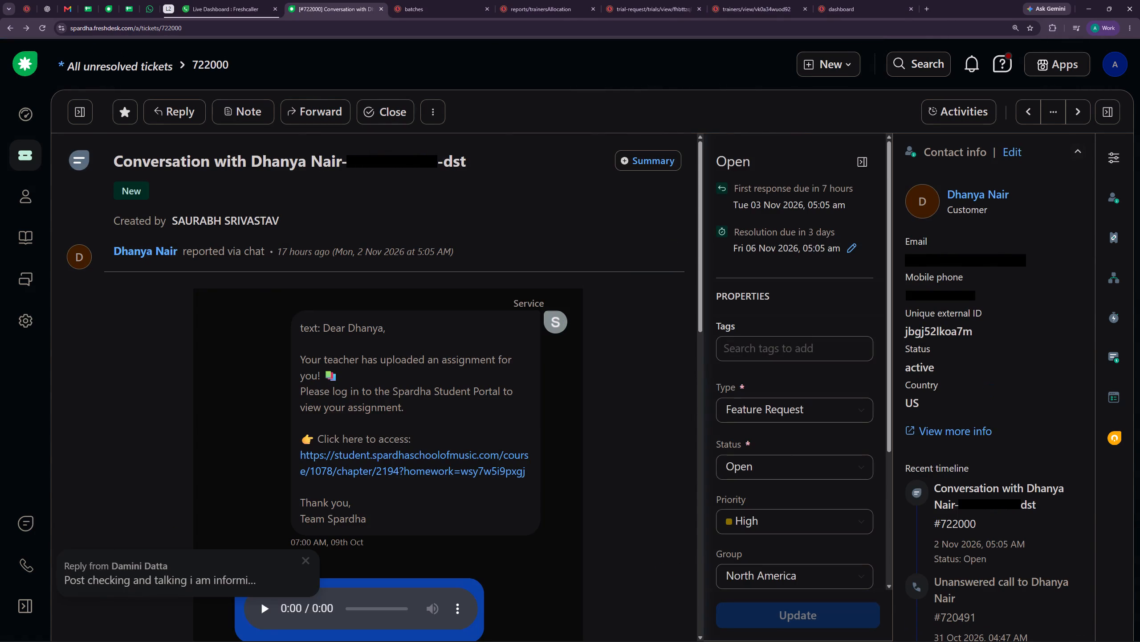
double_click(210, 58)
key(ctrl+c)
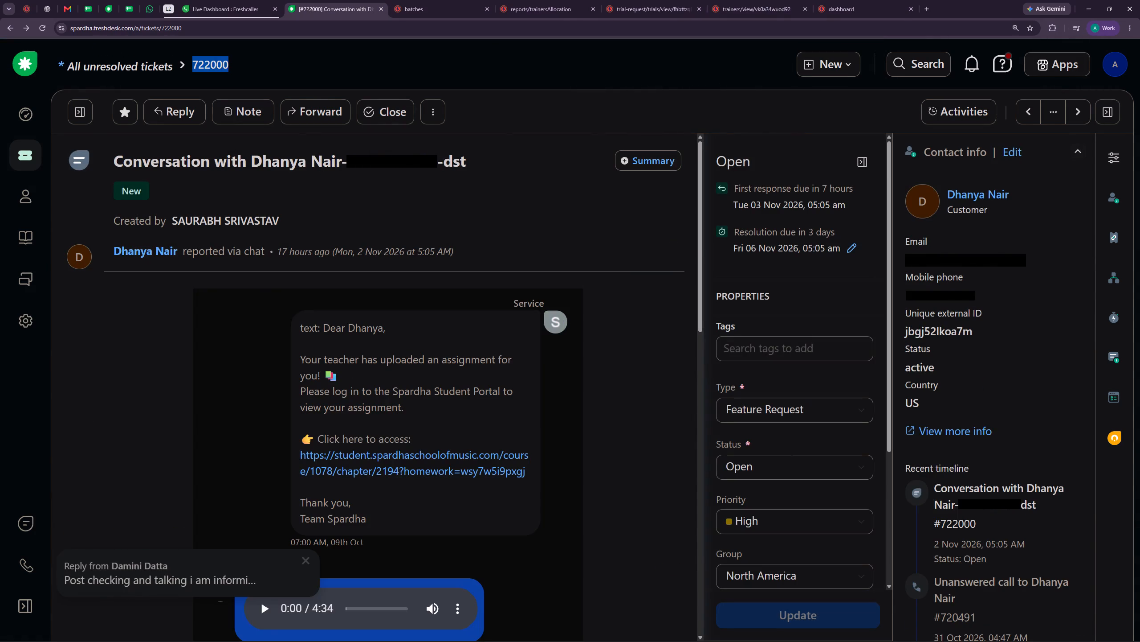
click(1056, 29)
click(957, 191)
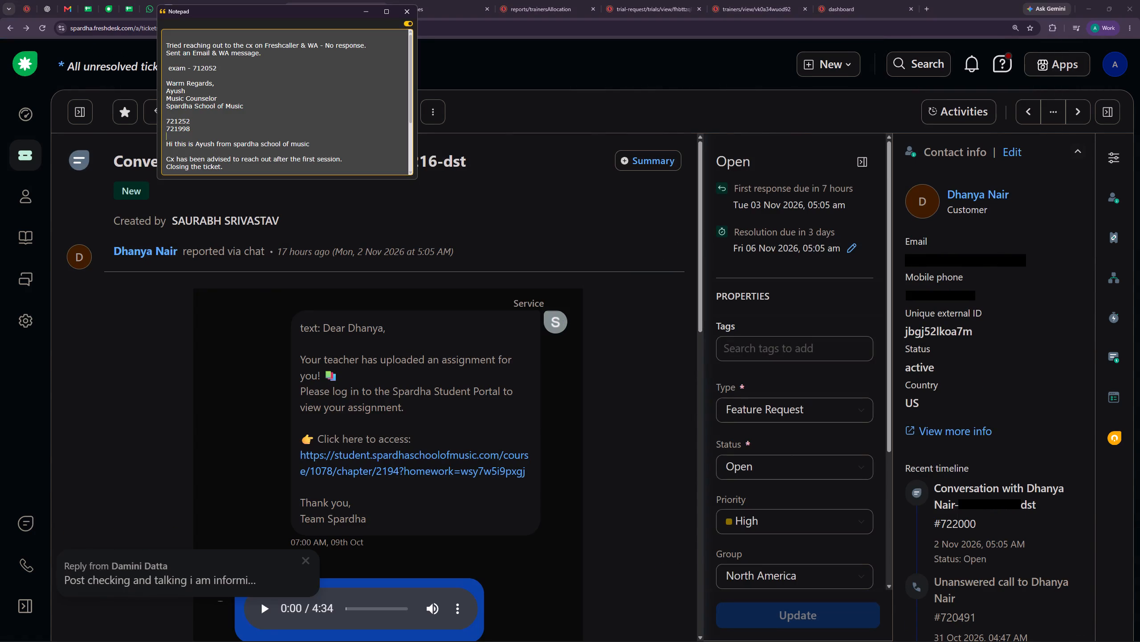
click(181, 136)
key(ctrl+v)
key(Return)
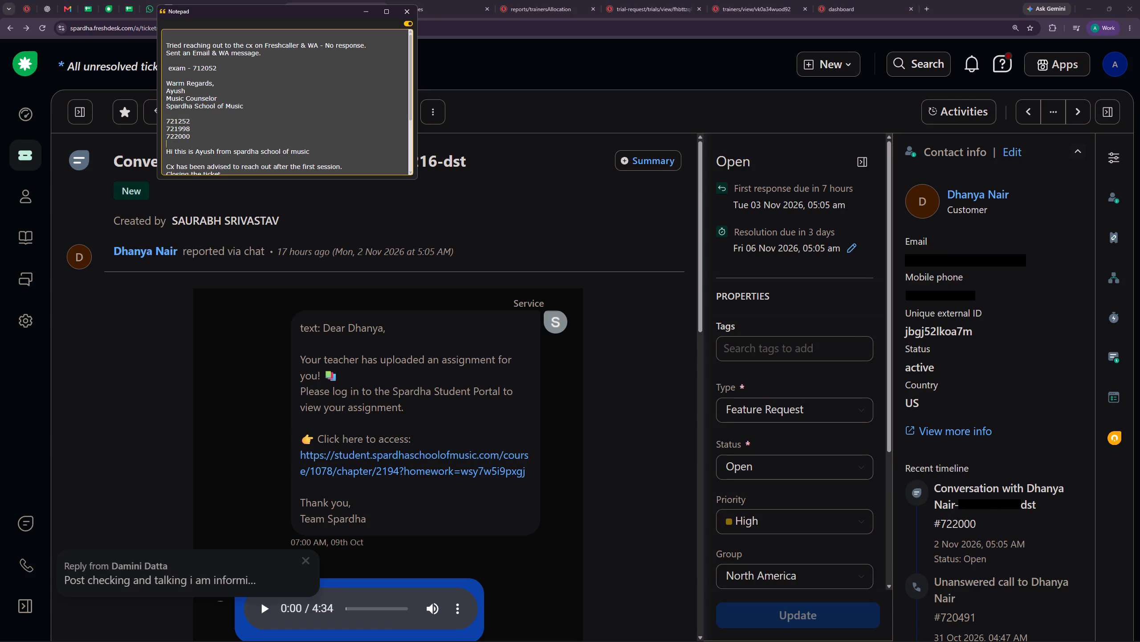
scroll(381, 127, down, 3)
click(414, 9)
Go to ticket 722001 in the unresolved queue and examine its chat conversation and the private note about DST conflicts.
click(1032, 109)
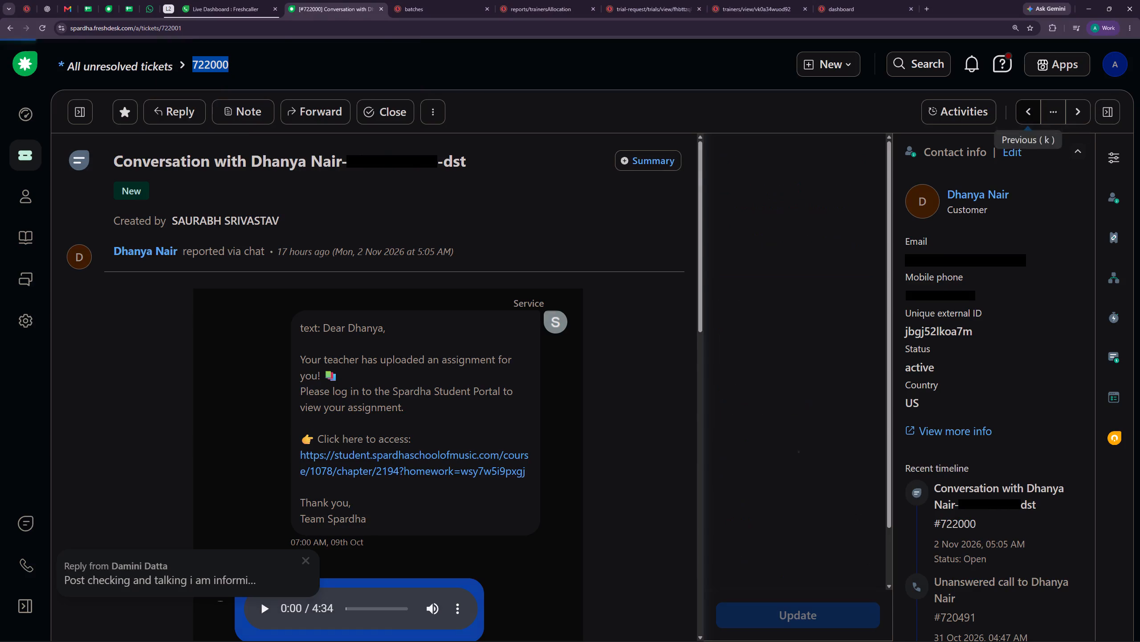
scroll(506, 355, down, 18)
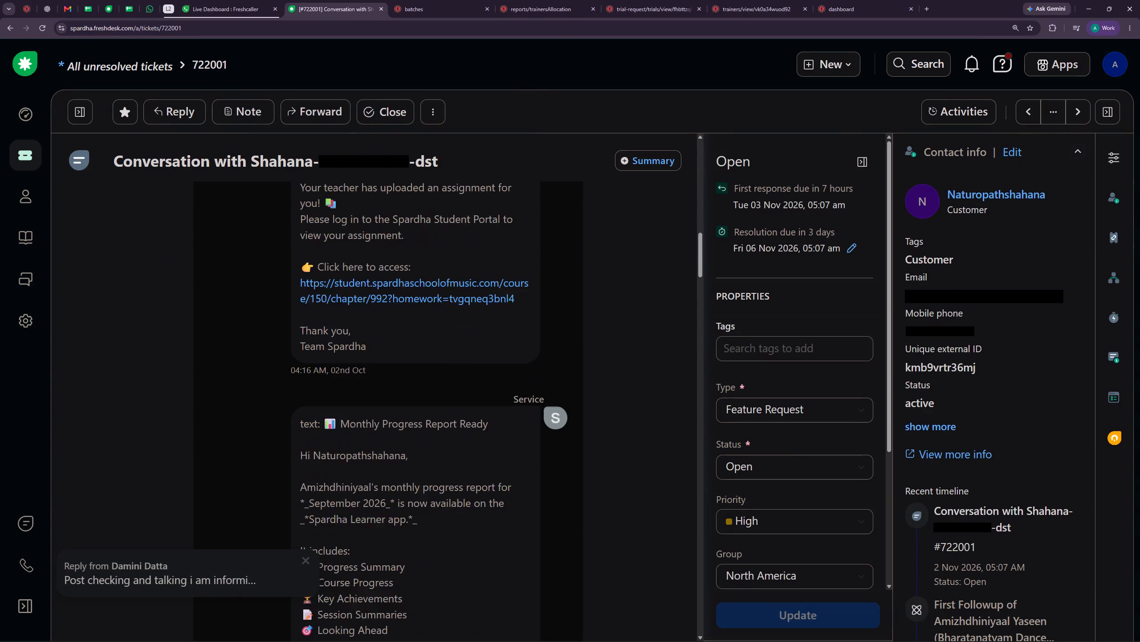
scroll(500, 359, down, 2)
scroll(500, 358, down, 20)
scroll(500, 358, down, 13)
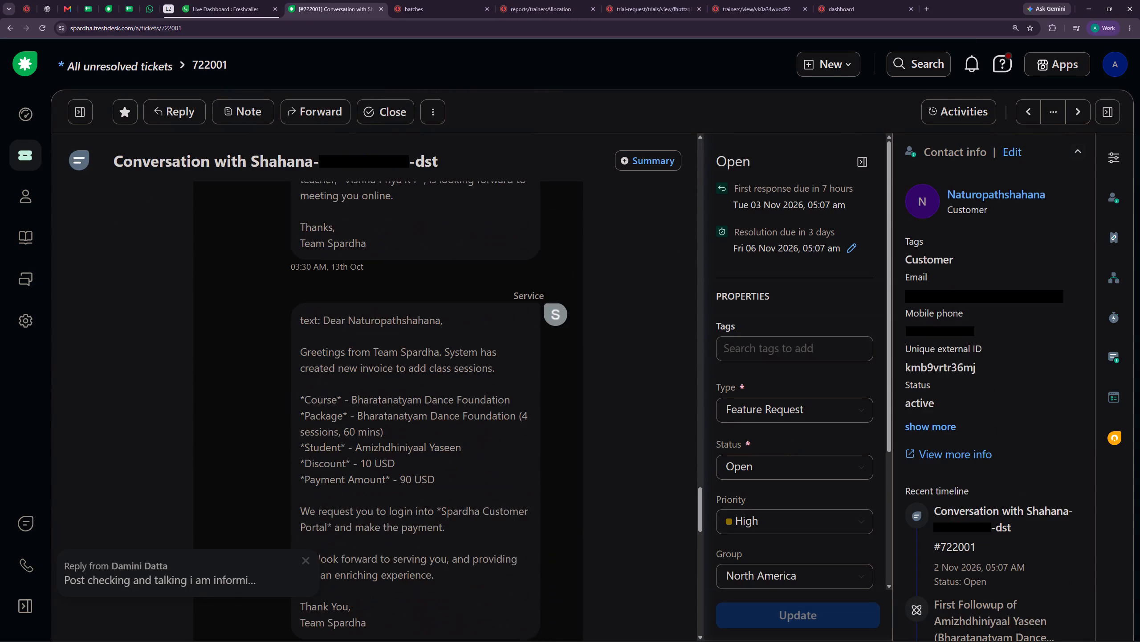
scroll(362, 520, down, 4)
click(306, 557)
scroll(445, 492, down, 13)
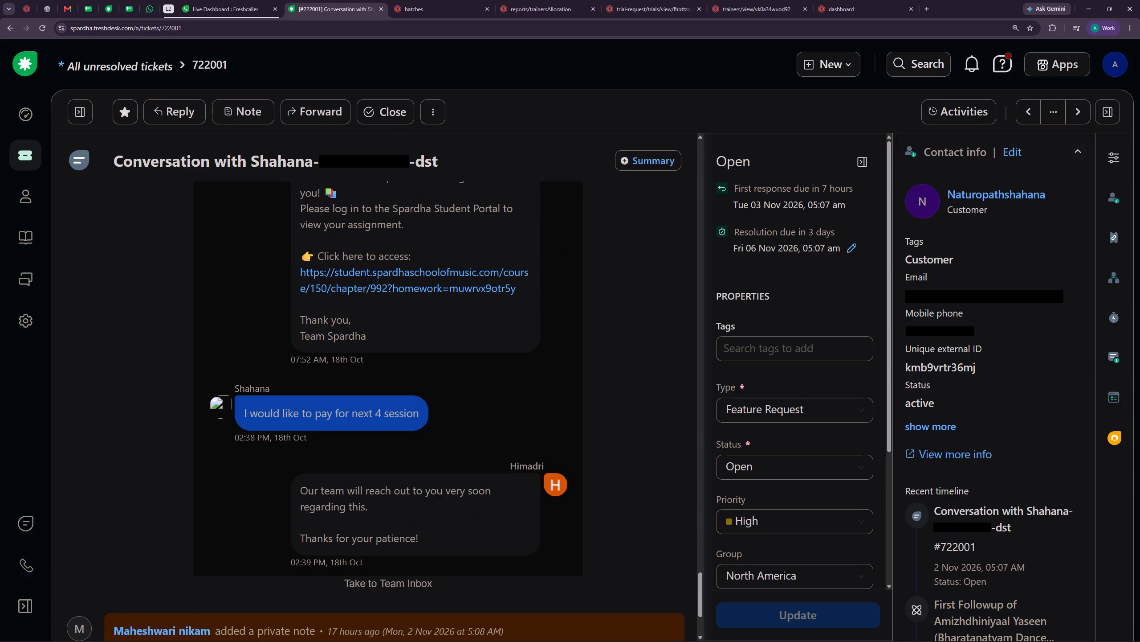
scroll(460, 479, down, 2)
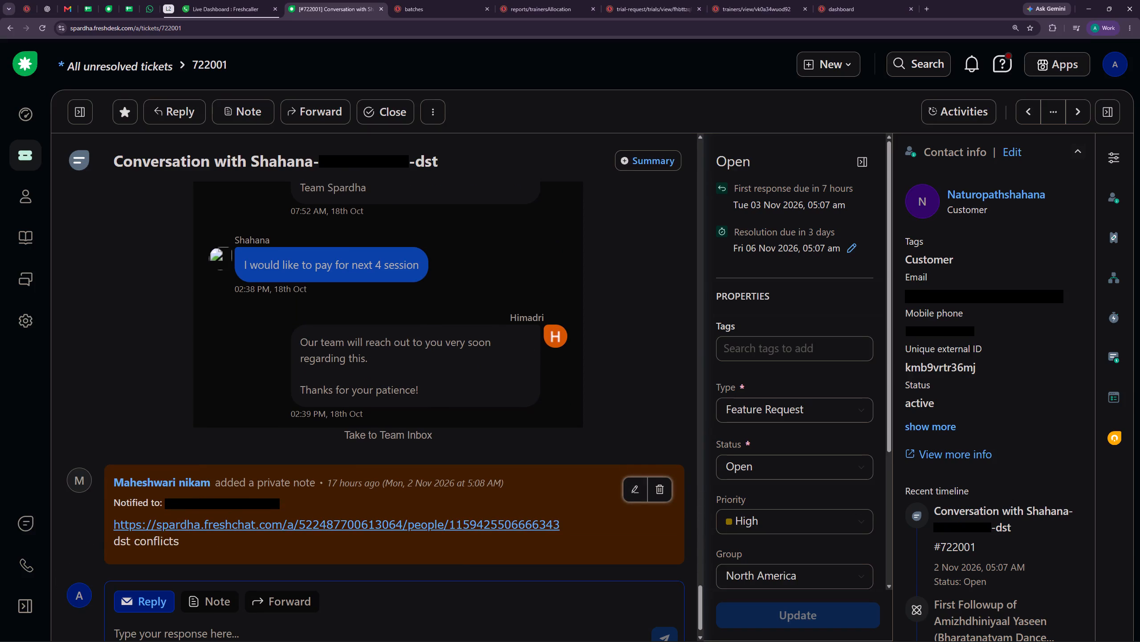
click(361, 521)
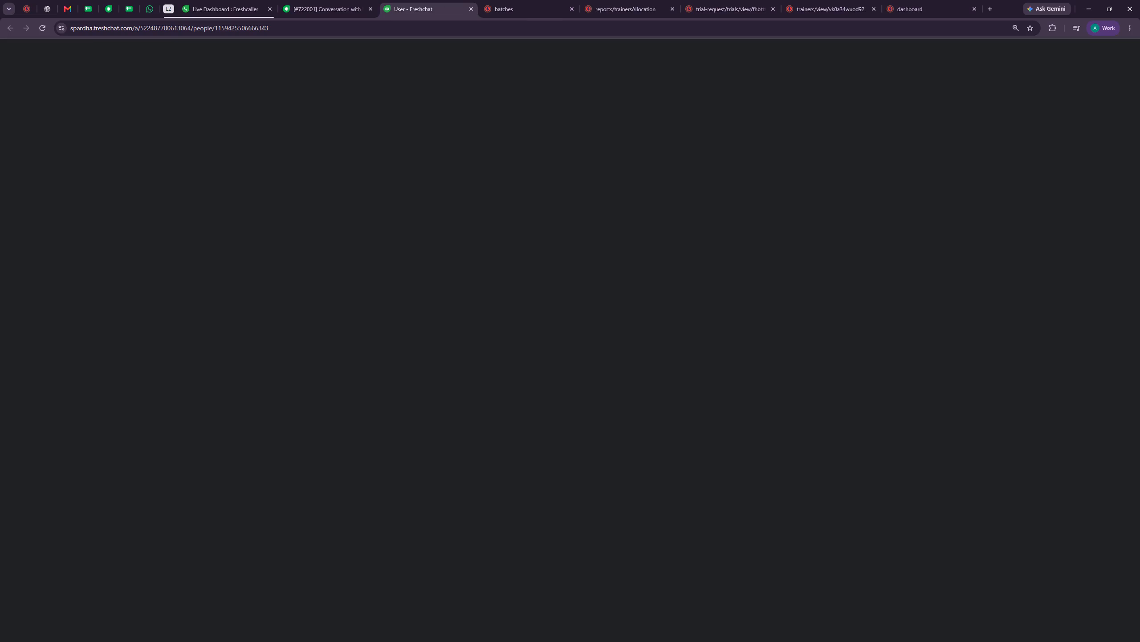
scroll(536, 323, up, 6)
scroll(536, 323, down, 3)
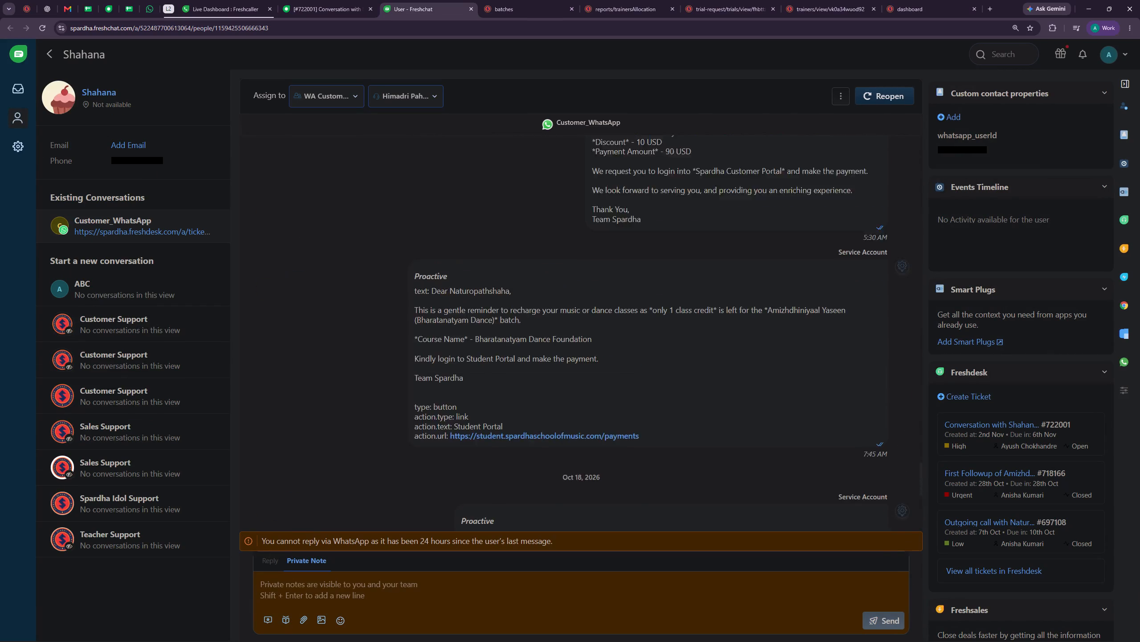
scroll(536, 323, down, 6)
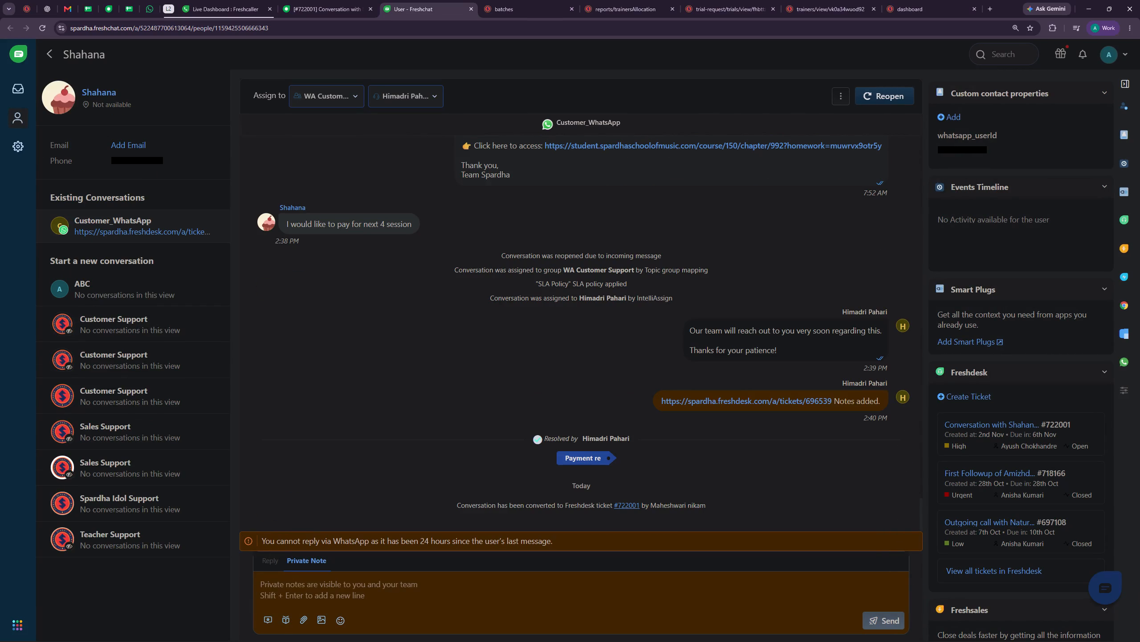
scroll(450, 322, down, 1)
scroll(450, 322, up, 20)
scroll(450, 322, up, 5)
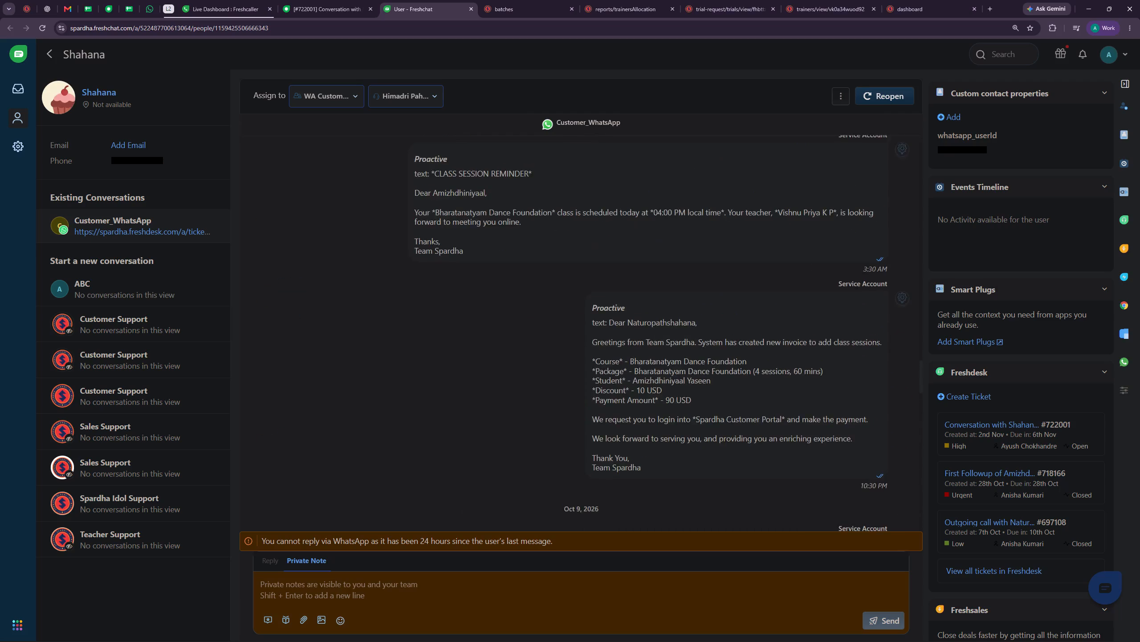
scroll(450, 322, up, 17)
scroll(457, 280, up, 4)
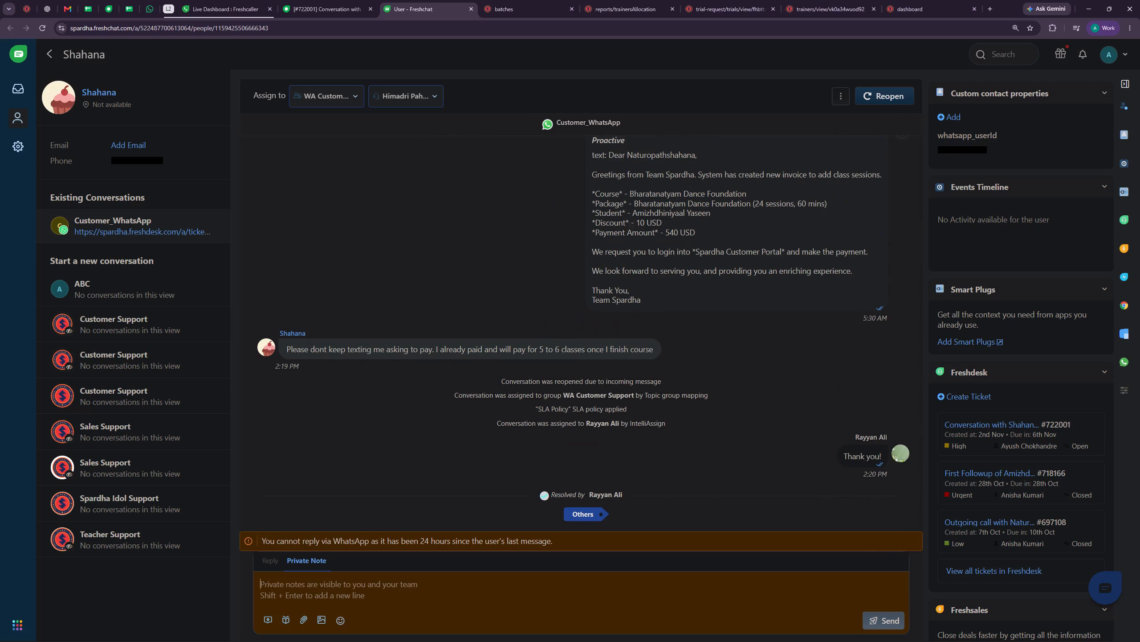
click(472, 8)
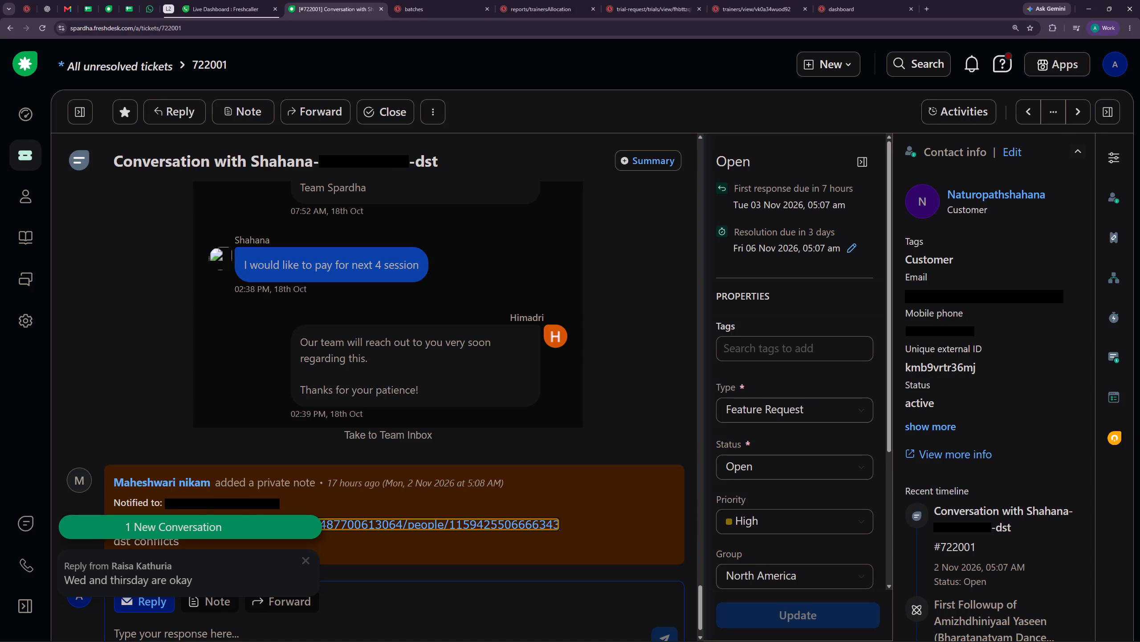
Go to ticket 722004 about a permanent change and examine its chat conversation and private note.
click(1030, 114)
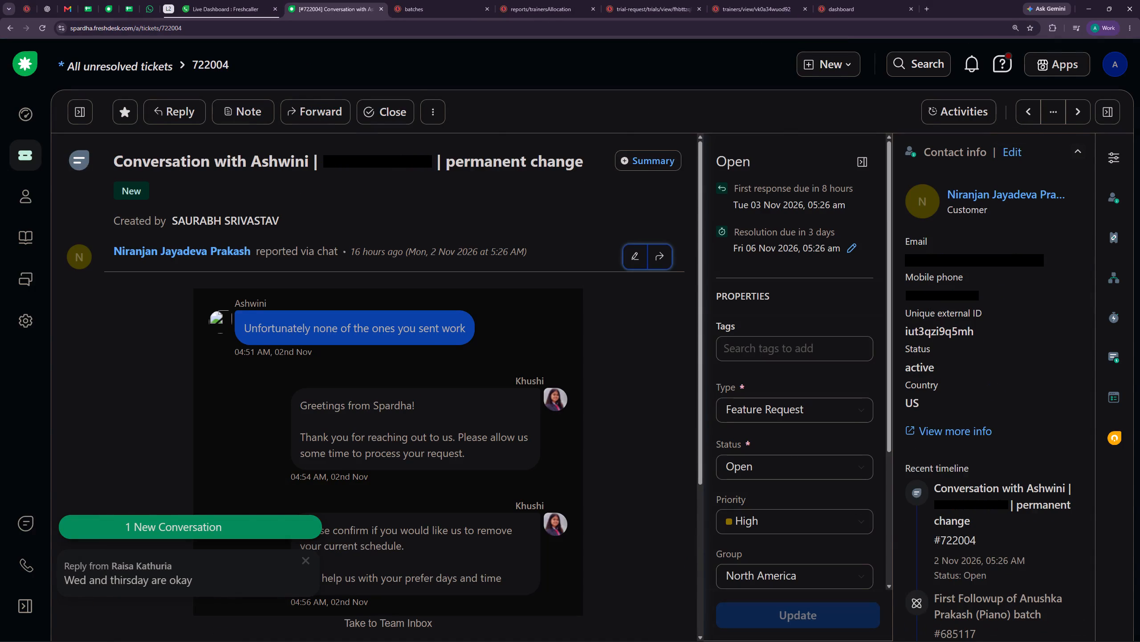
scroll(598, 273, down, 3)
scroll(598, 273, up, 2)
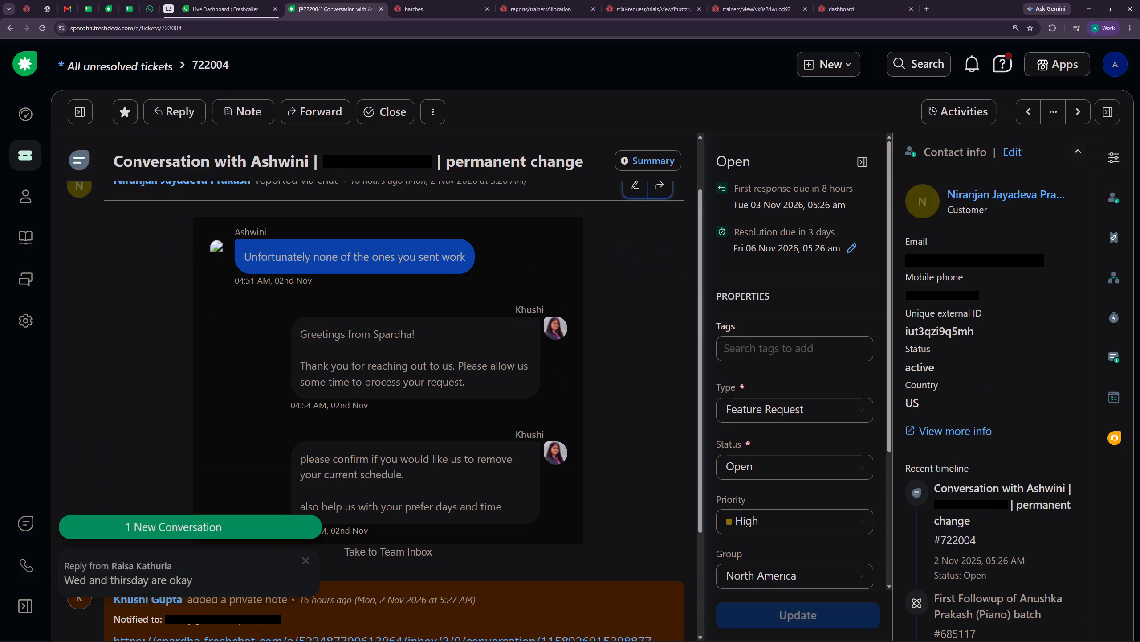
scroll(598, 273, down, 4)
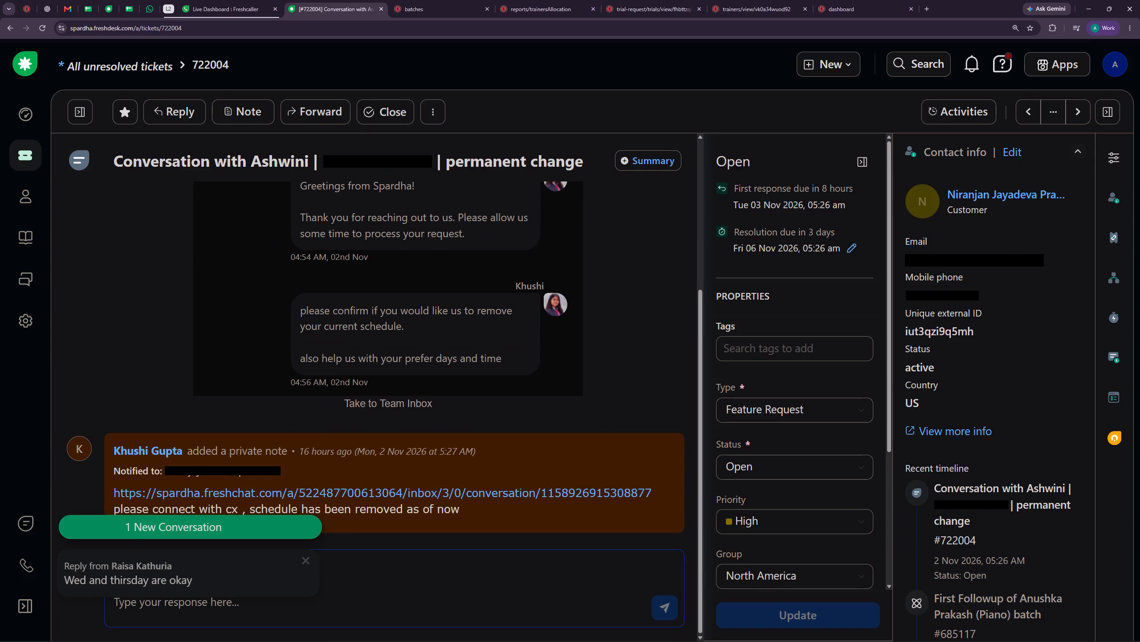
scroll(556, 320, up, 1)
Go back to ticket 722001 and add its number below 722000 in the Notepad ticket list.
click(1071, 111)
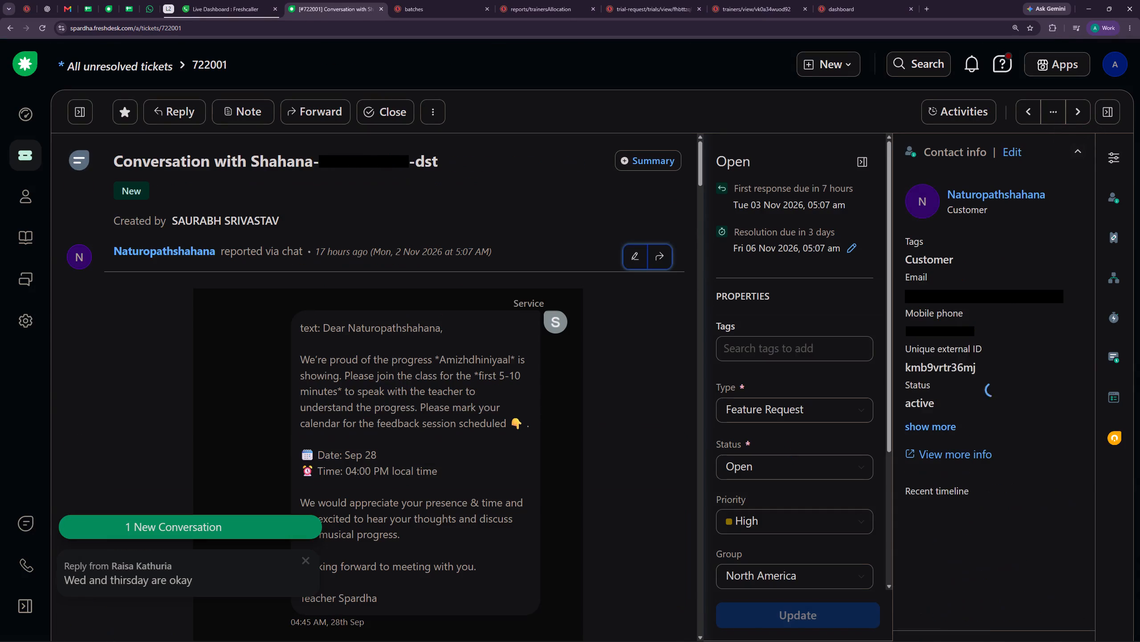
double_click(204, 61)
key(ctrl+c)
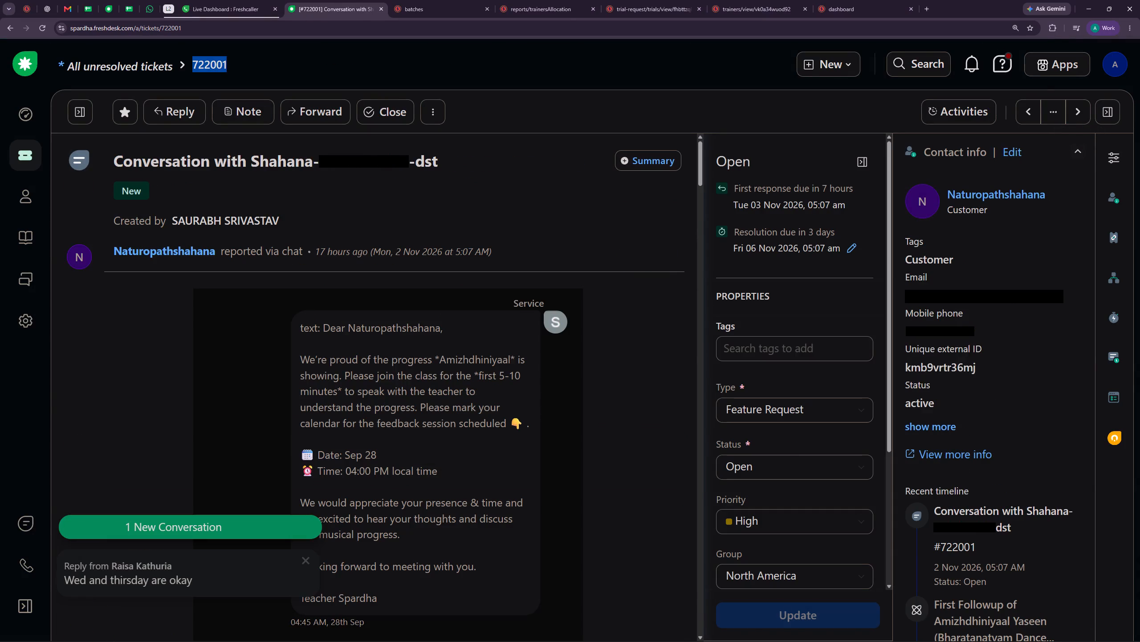
click(1057, 32)
click(963, 190)
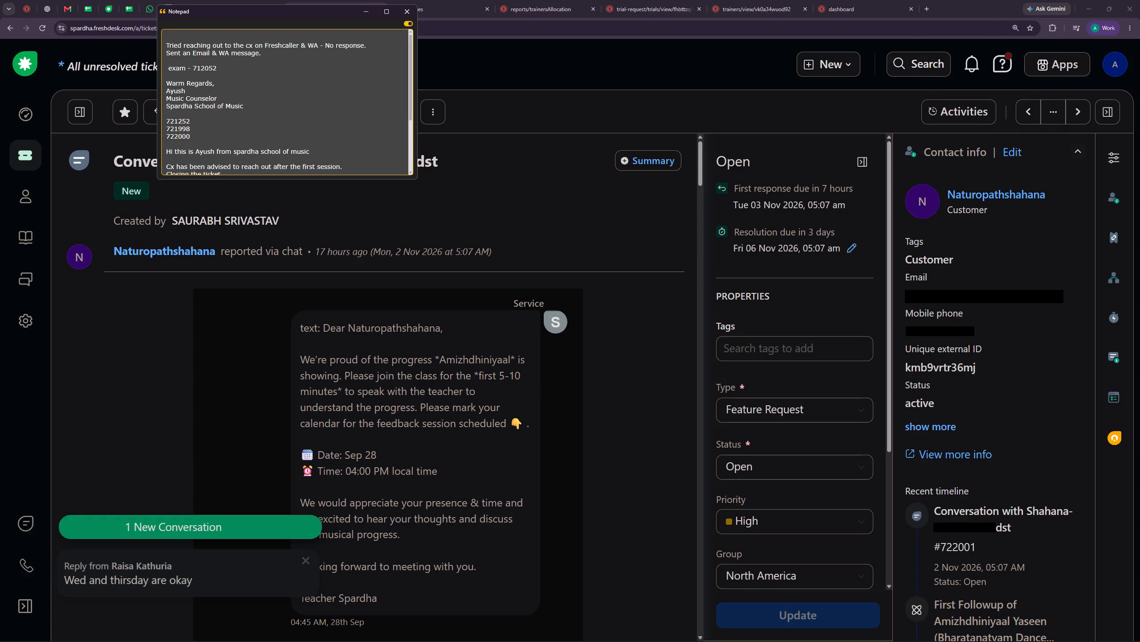
click(194, 135)
key(Return)
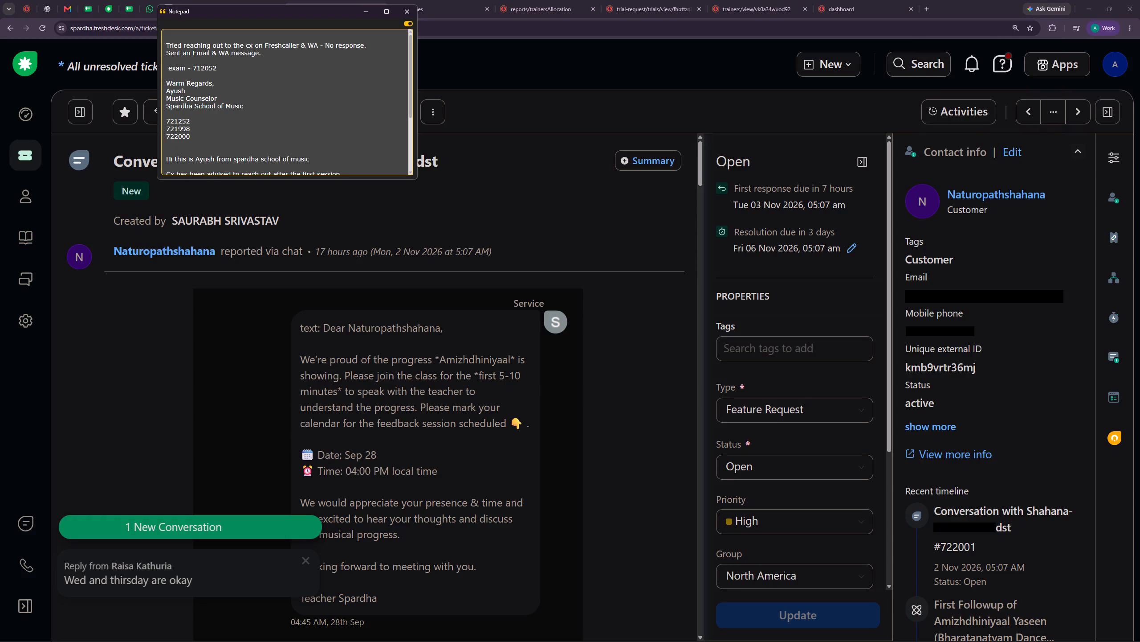
key(ctrl+v)
click(410, 12)
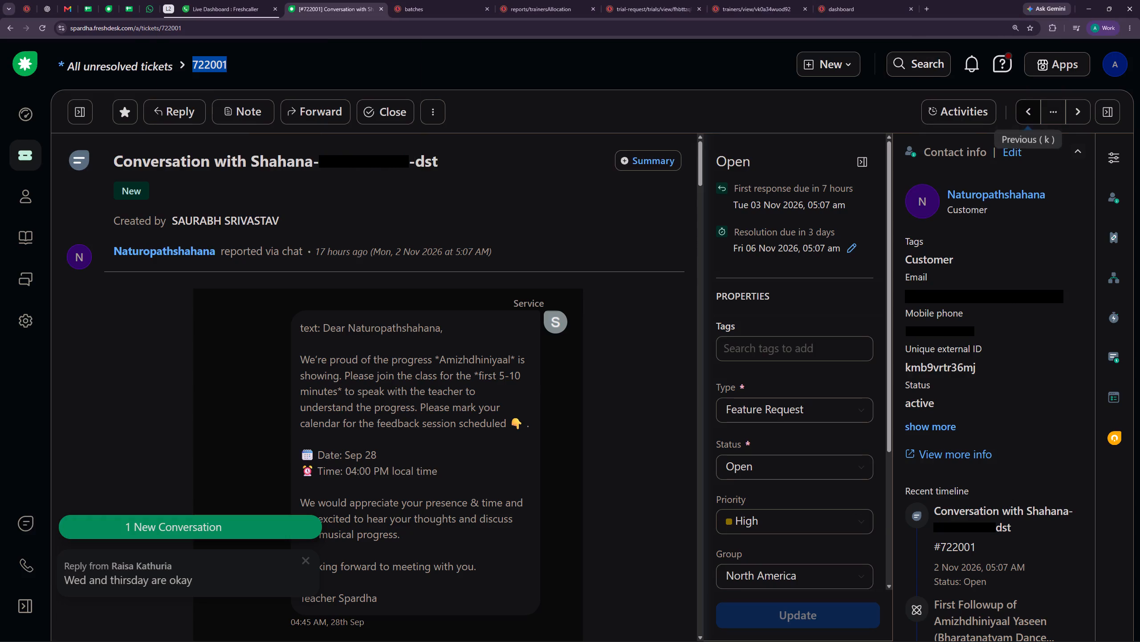
click(1024, 109)
click(312, 559)
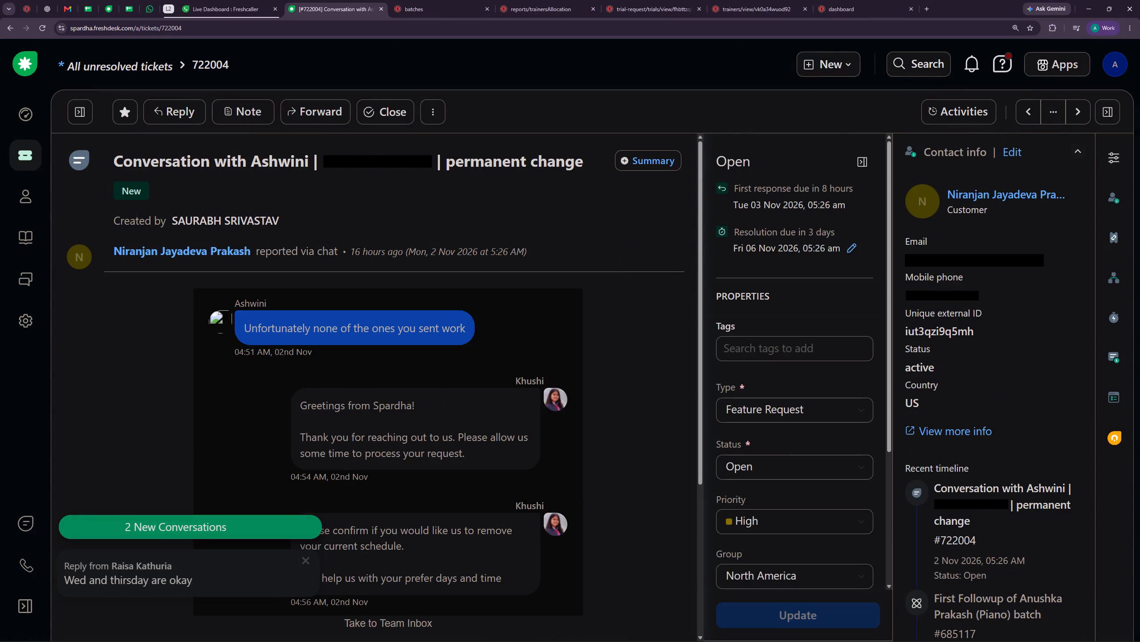
scroll(456, 466, down, 5)
scroll(584, 438, down, 5)
click(299, 564)
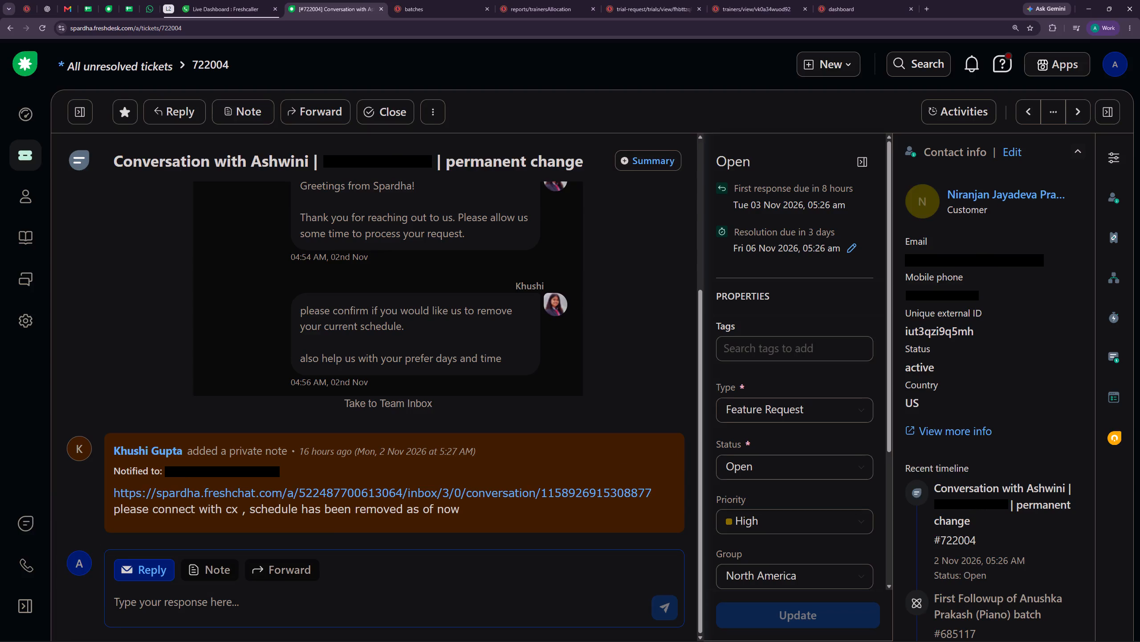
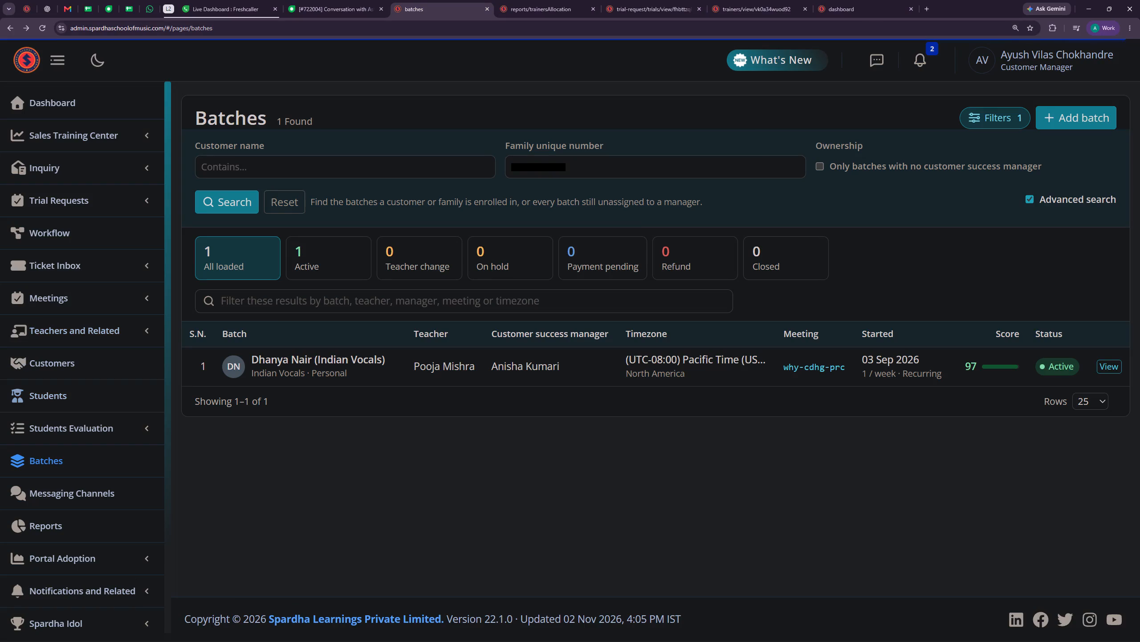
drag(604, 175, 451, 175)
key(ctrl+v)
click(223, 203)
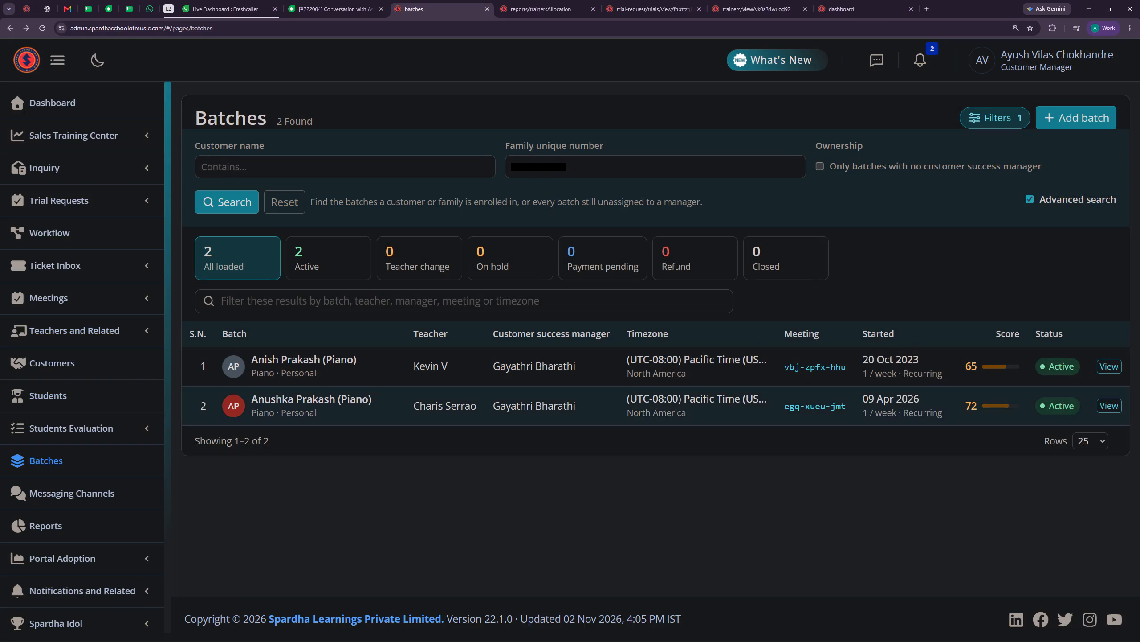
click(346, 0)
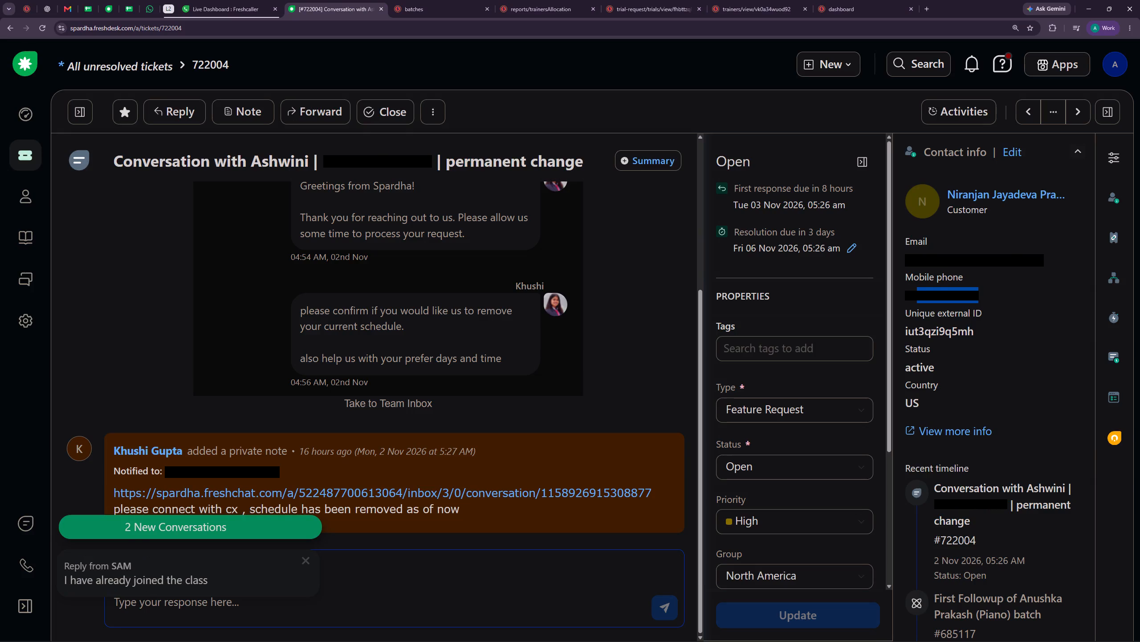
scroll(466, 250, up, 2)
click(471, 0)
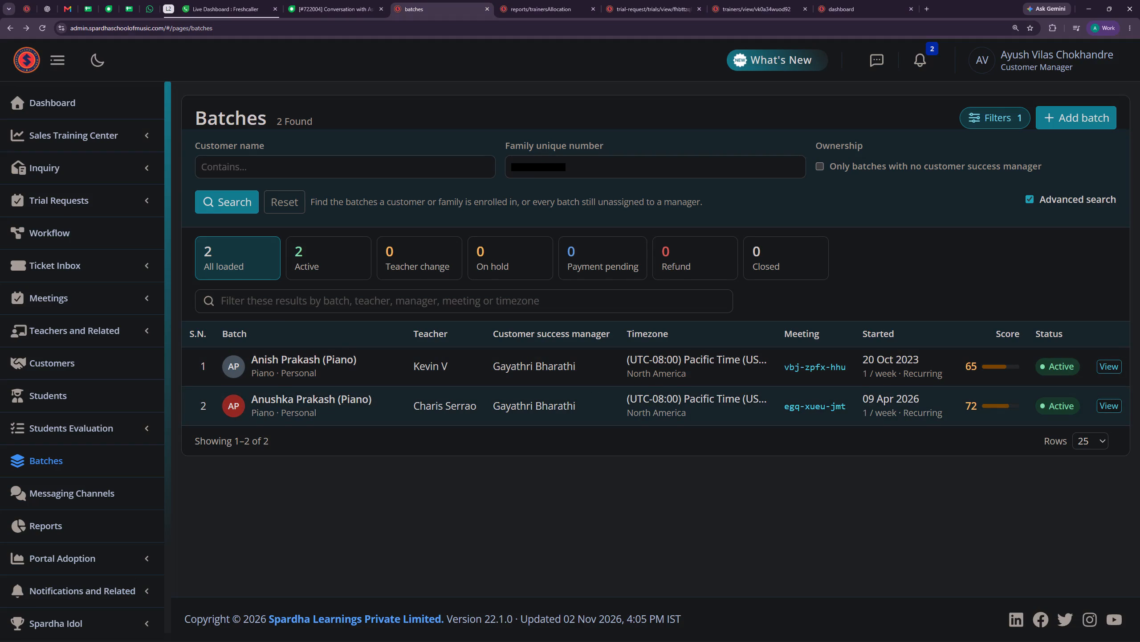
click(1112, 371)
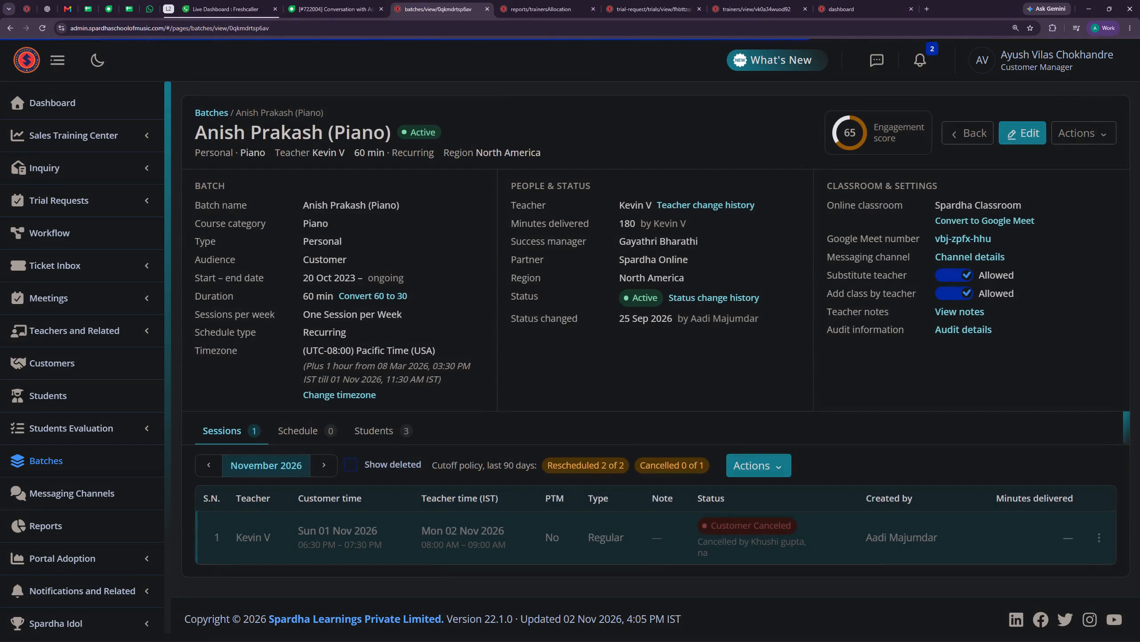
click(307, 425)
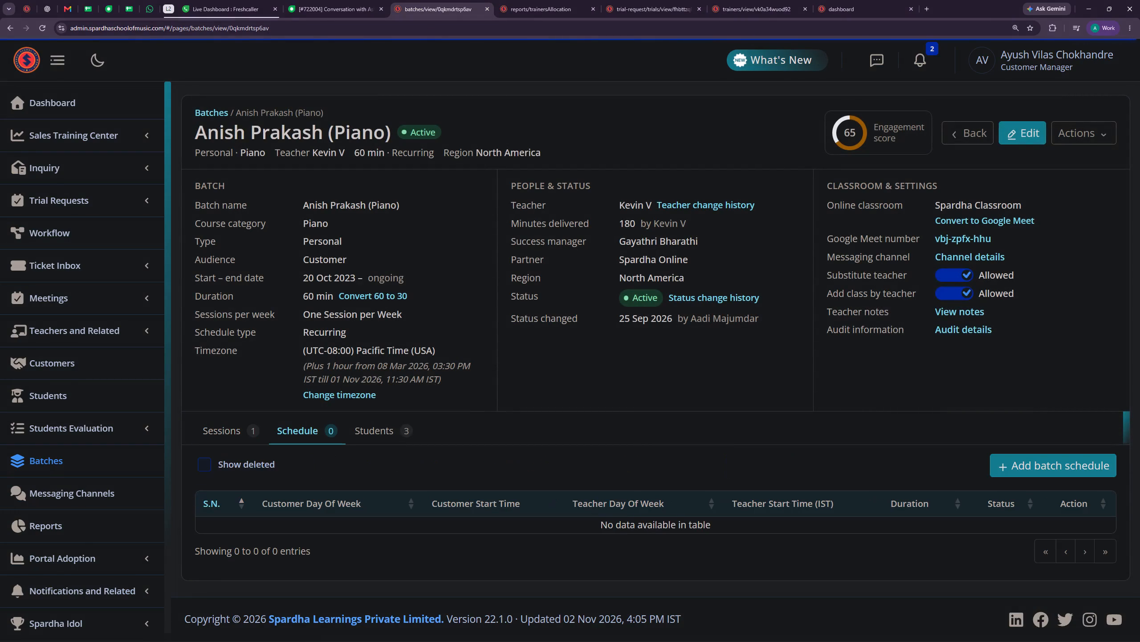
Check the available slots for Anish's Piano batch from Mon, 09 Nov, 2026, and close the slot list.
click(215, 433)
click(757, 469)
click(718, 540)
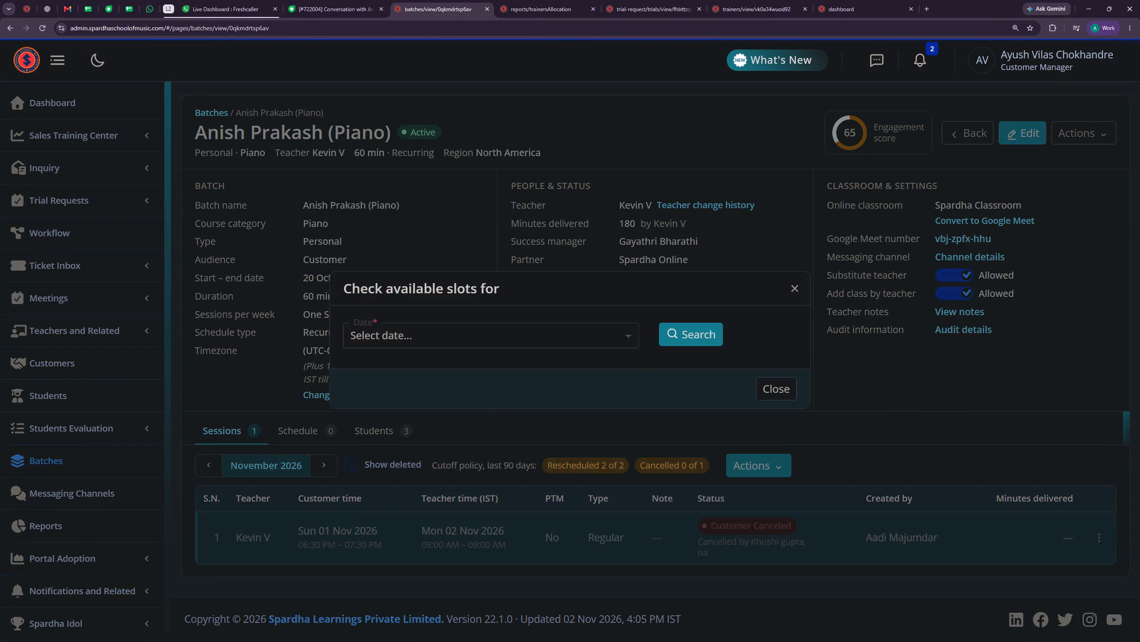
click(475, 335)
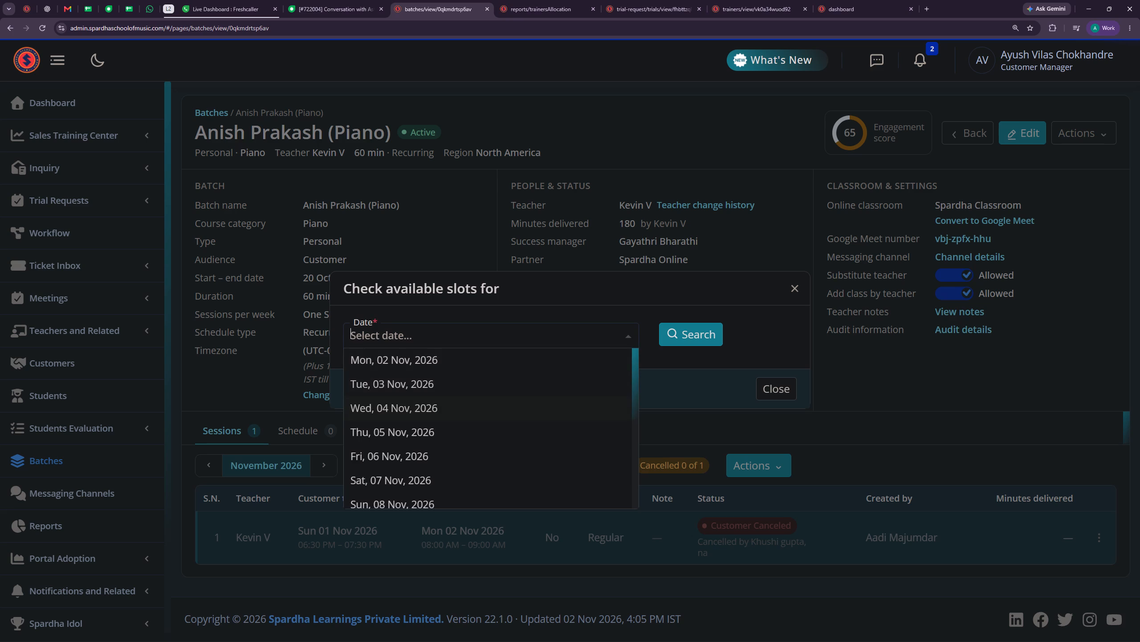
scroll(398, 394, down, 1)
click(379, 455)
click(689, 341)
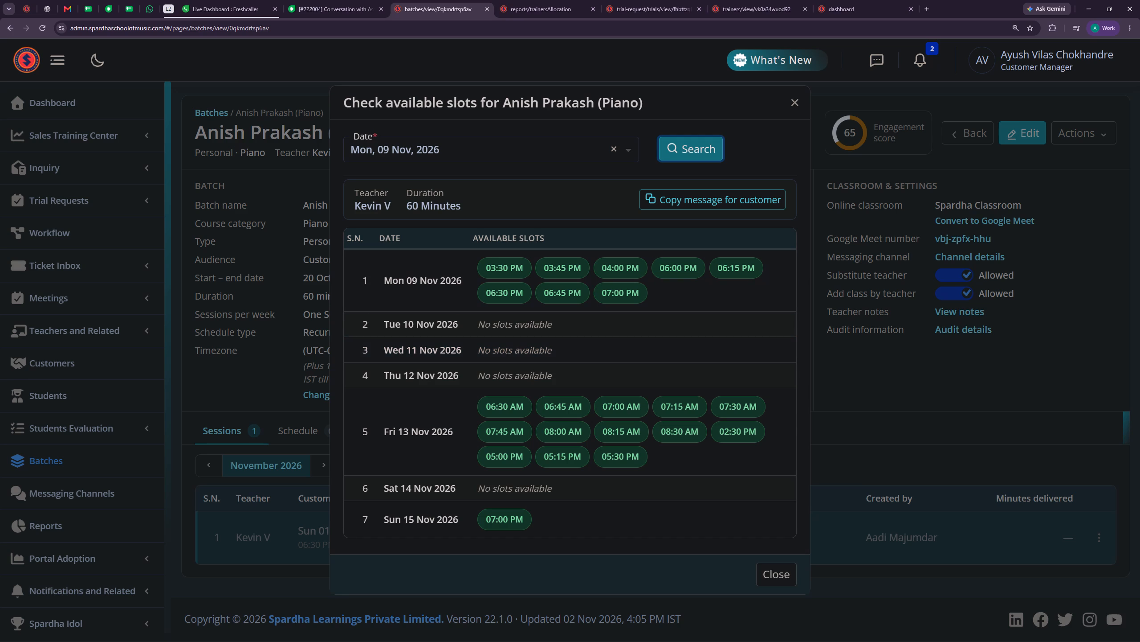
click(790, 104)
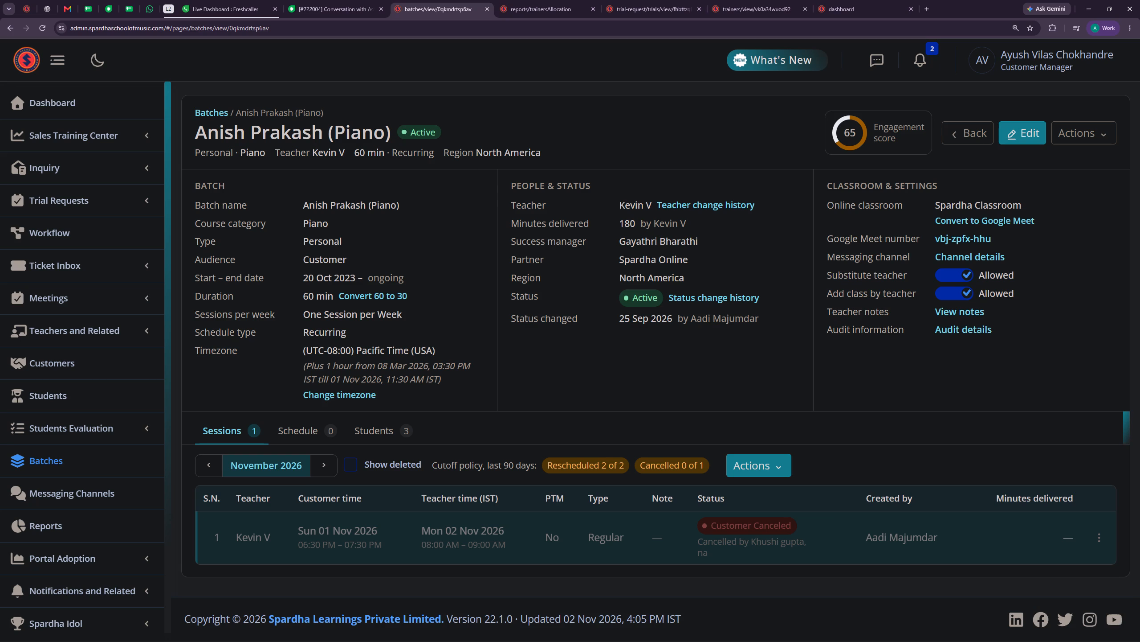
Reread the conversation in ticket 722004, dismiss the chat reply notification, and return to Anish's batch.
click(336, 0)
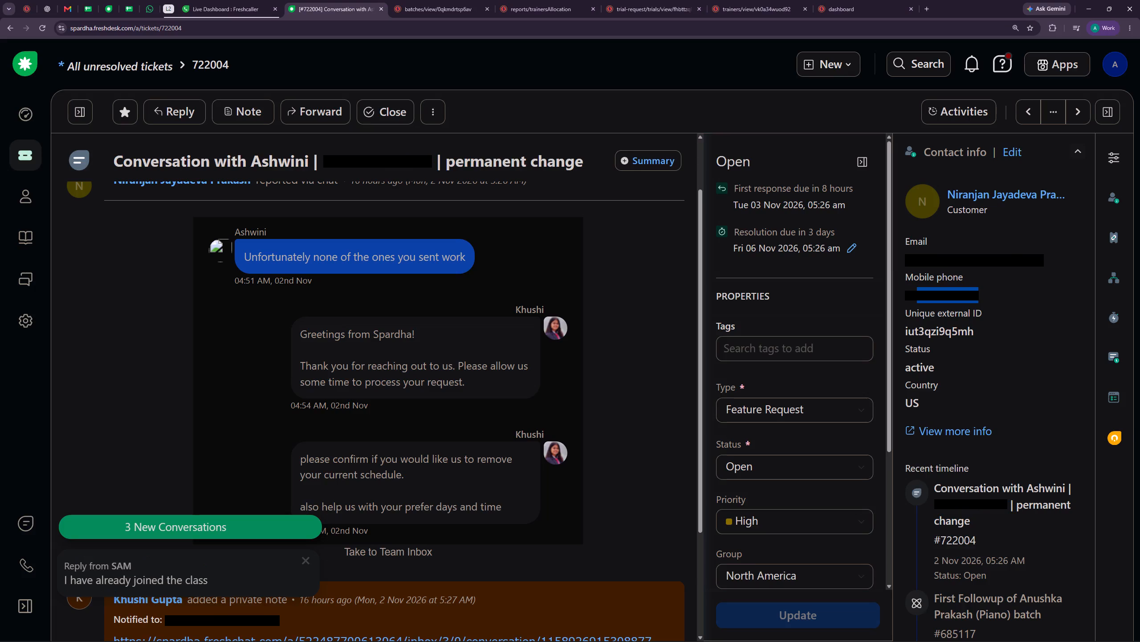
click(307, 564)
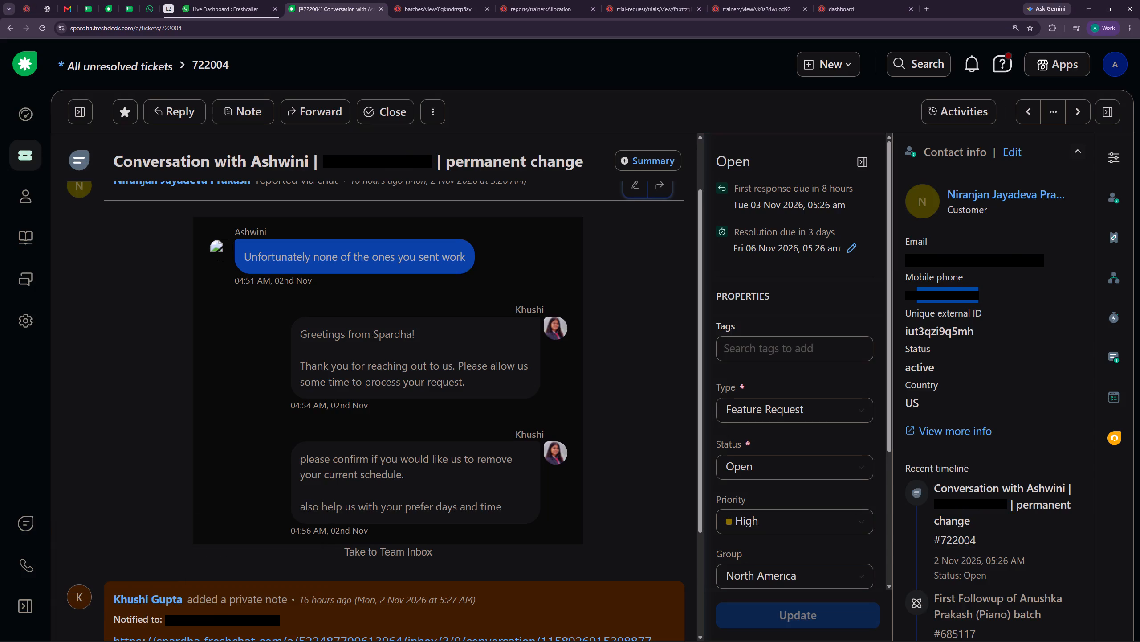
click(439, 0)
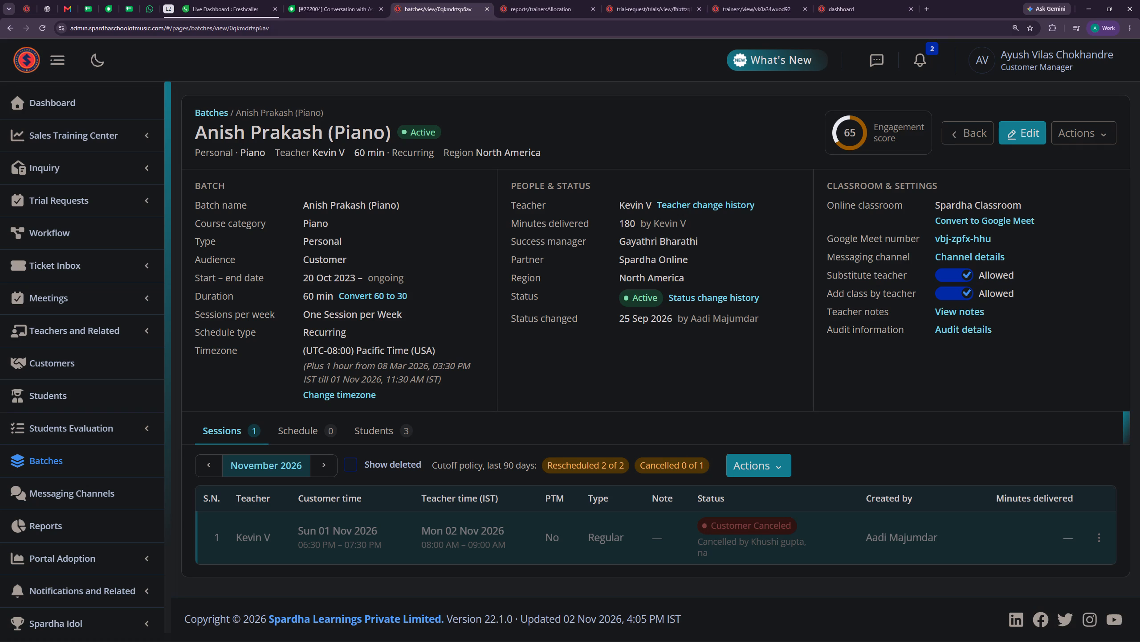
drag(619, 205, 652, 205)
key(ctrl+c)
click(552, 0)
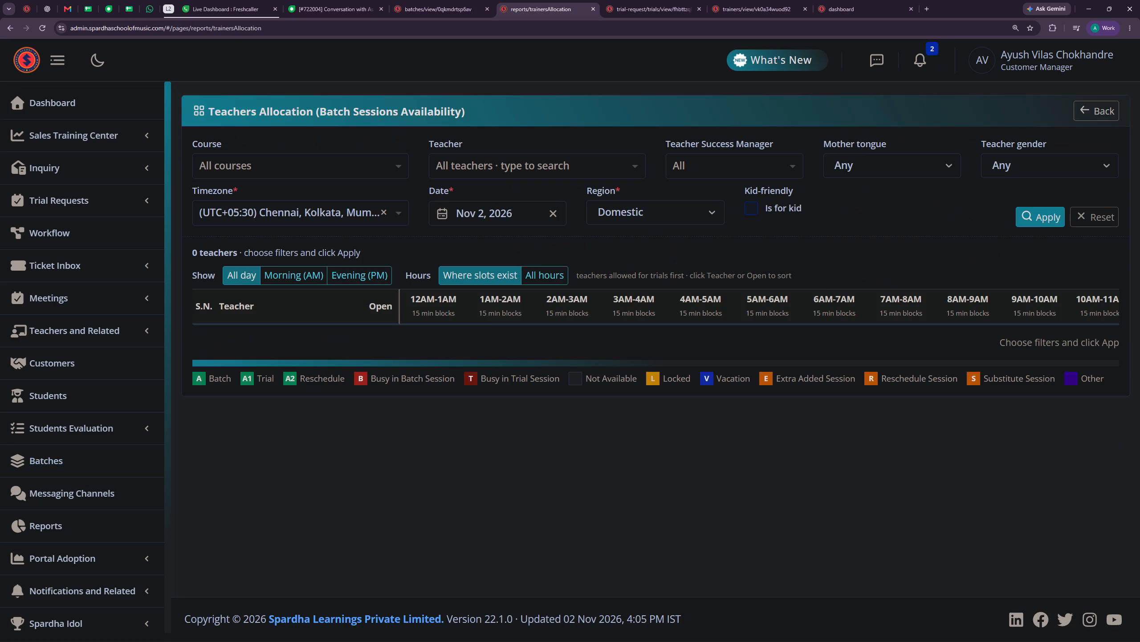
click(507, 166)
key(ctrl+v)
click(472, 184)
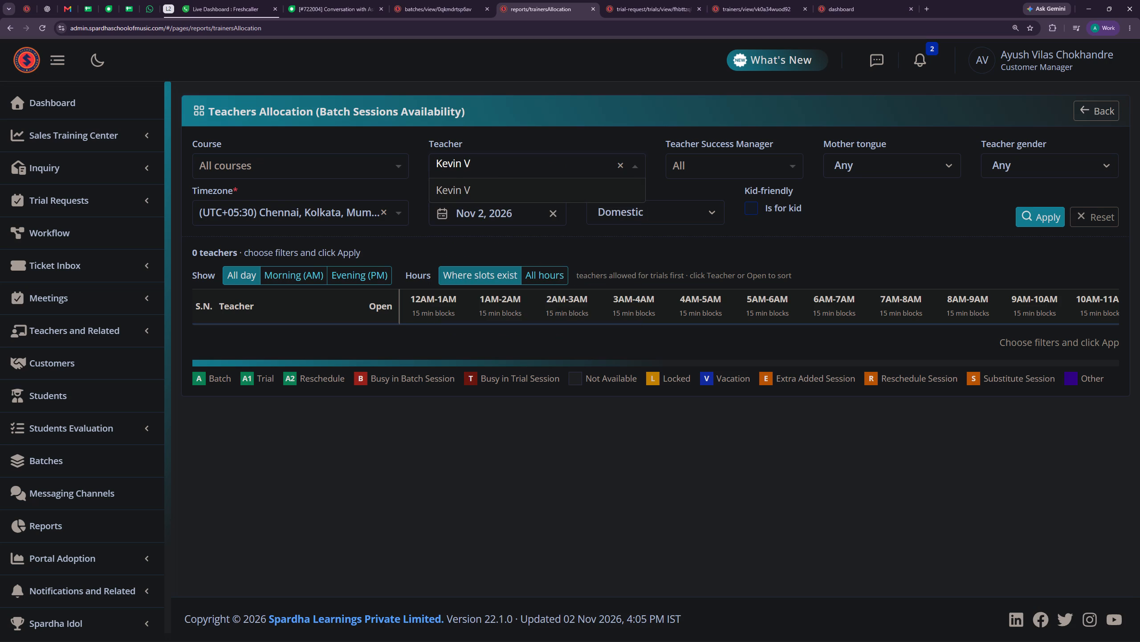
Set the Teachers Allocation timezone to the batch's timezone, (UTC-08:00) Pacific Time (USA).
click(449, 0)
drag(285, 348, 440, 348)
key(ctrl+c)
click(527, 0)
click(379, 209)
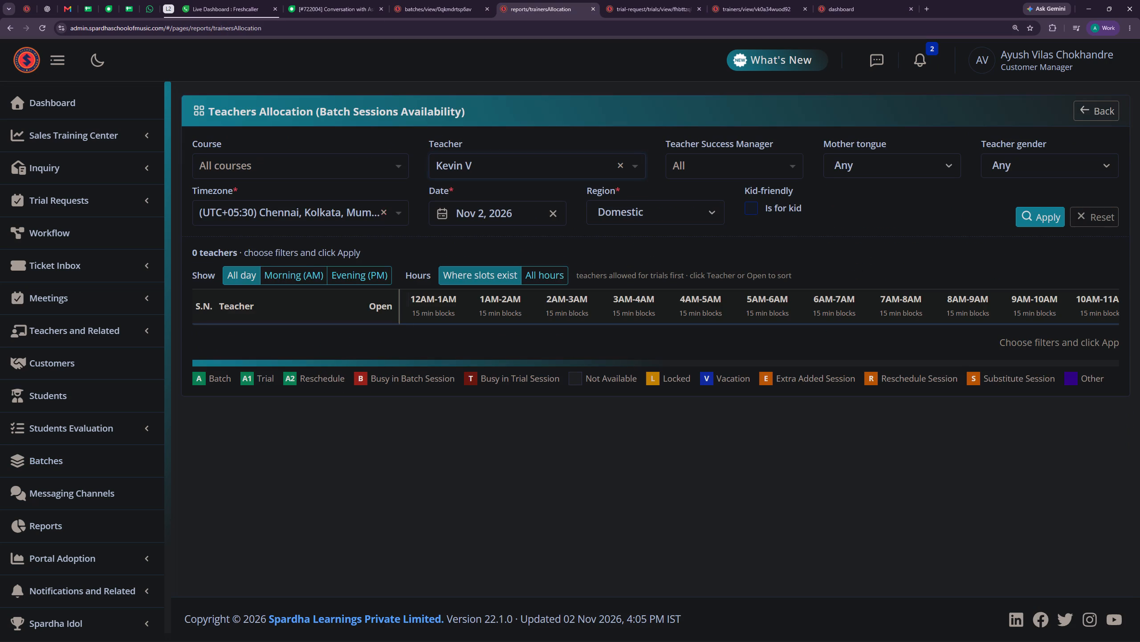
key(ctrl+v)
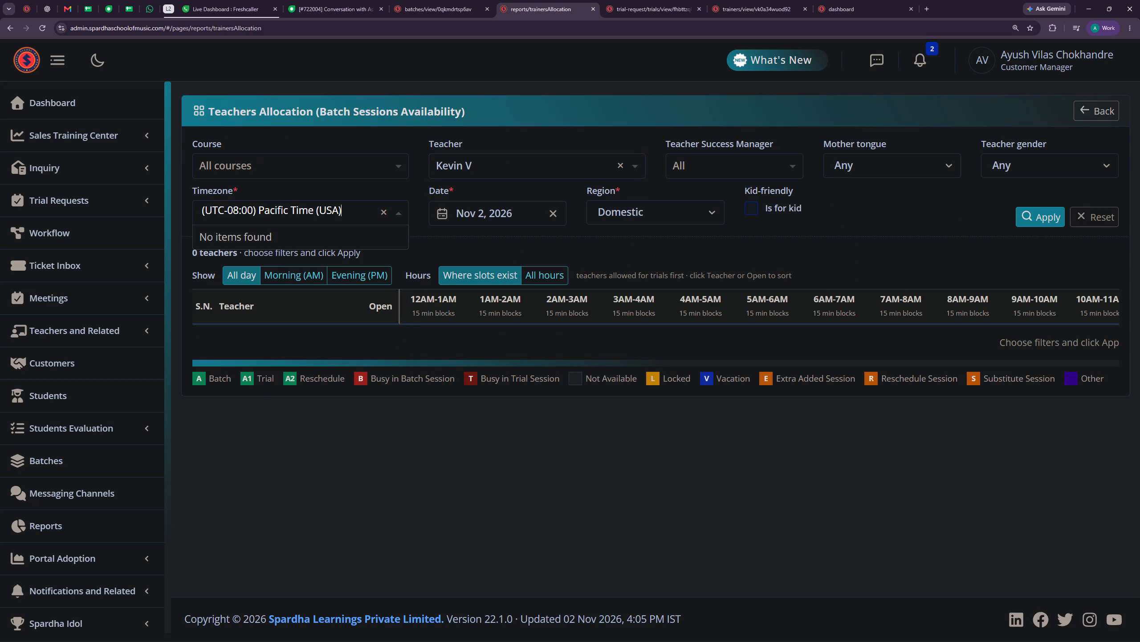
click(200, 207)
key(BackSpace)
key(BackSpace)
click(207, 210)
key(BackSpace)
key(BackSpace)
click(261, 242)
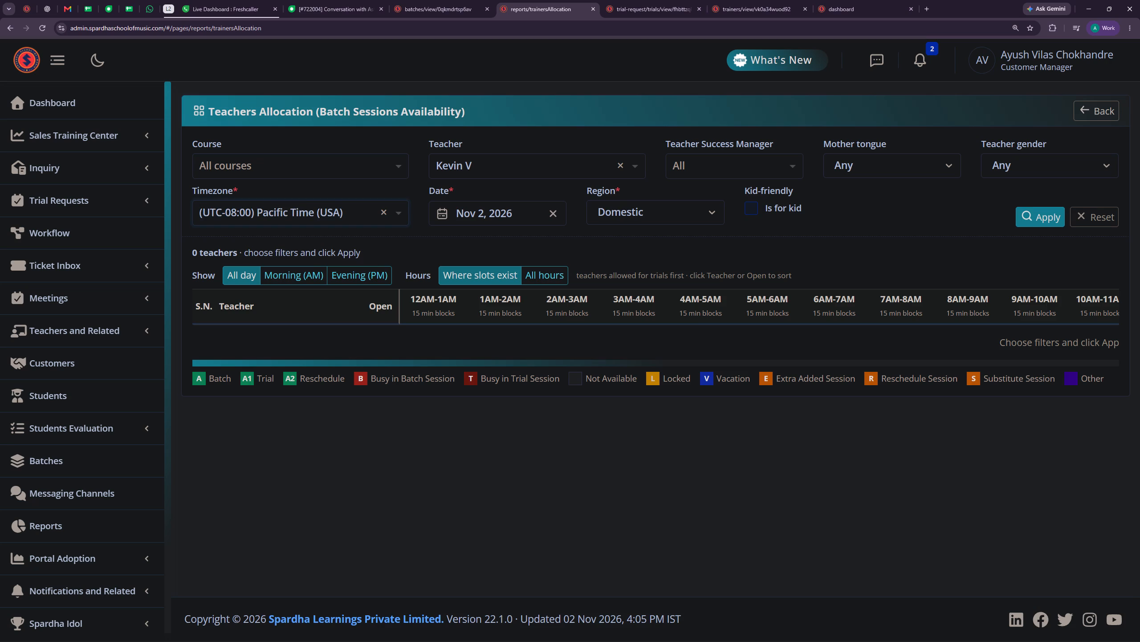
Set the date to Nov 2, 2026 and the region to North America, and apply the allocation filters.
click(502, 214)
click(453, 319)
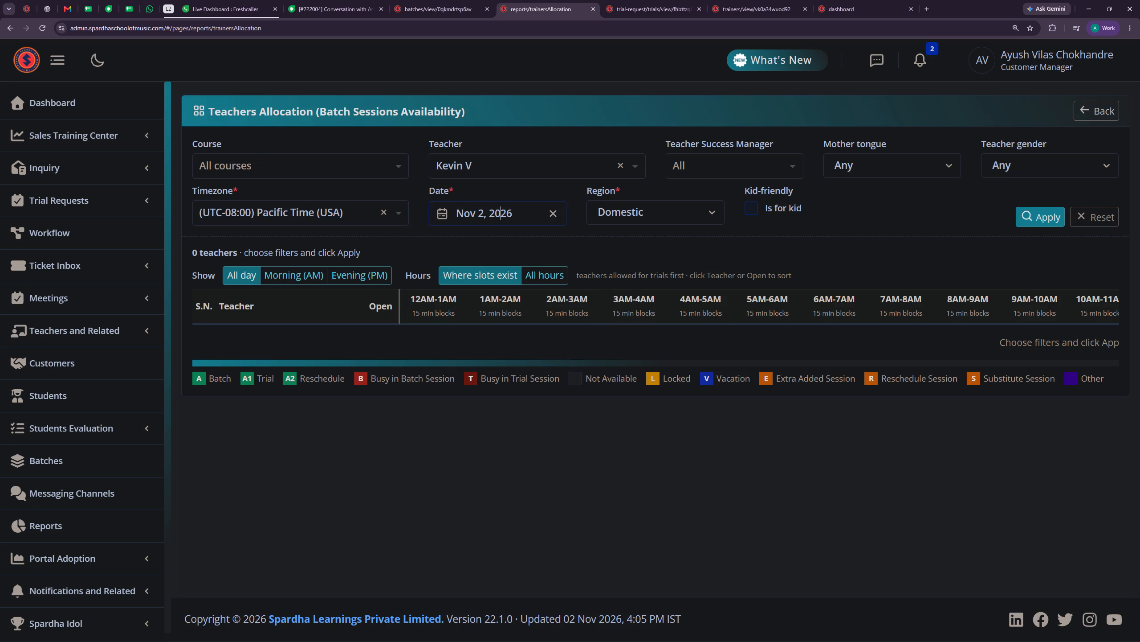
click(647, 214)
click(625, 270)
click(1027, 215)
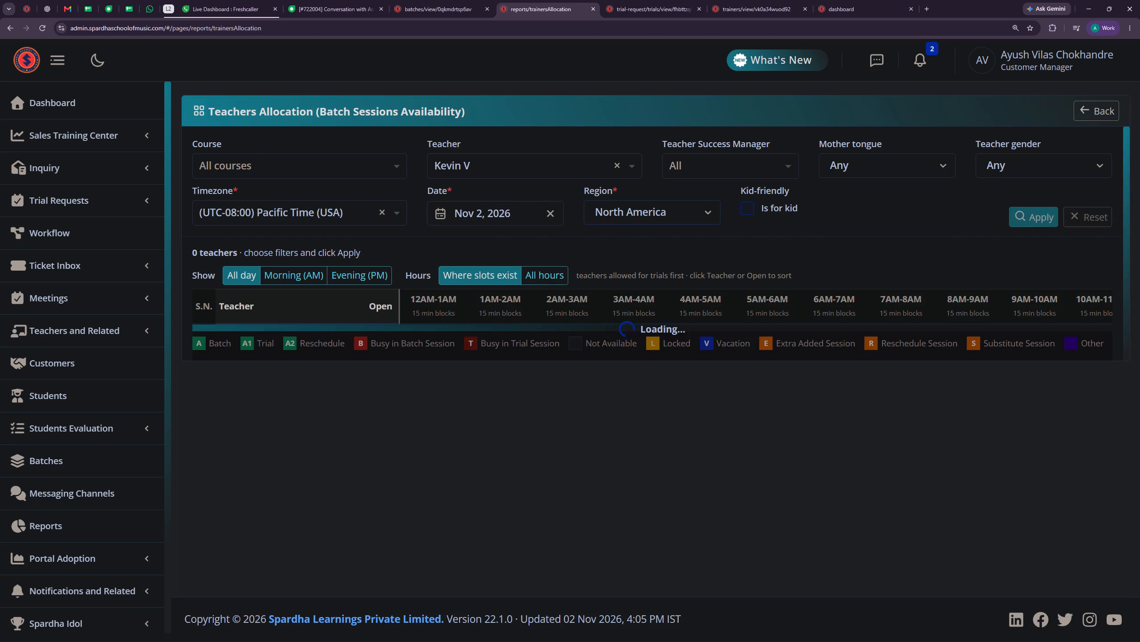
drag(636, 571, 667, 571)
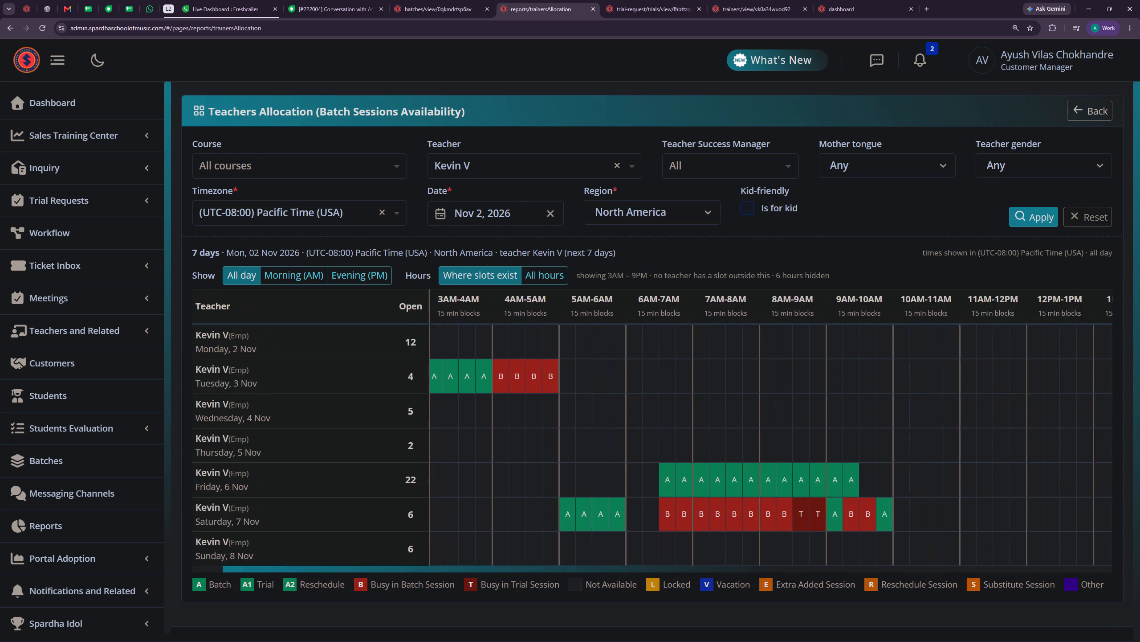
drag(667, 571, 594, 557)
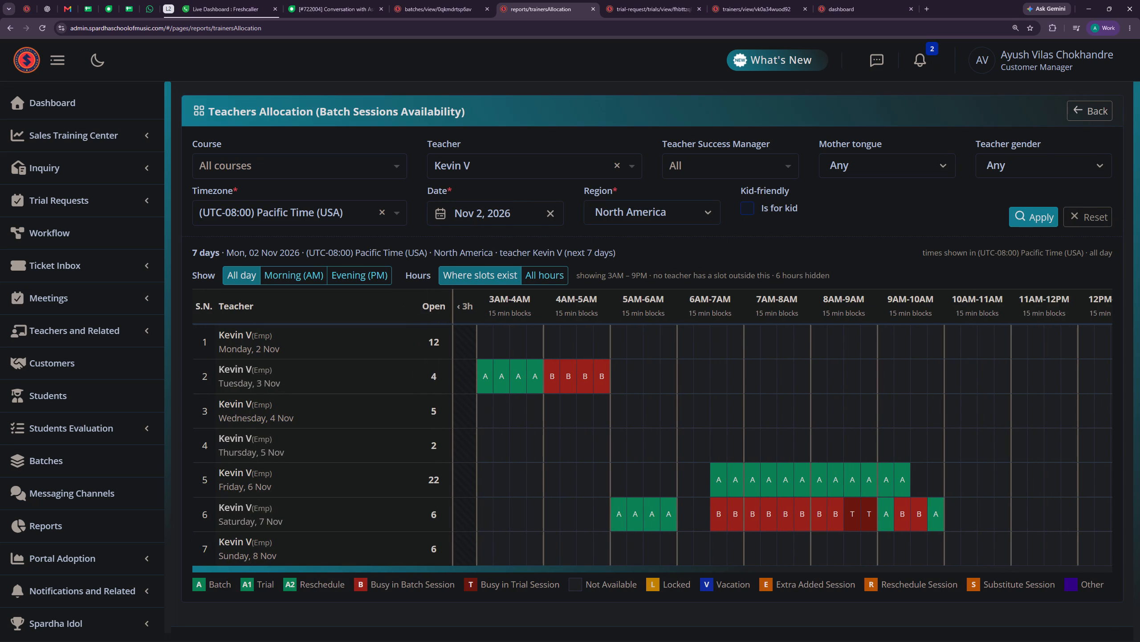
drag(594, 557, 703, 561)
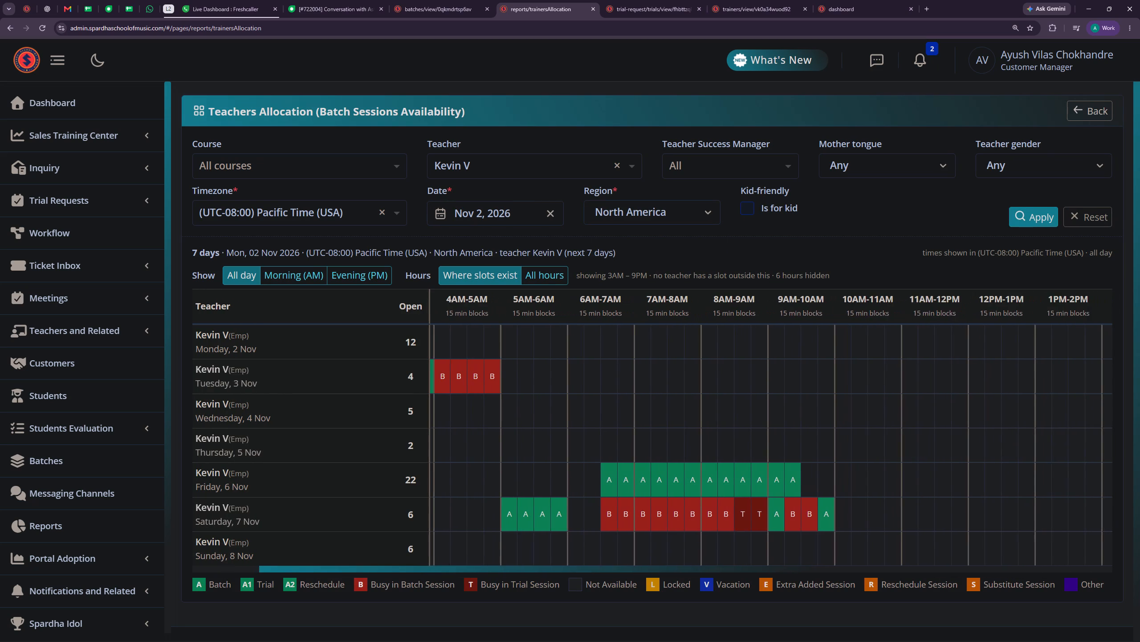
drag(703, 561, 736, 561)
drag(784, 561, 789, 561)
drag(665, 572, 758, 572)
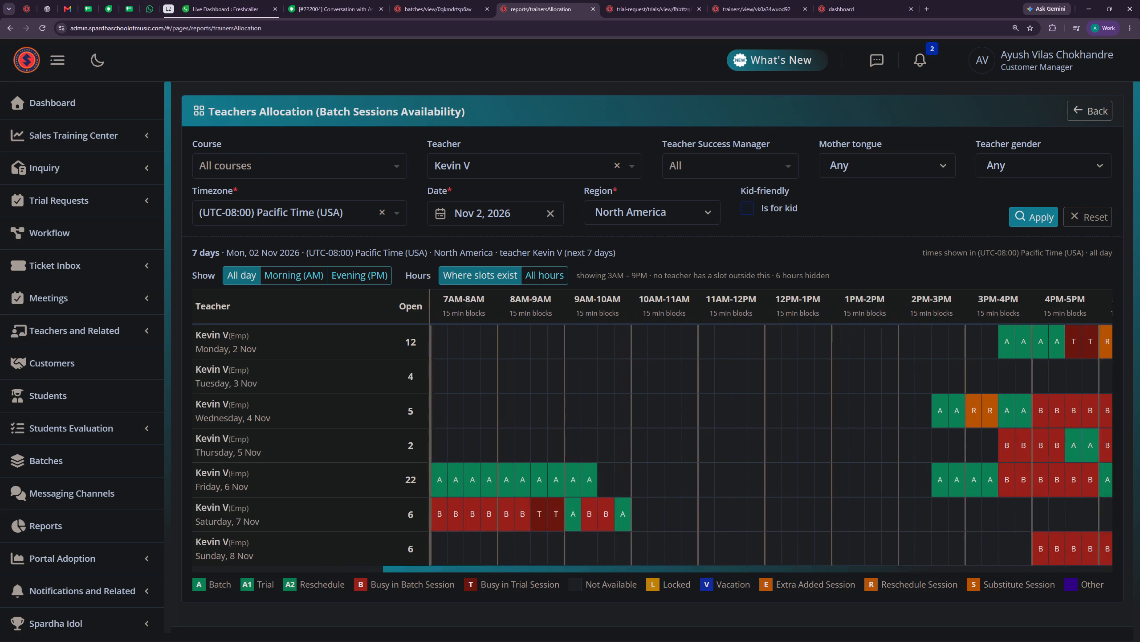
drag(758, 572, 872, 567)
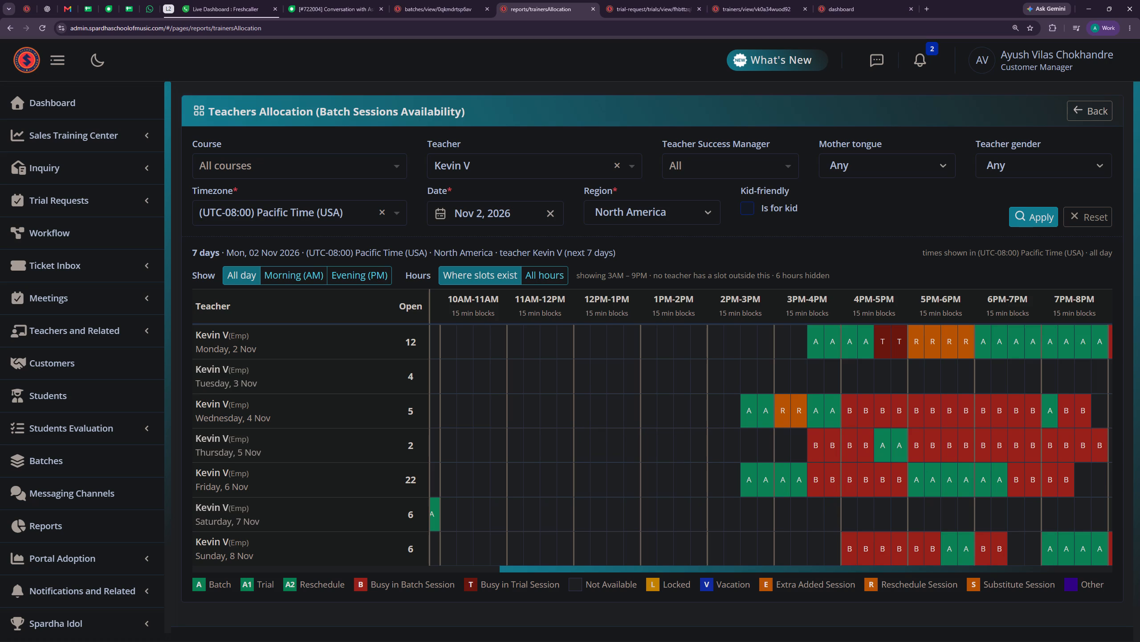
drag(719, 571, 793, 572)
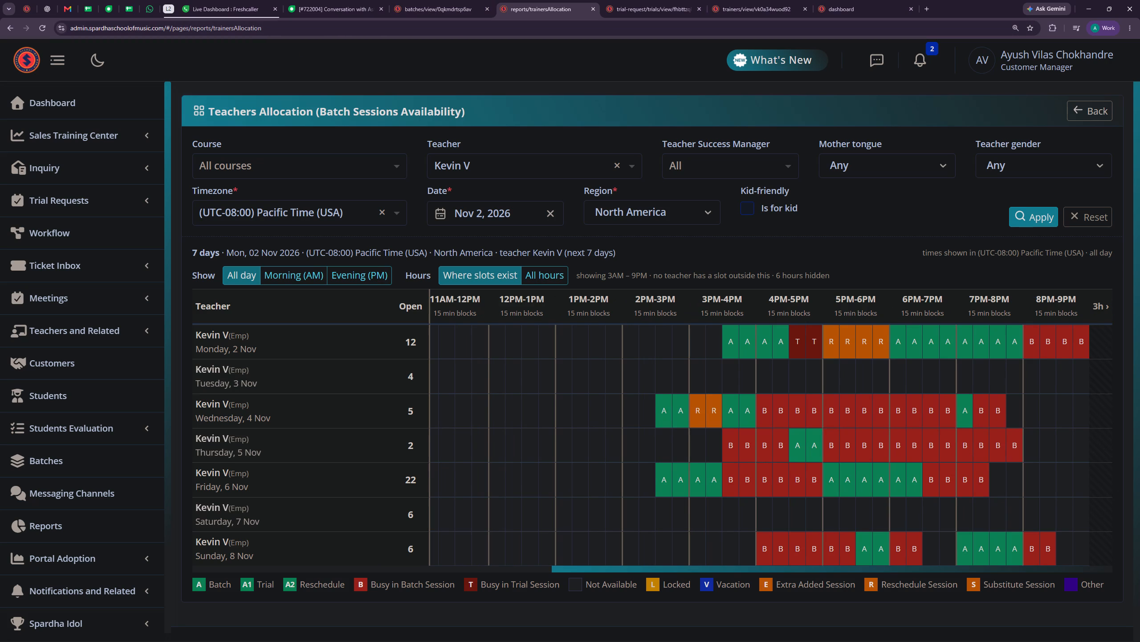
click(496, 216)
click(427, 340)
click(1027, 222)
drag(748, 568, 737, 568)
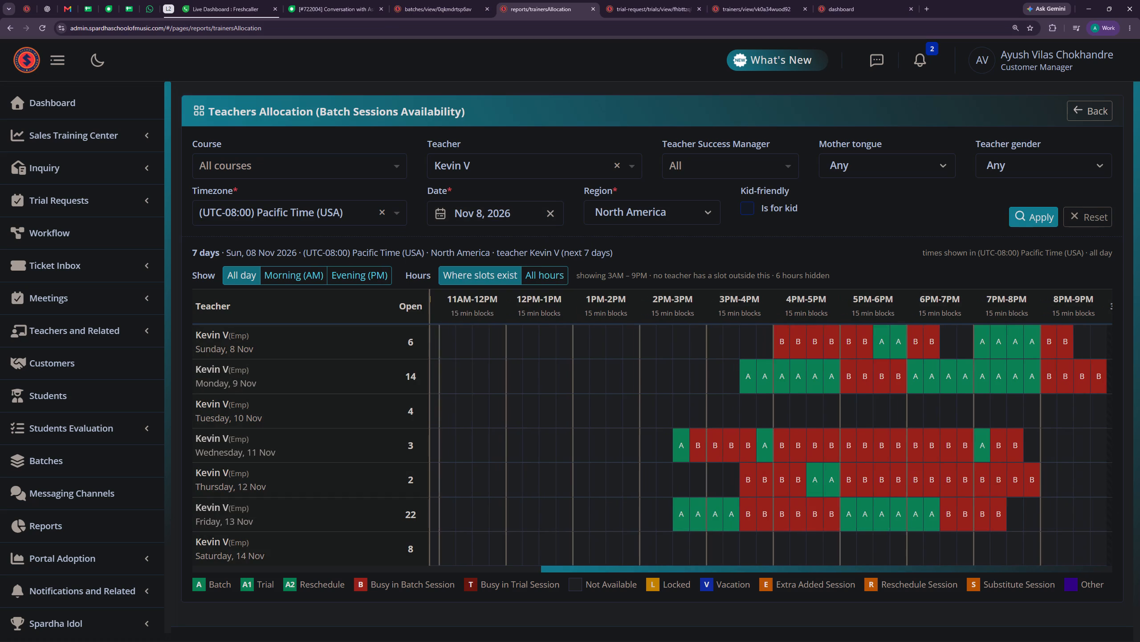
drag(737, 568, 720, 569)
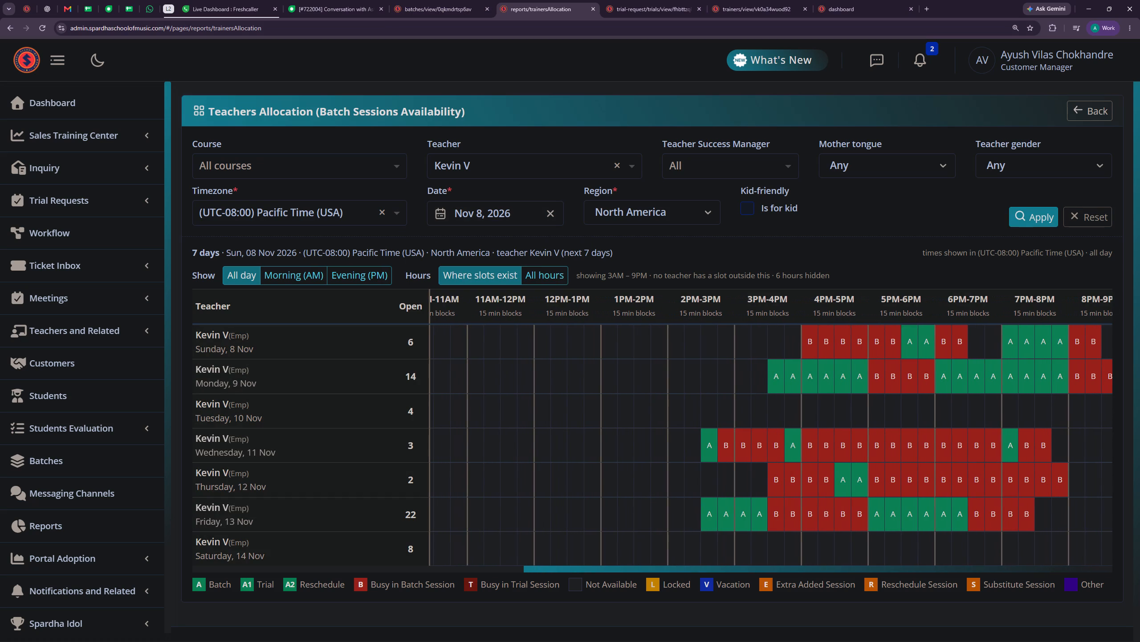
drag(720, 569, 833, 569)
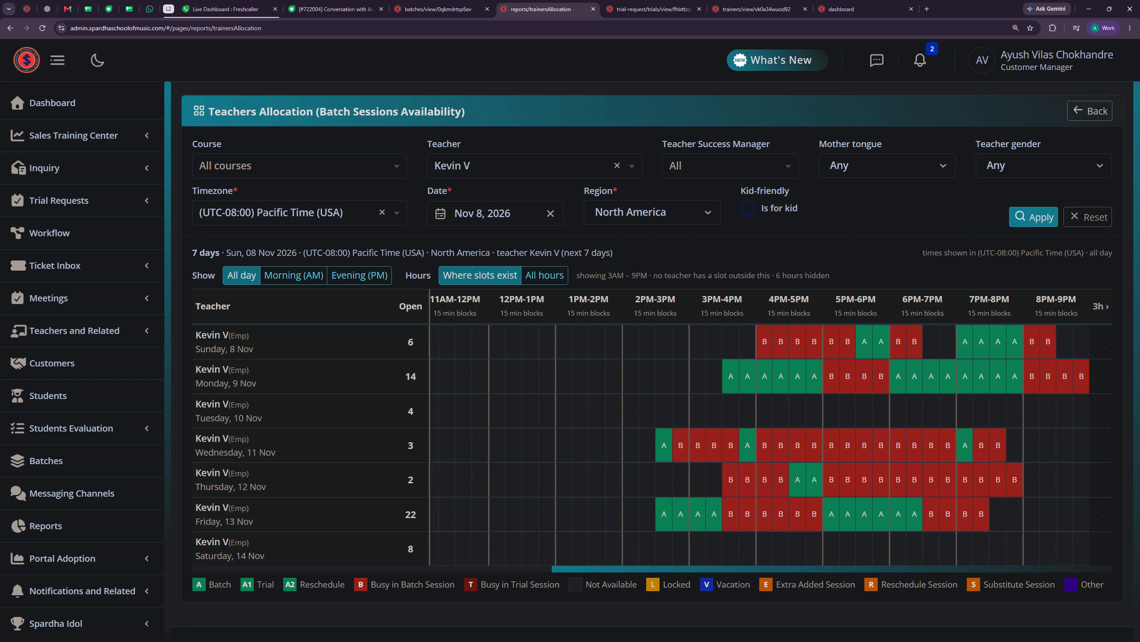
Start a child ticket from Freshdesk ticket 722004 and set its group to TSM Desk.
click(451, 0)
click(350, 4)
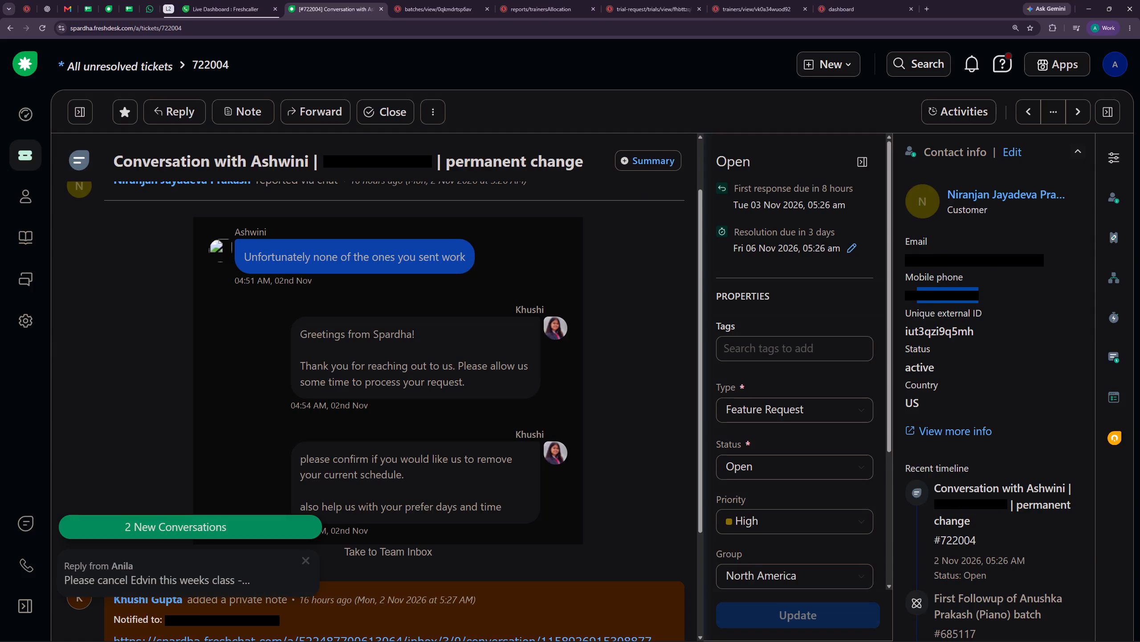
scroll(1015, 440, down, 12)
click(969, 457)
click(946, 490)
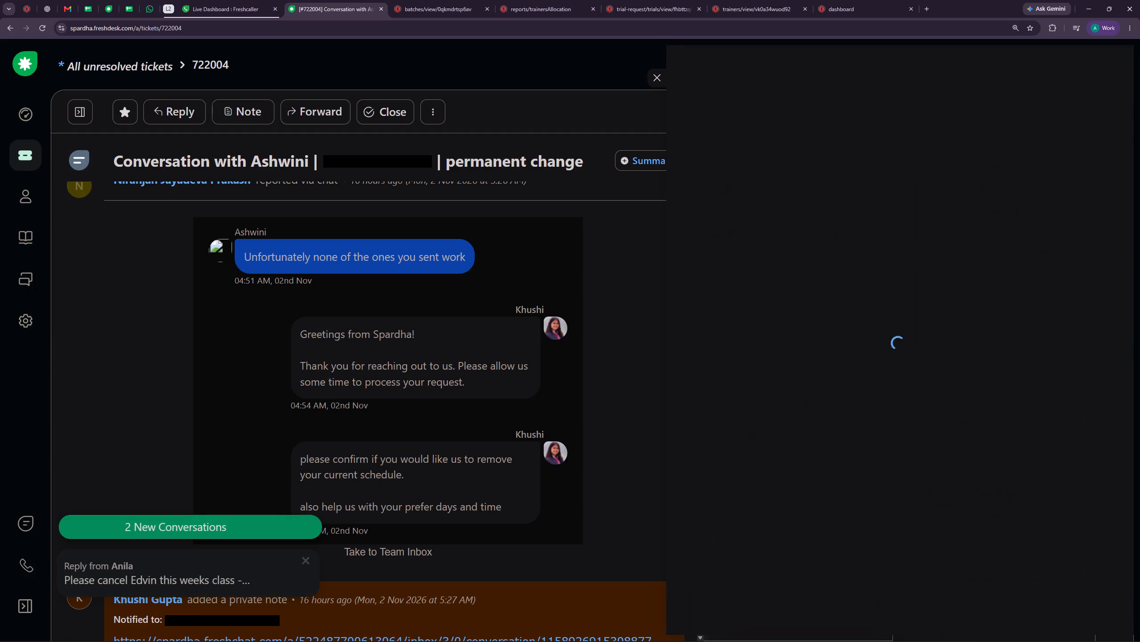
click(792, 505)
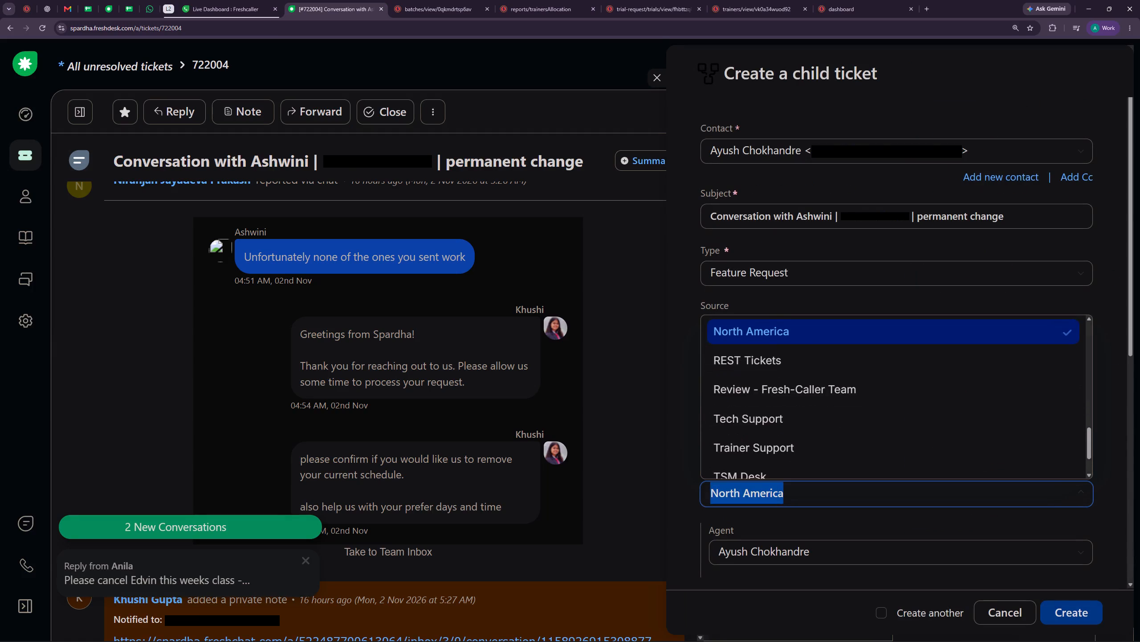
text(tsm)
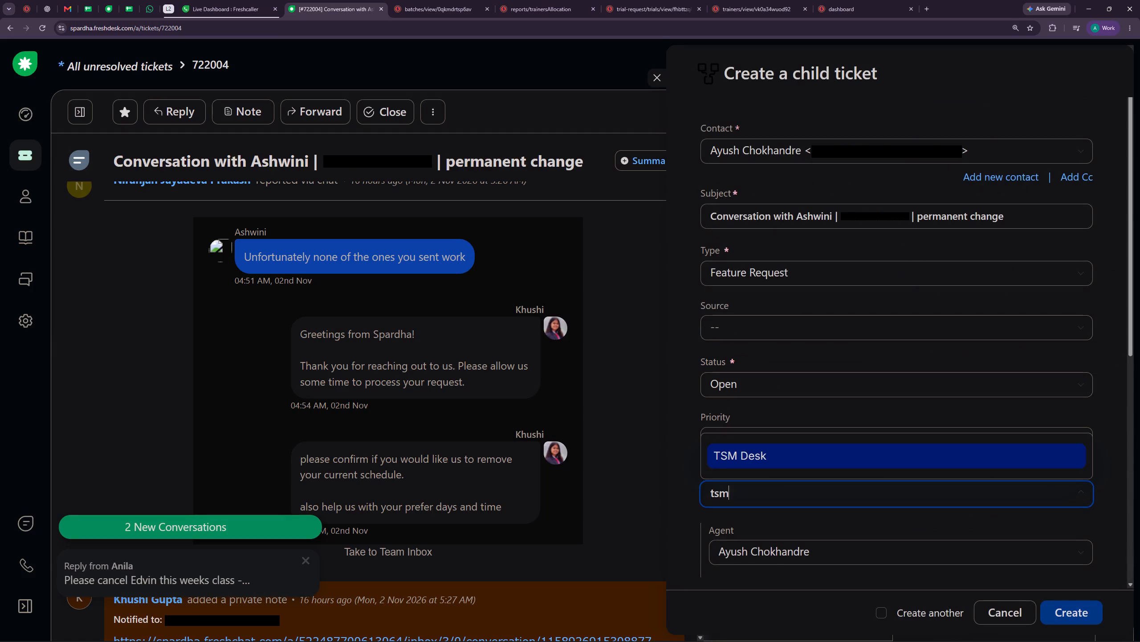
click(823, 469)
click(822, 465)
Replace the child ticket's copied description with two label lines, "Batch -" and "Concern -".
scroll(838, 487, down, 3)
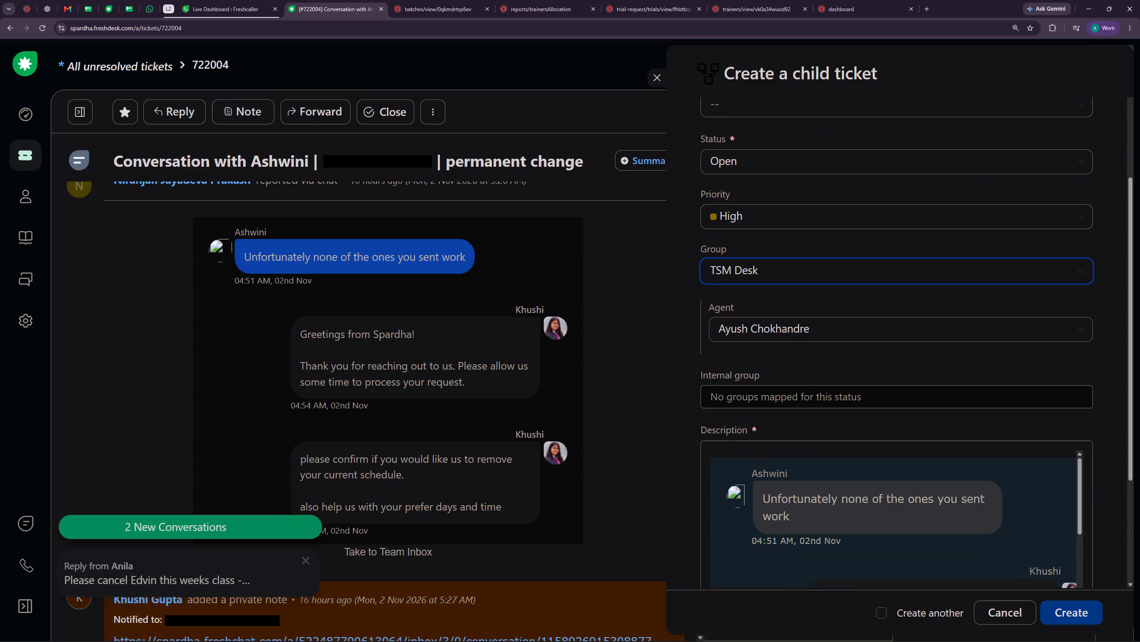
scroll(847, 488, down, 1)
click(790, 505)
key(ctrl+a)
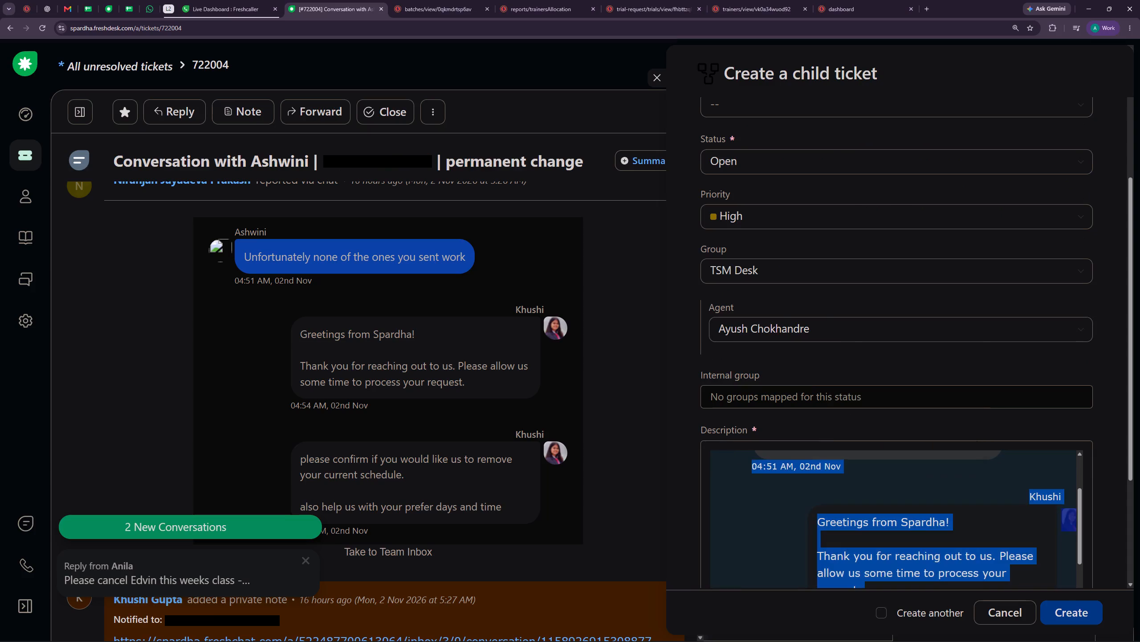
key(ctrl+BackSpace)
key(ctrl+a)
key(ctrl+BackSpace)
key(ctrl+a)
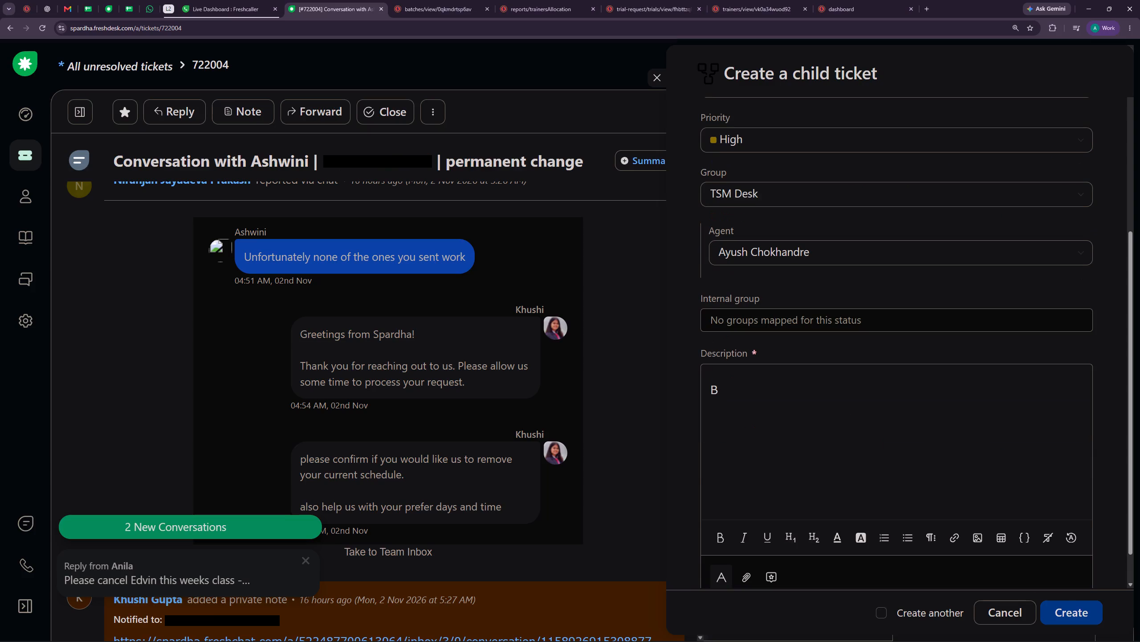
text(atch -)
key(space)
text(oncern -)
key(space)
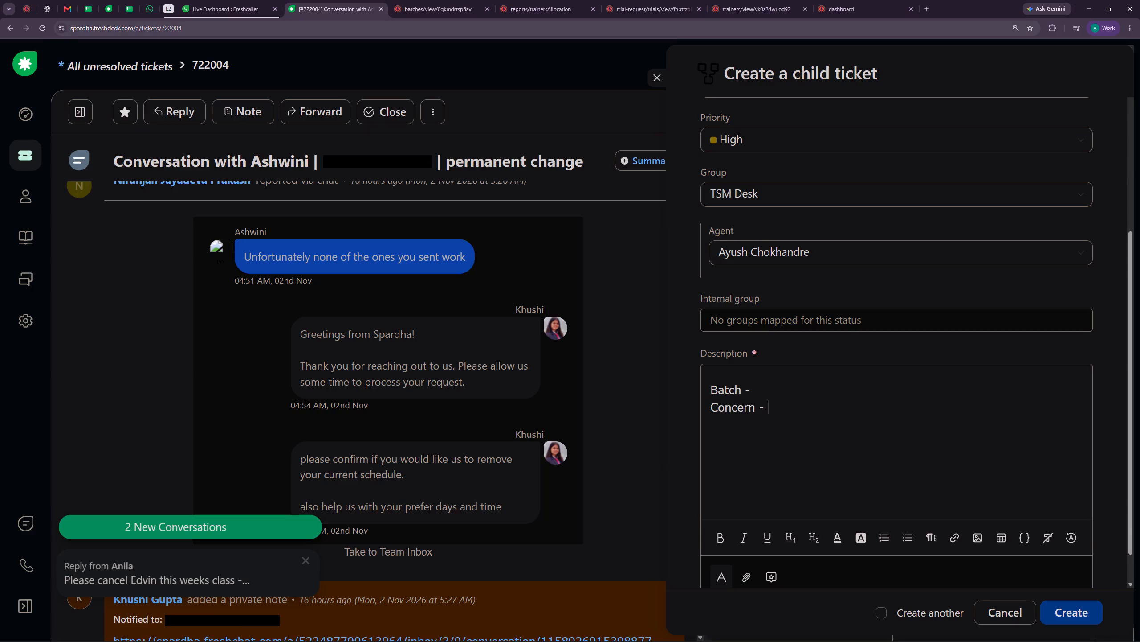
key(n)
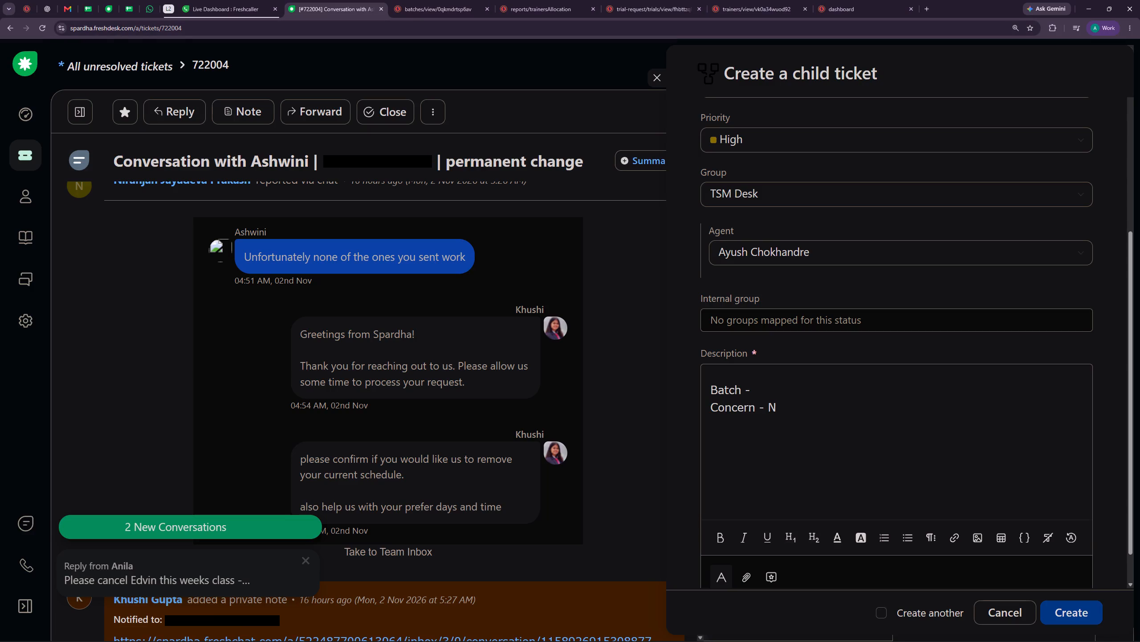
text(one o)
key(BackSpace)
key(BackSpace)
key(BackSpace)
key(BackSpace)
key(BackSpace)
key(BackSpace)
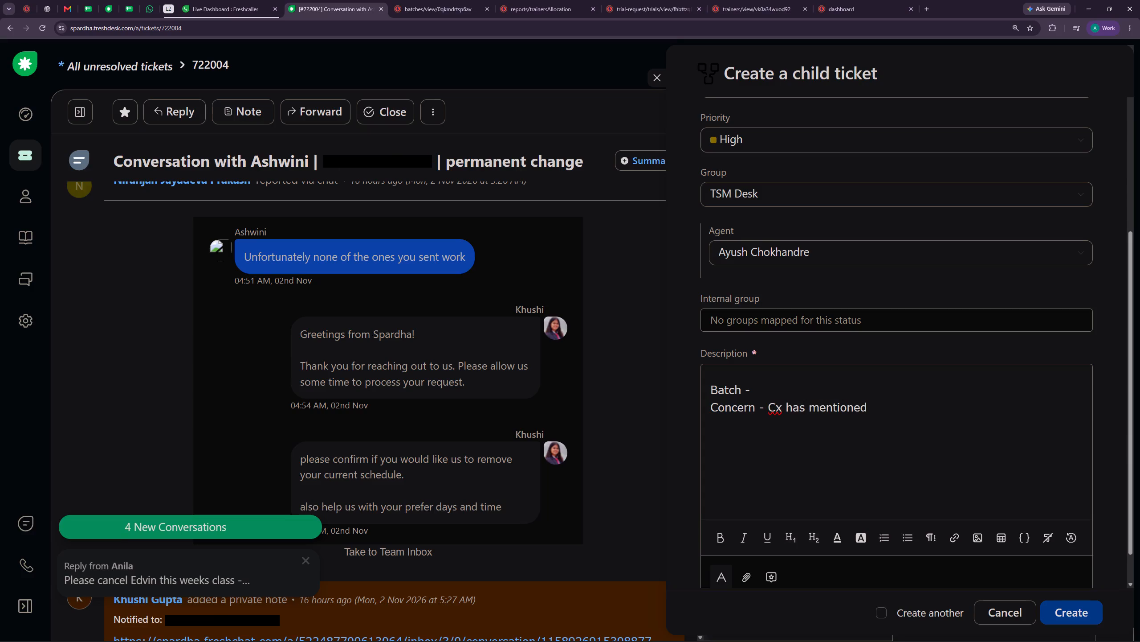
Write the concern as "Cx has mentioned none of the current available slots work for them", correcting the misspelled words.
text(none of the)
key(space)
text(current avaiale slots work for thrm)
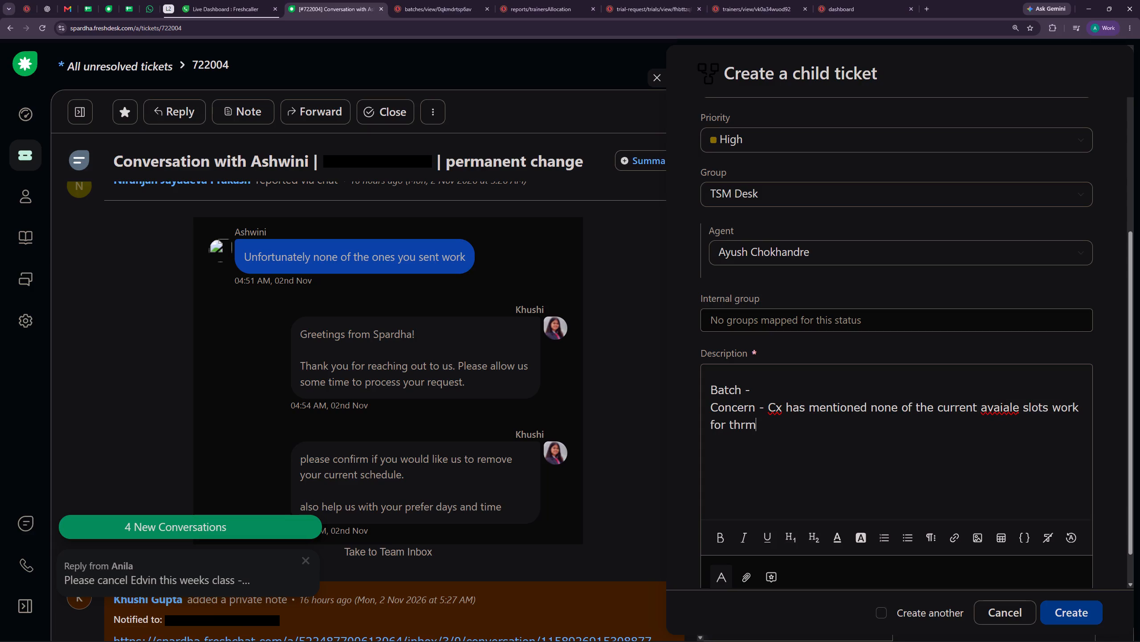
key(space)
right_click(1002, 407)
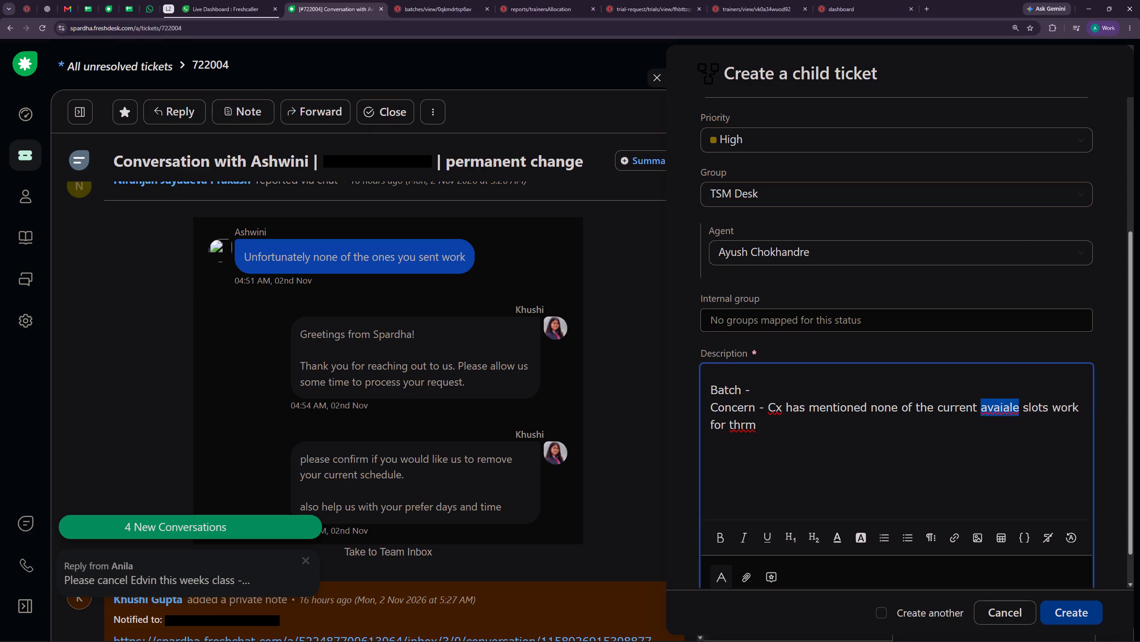
click(1050, 182)
right_click(777, 428)
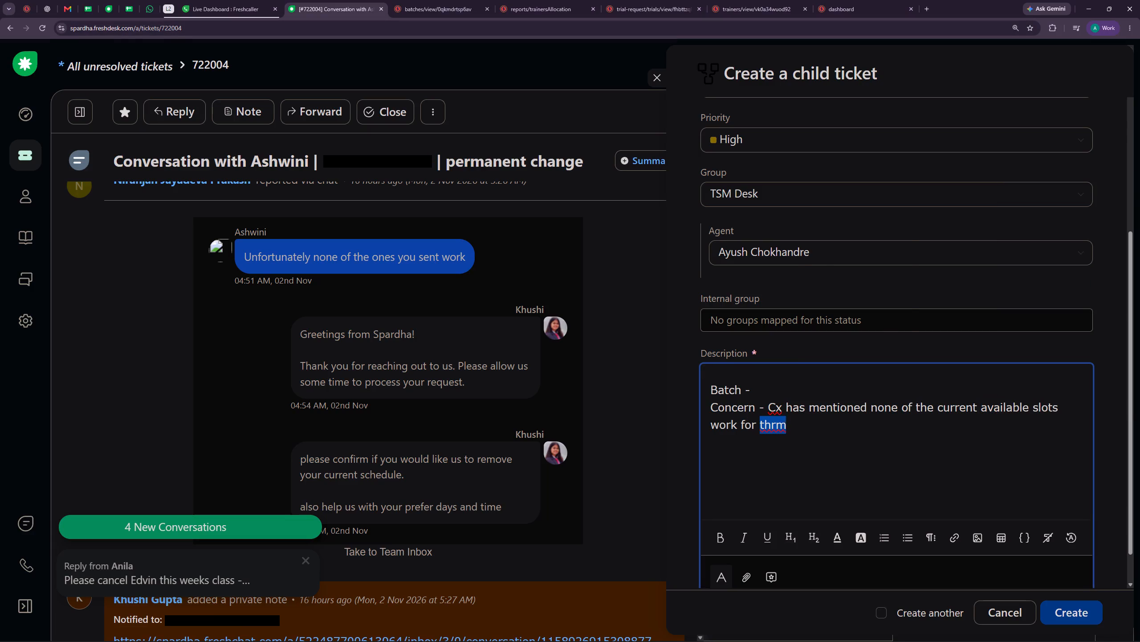
click(844, 222)
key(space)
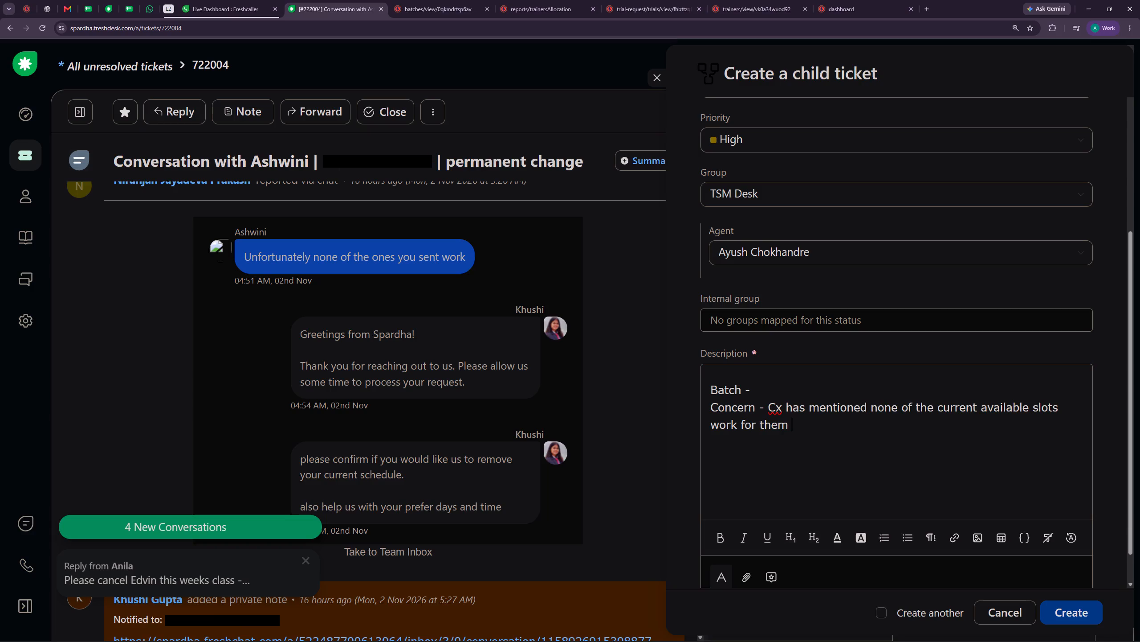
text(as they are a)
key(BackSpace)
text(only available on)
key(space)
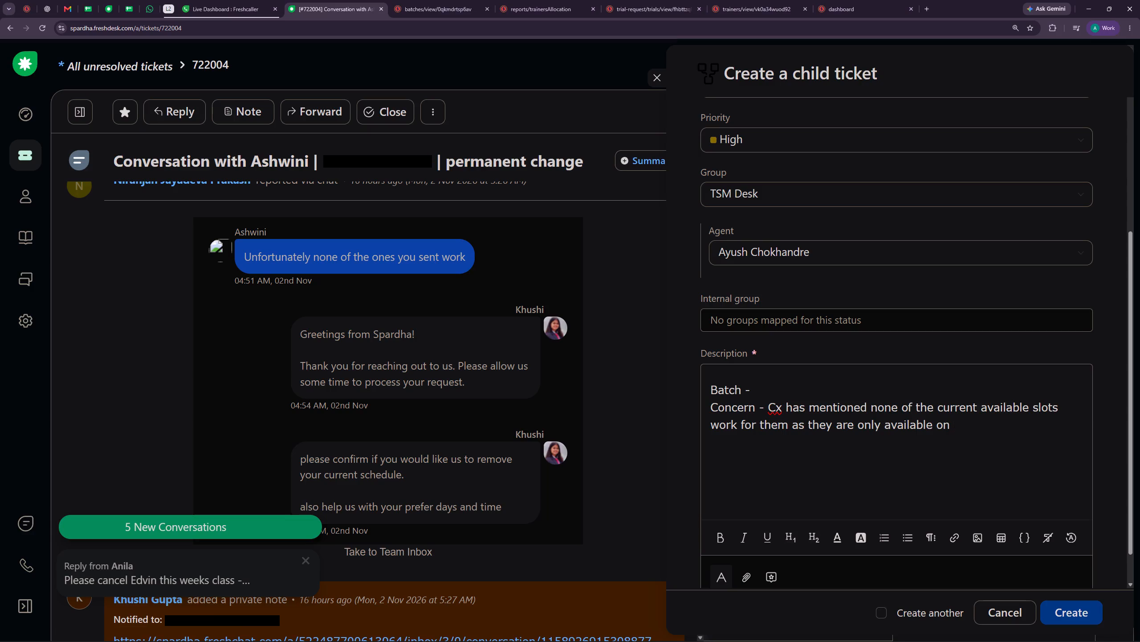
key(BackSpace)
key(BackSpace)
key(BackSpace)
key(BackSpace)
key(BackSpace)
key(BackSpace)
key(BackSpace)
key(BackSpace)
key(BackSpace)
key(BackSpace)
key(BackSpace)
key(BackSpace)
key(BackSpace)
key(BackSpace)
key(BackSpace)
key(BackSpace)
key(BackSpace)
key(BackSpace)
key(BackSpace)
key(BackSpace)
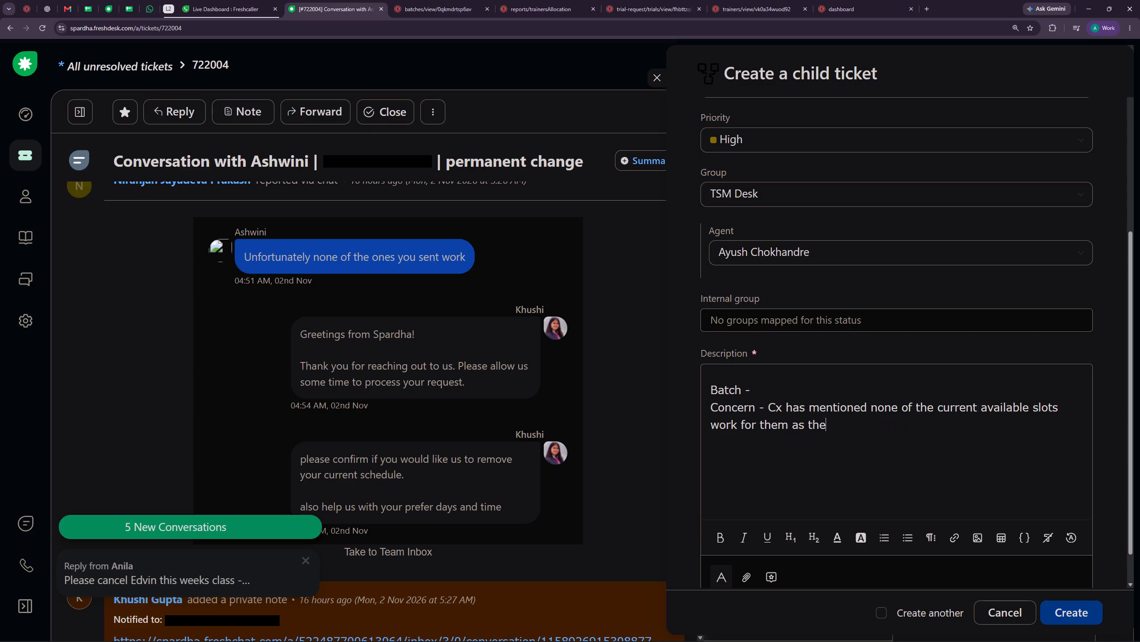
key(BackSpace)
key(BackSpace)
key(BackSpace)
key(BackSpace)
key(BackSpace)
Continue the concern with "and they are asking for either 4PM Wed or".
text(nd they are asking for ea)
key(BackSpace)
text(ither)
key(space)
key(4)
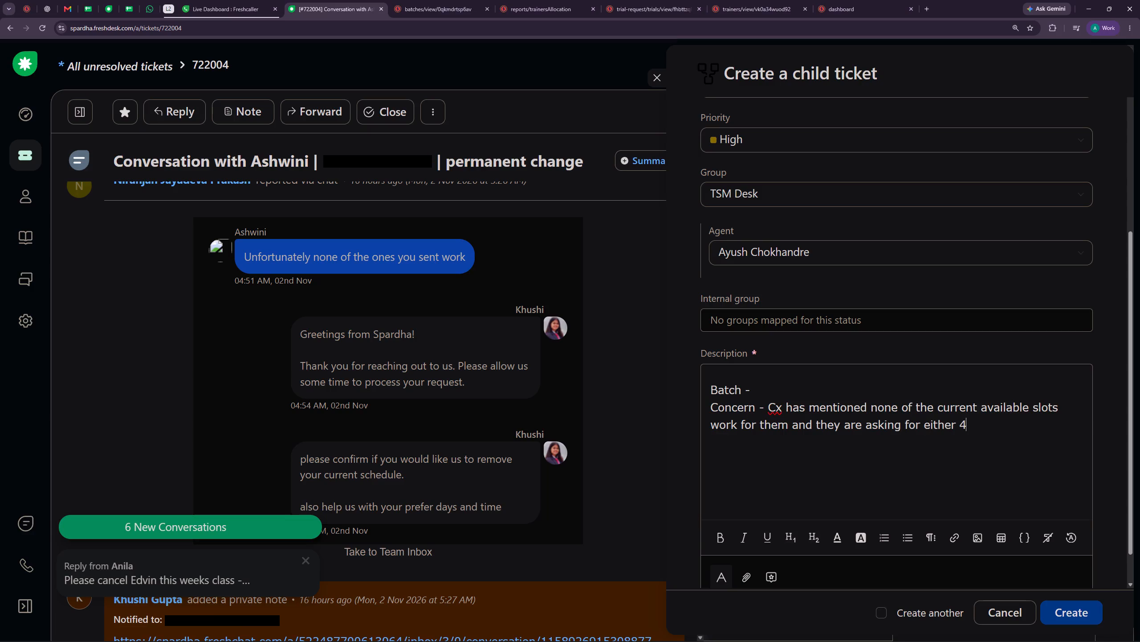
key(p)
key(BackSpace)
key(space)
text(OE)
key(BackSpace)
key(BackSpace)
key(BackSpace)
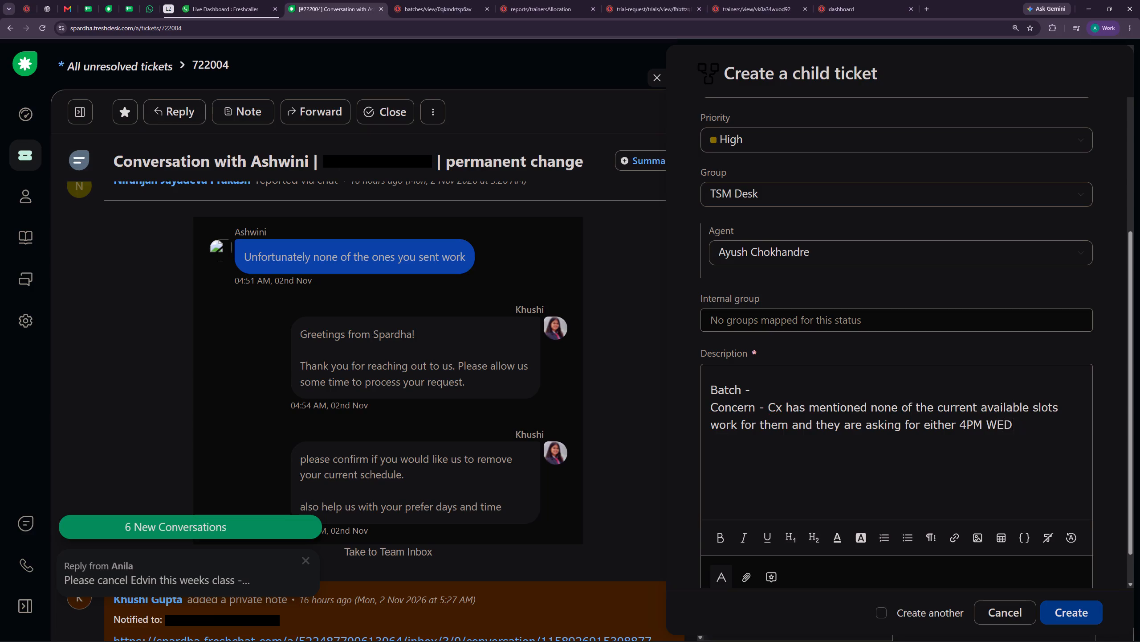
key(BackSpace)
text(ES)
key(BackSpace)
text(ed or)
Add "1PM Sunday" as the second requested slot in the concern, with the day capitalised.
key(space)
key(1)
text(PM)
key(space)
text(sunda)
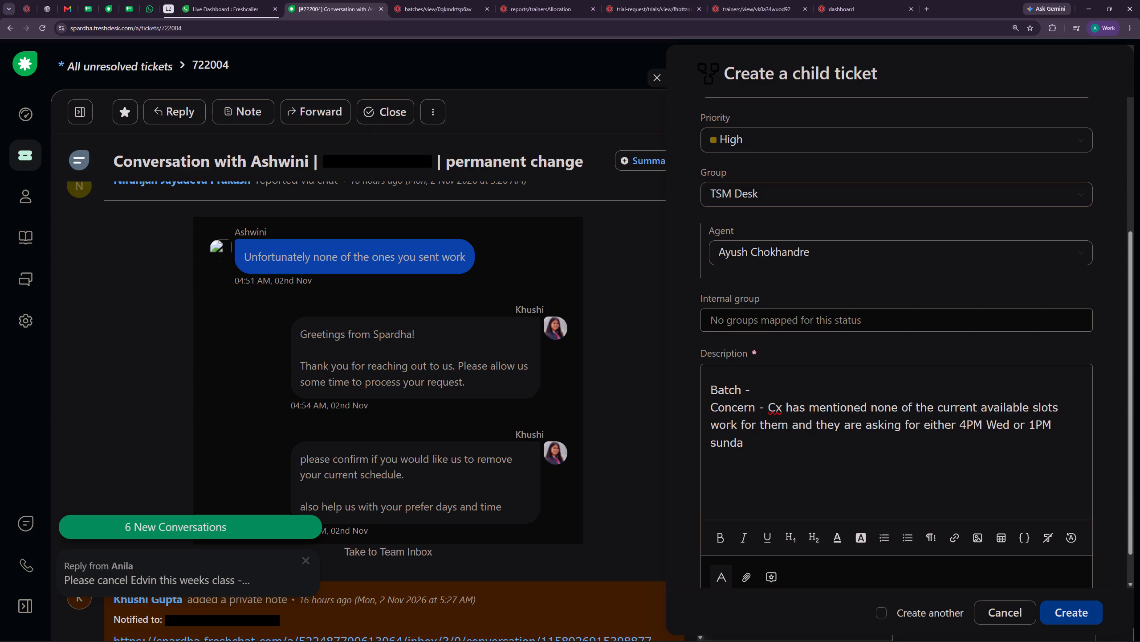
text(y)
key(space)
right_click(715, 448)
click(778, 222)
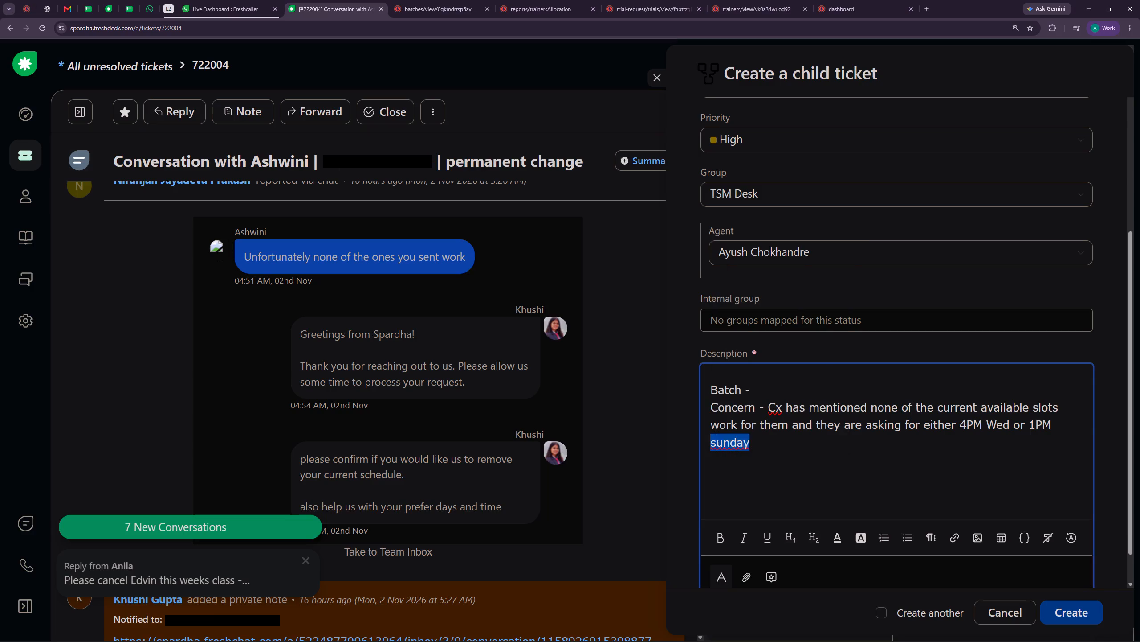
click(782, 445)
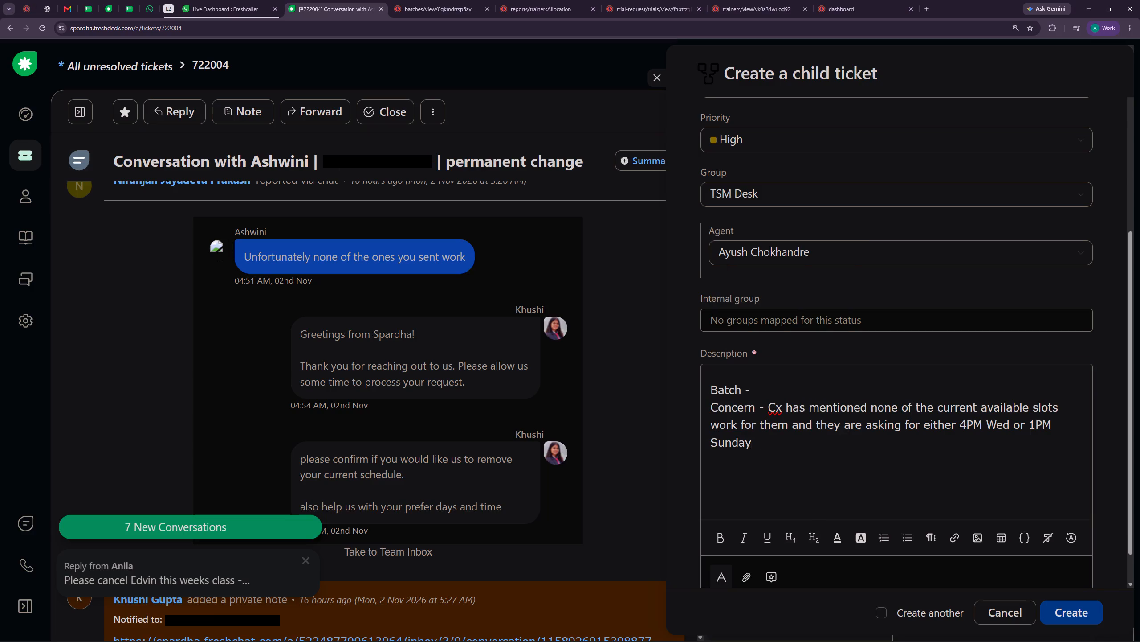
Check the batch's timezone, then continue the concern with "PST slots but the tx already has batch on wed timing".
click(438, 0)
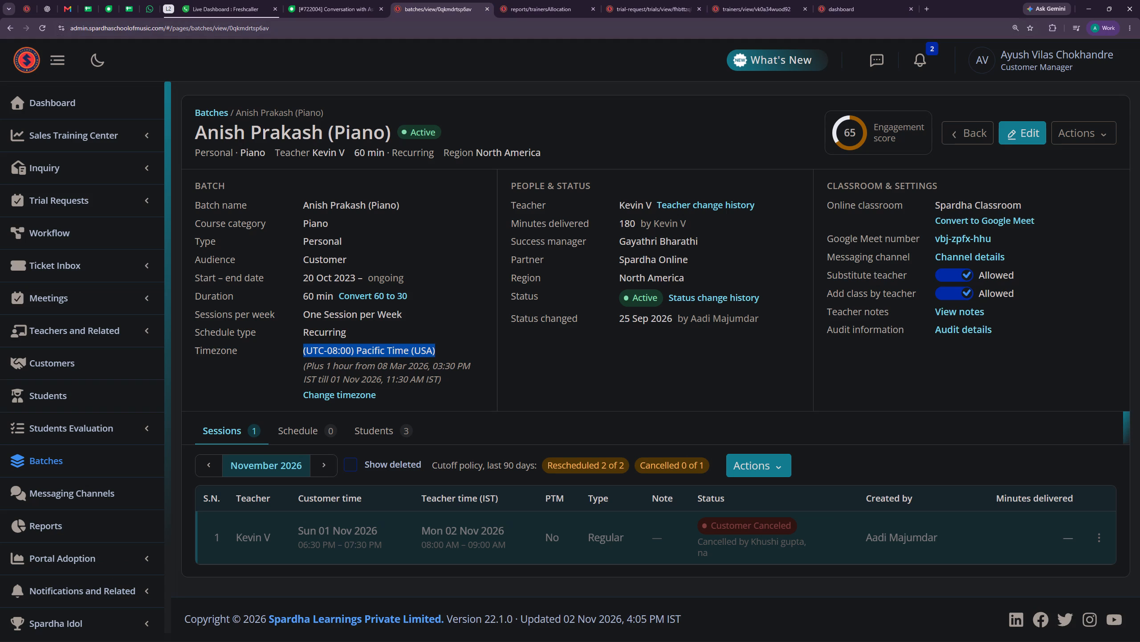
click(340, 0)
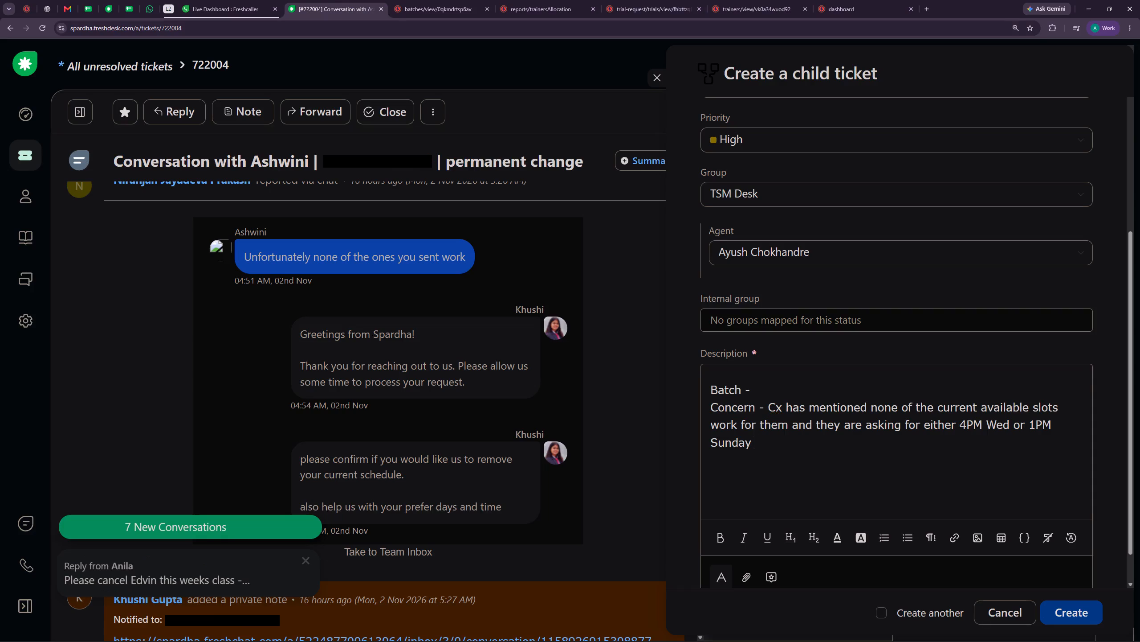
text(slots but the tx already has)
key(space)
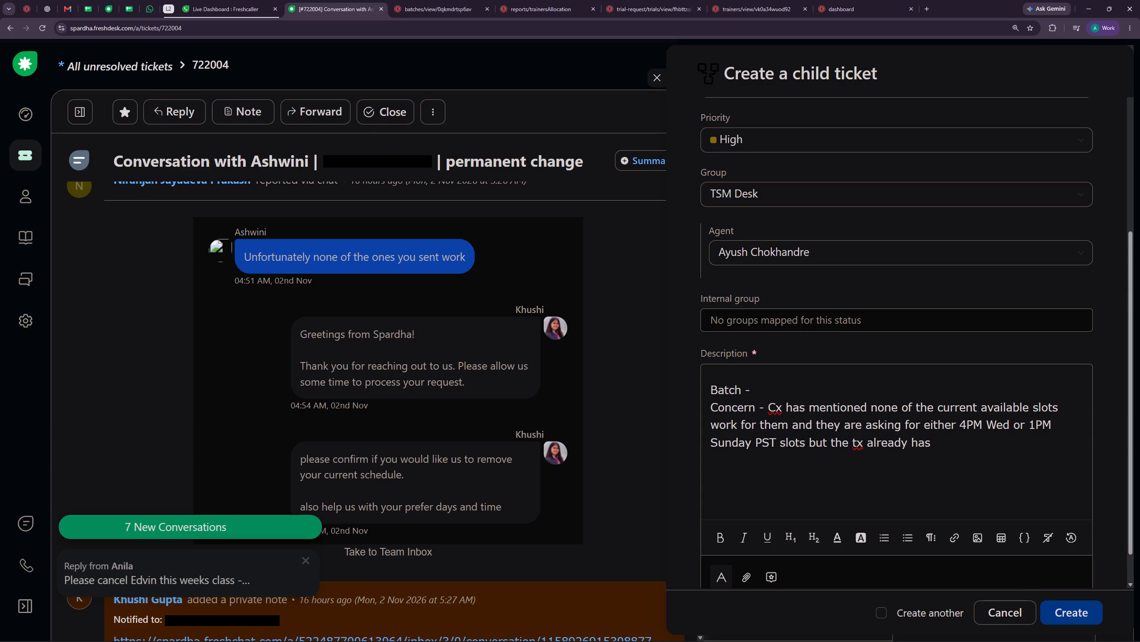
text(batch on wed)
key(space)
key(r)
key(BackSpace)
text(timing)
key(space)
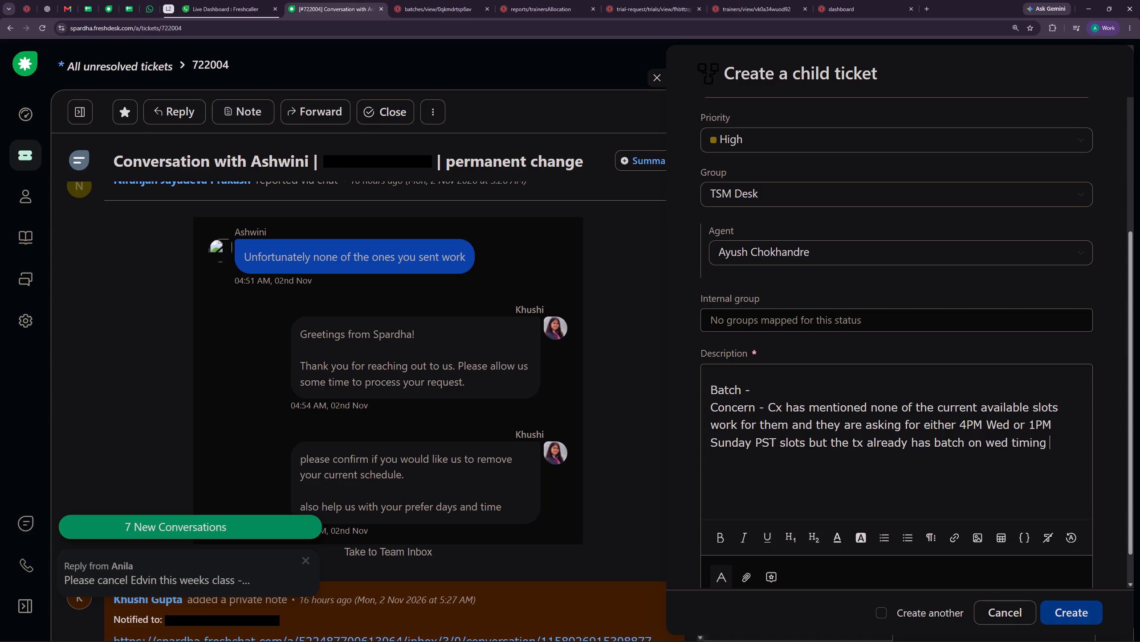
Continue the concern with "can you please ask the tx if they are willing to open".
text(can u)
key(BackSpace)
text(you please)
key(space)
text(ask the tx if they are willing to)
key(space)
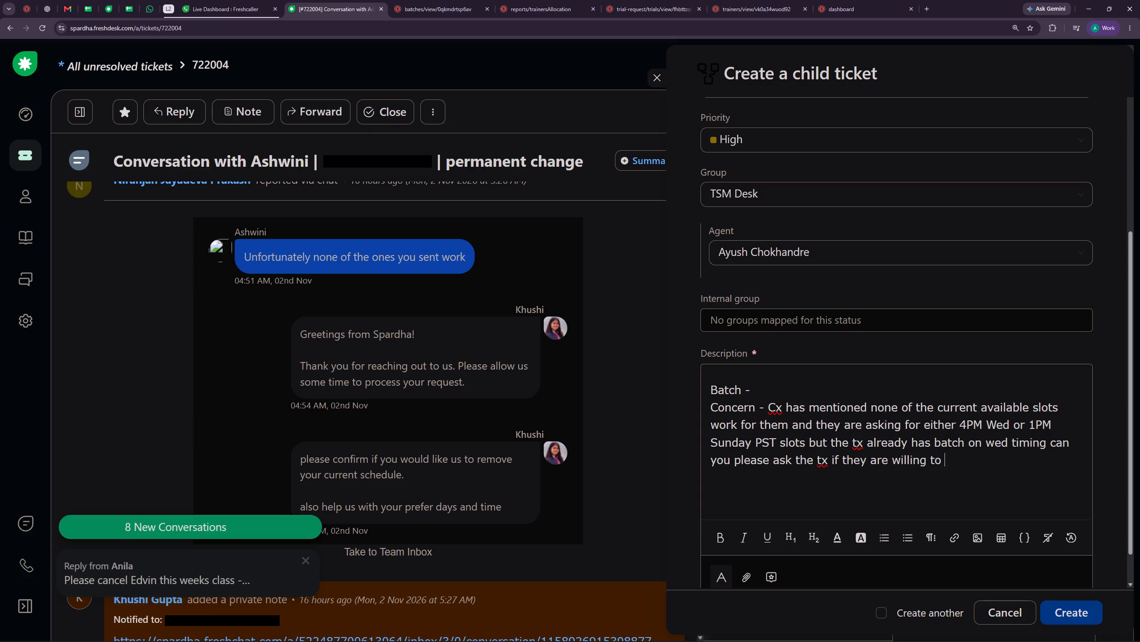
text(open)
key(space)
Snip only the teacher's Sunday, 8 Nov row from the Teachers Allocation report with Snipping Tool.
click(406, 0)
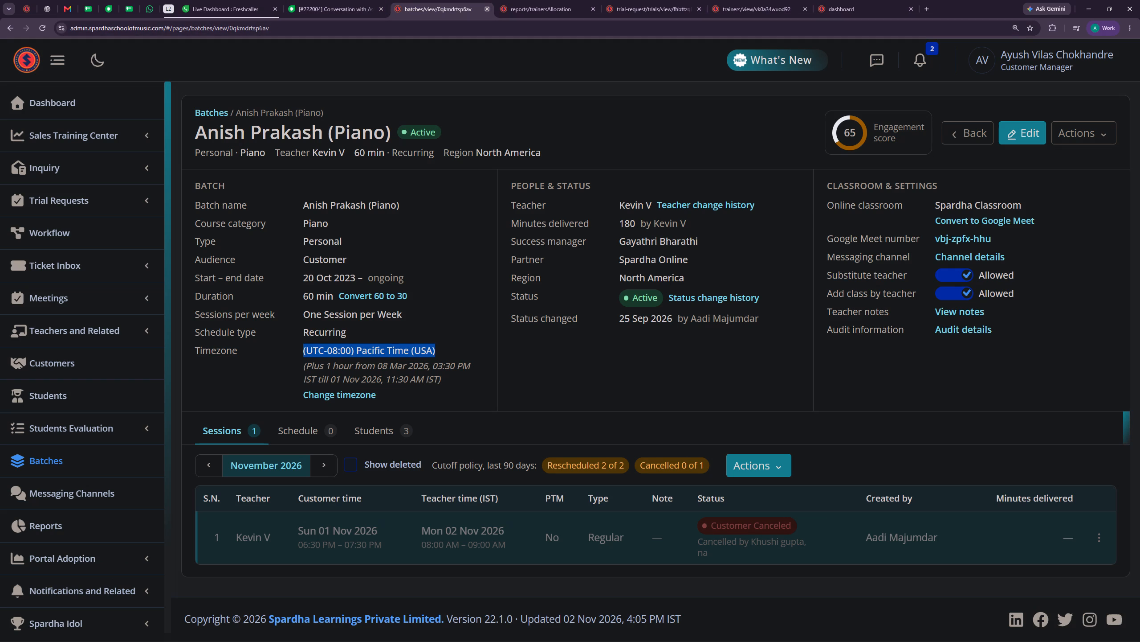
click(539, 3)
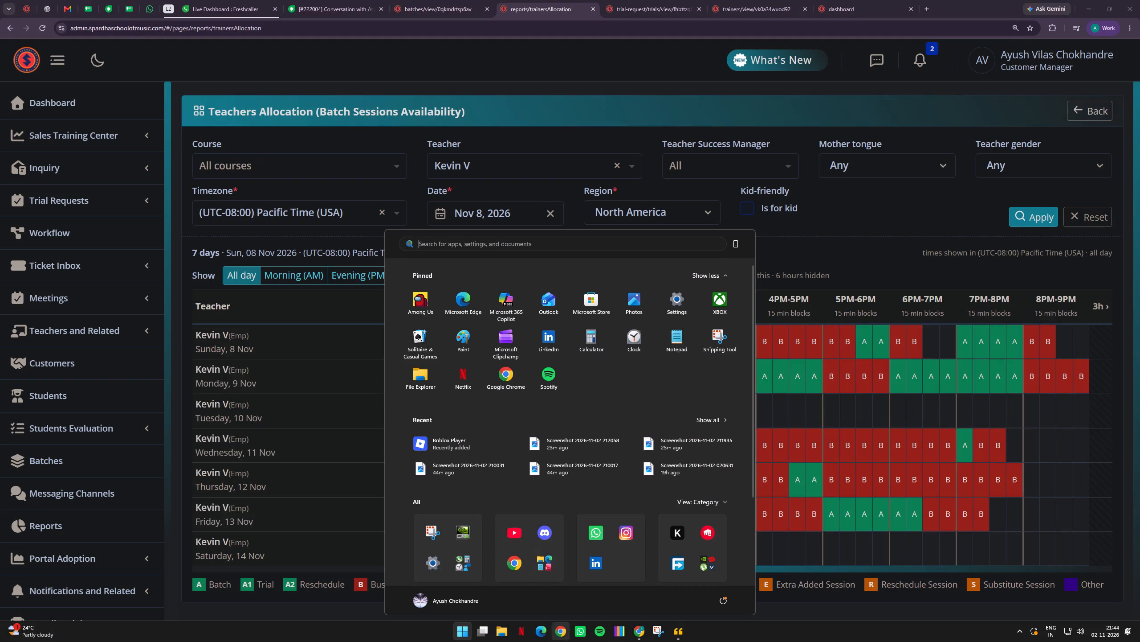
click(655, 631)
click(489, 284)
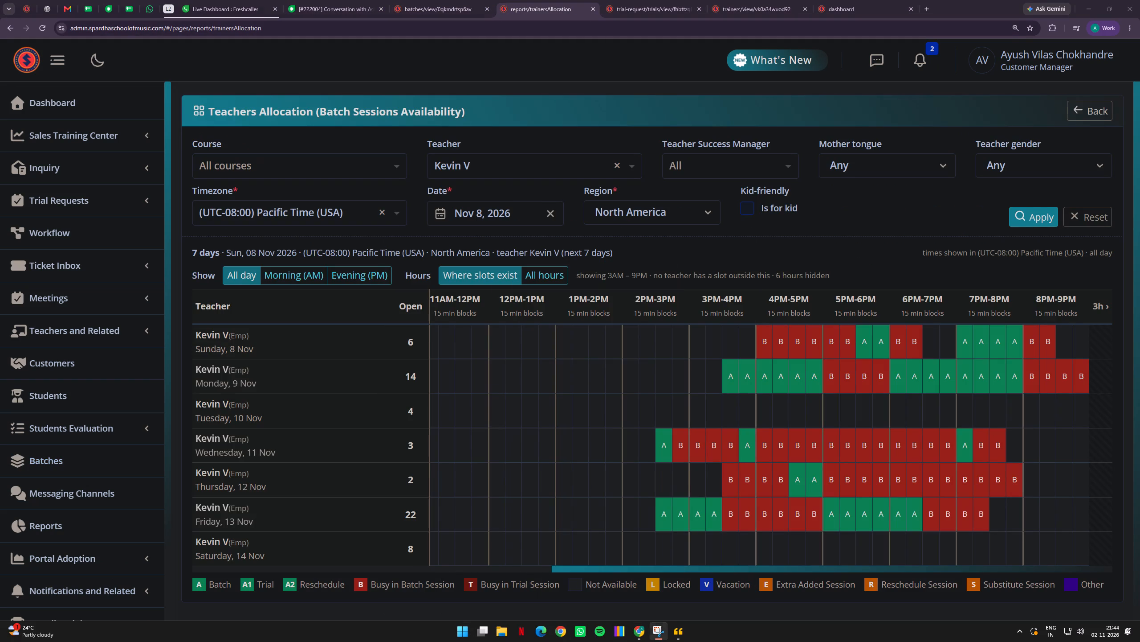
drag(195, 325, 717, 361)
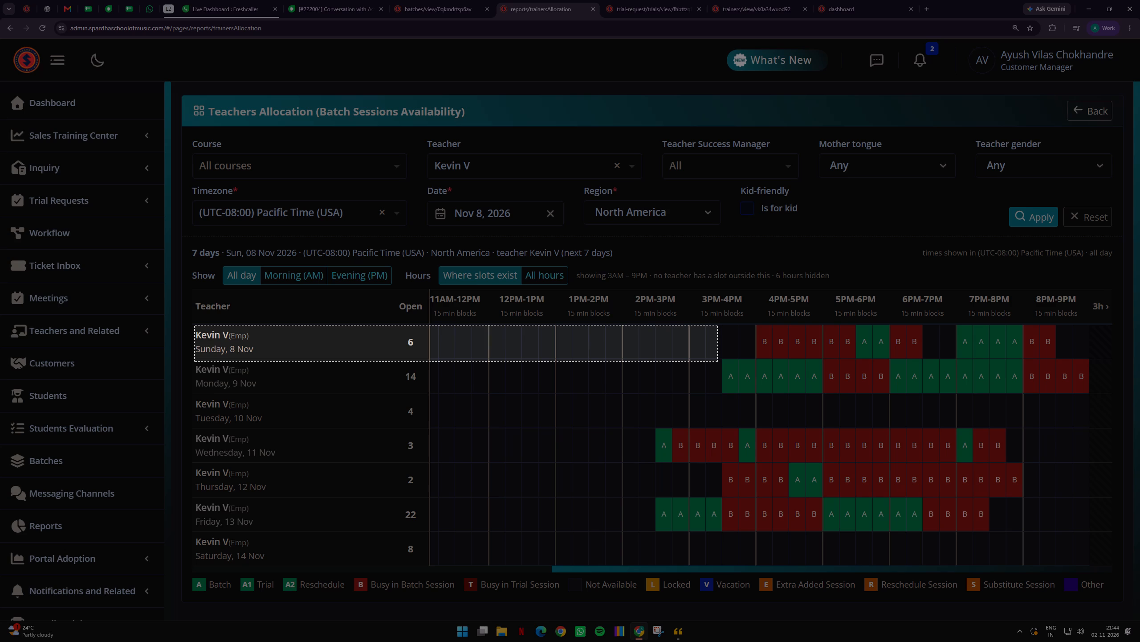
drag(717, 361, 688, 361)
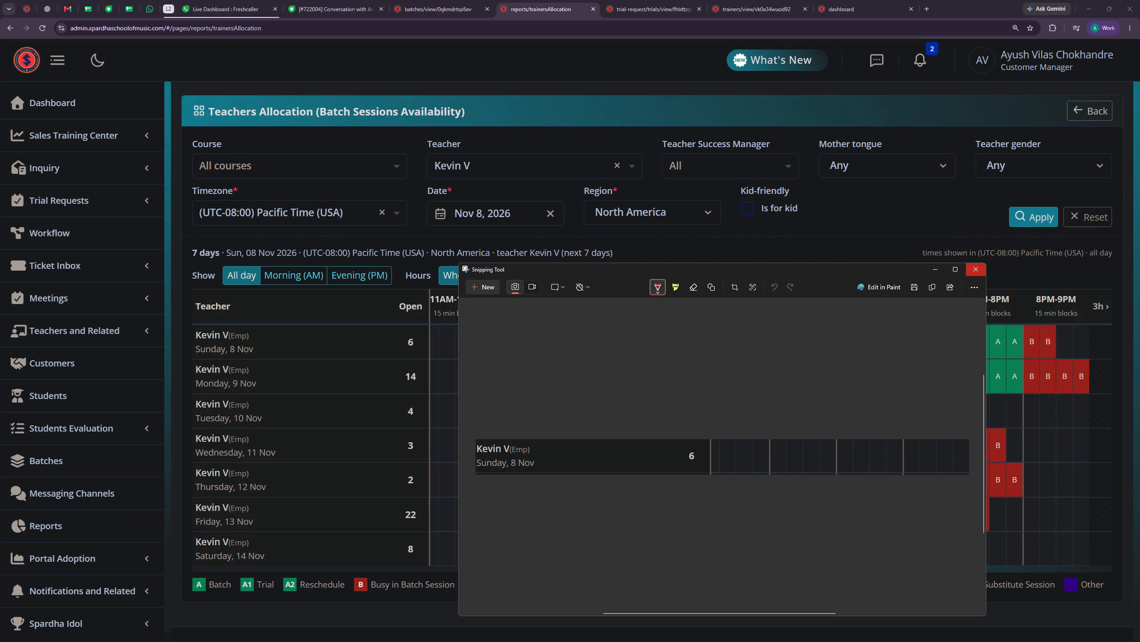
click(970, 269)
Snip the teacher's Sunday, 8 Nov row together with the 11AM to 2PM column headings and copy the image.
click(660, 629)
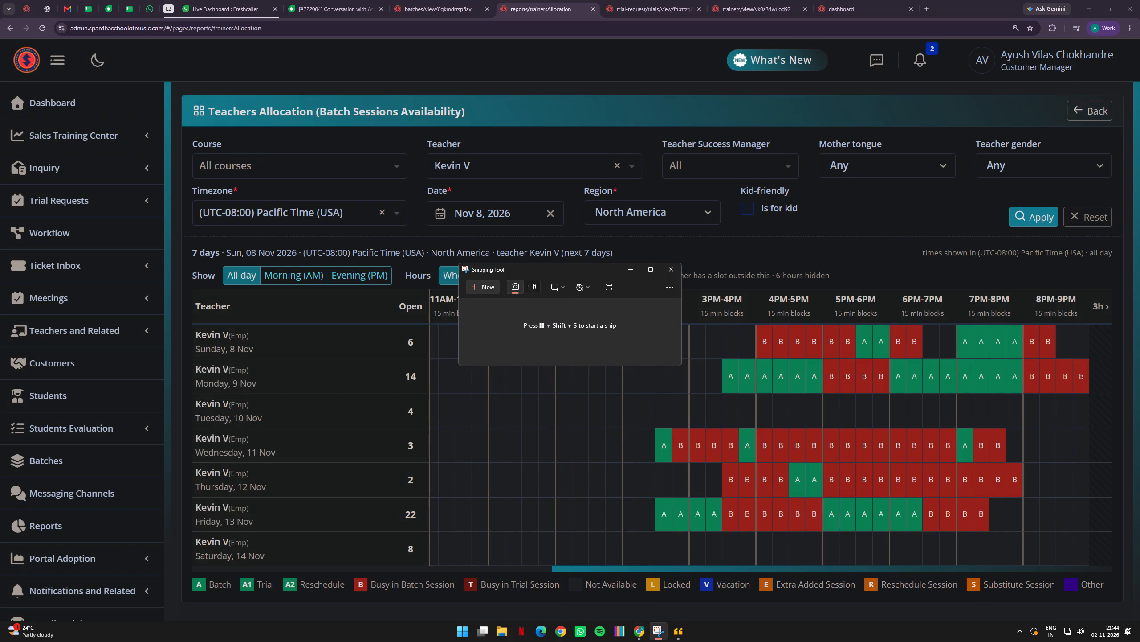
click(491, 287)
drag(194, 288, 598, 370)
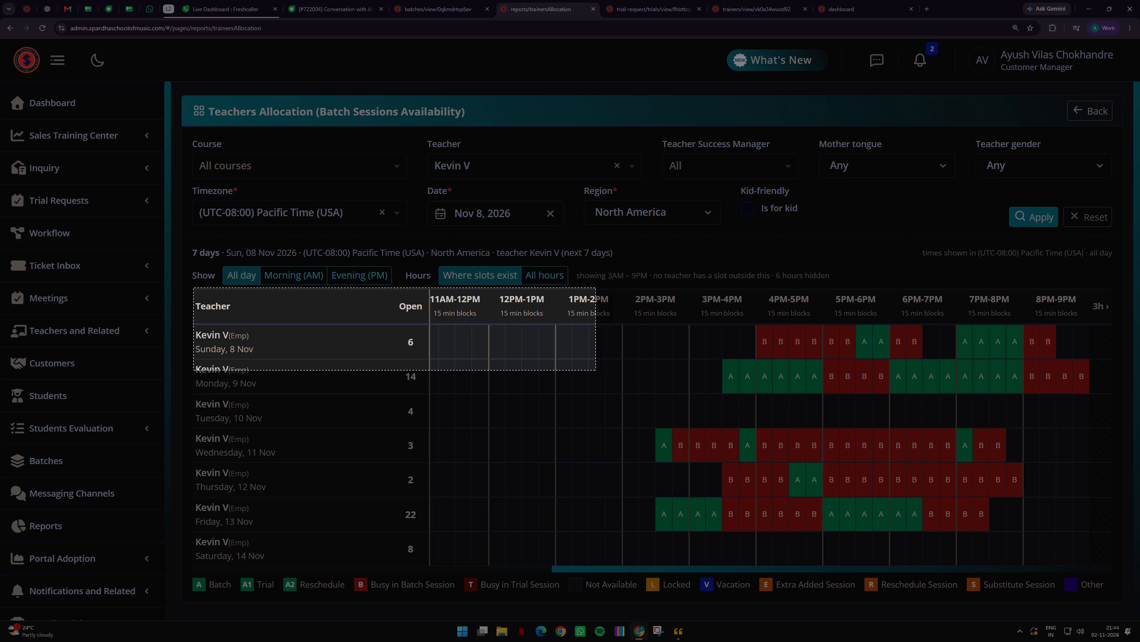
drag(598, 370, 625, 362)
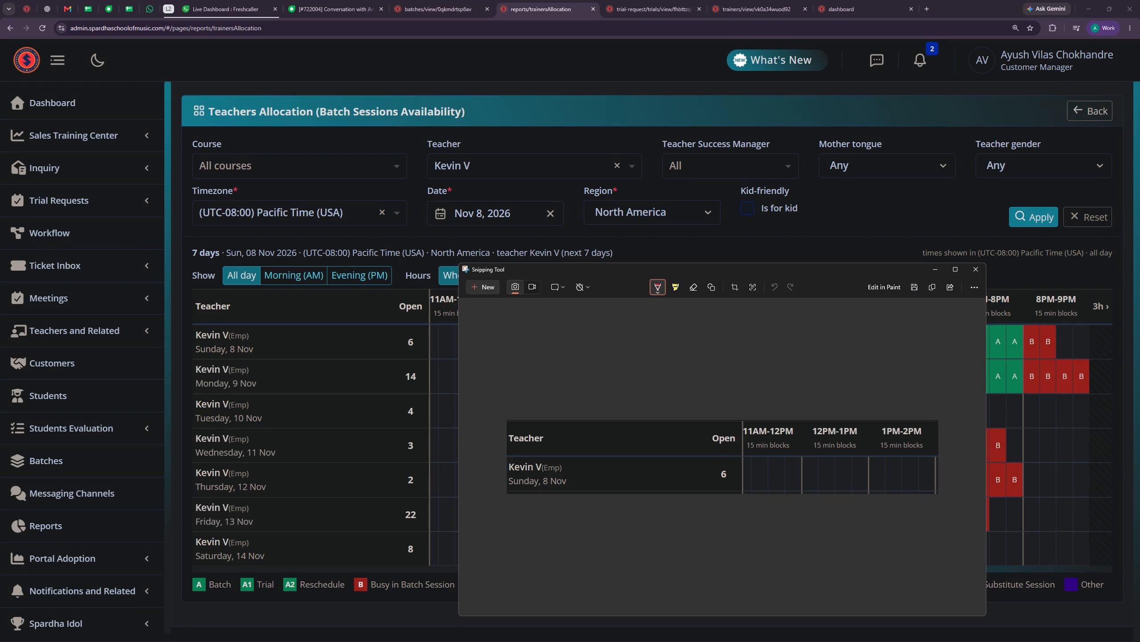
click(929, 283)
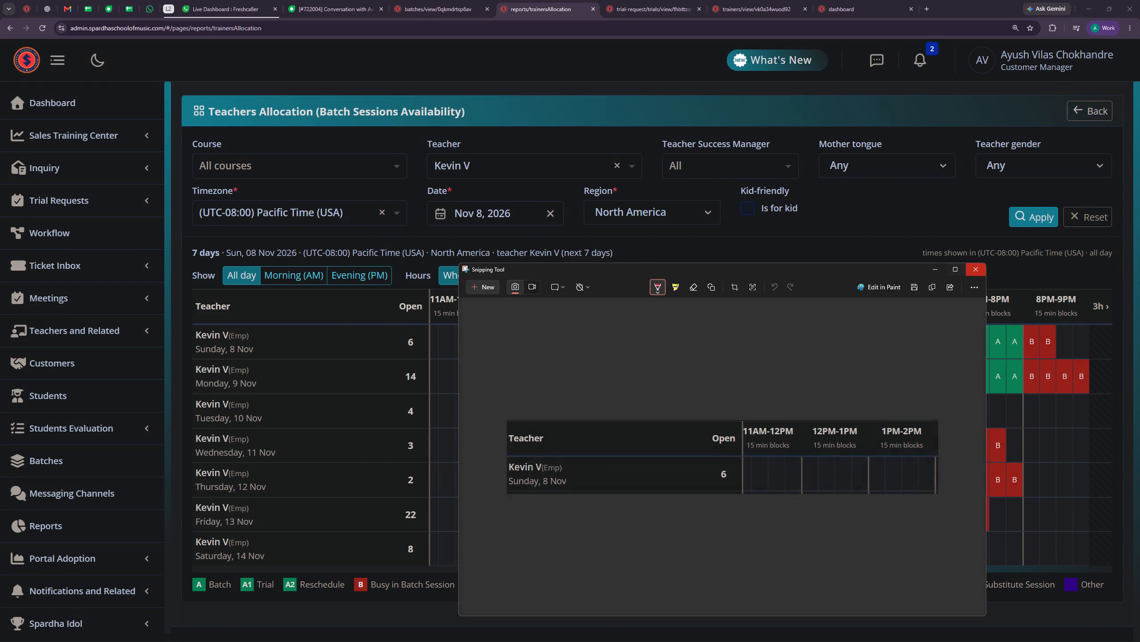
click(975, 267)
Back in the child ticket's description, finish the concern with "slot on SUNDAY 1PM PST" and a full stop.
click(435, 0)
click(332, 0)
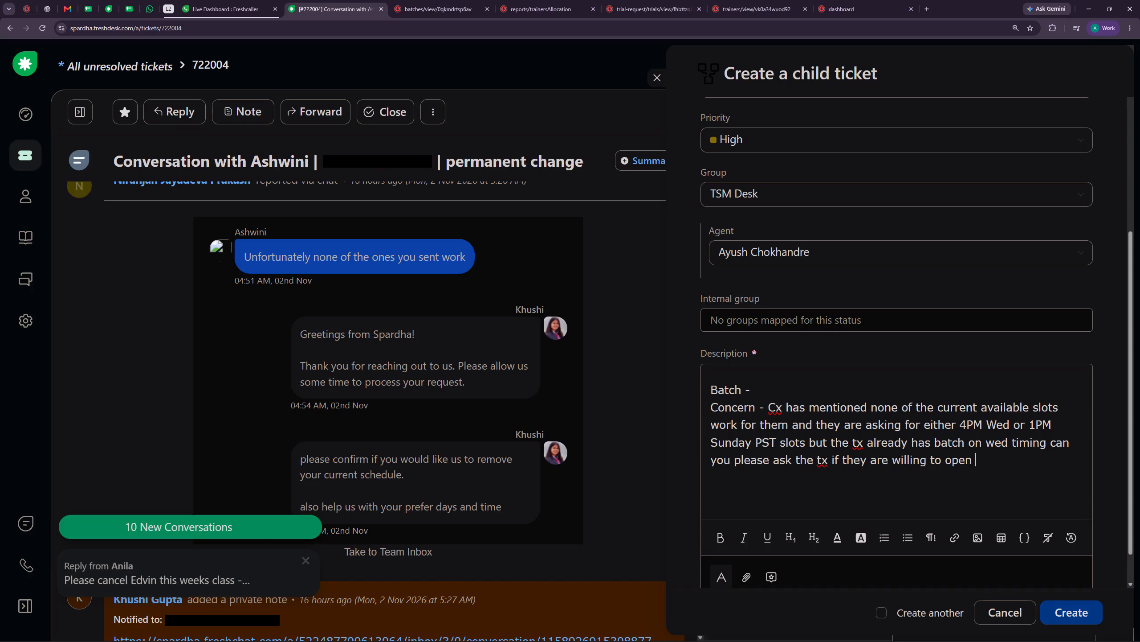
click(984, 466)
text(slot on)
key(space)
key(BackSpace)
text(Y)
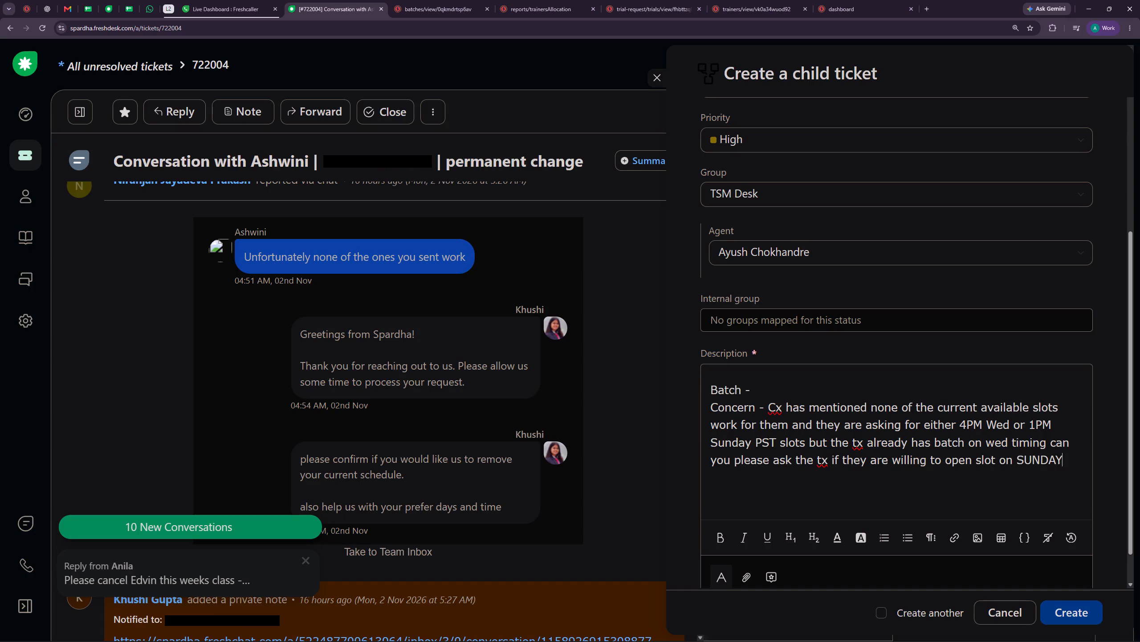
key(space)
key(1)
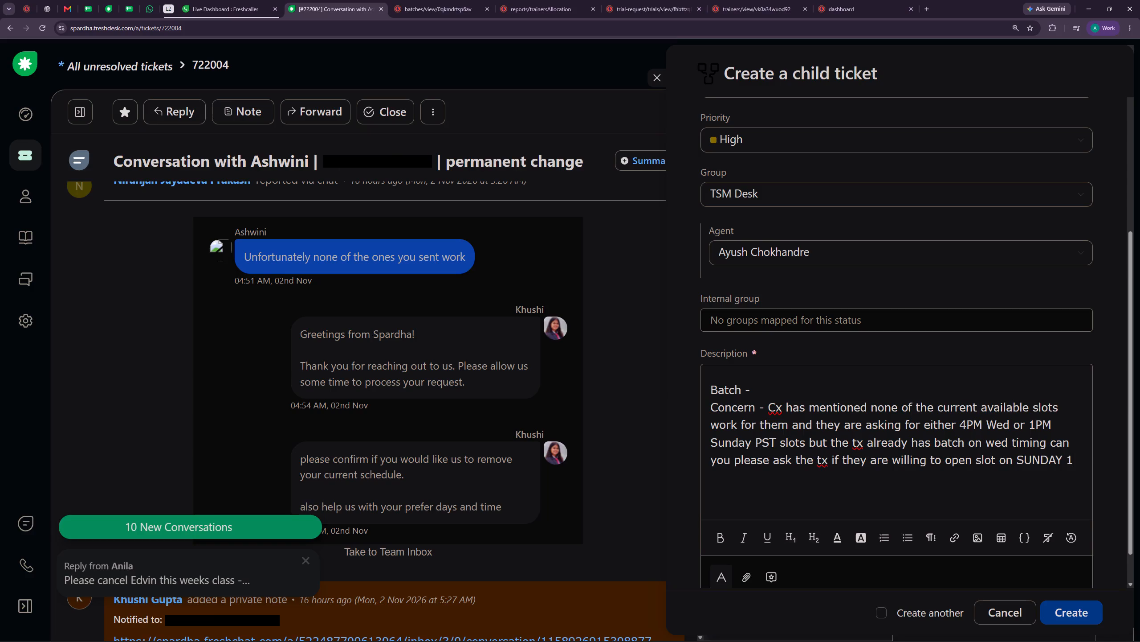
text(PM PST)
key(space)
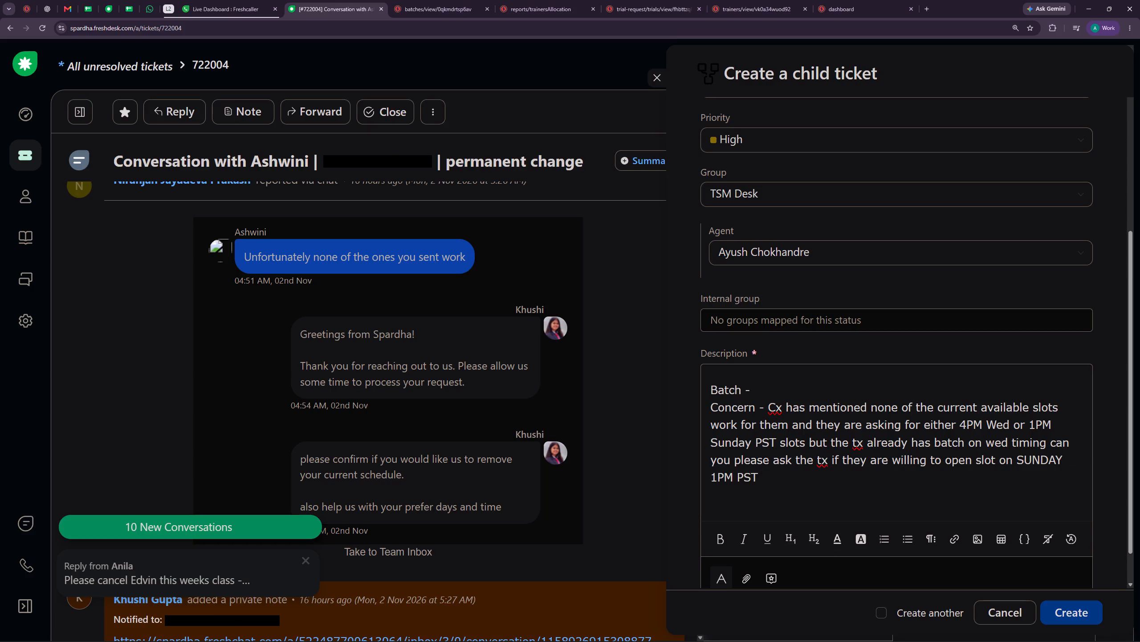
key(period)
Paste the availability snip below the concern text and remove the extra space before the full stop.
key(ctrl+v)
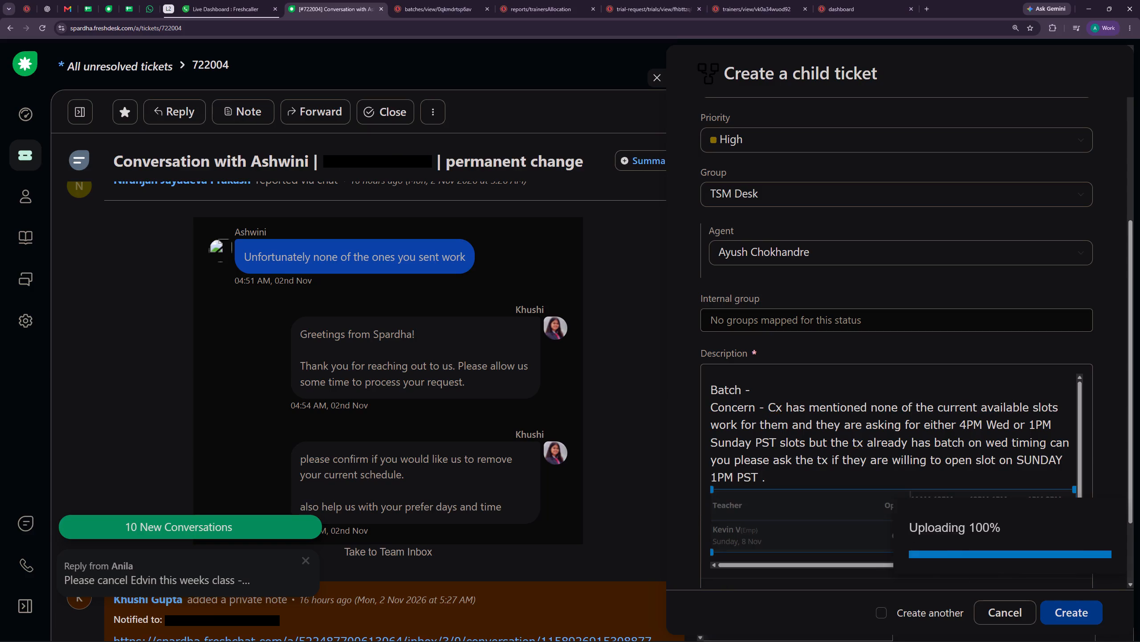
click(773, 475)
click(761, 475)
click(764, 475)
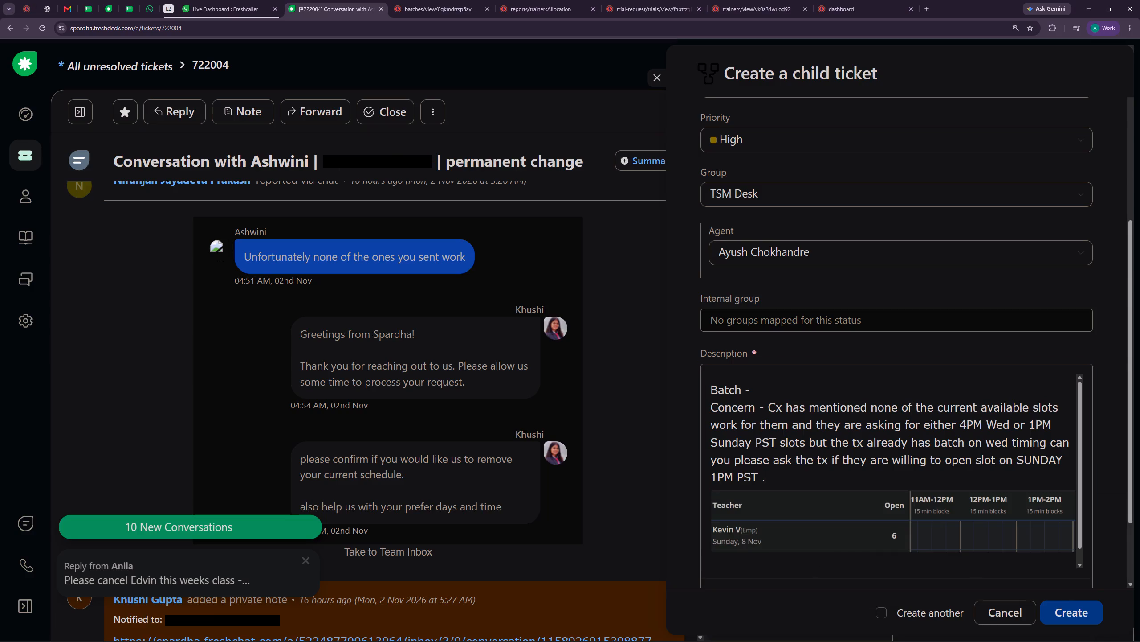
click(763, 476)
key(BackSpace)
click(807, 476)
Create the child ticket with the completed description.
scroll(900, 459, down, 3)
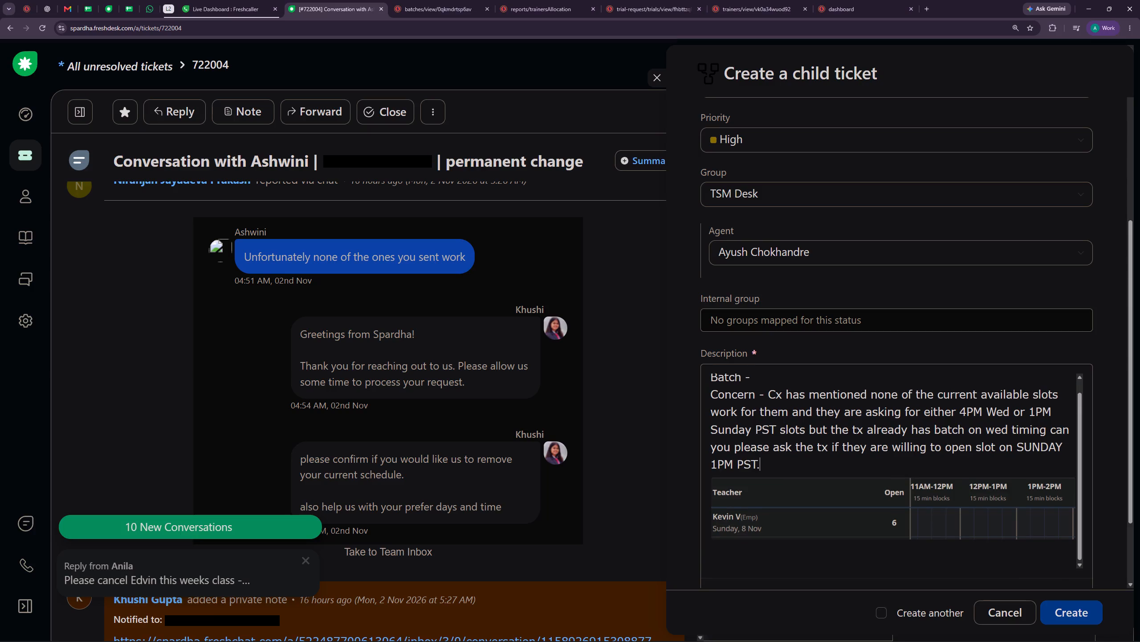
click(1068, 611)
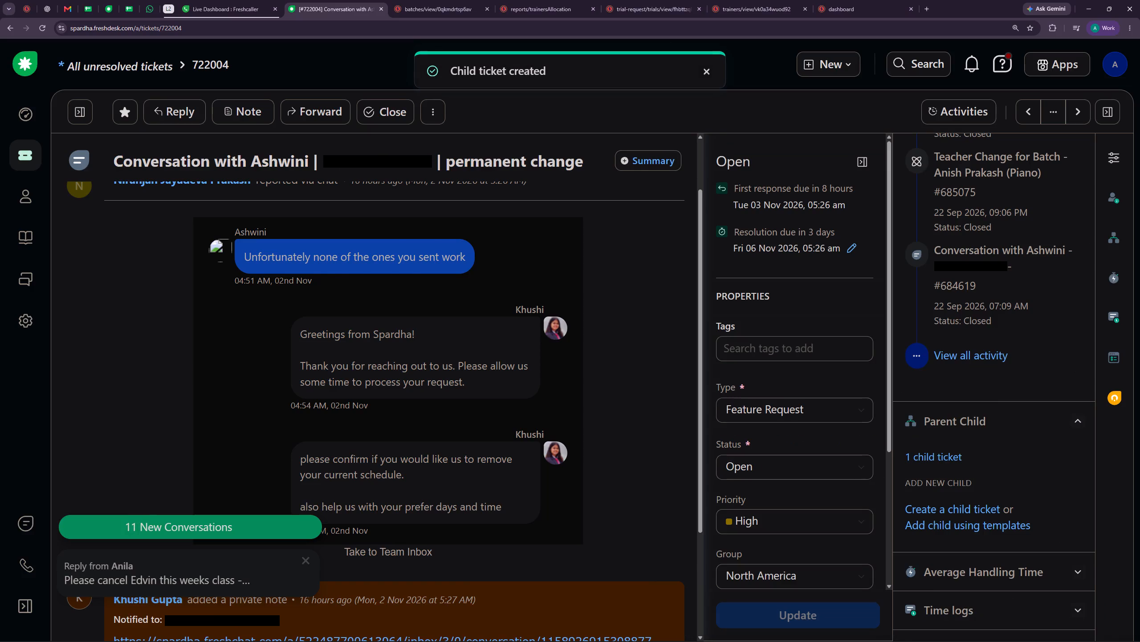
Start a private note on ticket 722004 and write "Created a child ticket.", correcting the inverted capitalisation.
scroll(452, 489, down, 3)
click(310, 564)
click(212, 566)
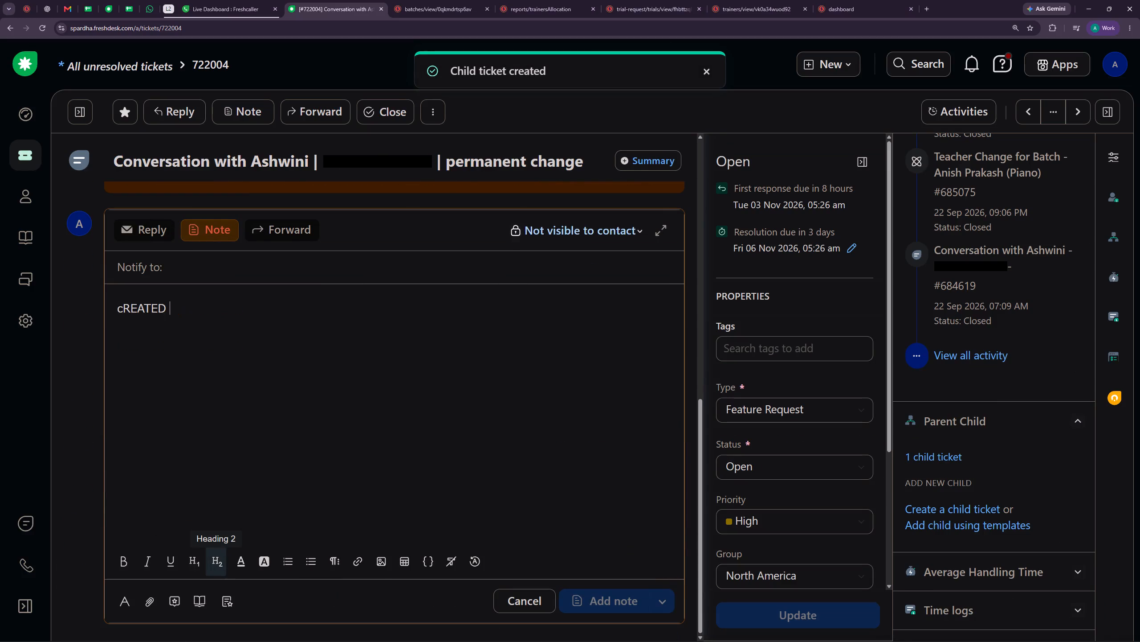
key(BackSpace)
key(BackSpace)
key(BackSpace)
key(BackSpace)
key(BackSpace)
key(BackSpace)
key(BackSpace)
key(BackSpace)
key(BackSpace)
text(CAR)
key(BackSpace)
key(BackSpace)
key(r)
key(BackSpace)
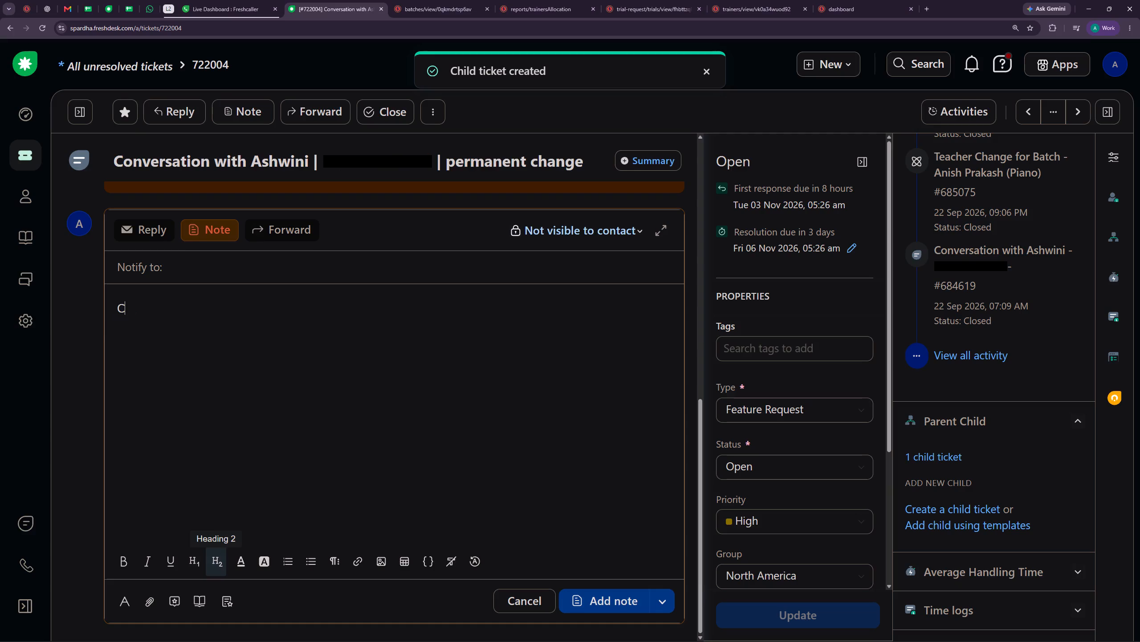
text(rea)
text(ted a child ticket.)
Add the private note to ticket 722004.
scroll(310, 582, up, 4)
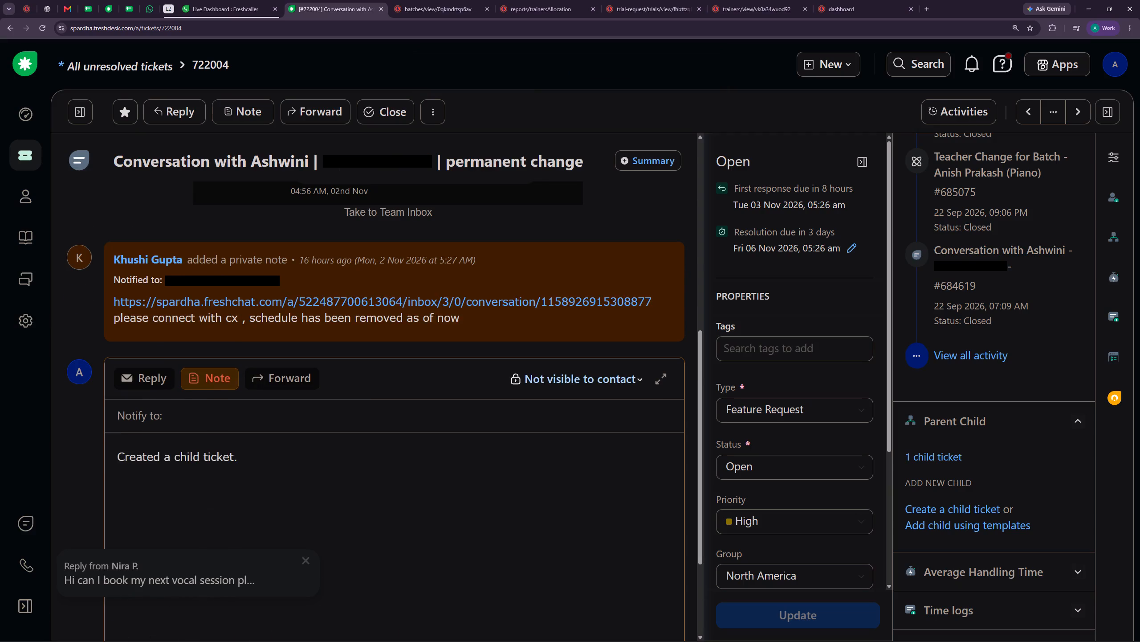
scroll(545, 494, down, 6)
click(609, 603)
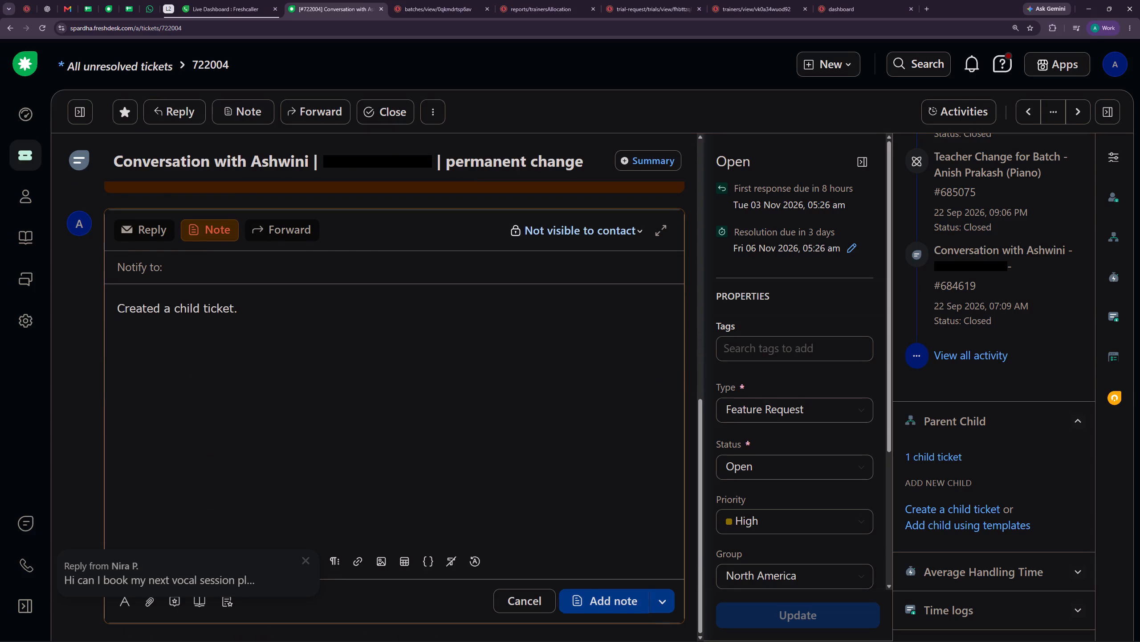
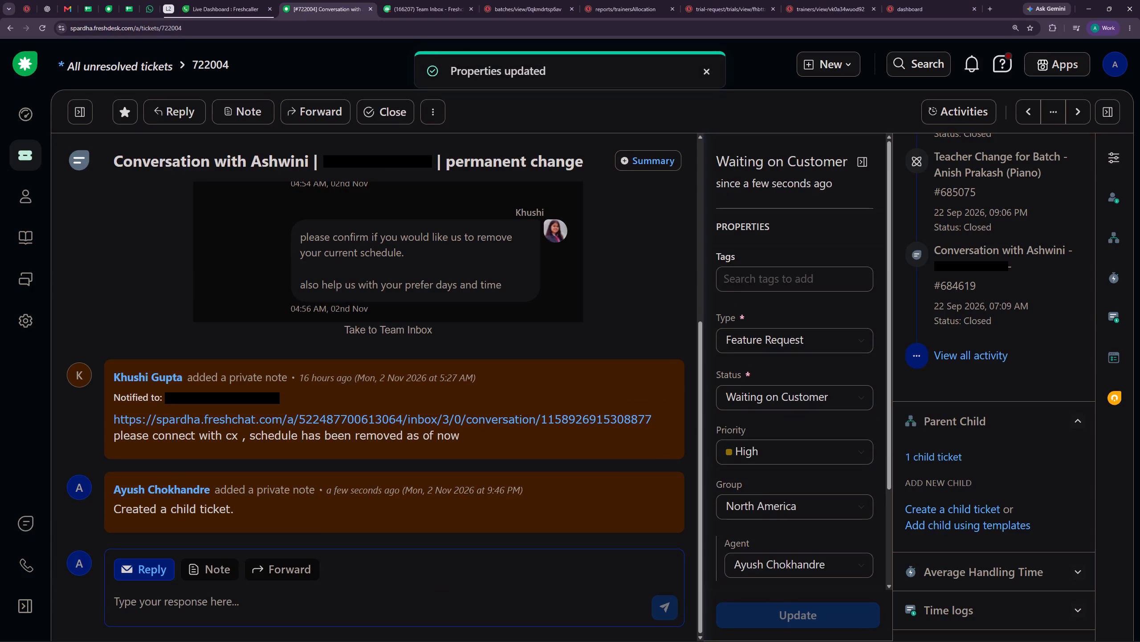
click(1024, 112)
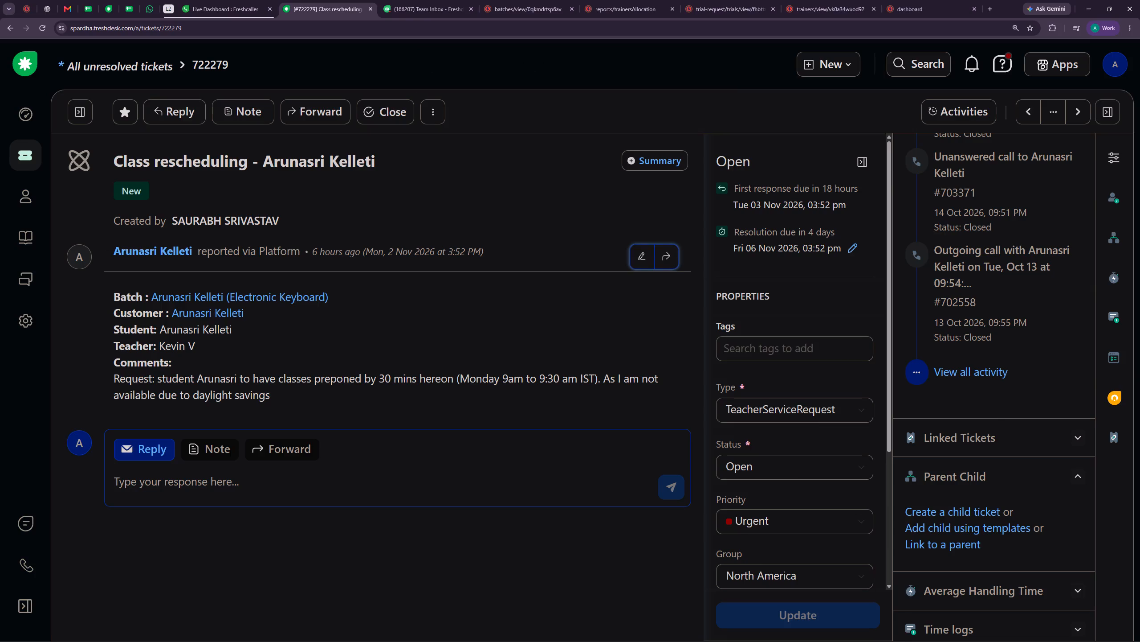
scroll(1017, 367, up, 12)
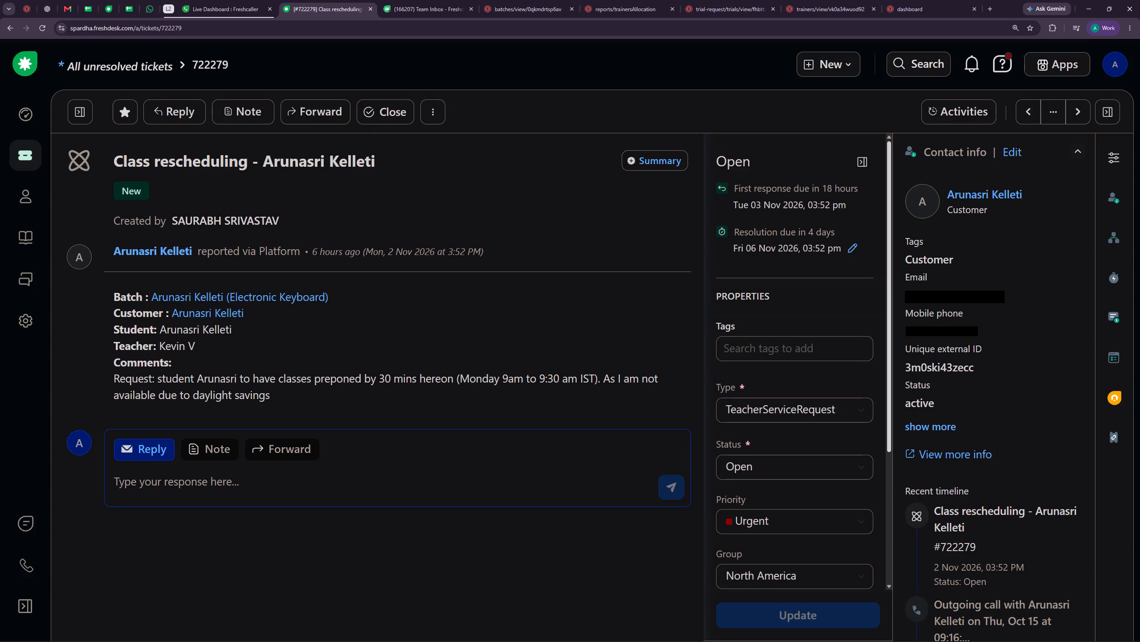
drag(988, 327, 926, 331)
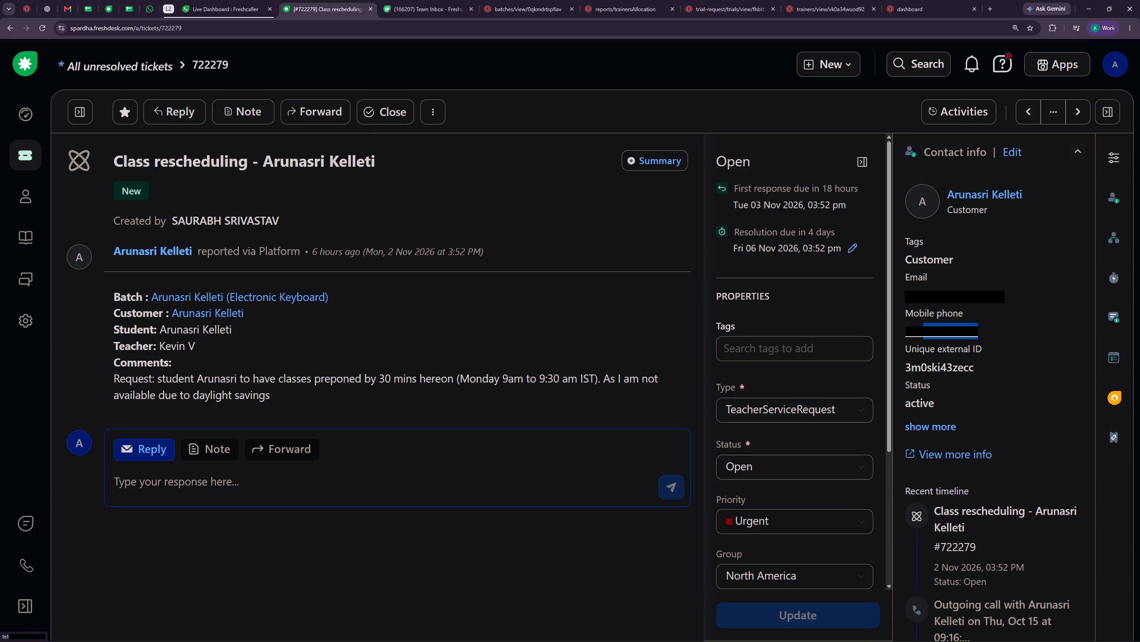
drag(926, 331, 919, 331)
key(ctrl+c)
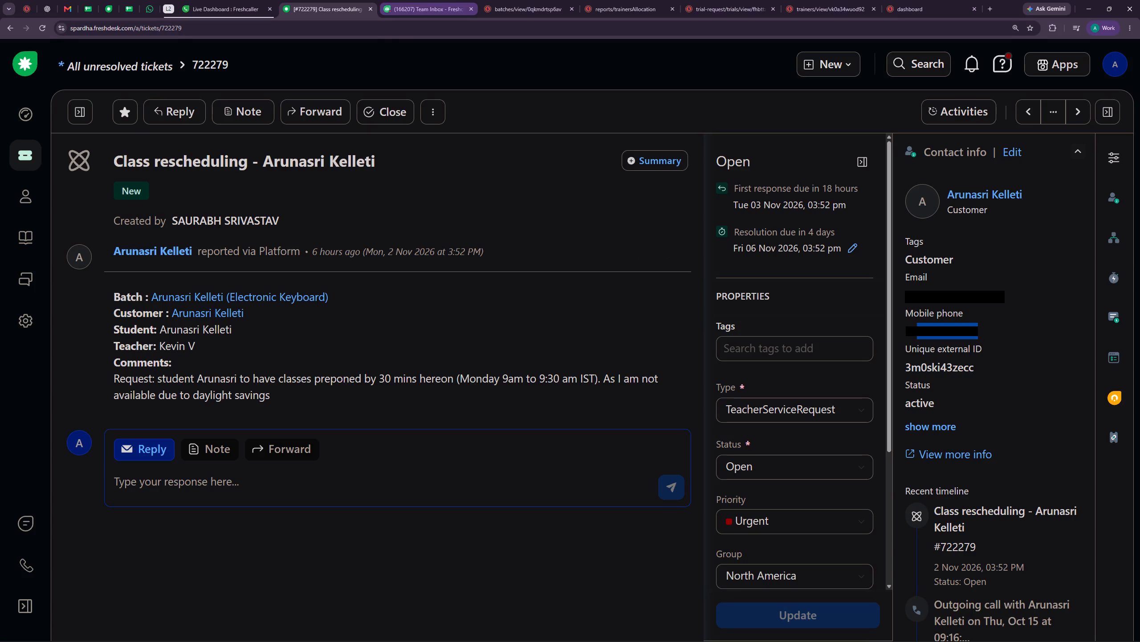
Close the Team Inbox tab, search batches by the copied family number and open the customer's Electronic Keyboard batch.
click(473, 9)
click(437, 6)
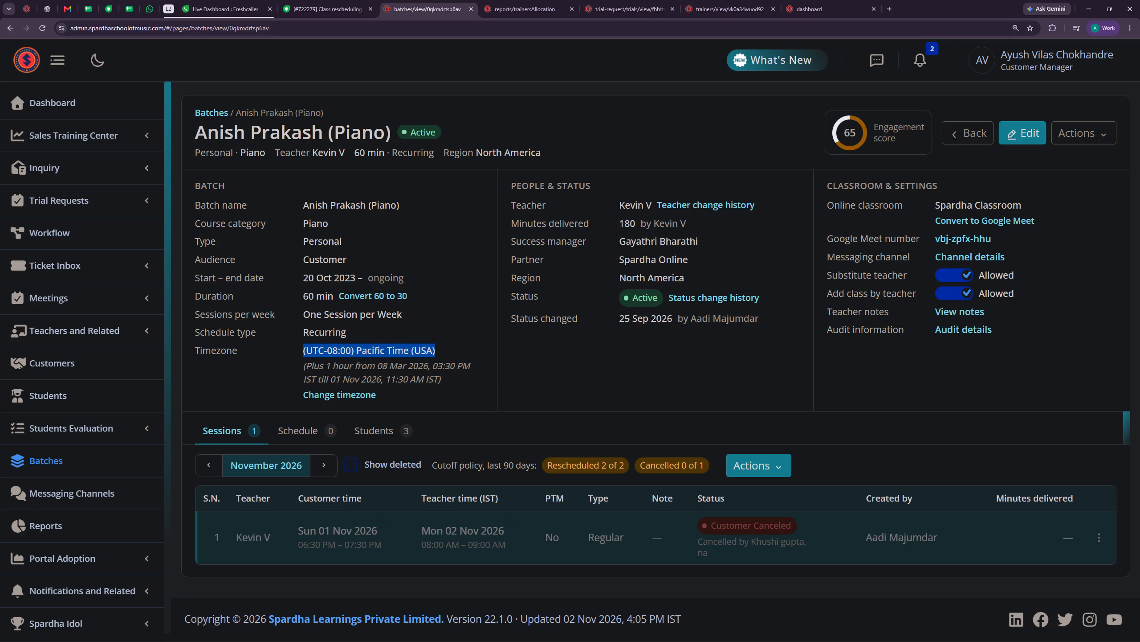
click(52, 460)
drag(624, 173, 391, 173)
key(ctrl+v)
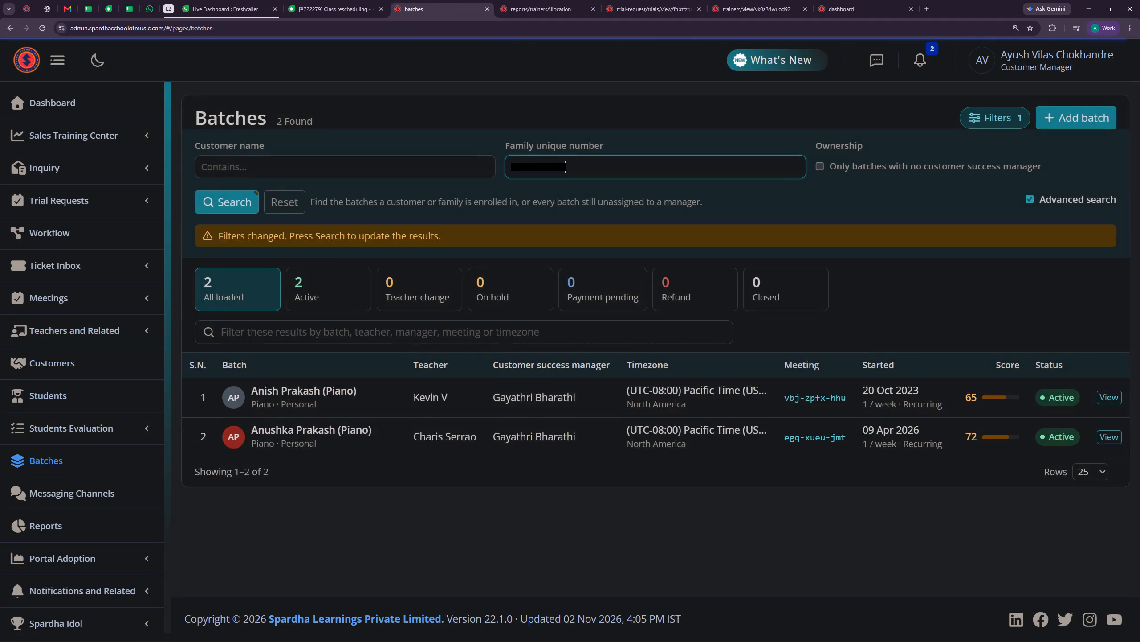
click(229, 201)
click(1107, 363)
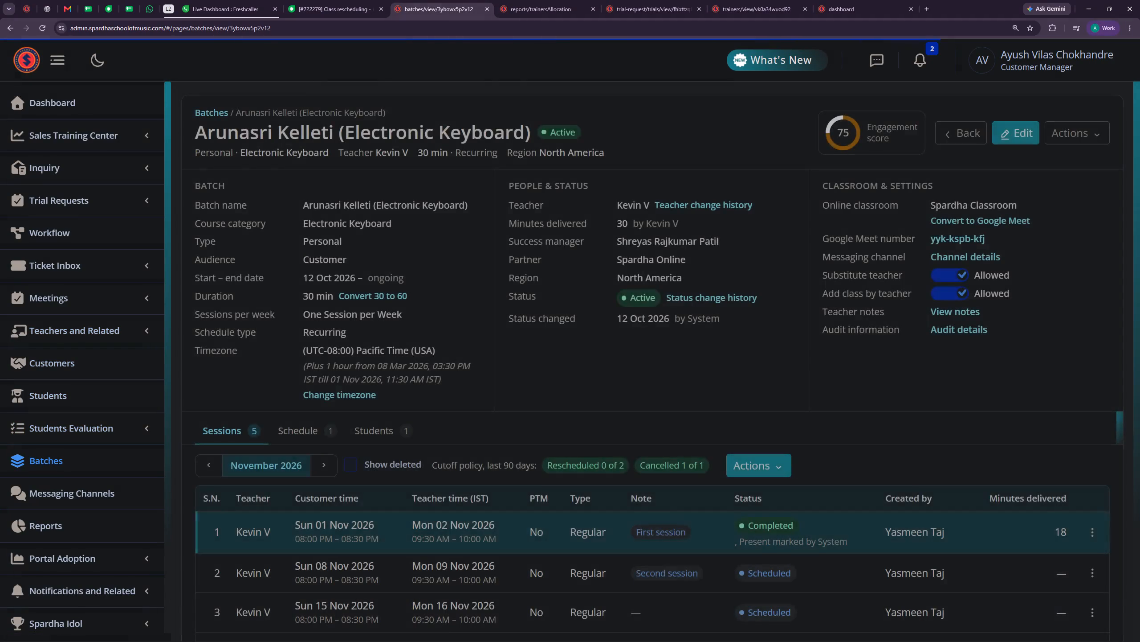
scroll(604, 407, down, 1)
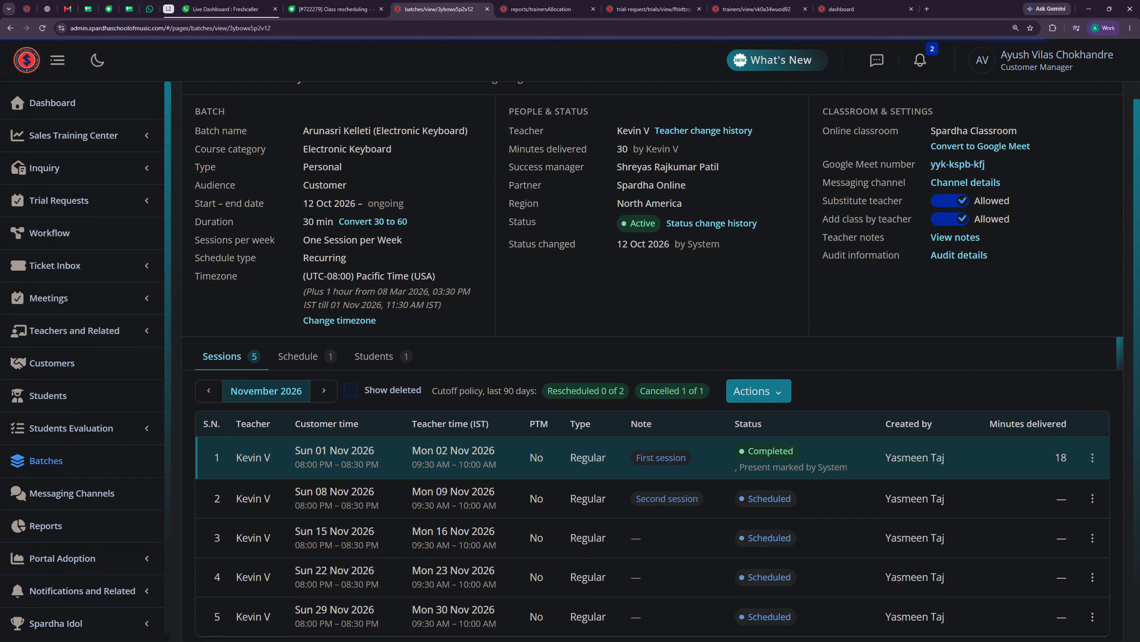
click(350, 5)
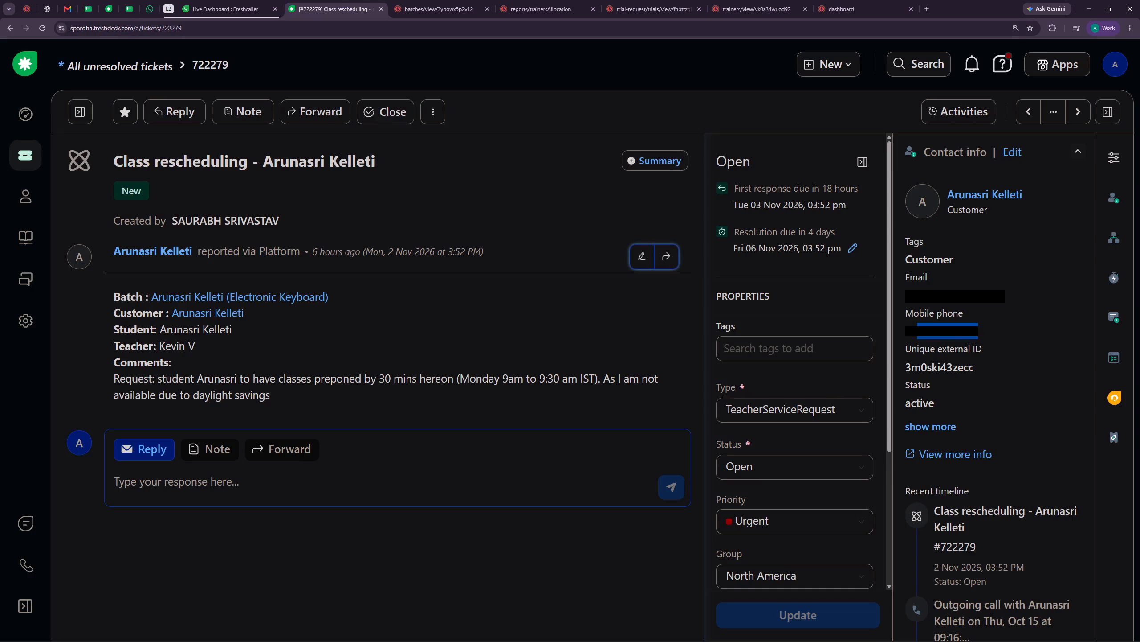
click(427, 0)
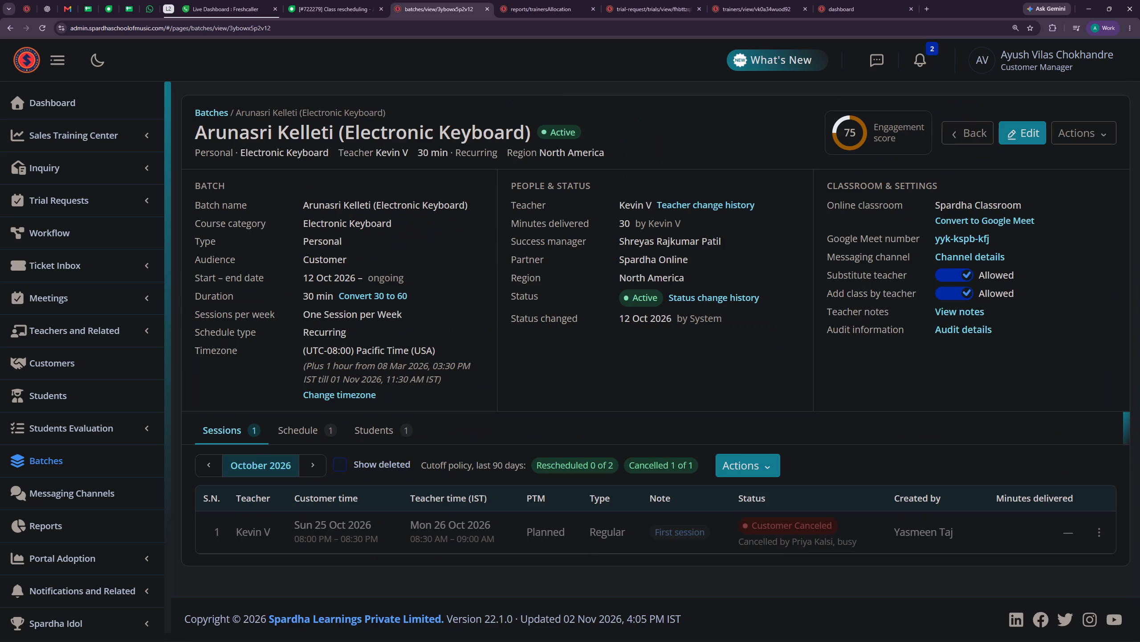
click(306, 457)
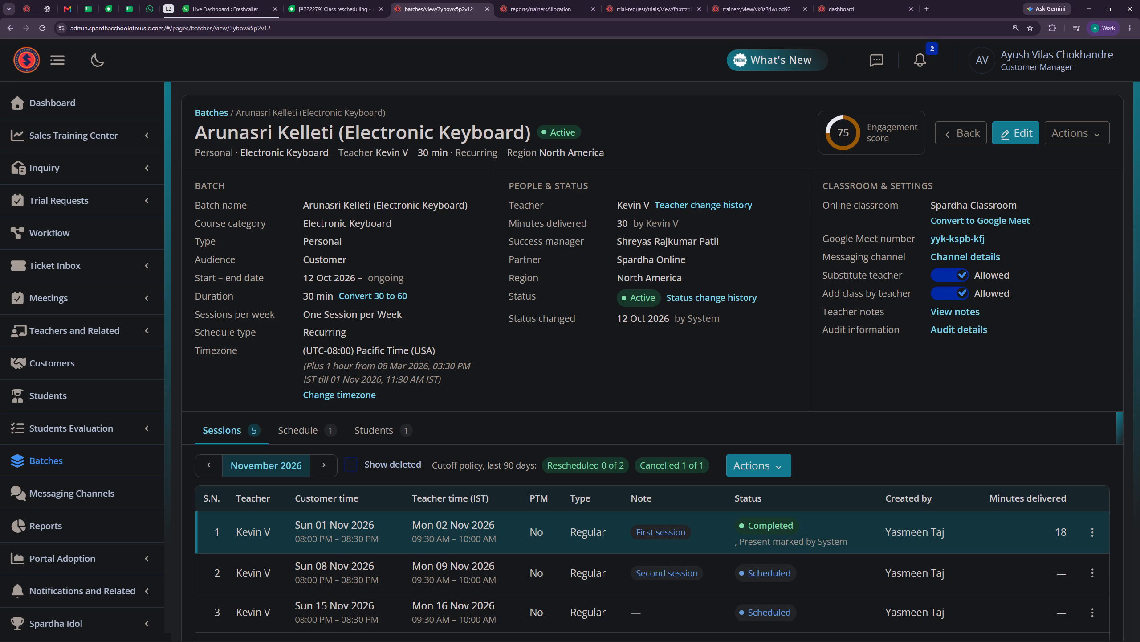
click(321, 0)
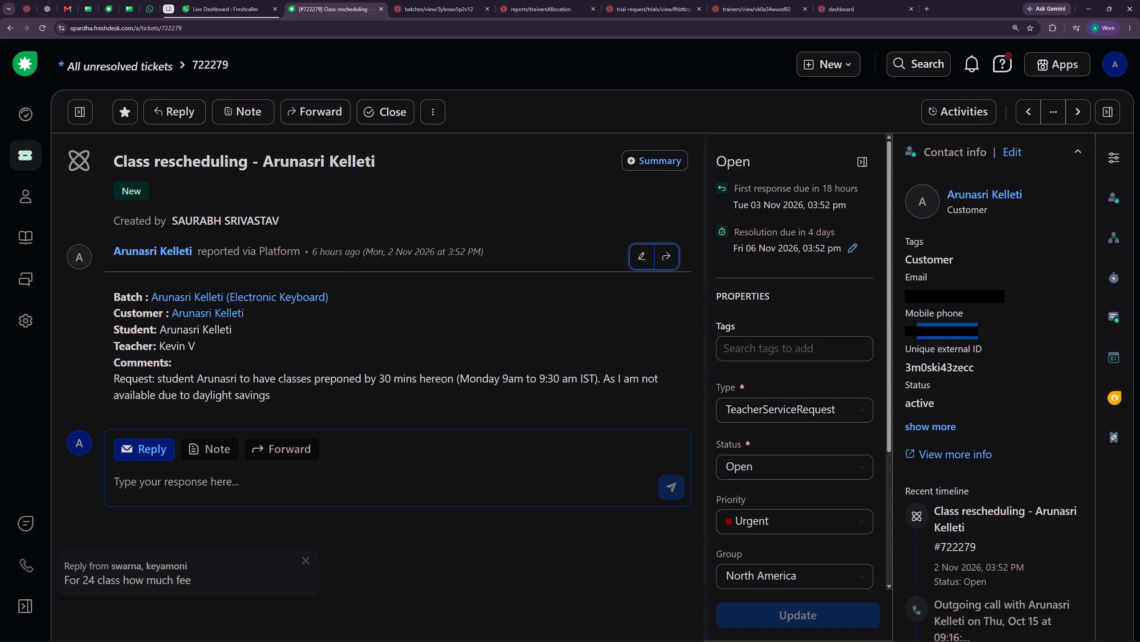
Look up the meaning of "preponed by 30 minutes" on Google in a separate tab and close it after reading.
click(930, 4)
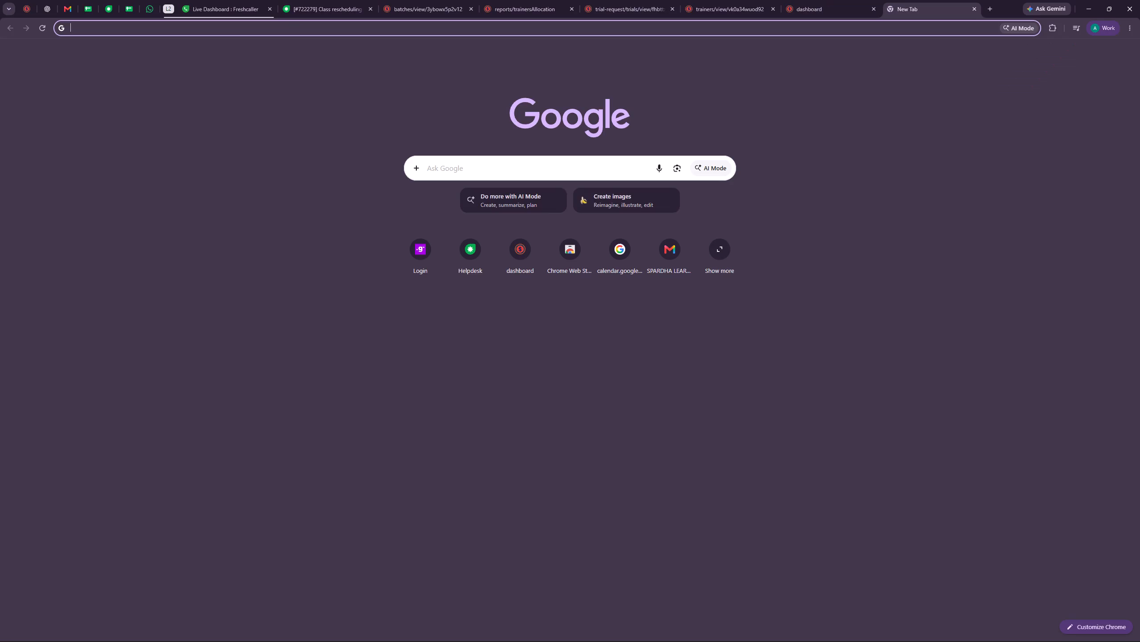
click(518, 167)
text(perpone)
key(space)
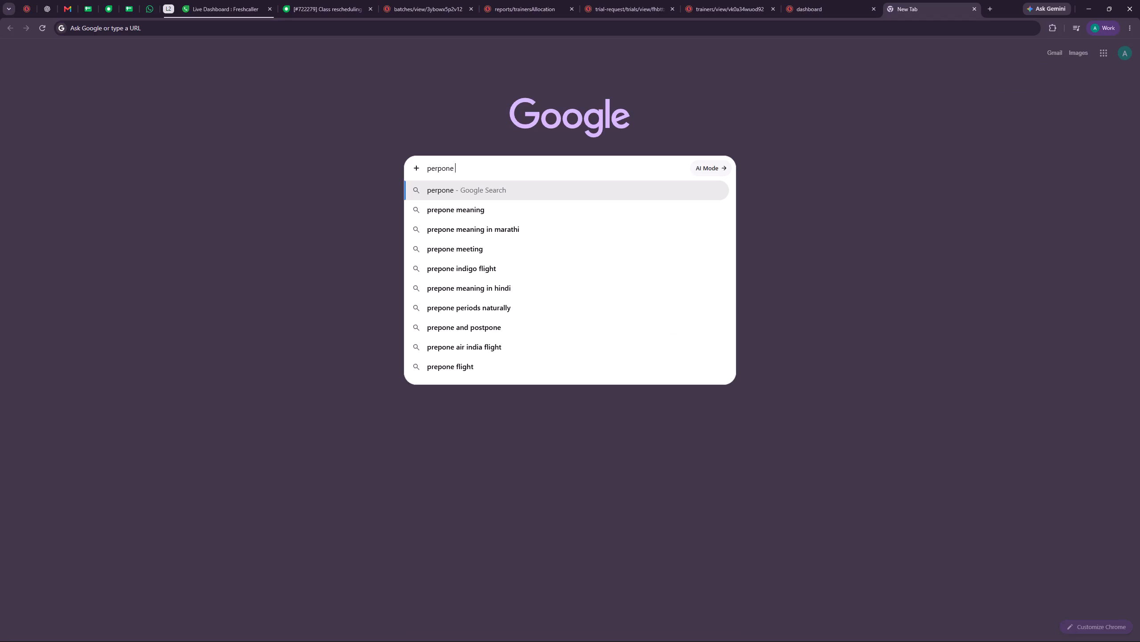
text(by)
key(space)
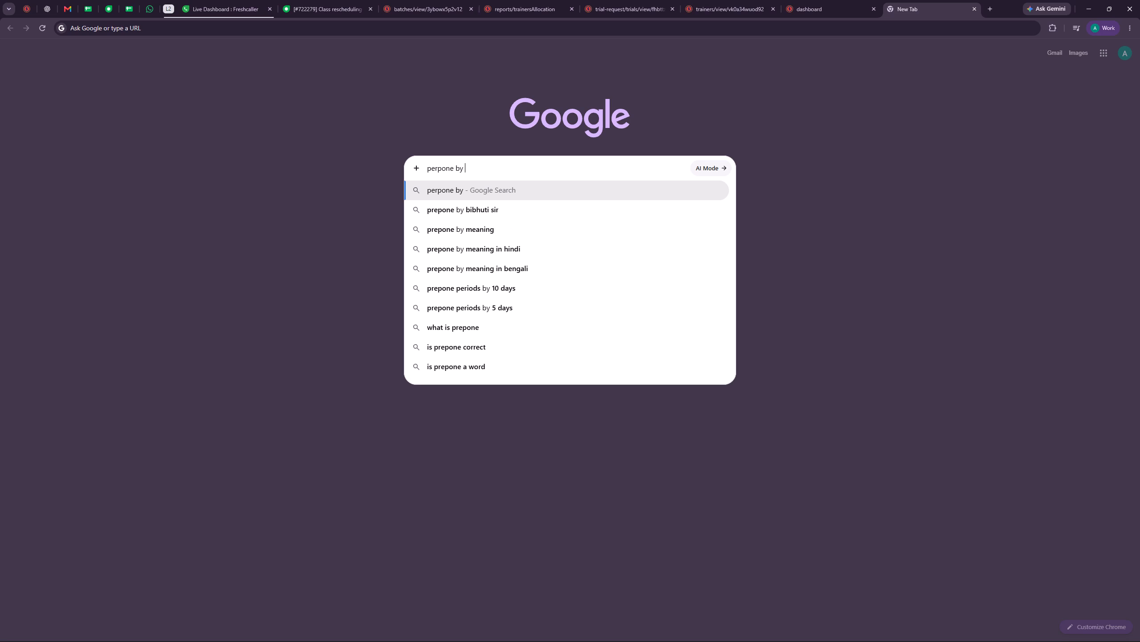
text(30)
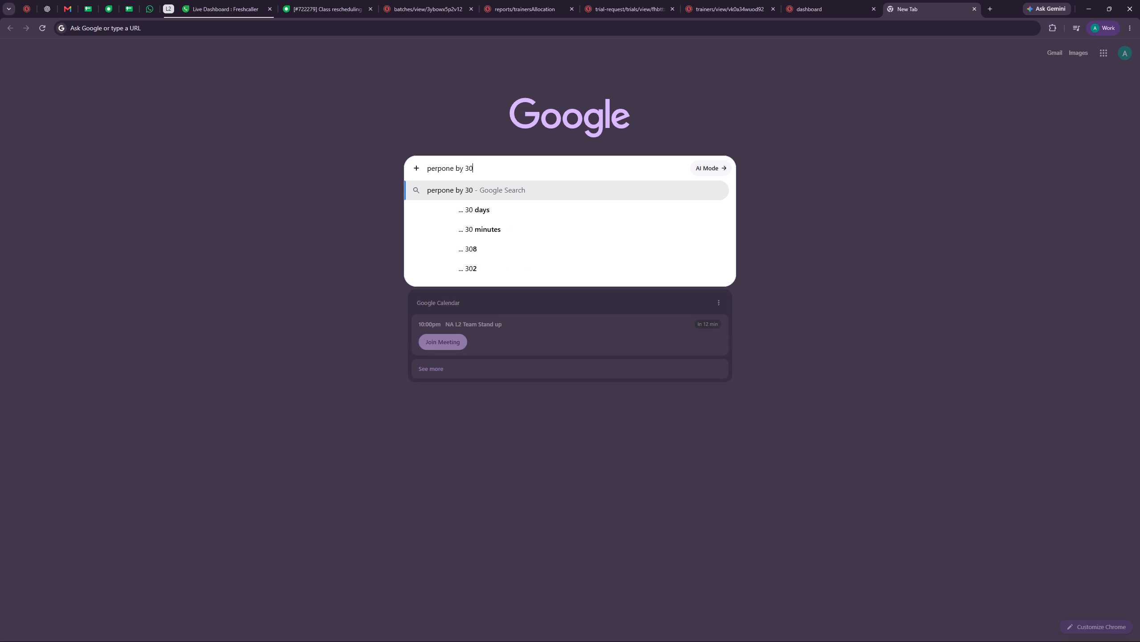
click(497, 233)
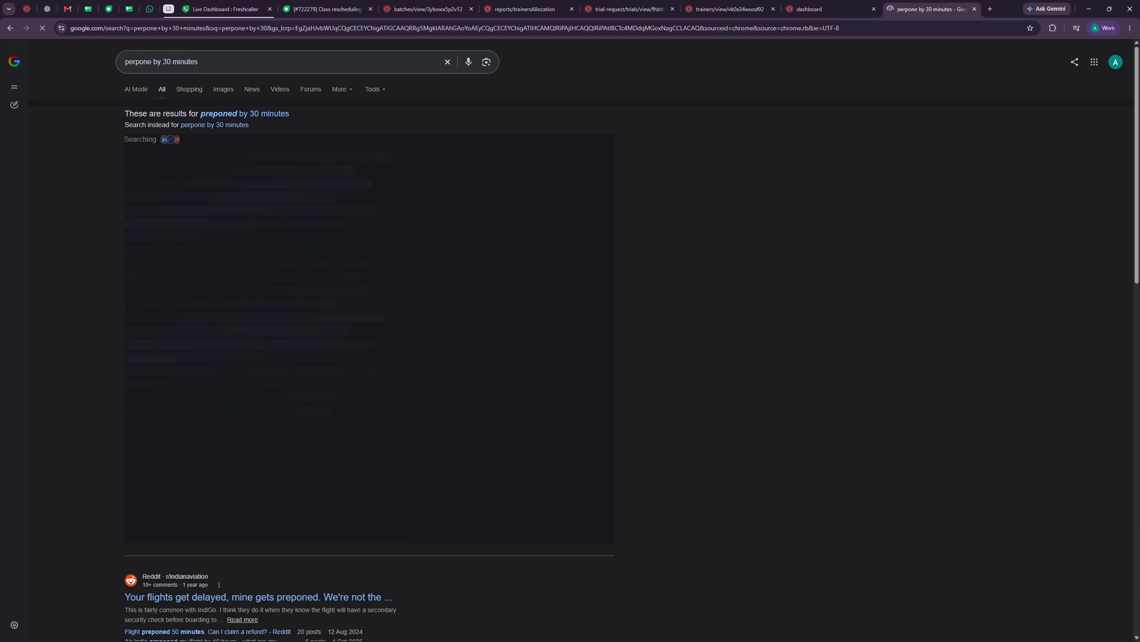
click(232, 115)
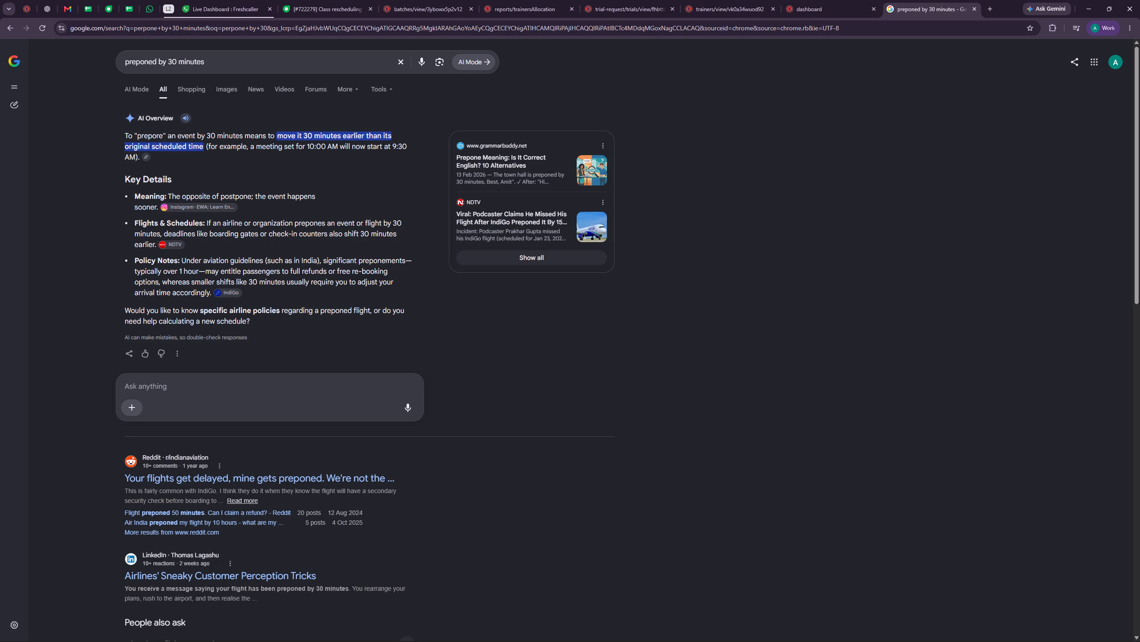
click(978, 9)
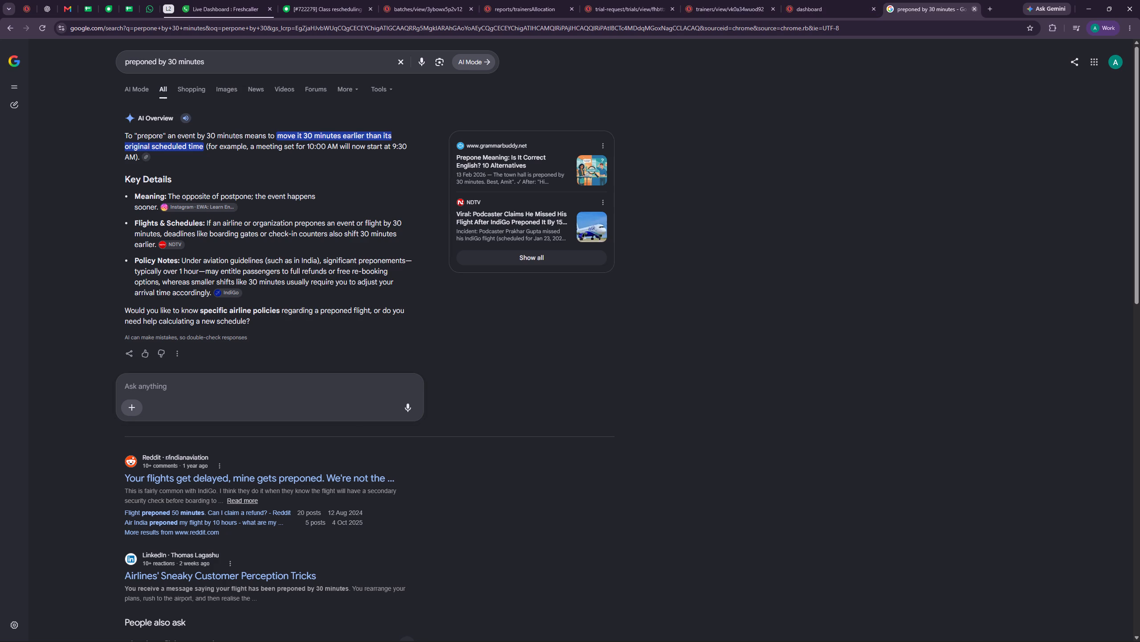
click(974, 9)
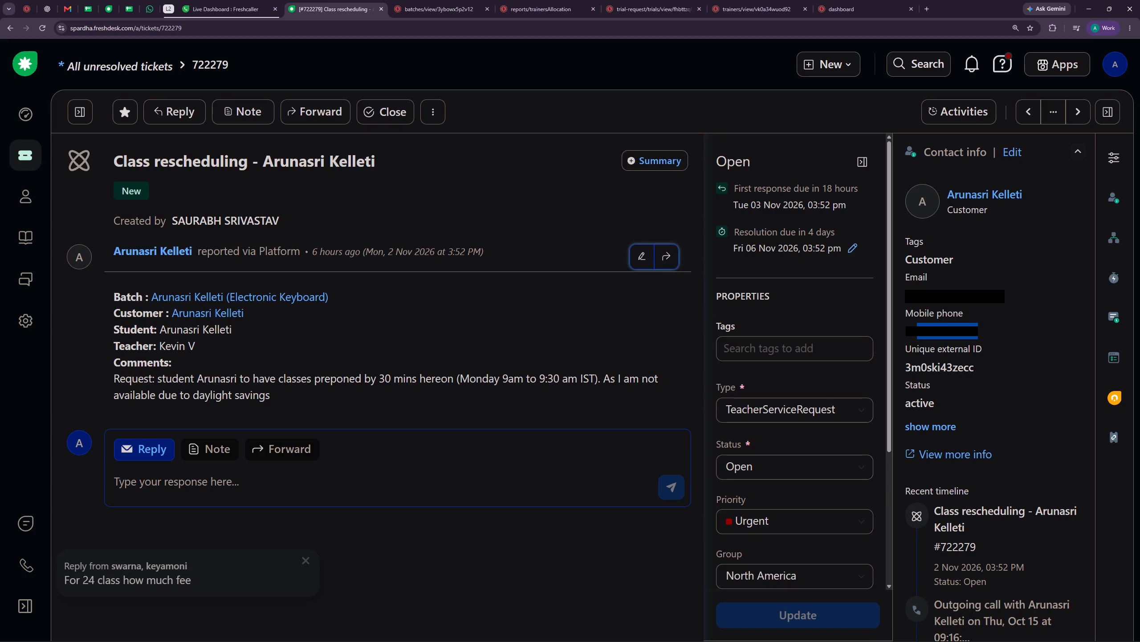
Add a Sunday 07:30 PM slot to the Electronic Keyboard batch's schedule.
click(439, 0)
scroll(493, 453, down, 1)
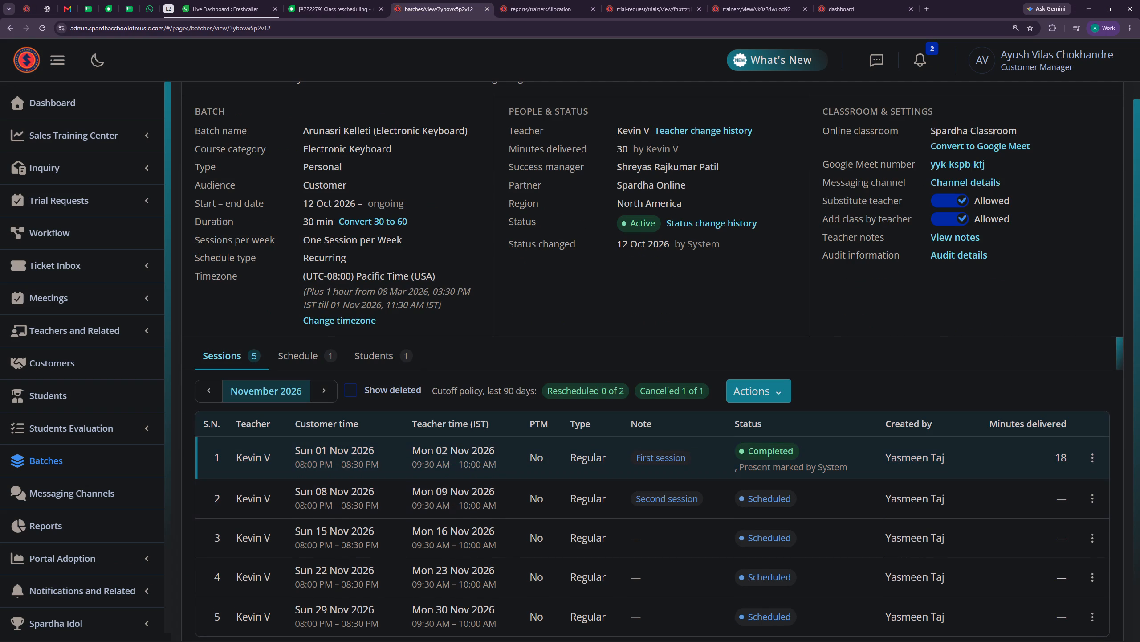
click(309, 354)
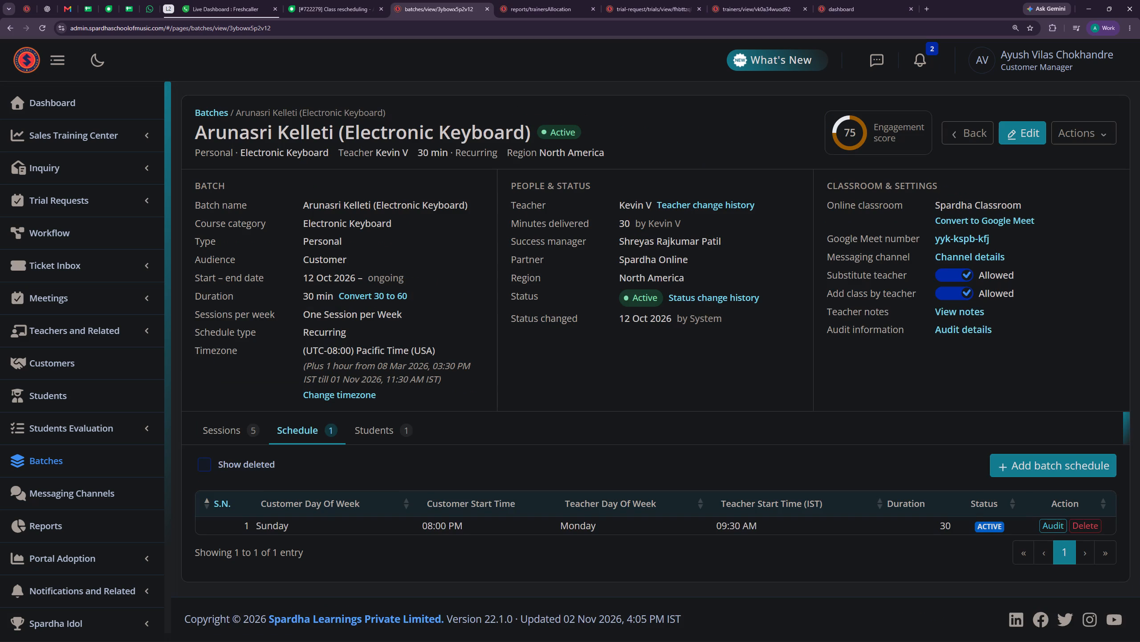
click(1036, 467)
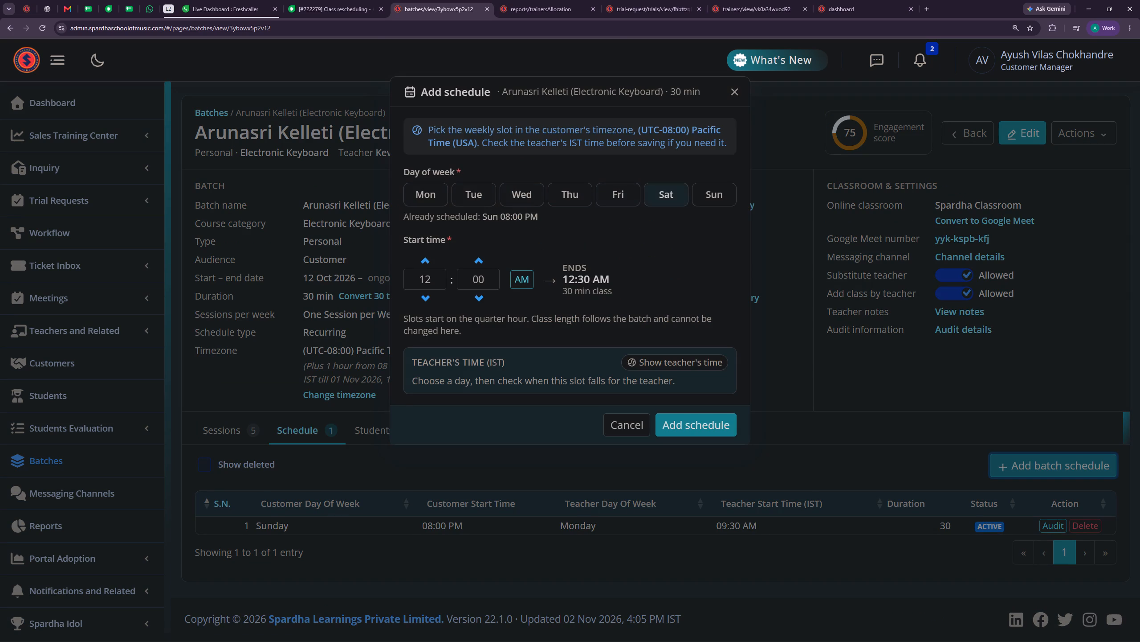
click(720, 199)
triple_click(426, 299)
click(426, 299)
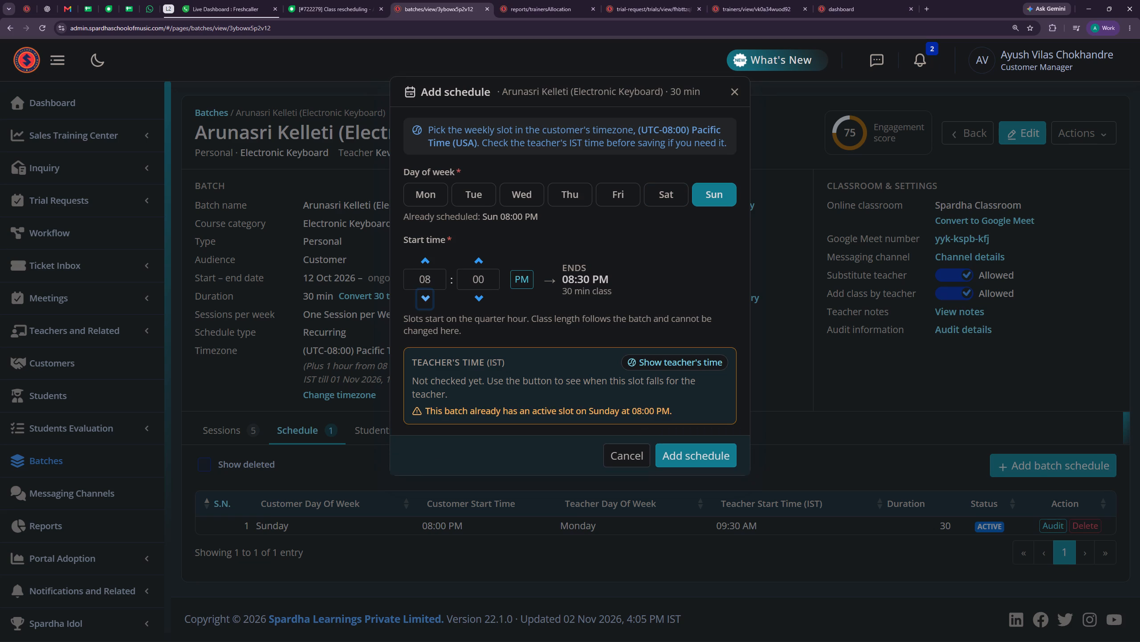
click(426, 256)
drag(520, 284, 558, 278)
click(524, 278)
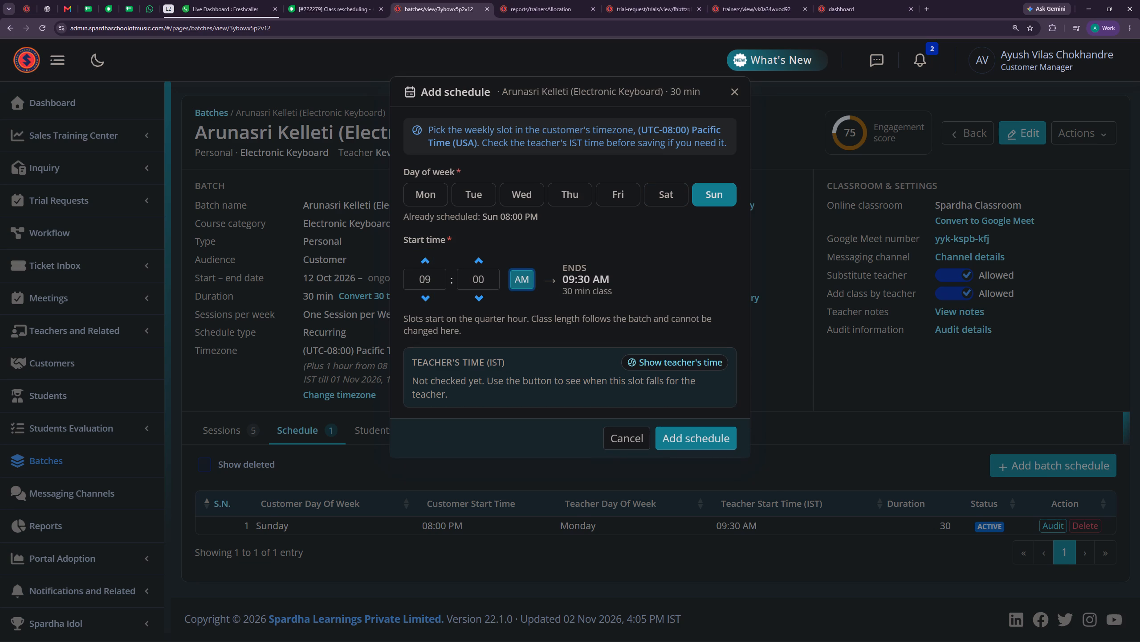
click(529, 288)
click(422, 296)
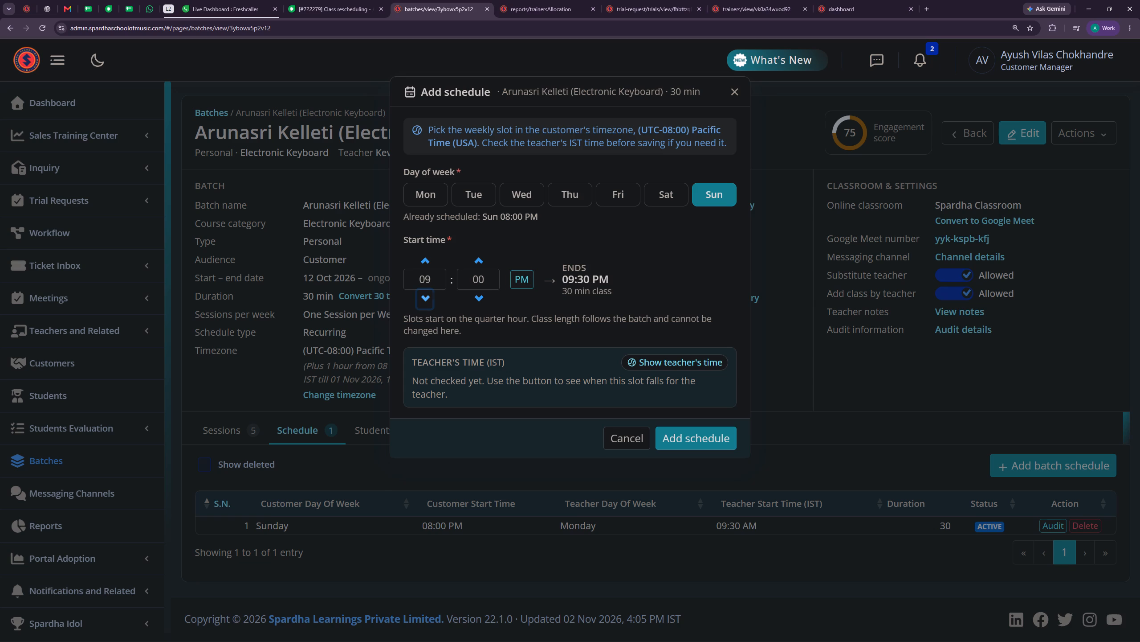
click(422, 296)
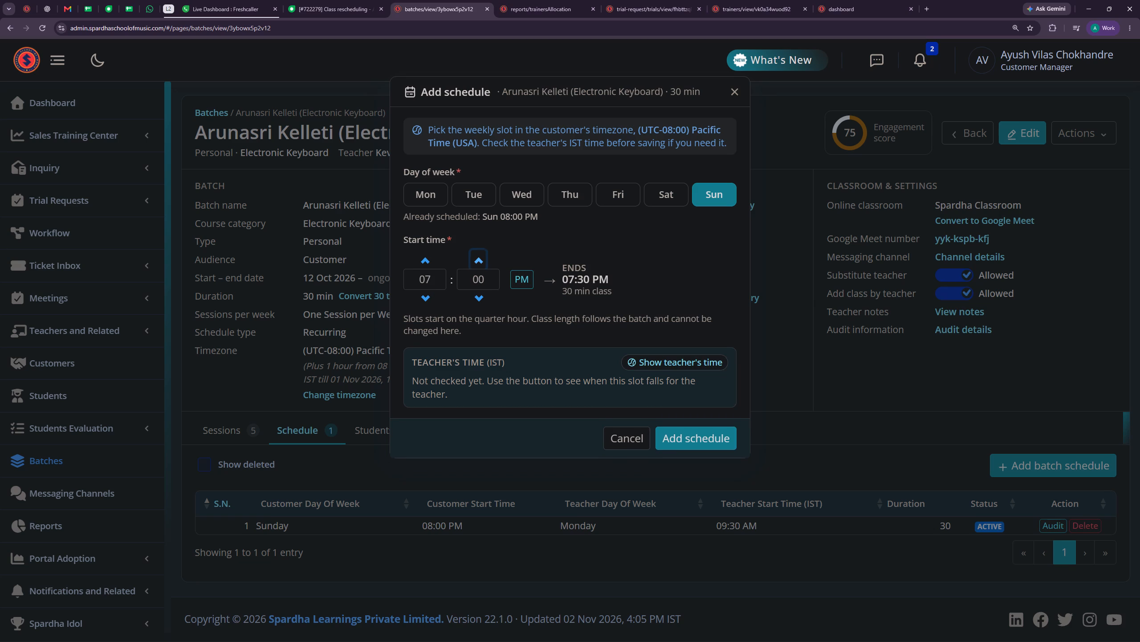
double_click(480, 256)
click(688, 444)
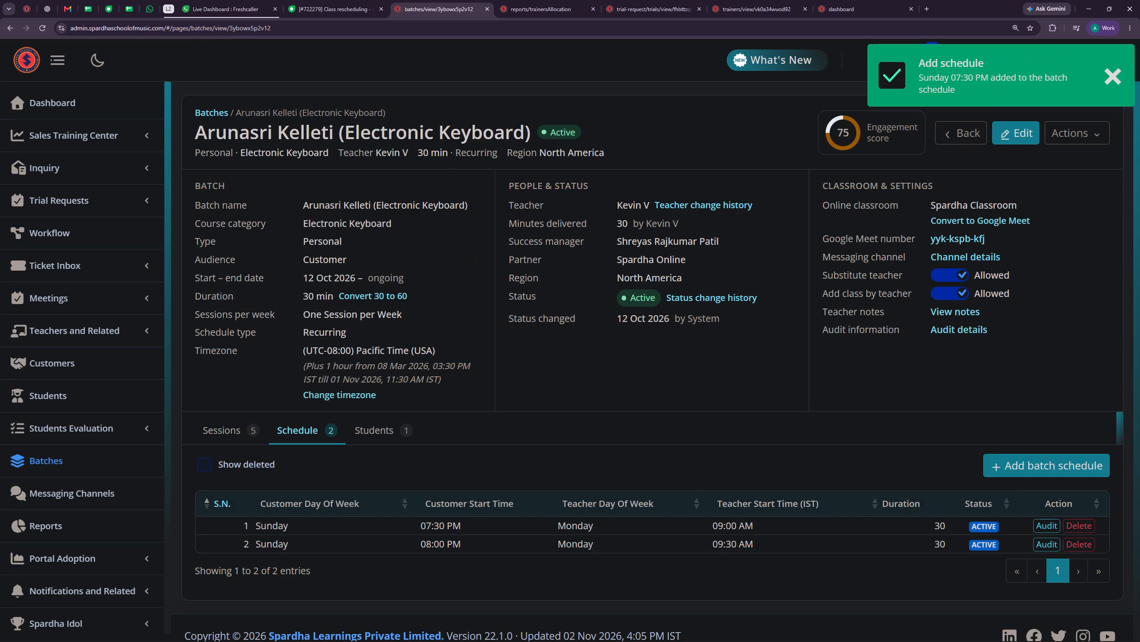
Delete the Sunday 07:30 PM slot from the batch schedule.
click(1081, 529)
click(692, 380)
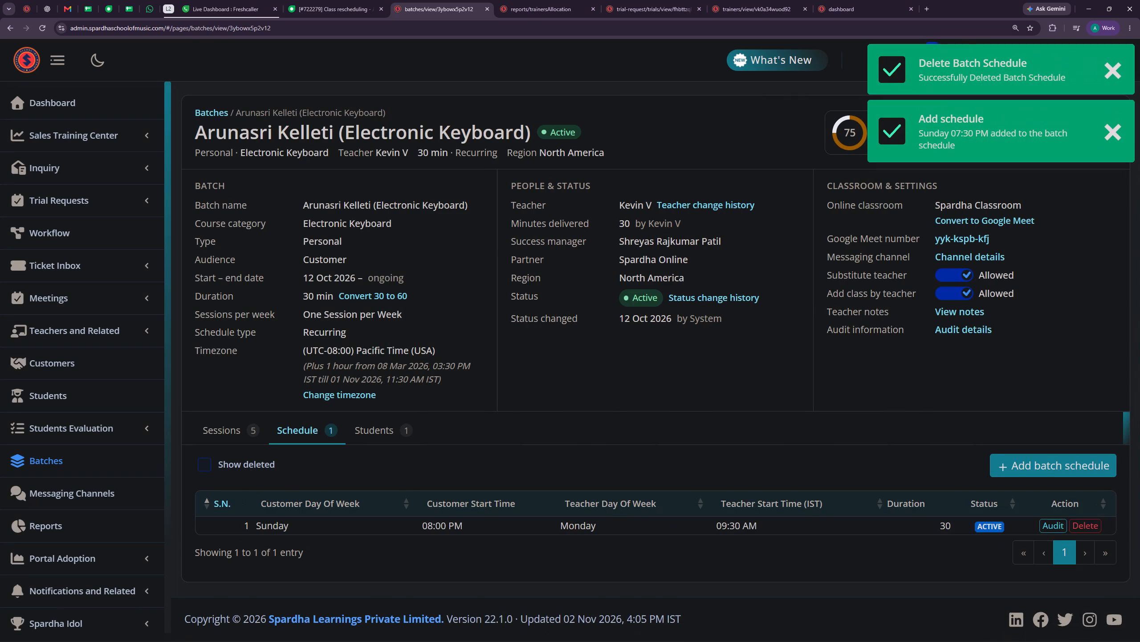
click(338, 0)
click(1015, 327)
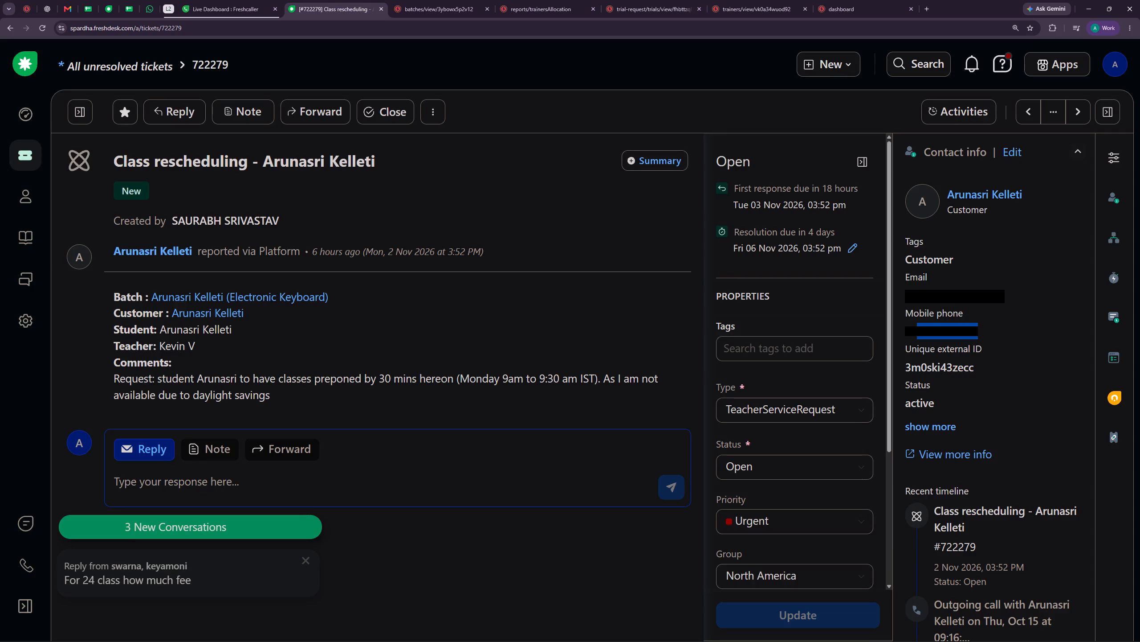
drag(988, 327, 909, 327)
key(ctrl+c)
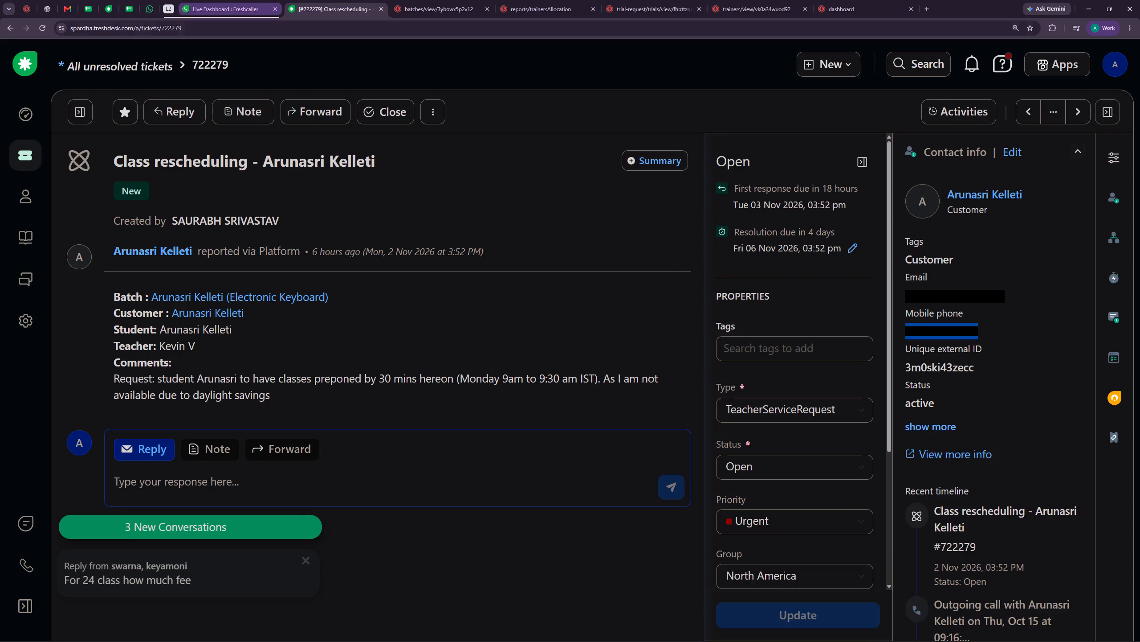
click(224, 0)
click(1110, 617)
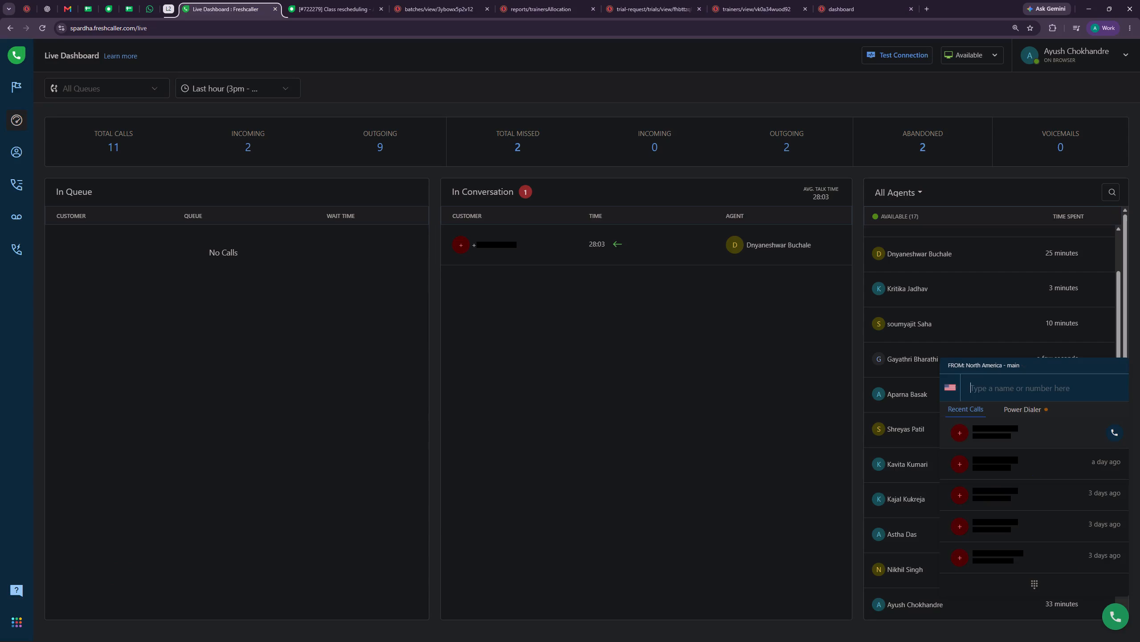
key(ctrl+v)
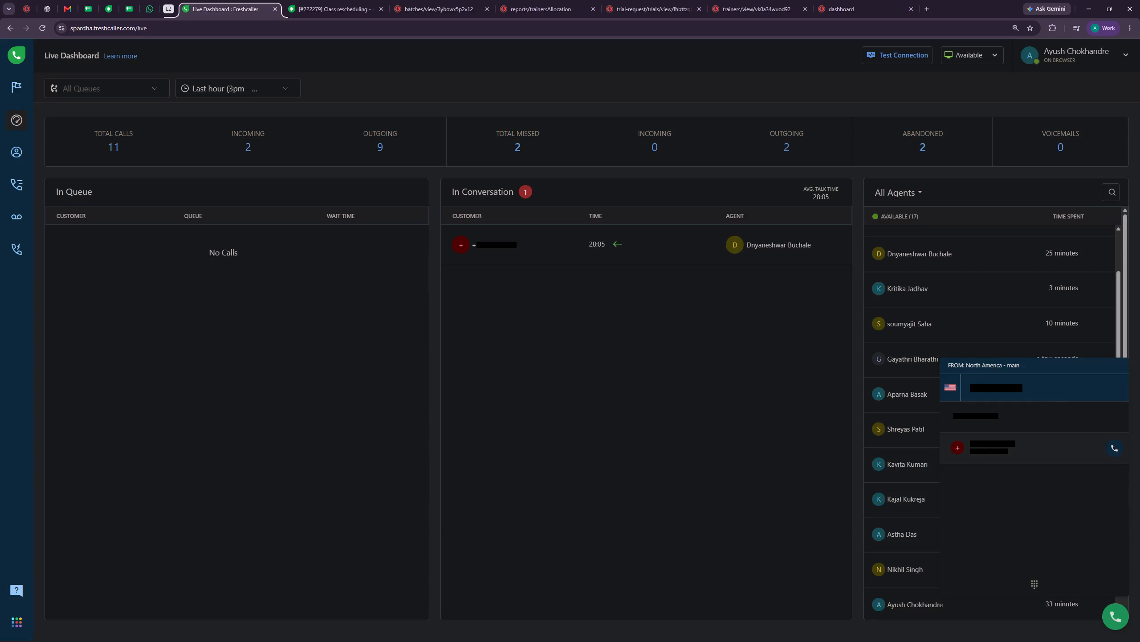
click(1114, 448)
Show the hidden system tray icons.
click(1019, 632)
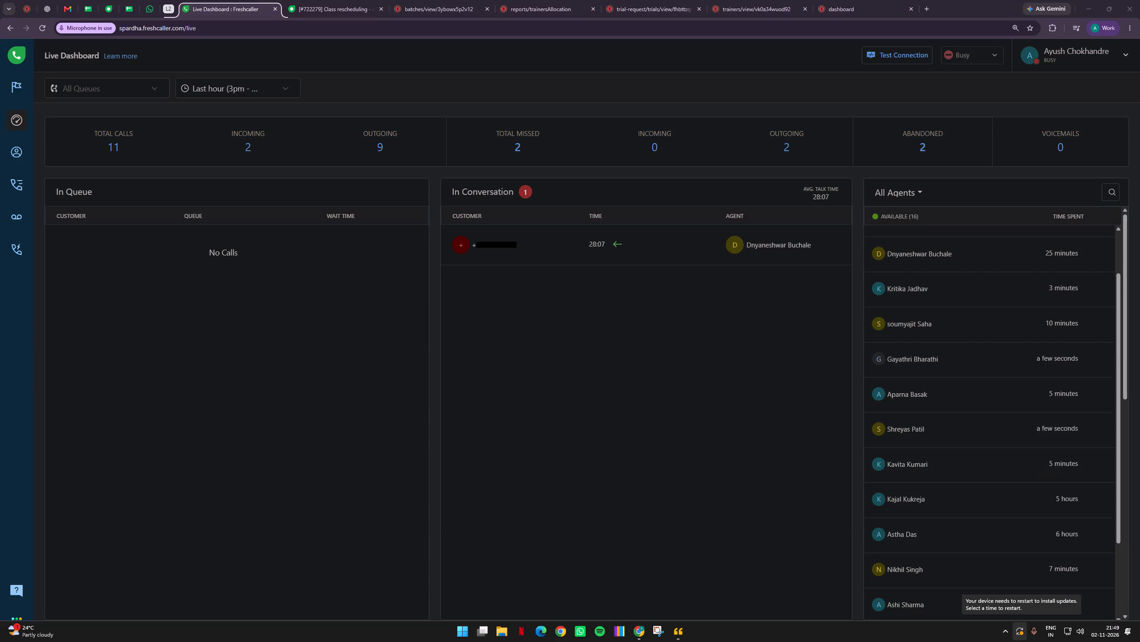
click(1139, 6)
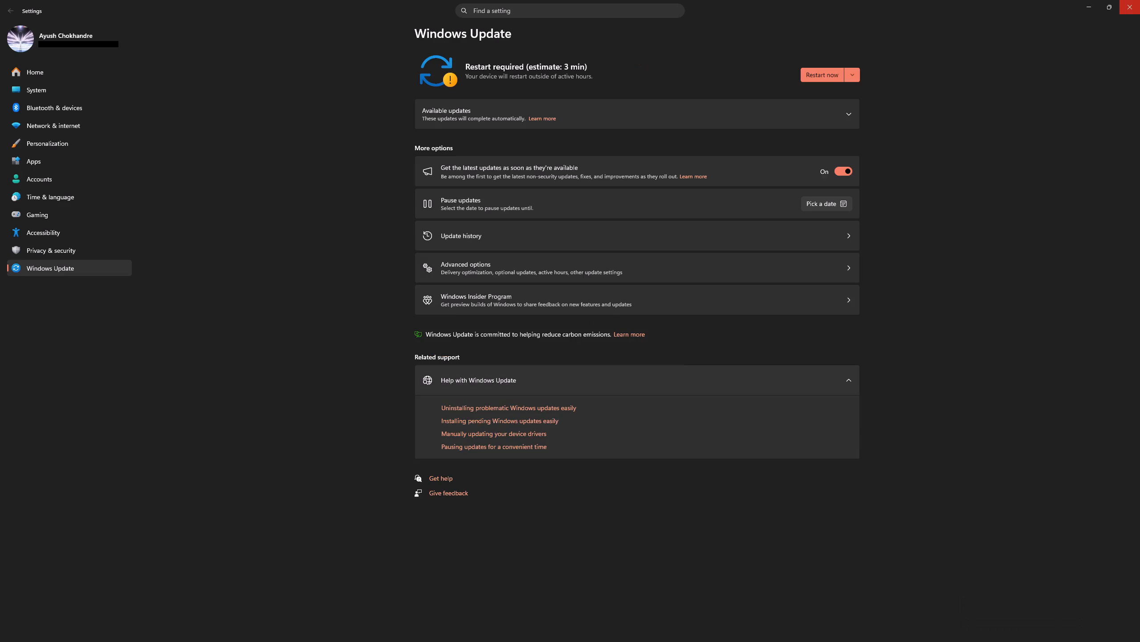
click(1006, 636)
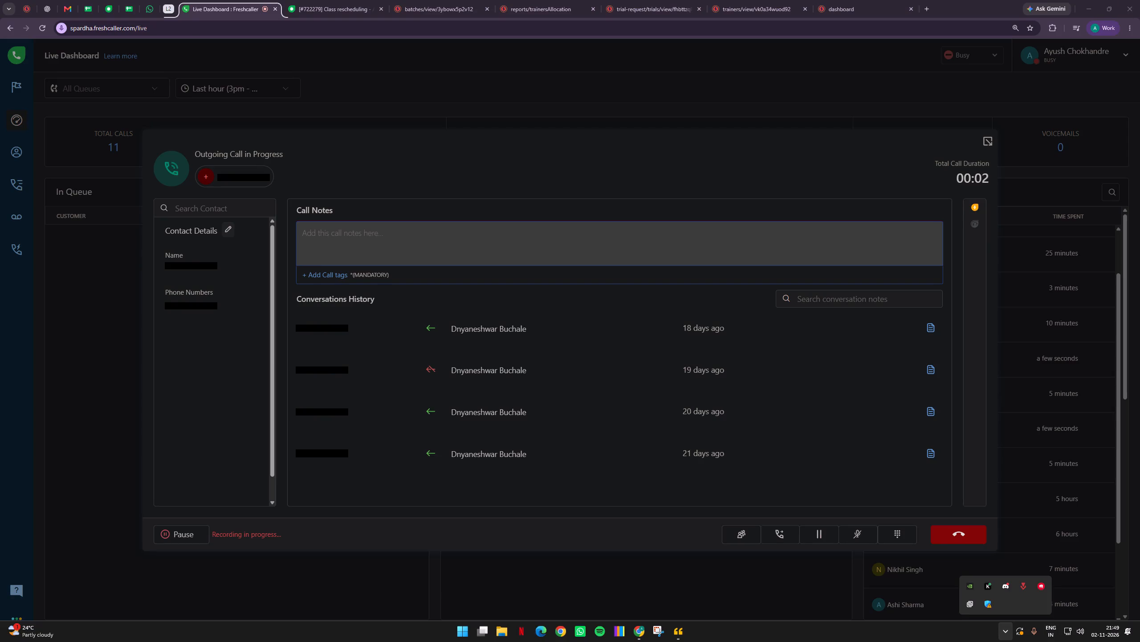
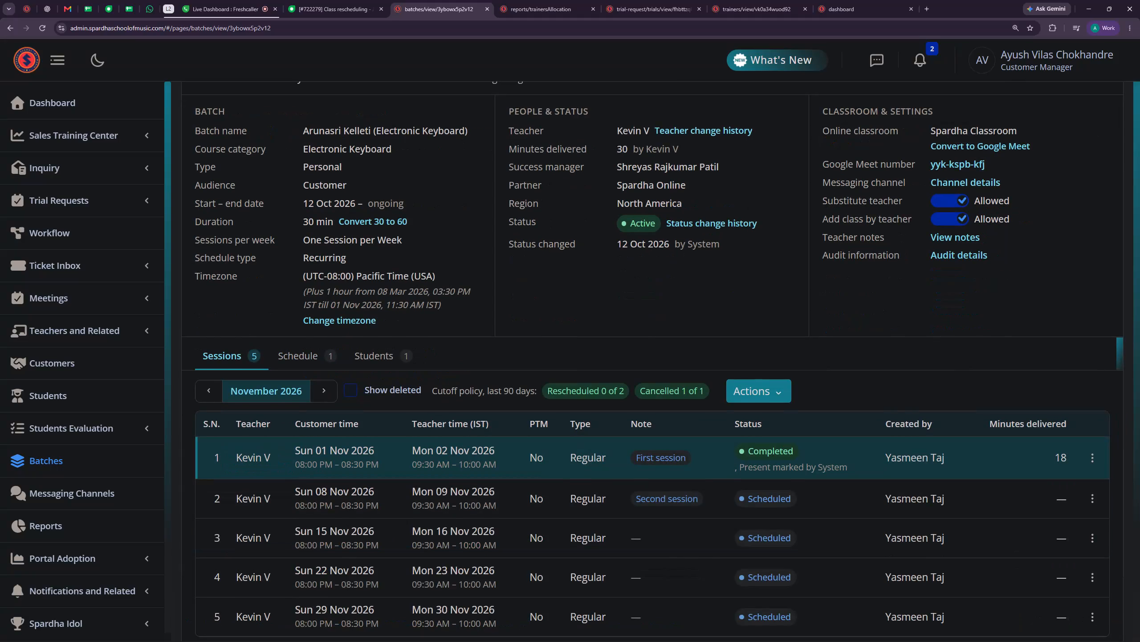
Review the Electronic Keyboard batch's October 2026 sessions and return to its November 2026 session list.
click(211, 320)
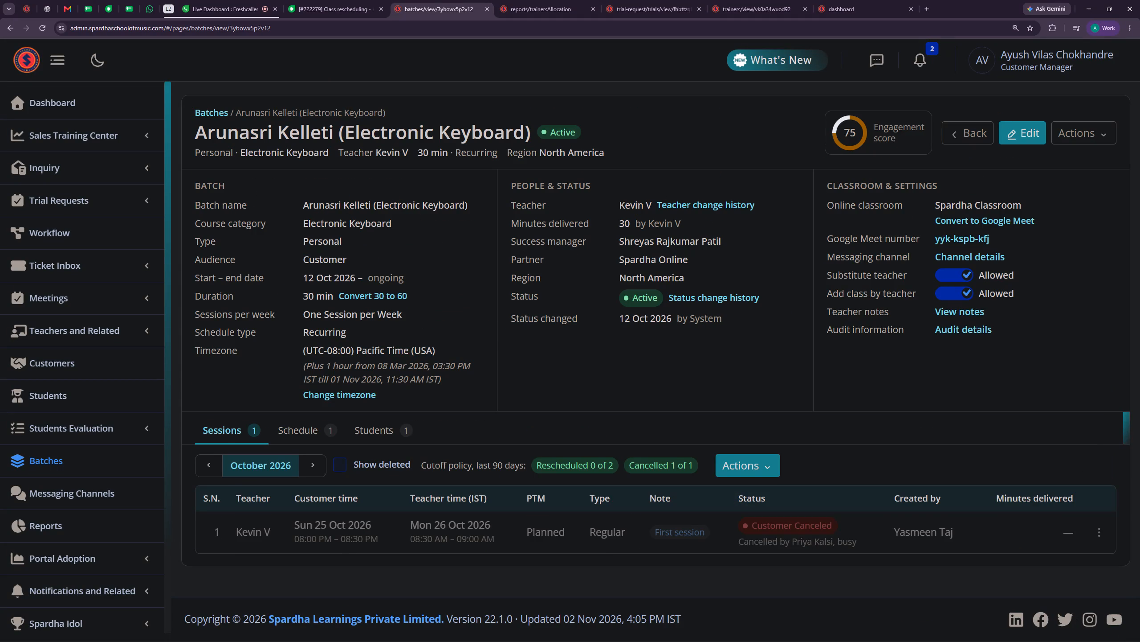
click(307, 469)
scroll(346, 477, down, 1)
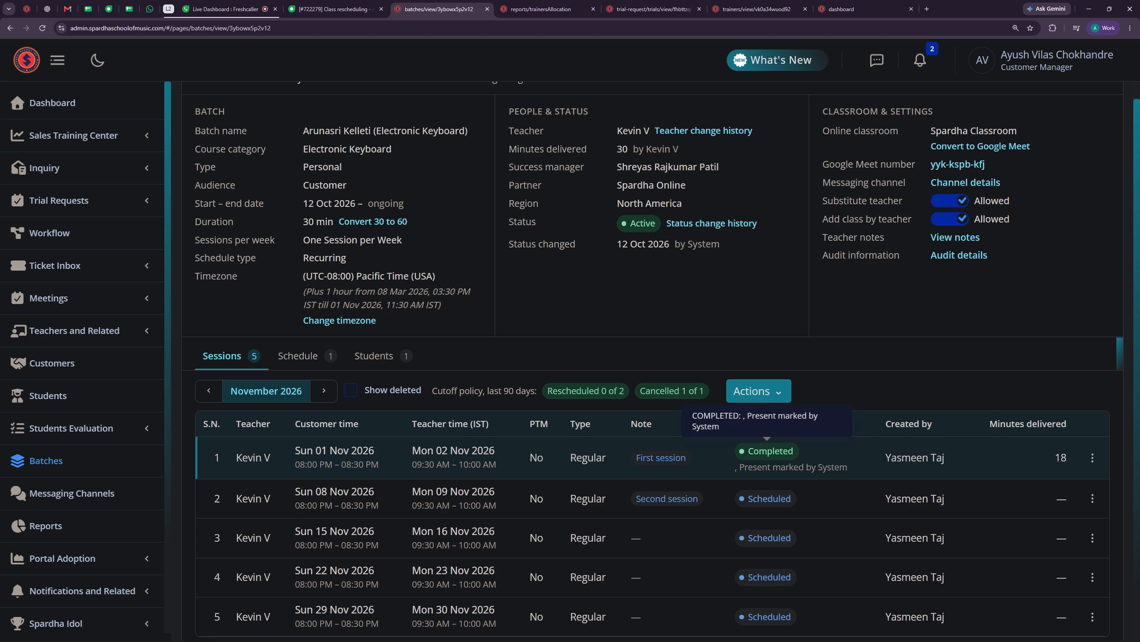
Check the Electronic Keyboard batch's October 2026 sessions again, then review its November 2026 session list.
click(202, 391)
scroll(394, 440, down, 3)
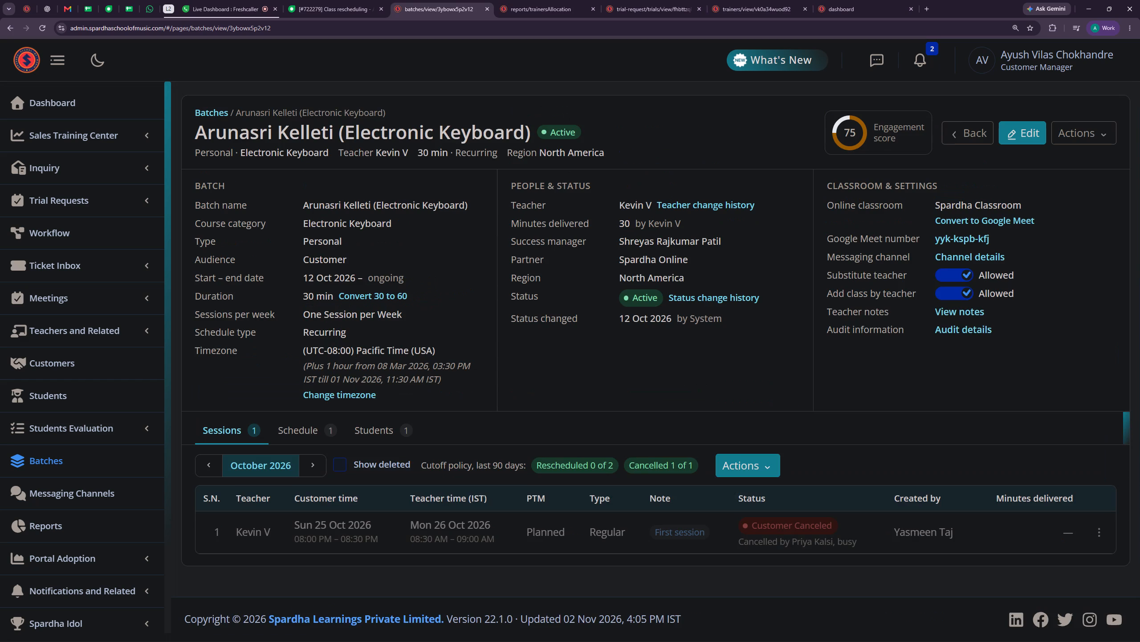
click(317, 471)
scroll(570, 473, down, 4)
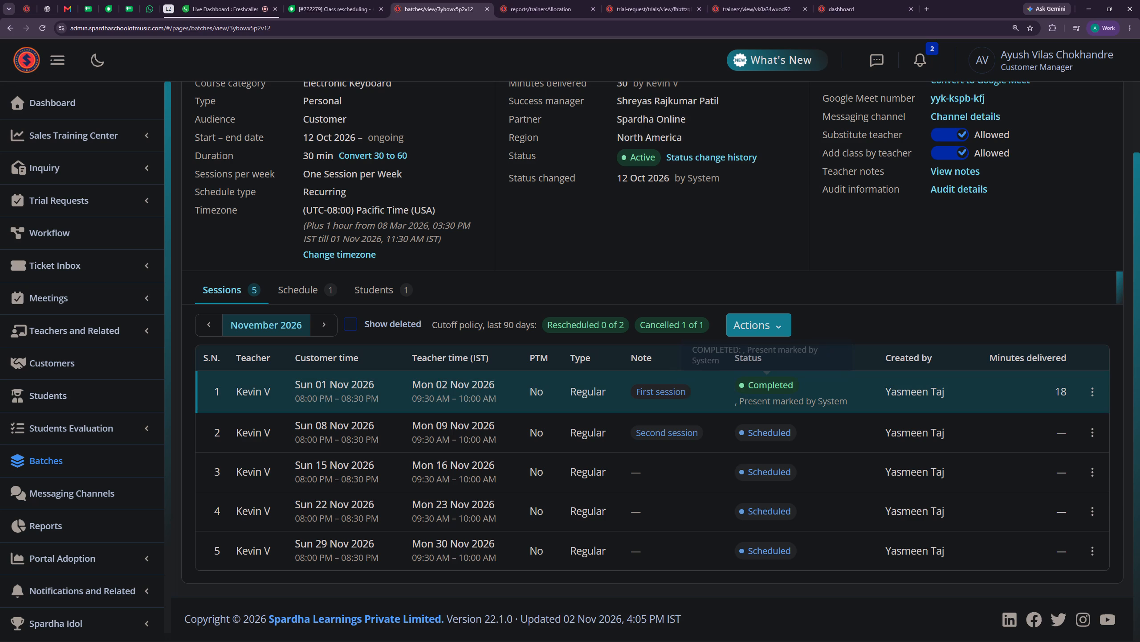
drag(1137, 323, 1136, 300)
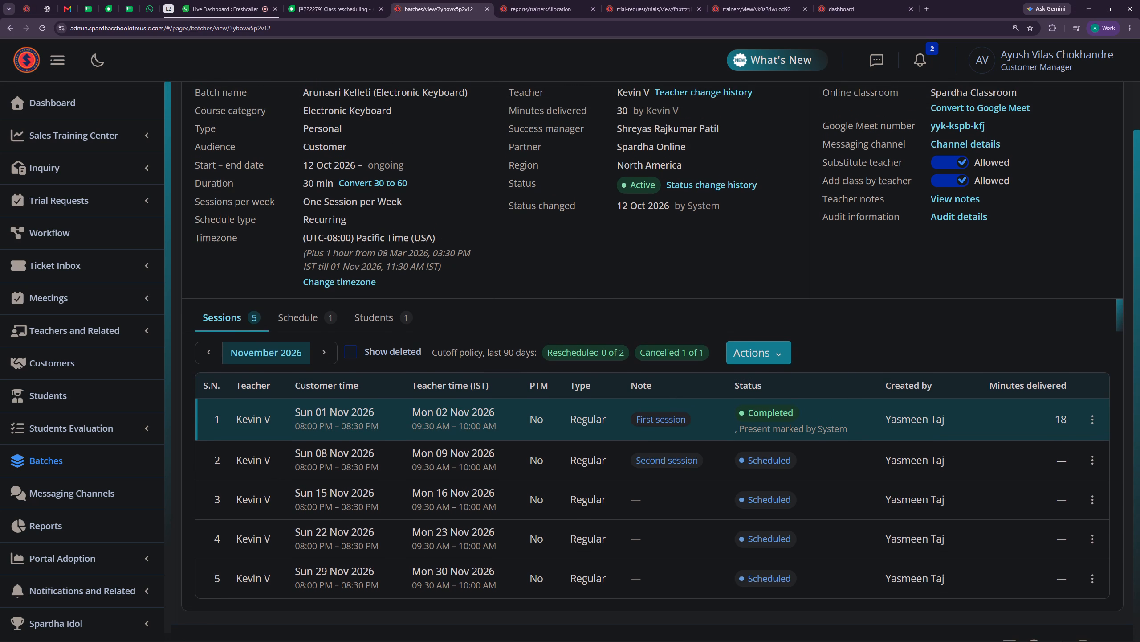
scroll(512, 319, up, 2)
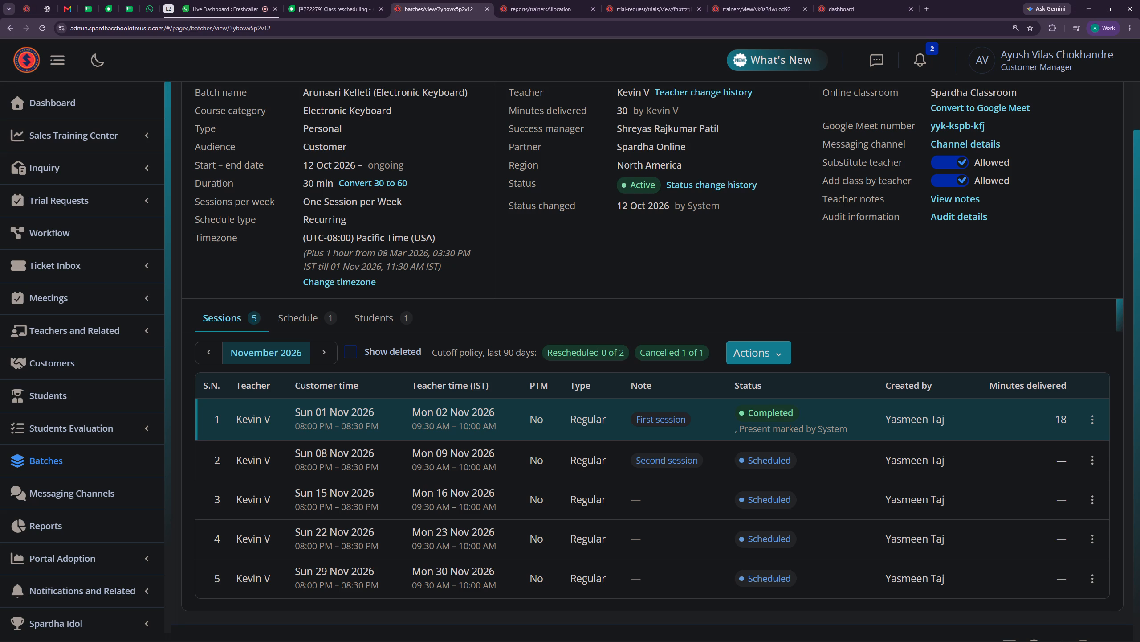
Switch to the Freshcaller live dashboard and end the outgoing call in progress.
click(242, 9)
click(953, 536)
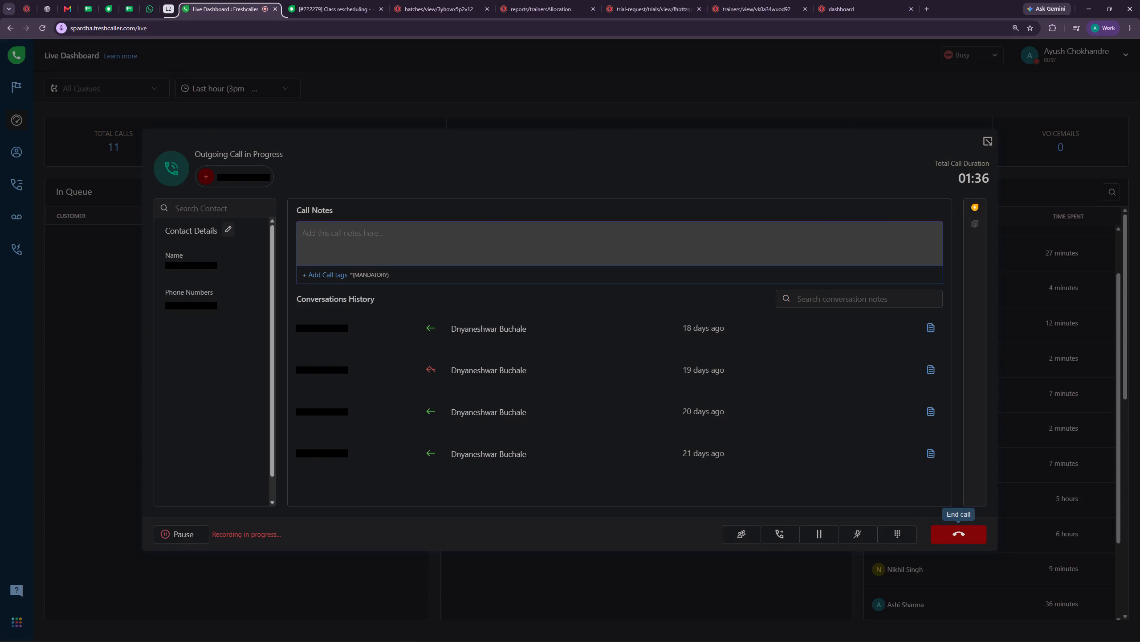
Switch to the Freshdesk class rescheduling ticket 722279.
click(340, 0)
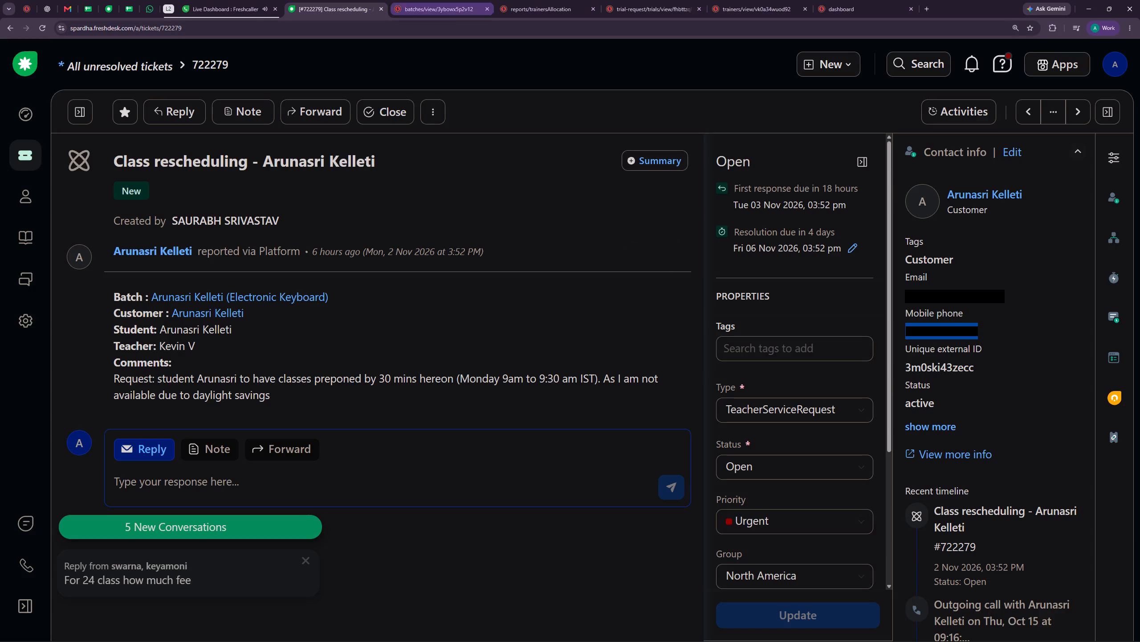
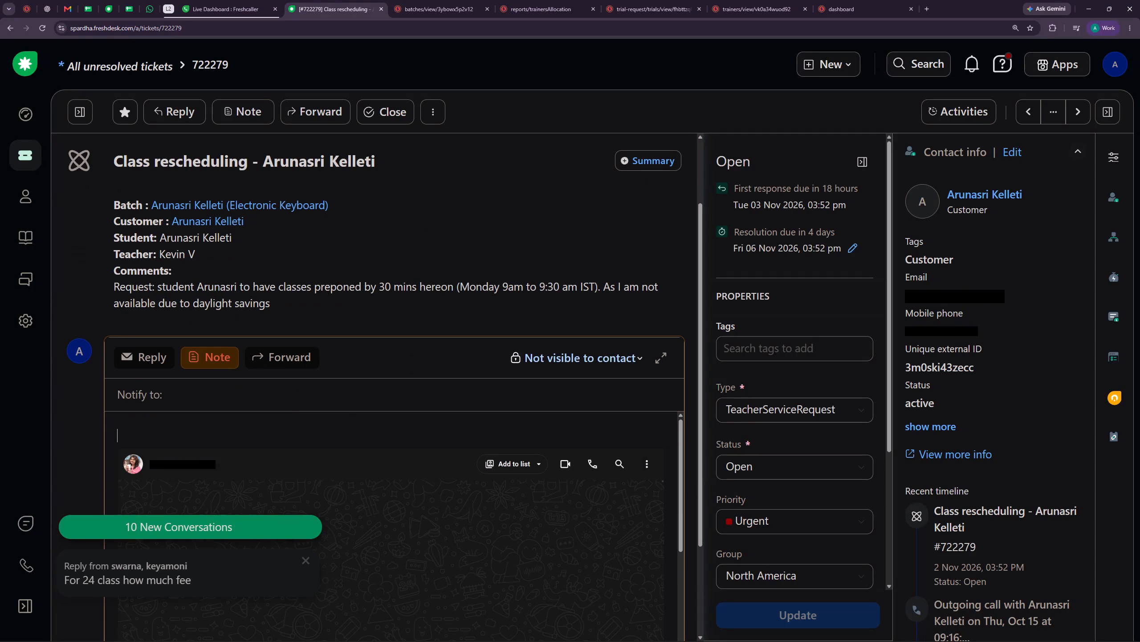
Add the private note "Spoke with the cx on Fresh caller they will reach back once they are free." above the chat screenshot on ticket 722279.
key(BackSpace)
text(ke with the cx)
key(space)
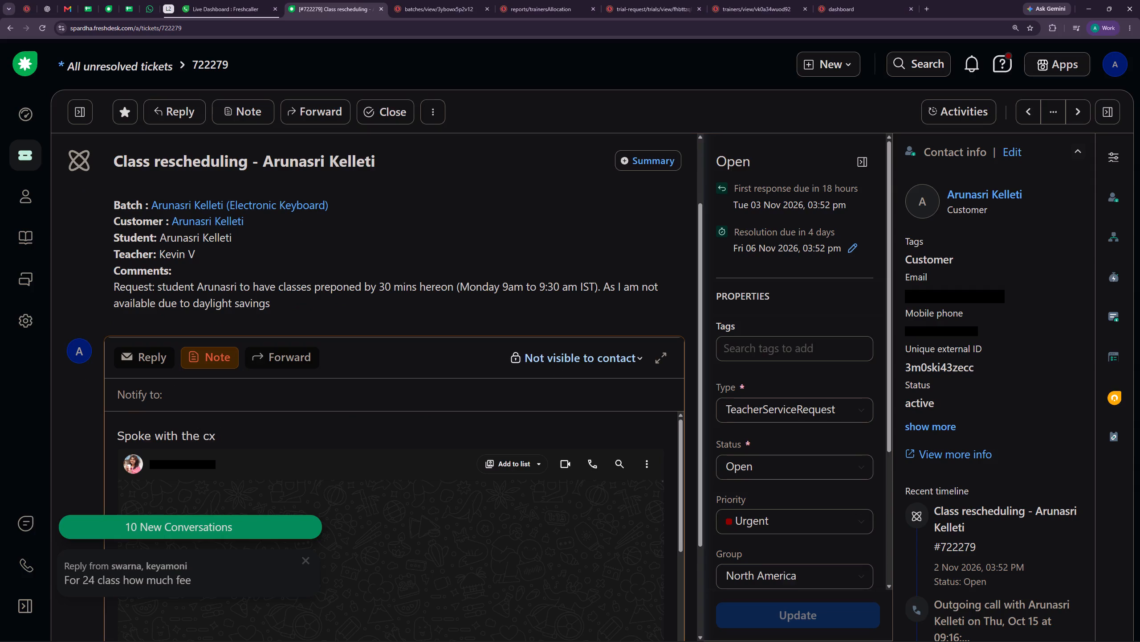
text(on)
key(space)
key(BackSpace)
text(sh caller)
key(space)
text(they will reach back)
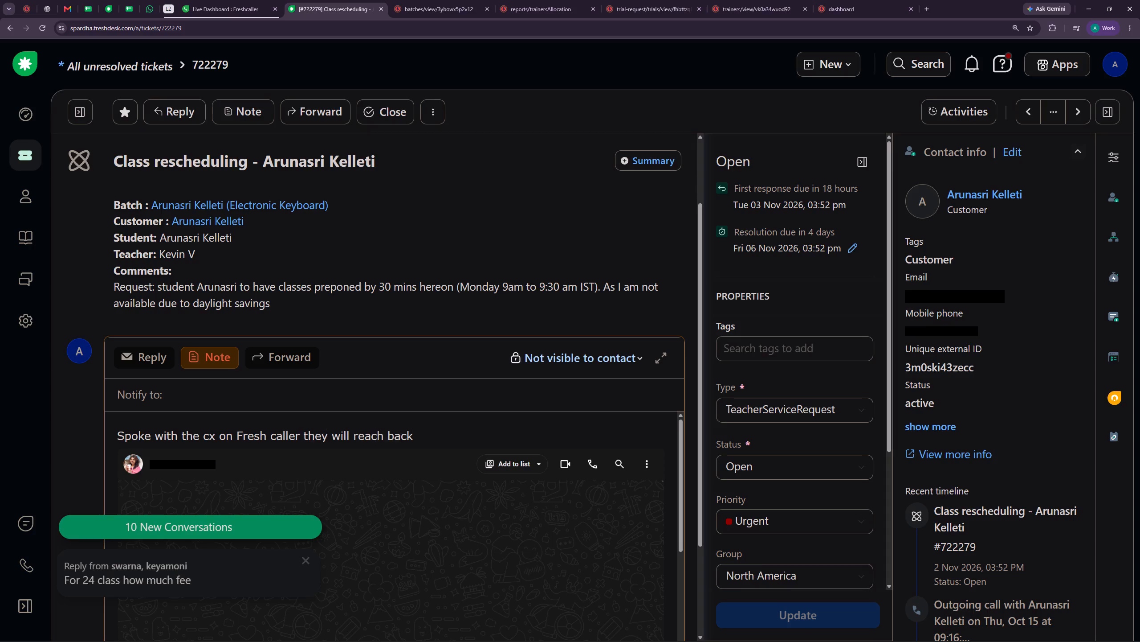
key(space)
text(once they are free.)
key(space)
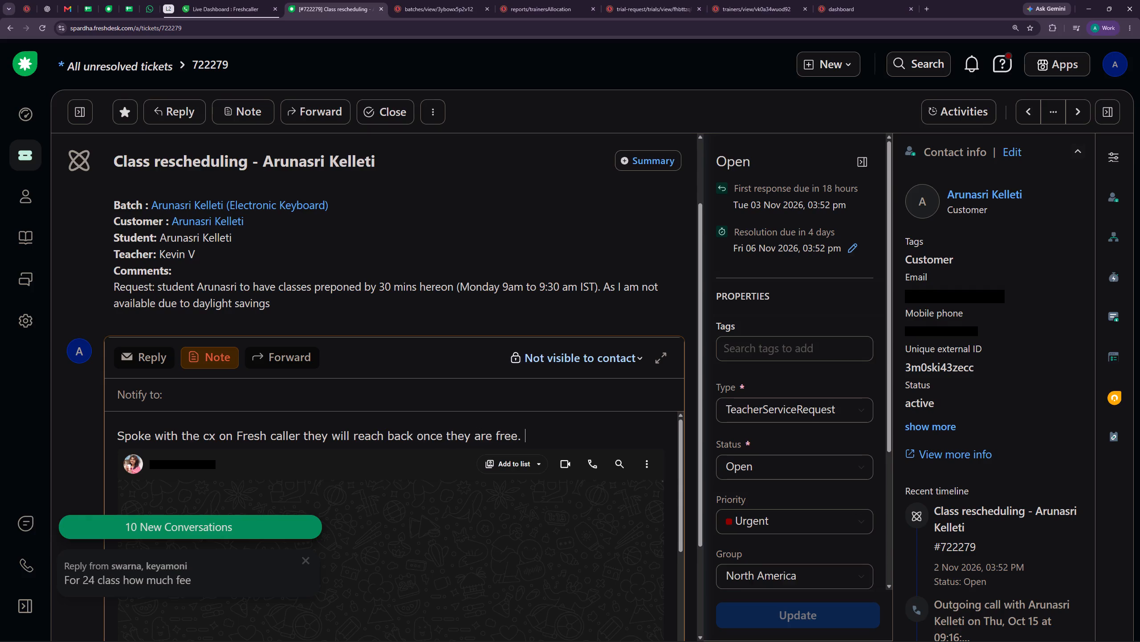
scroll(547, 464, down, 3)
scroll(611, 579, down, 6)
click(591, 591)
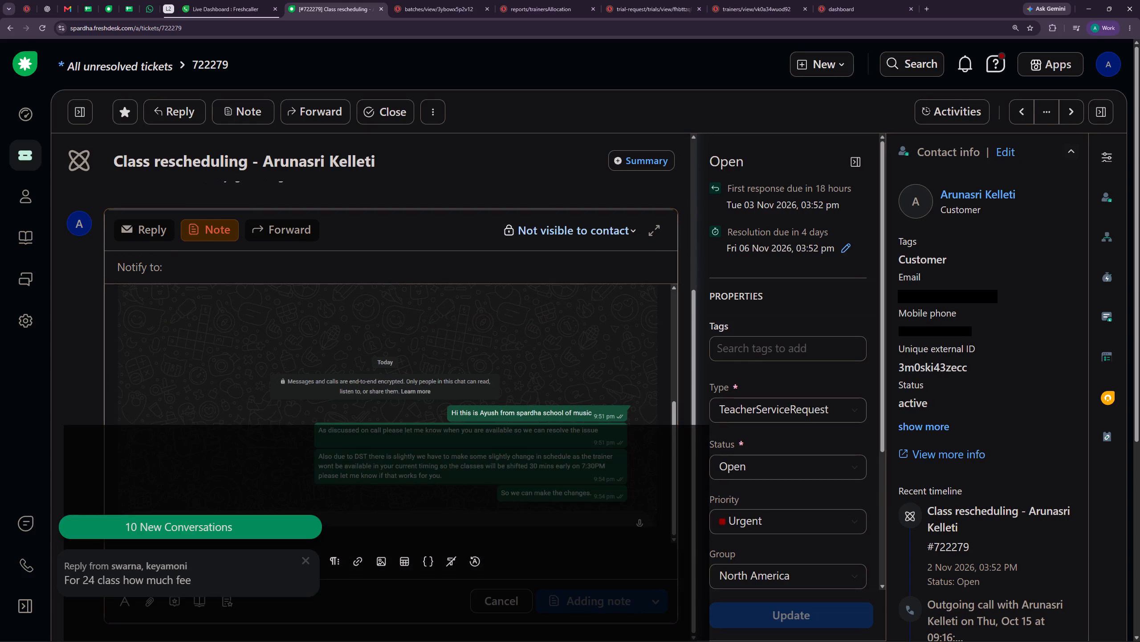
Update the status of ticket 722279 to Waiting on Customer.
click(763, 469)
click(765, 434)
click(794, 610)
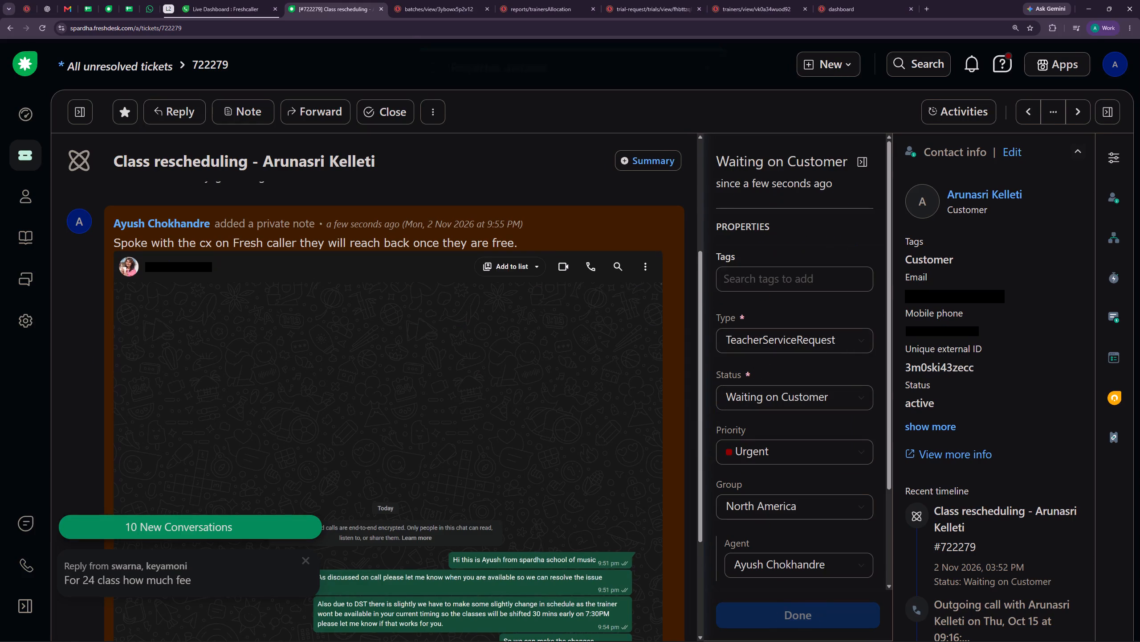
In Freshcaller, tag the ended outgoing call with the L2 escalation tag and close its call summary.
click(272, 0)
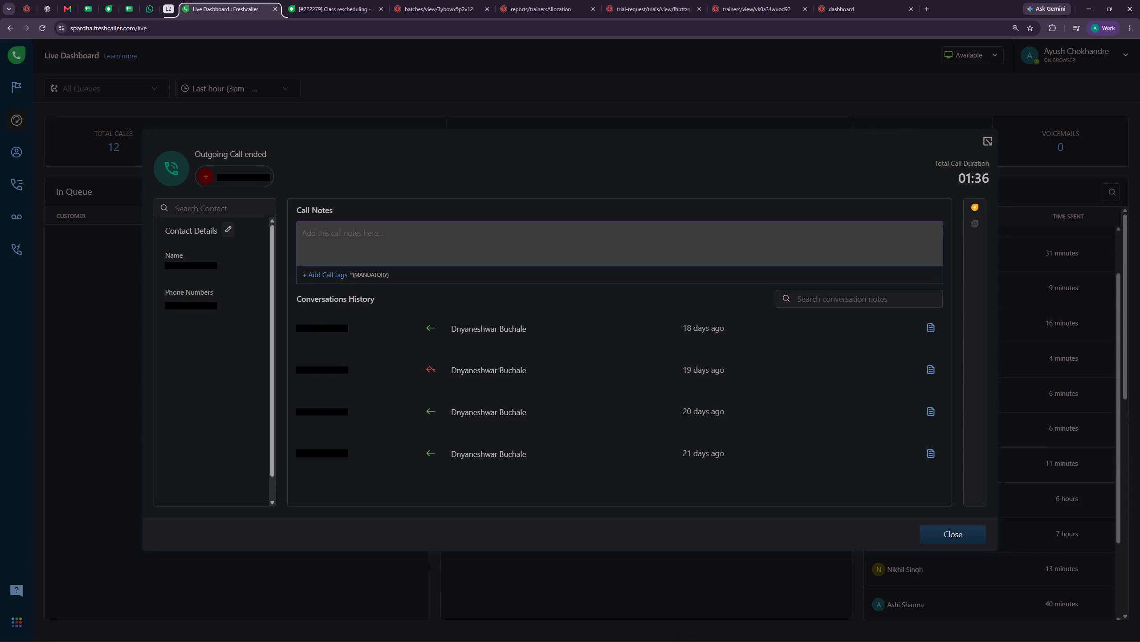
double_click(324, 277)
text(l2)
click(360, 308)
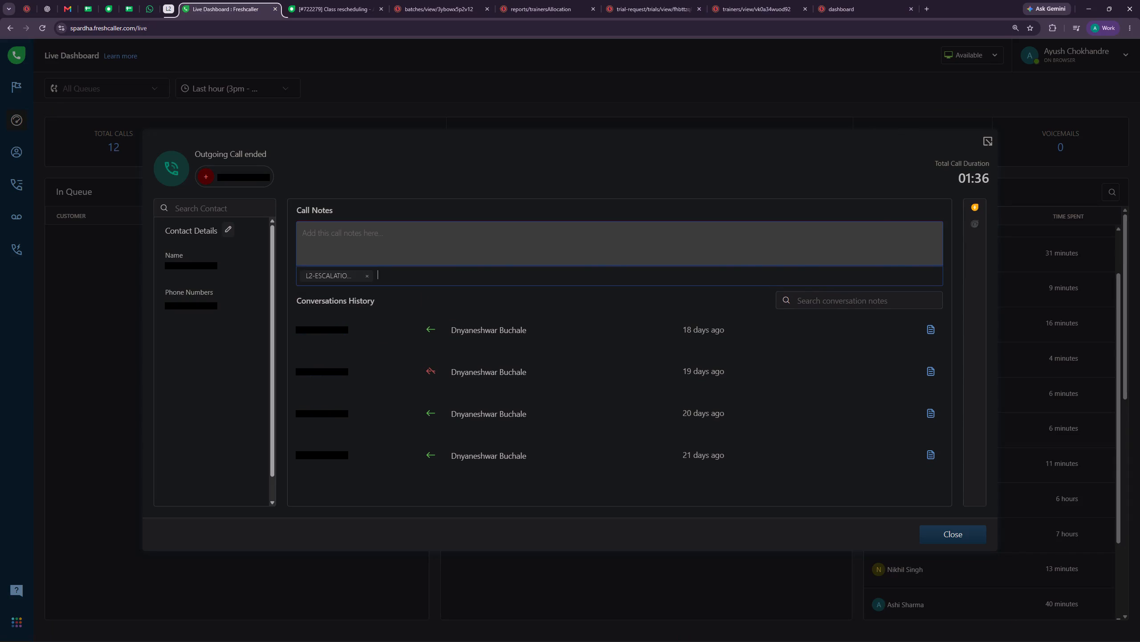
click(947, 536)
click(341, 0)
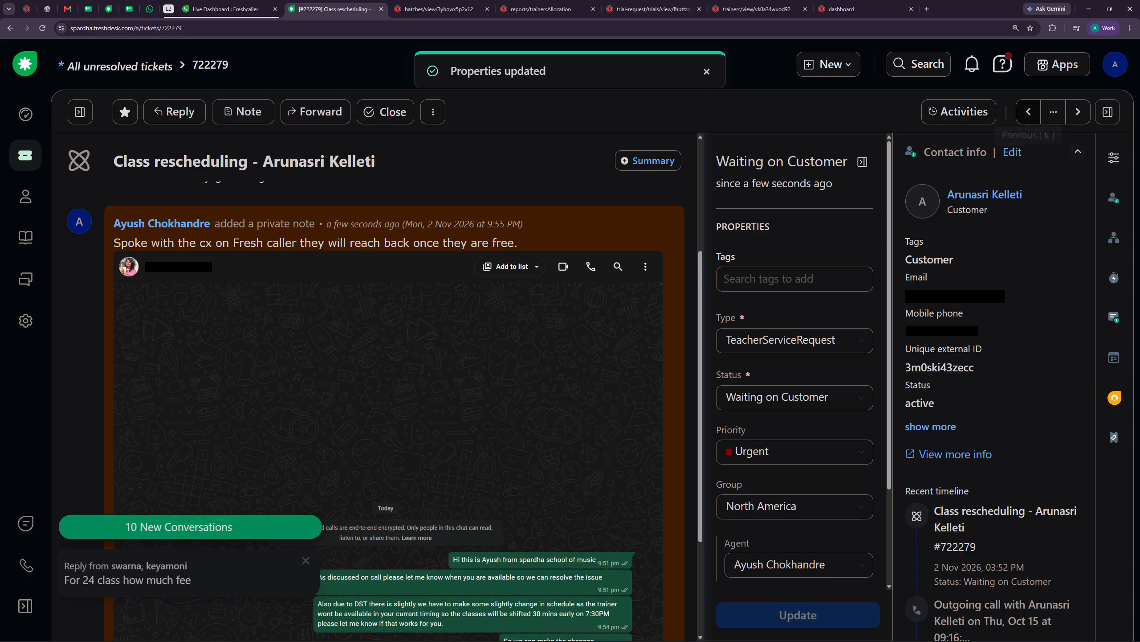
click(1029, 116)
scroll(412, 454, down, 6)
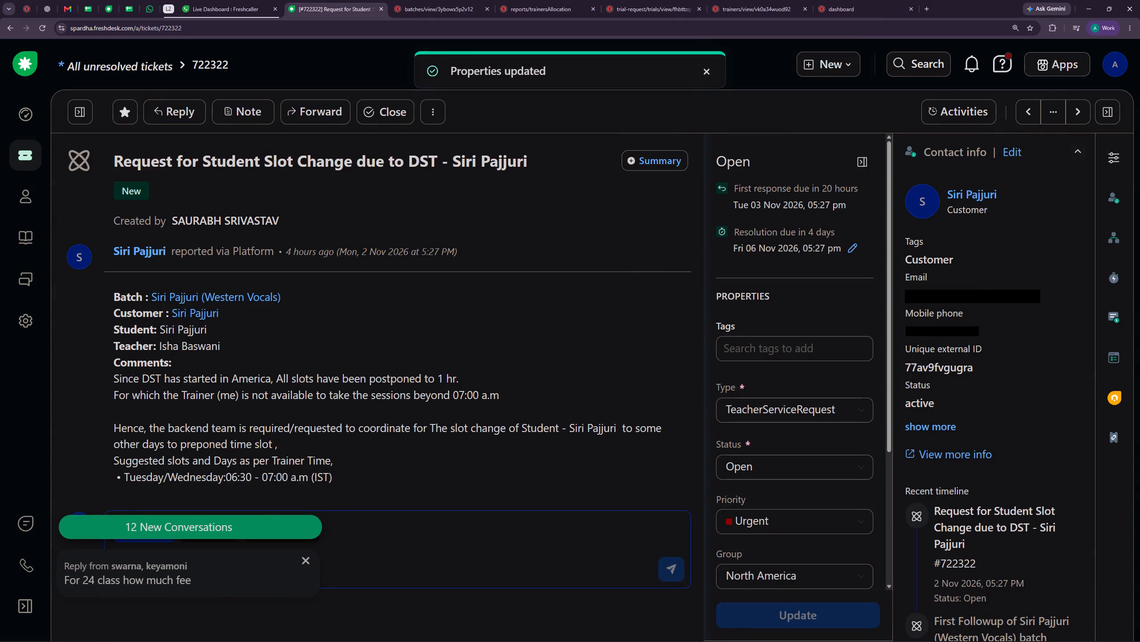
click(309, 560)
scroll(308, 433, down, 1)
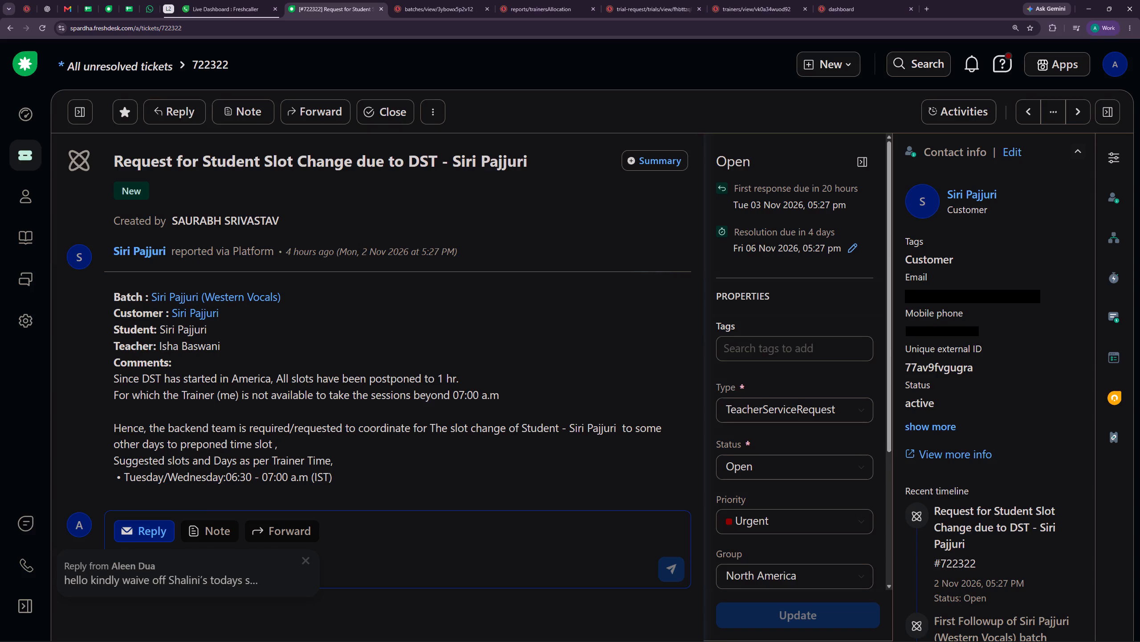
drag(983, 329, 918, 331)
key(ctrl+c)
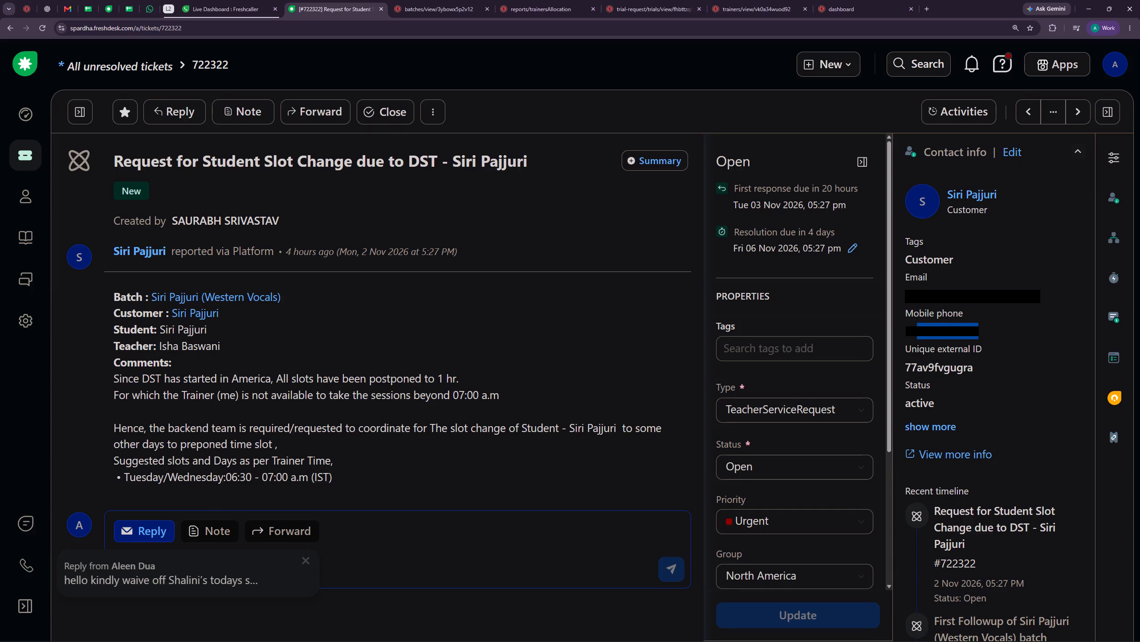
click(441, 0)
click(52, 458)
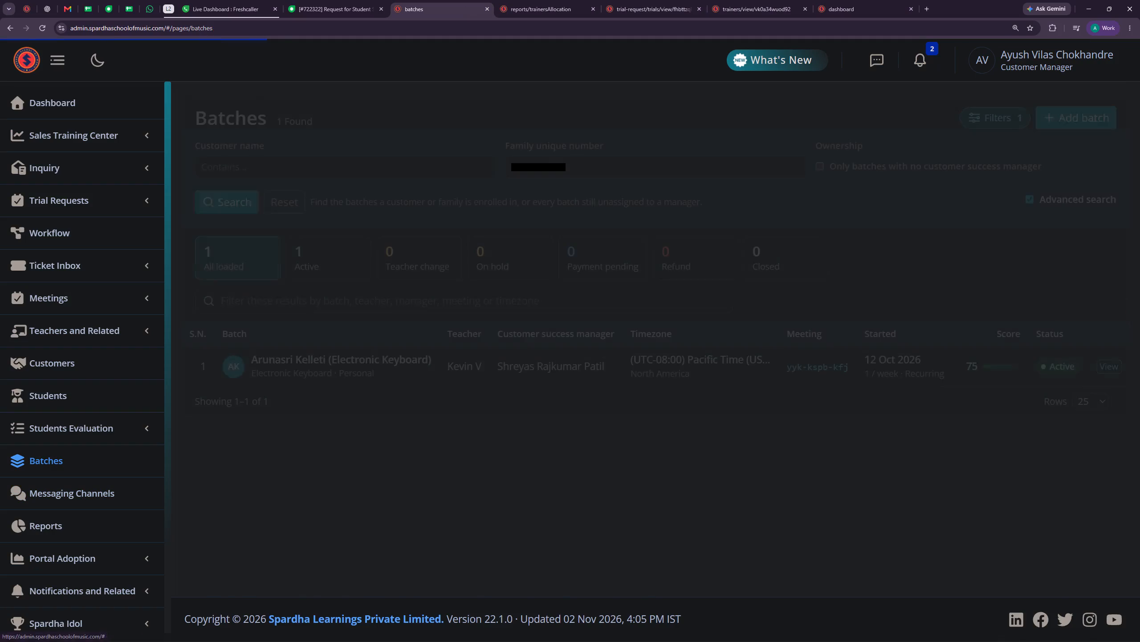
drag(601, 177, 455, 174)
key(ctrl+v)
click(215, 189)
click(237, 204)
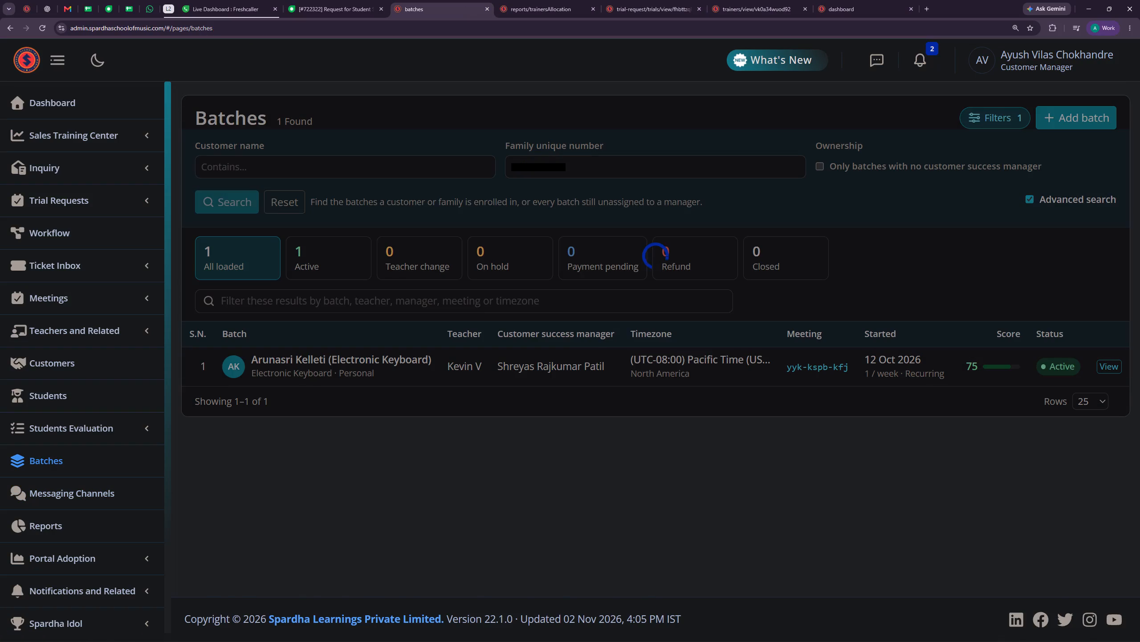
click(1108, 366)
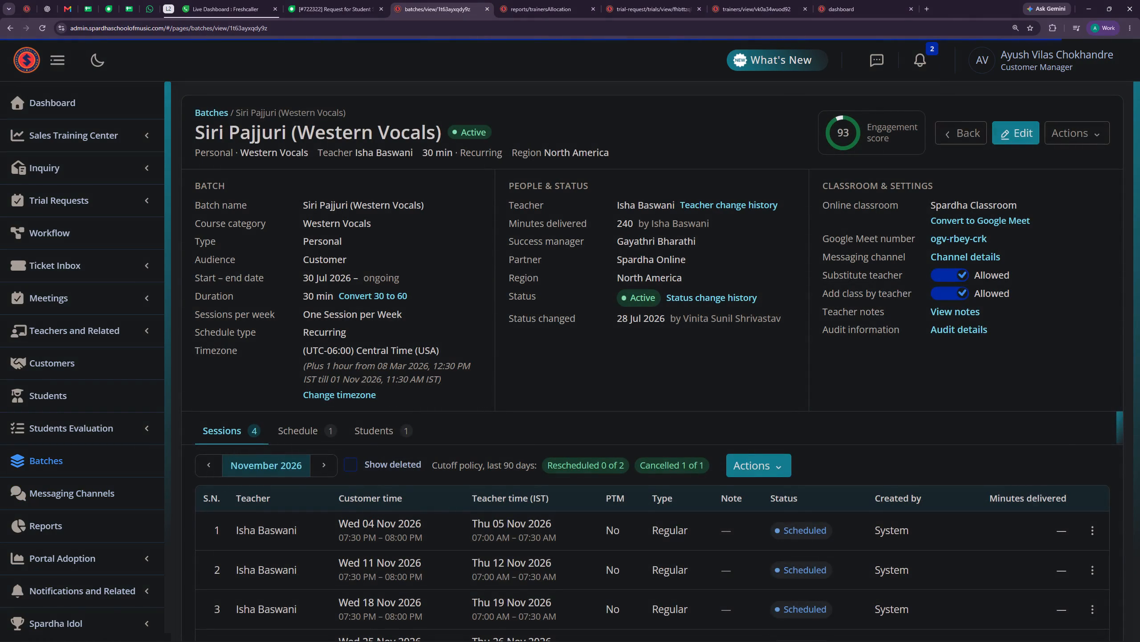
Examine the Western Vocals batch's November 2026 sessions and weekly schedule against the slot change requested in ticket 722322.
scroll(593, 369, down, 3)
scroll(523, 366, up, 4)
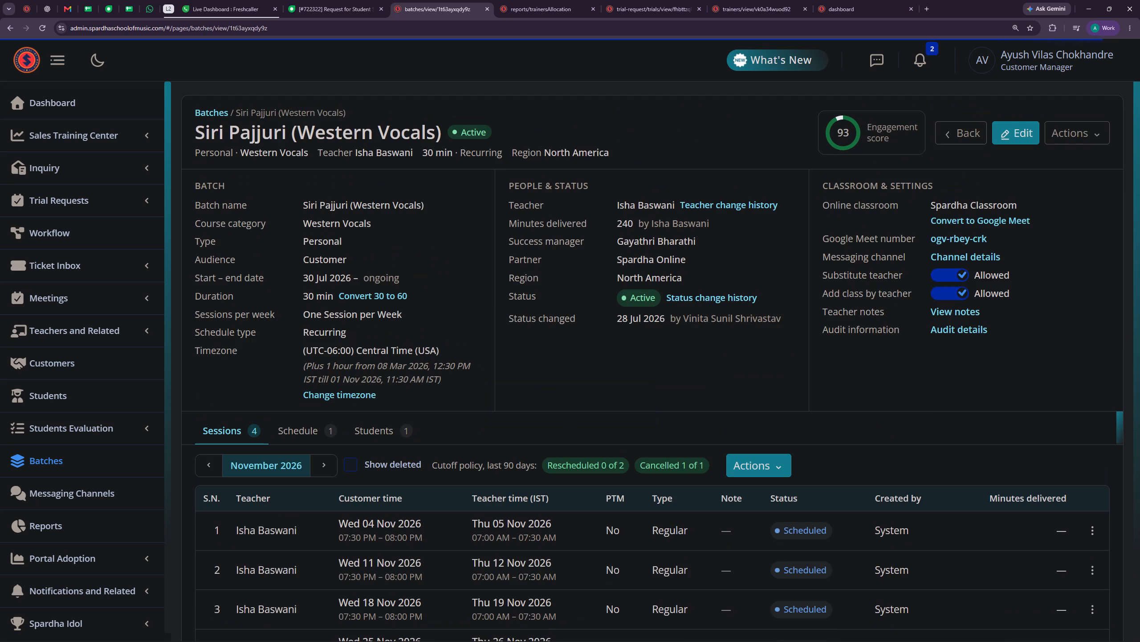
scroll(533, 358, down, 3)
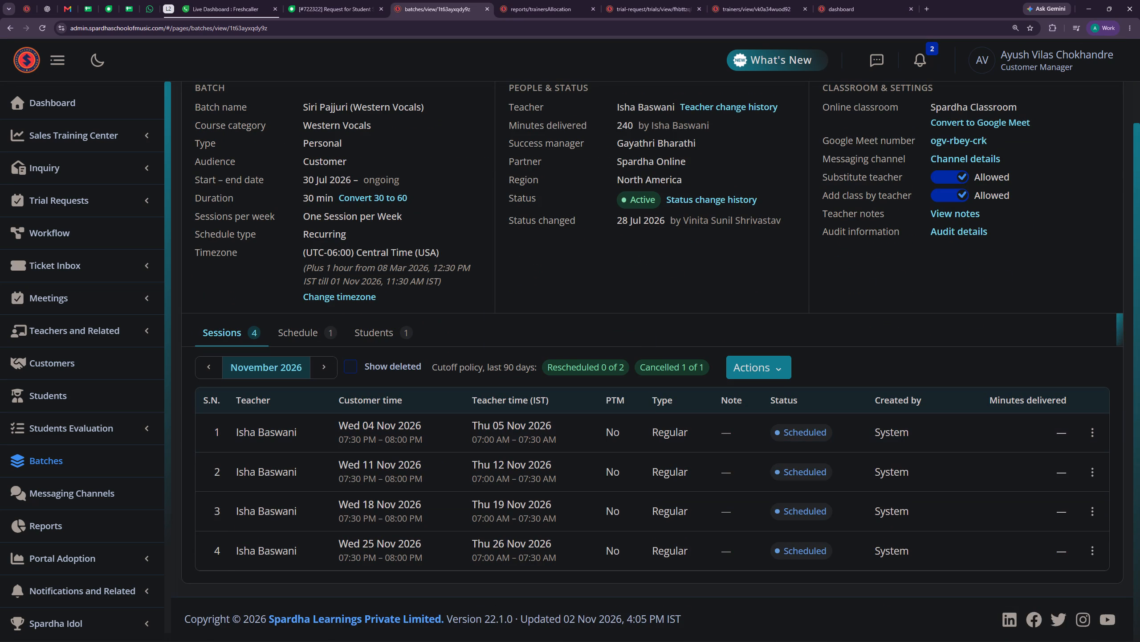
click(326, 0)
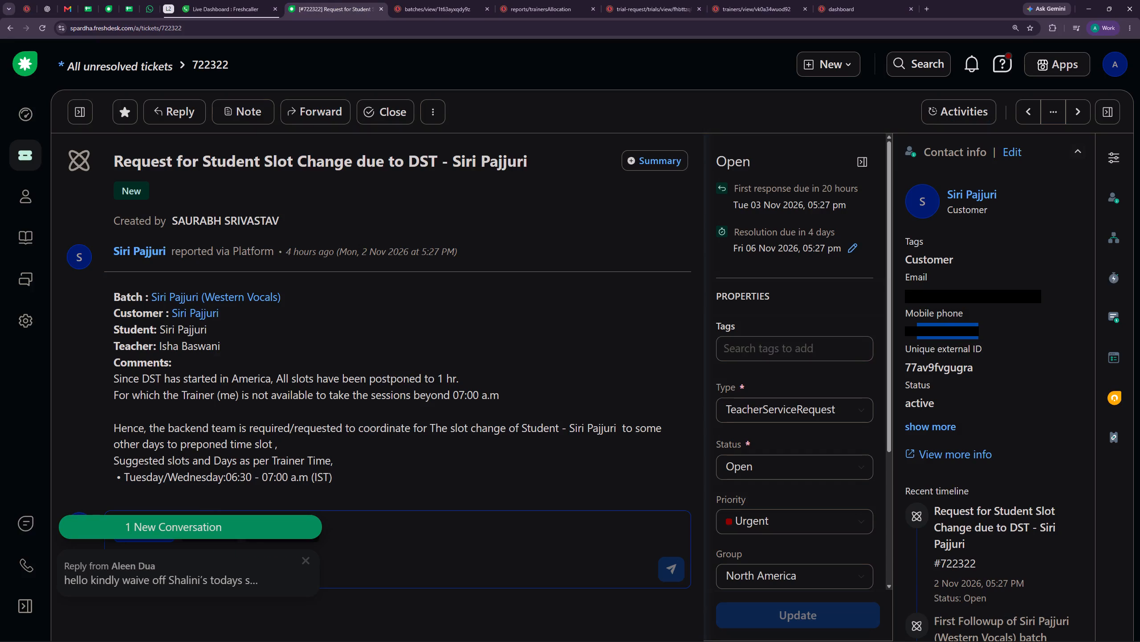
click(434, 0)
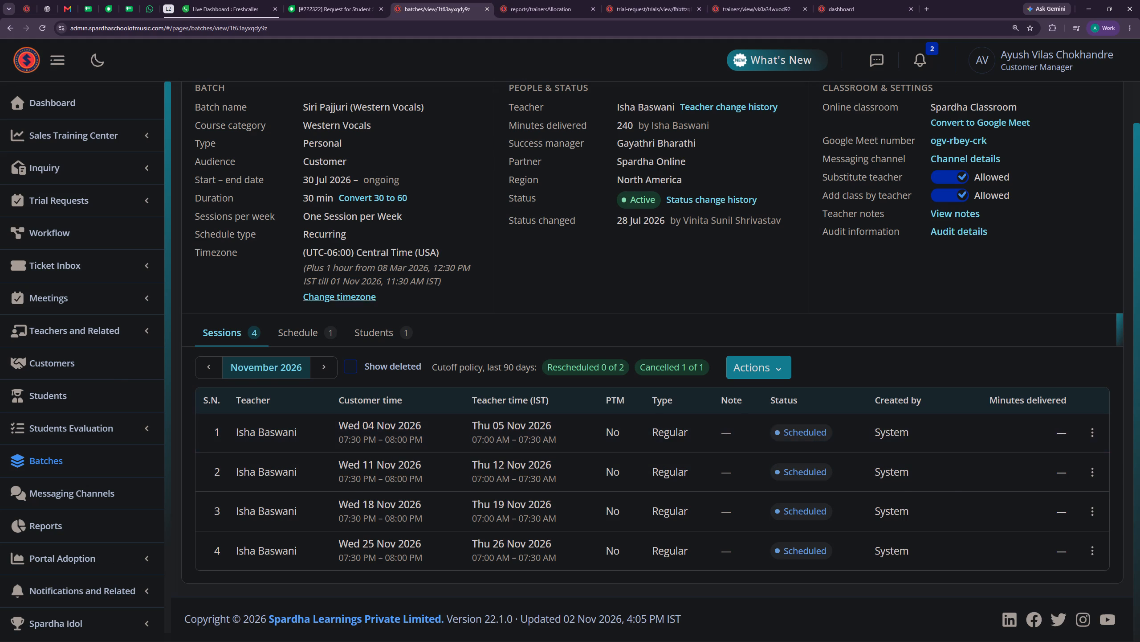
click(338, 0)
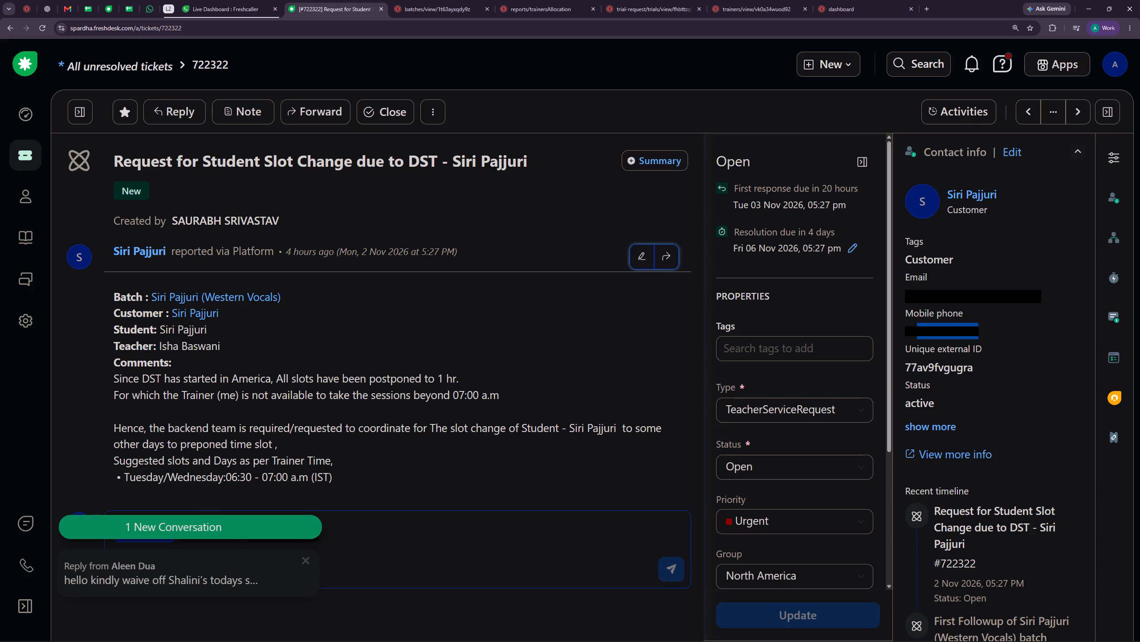
click(459, 0)
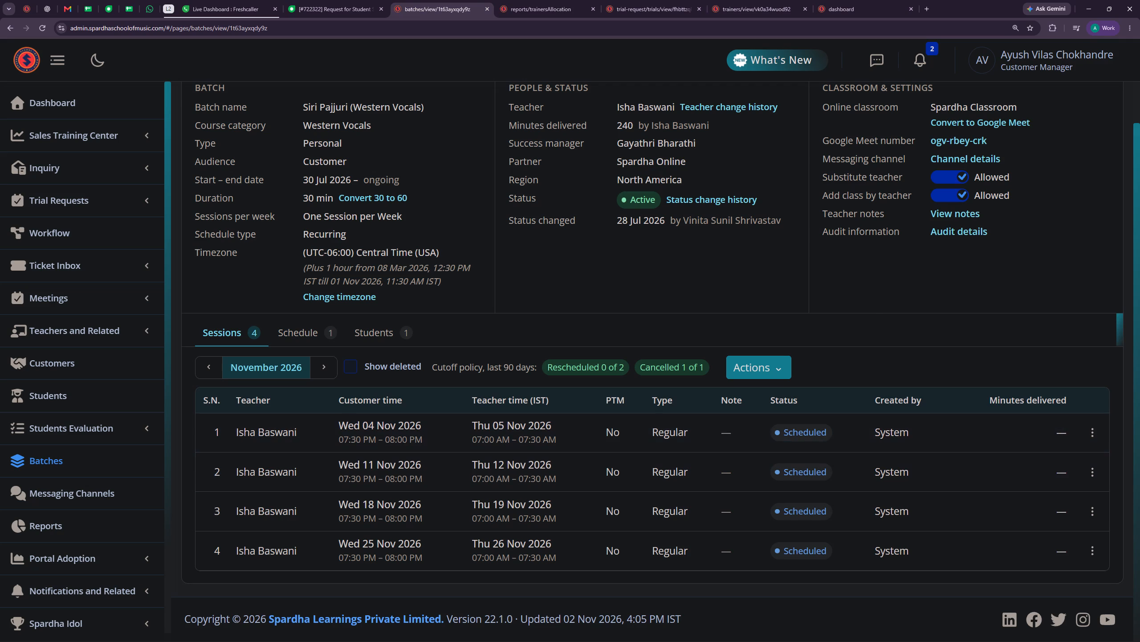
click(316, 340)
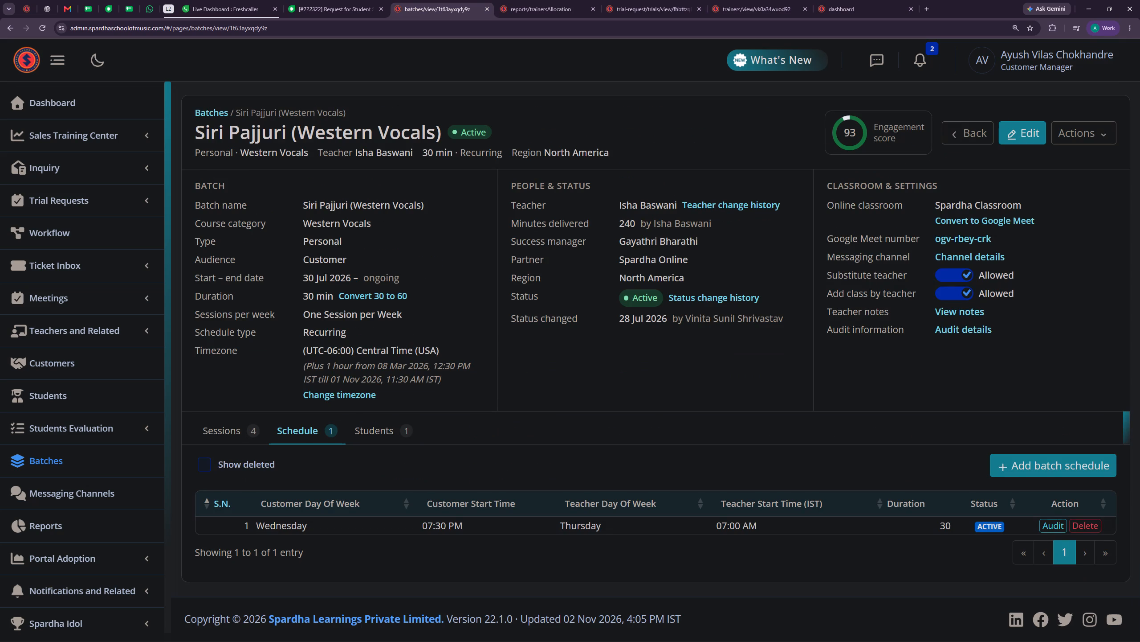
click(237, 431)
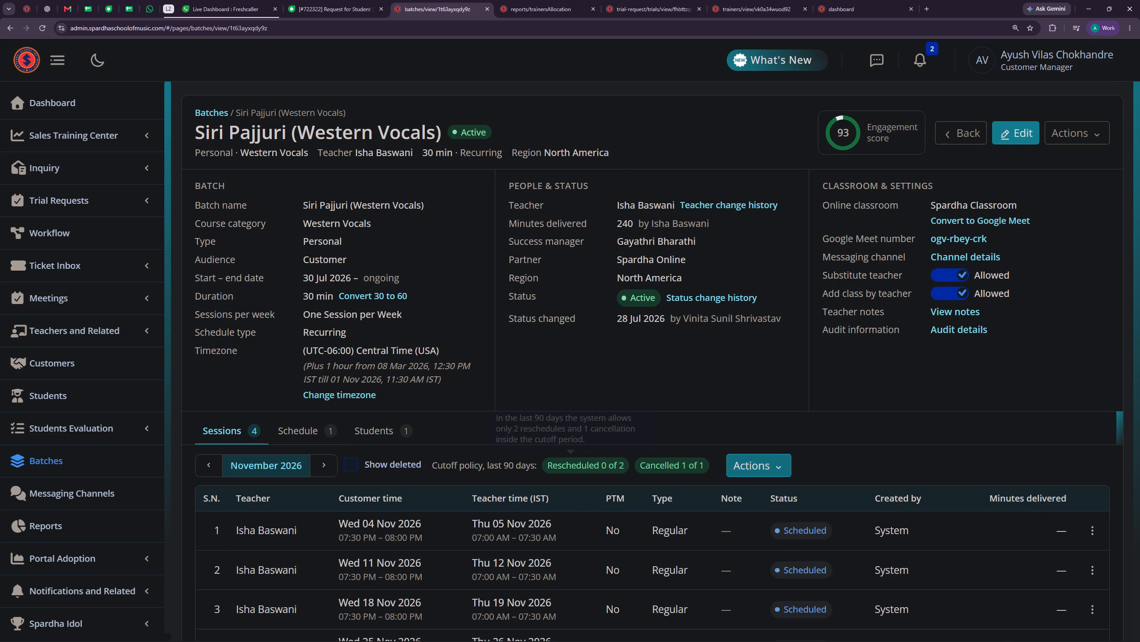
Start a new weekly schedule for the Western Vocals batch and check the teacher's IST time for Tuesday 06:00 PM and 06:30 PM.
click(744, 465)
drag(309, 420, 303, 422)
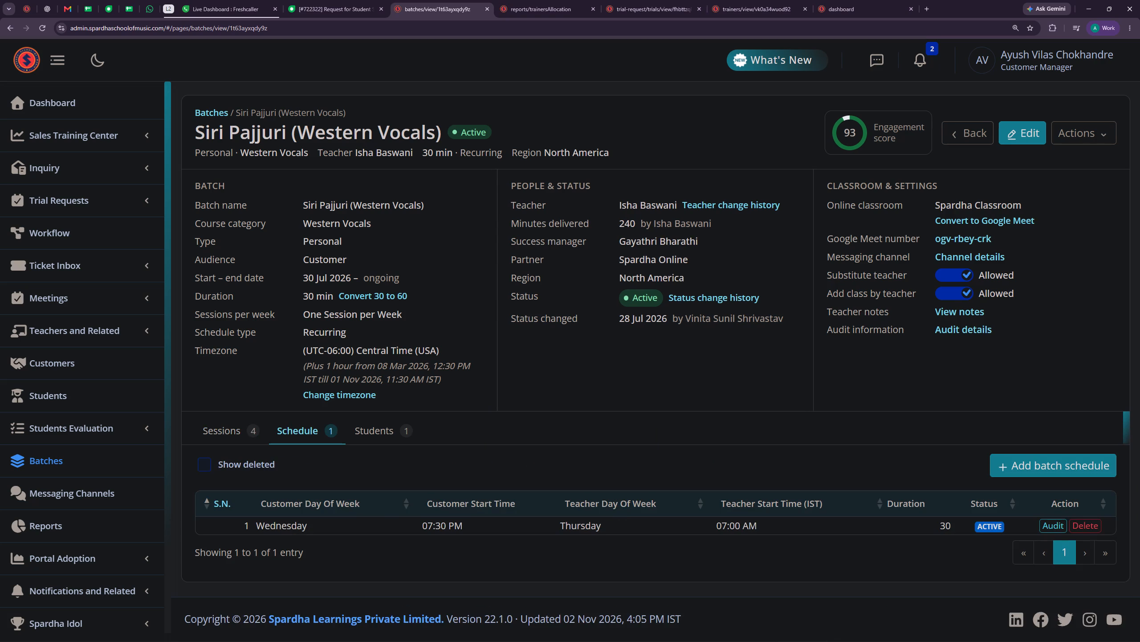
click(1008, 462)
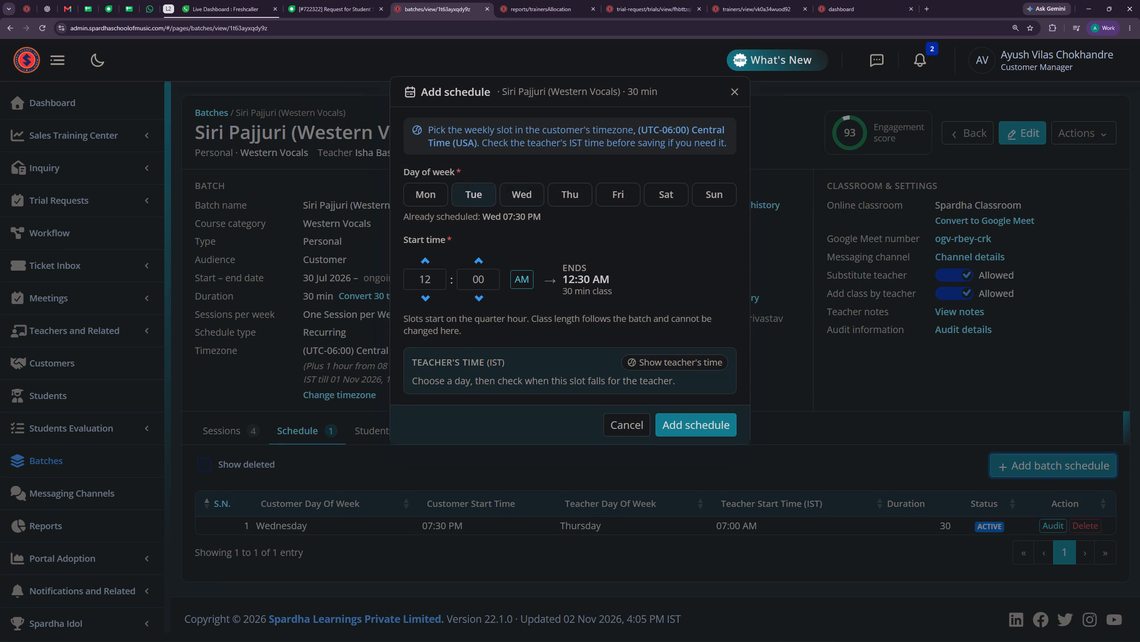
click(475, 194)
click(424, 289)
triple_click(424, 299)
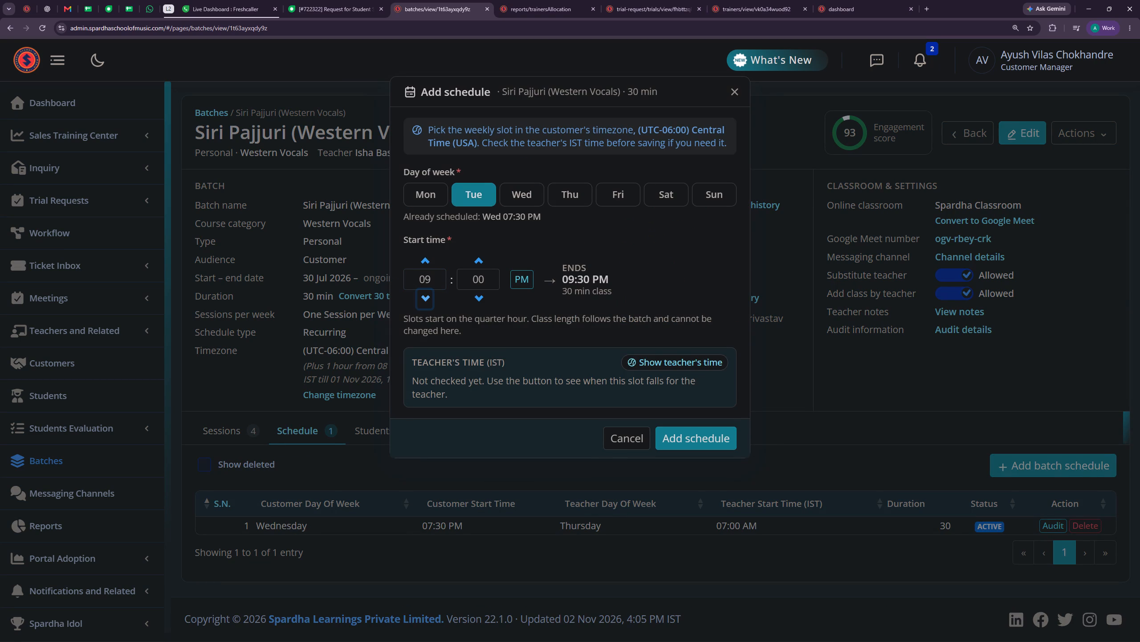
click(424, 299)
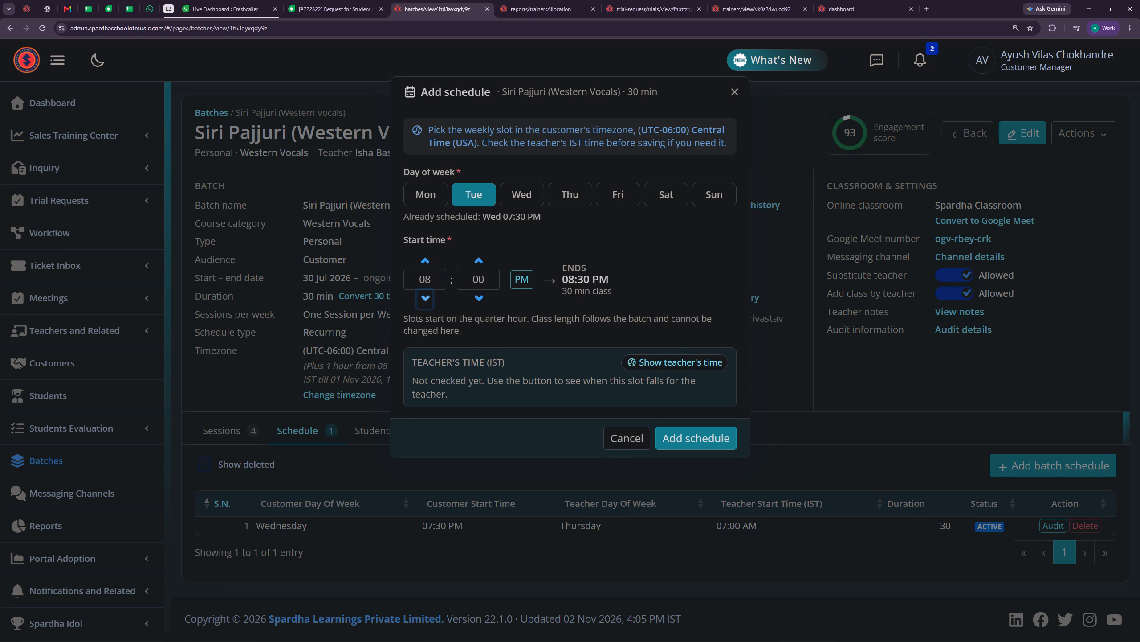
double_click(423, 296)
click(665, 362)
click(483, 262)
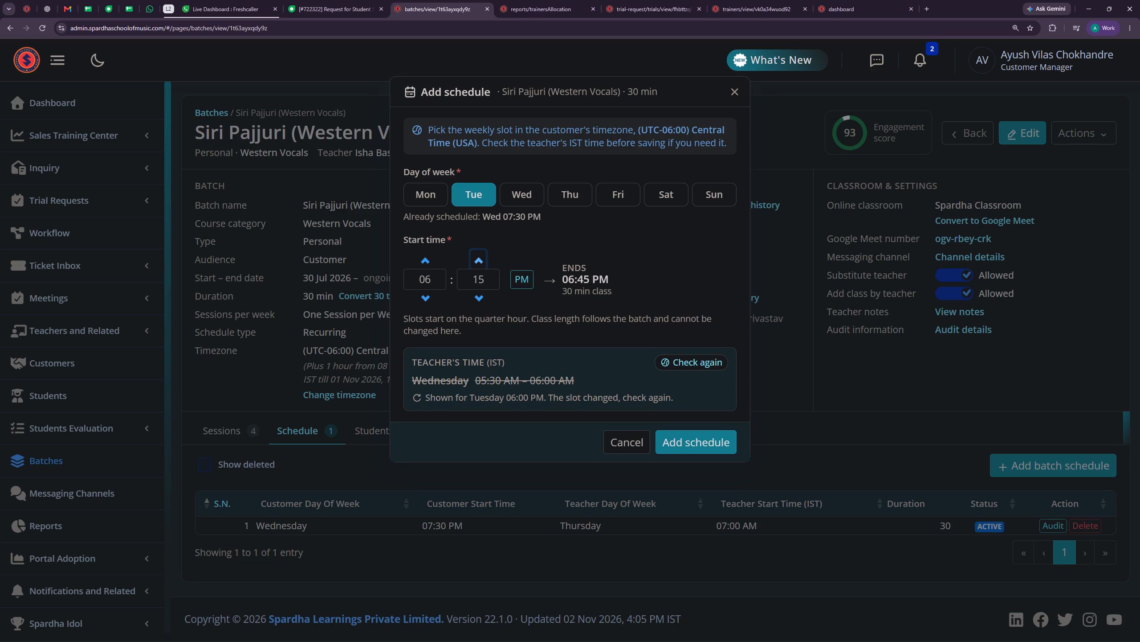
click(482, 260)
click(680, 359)
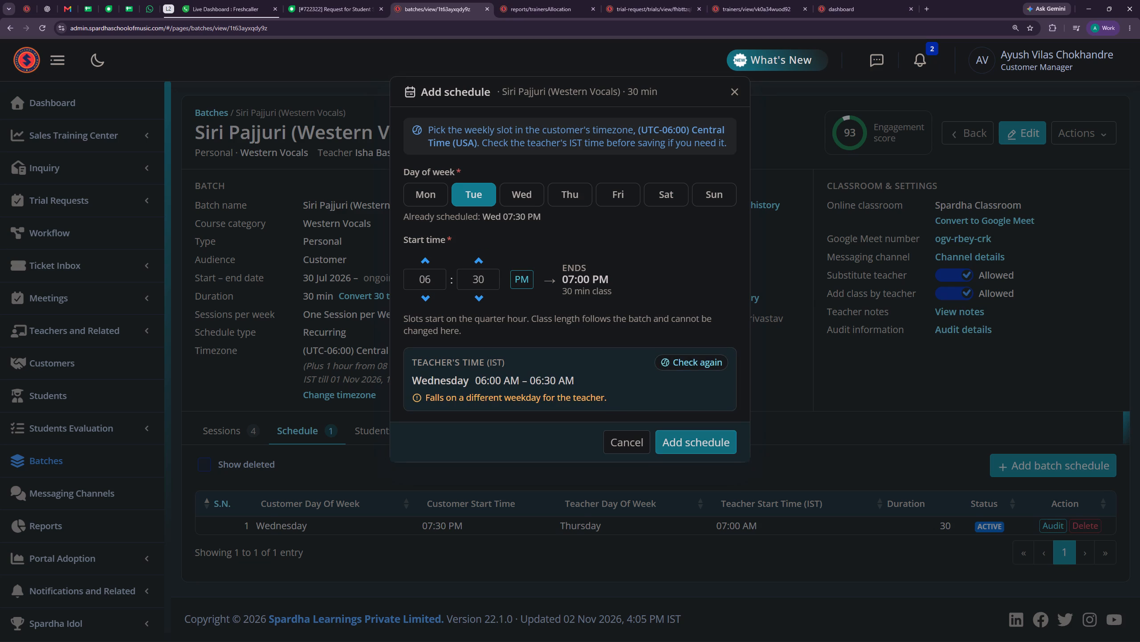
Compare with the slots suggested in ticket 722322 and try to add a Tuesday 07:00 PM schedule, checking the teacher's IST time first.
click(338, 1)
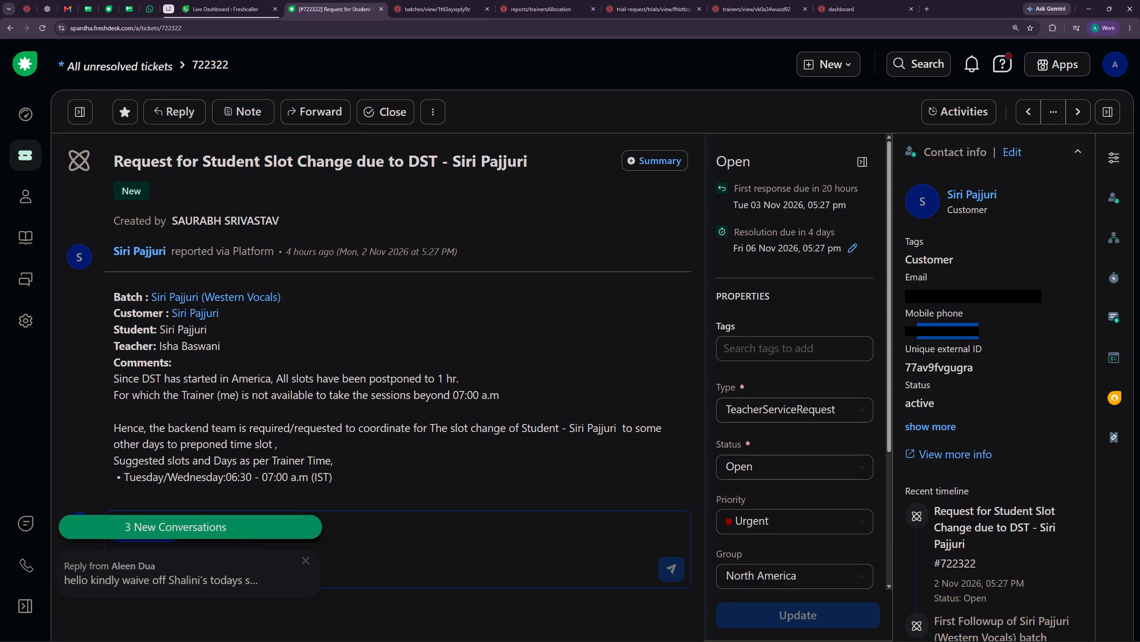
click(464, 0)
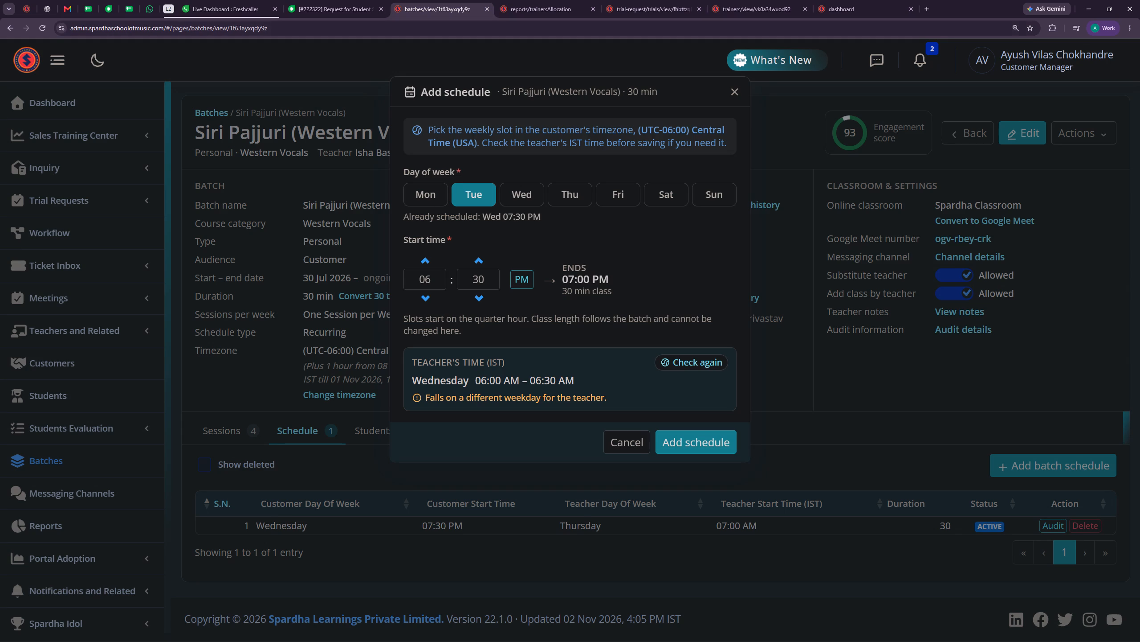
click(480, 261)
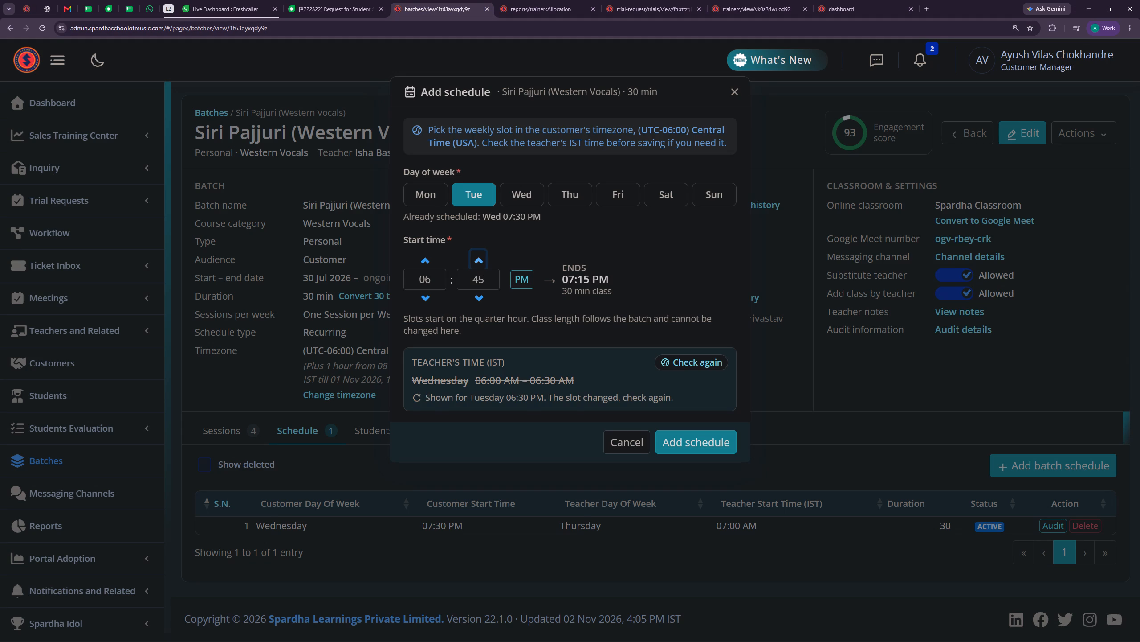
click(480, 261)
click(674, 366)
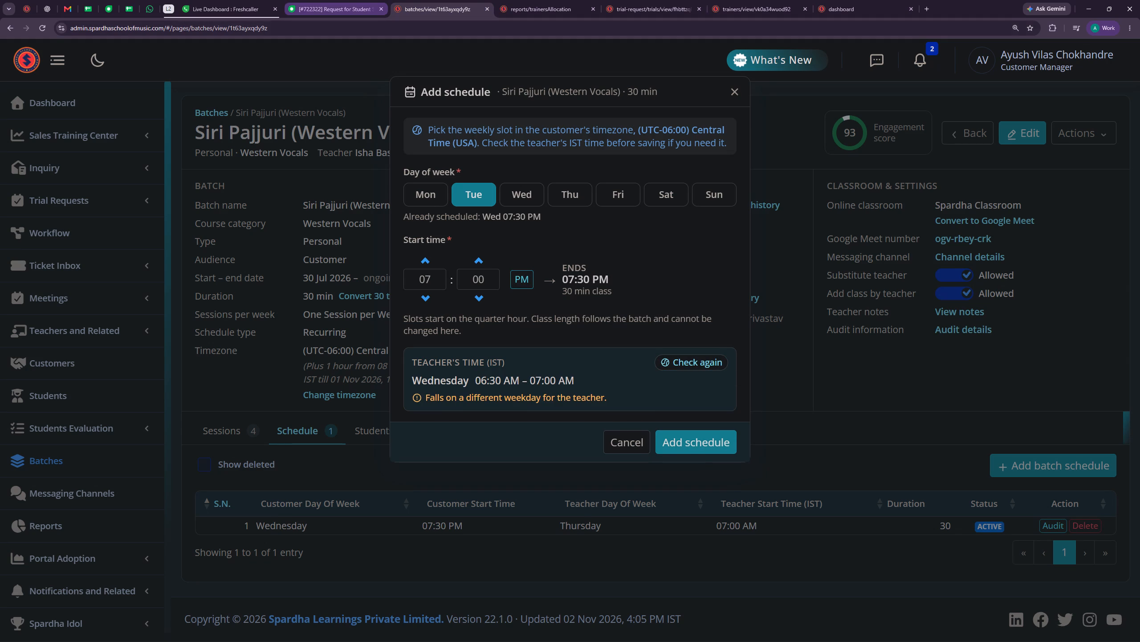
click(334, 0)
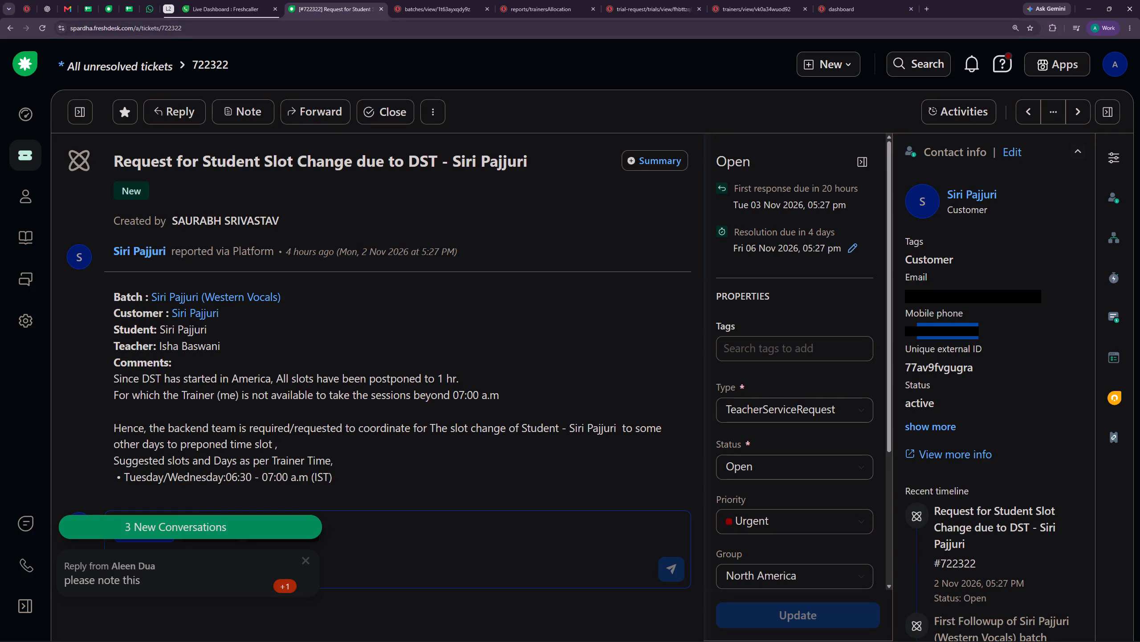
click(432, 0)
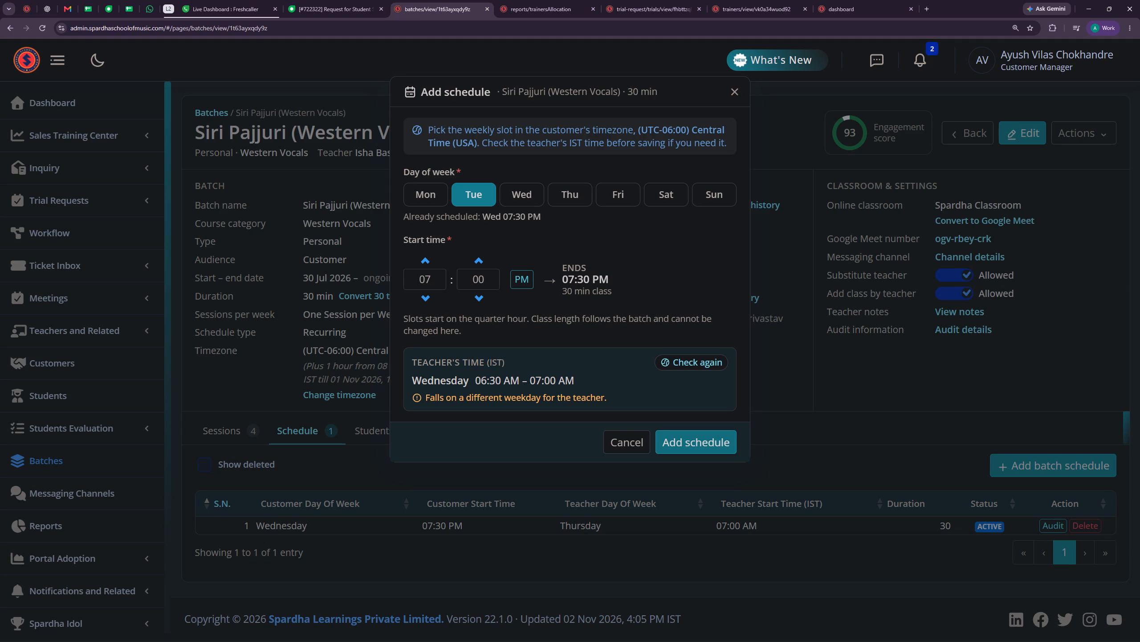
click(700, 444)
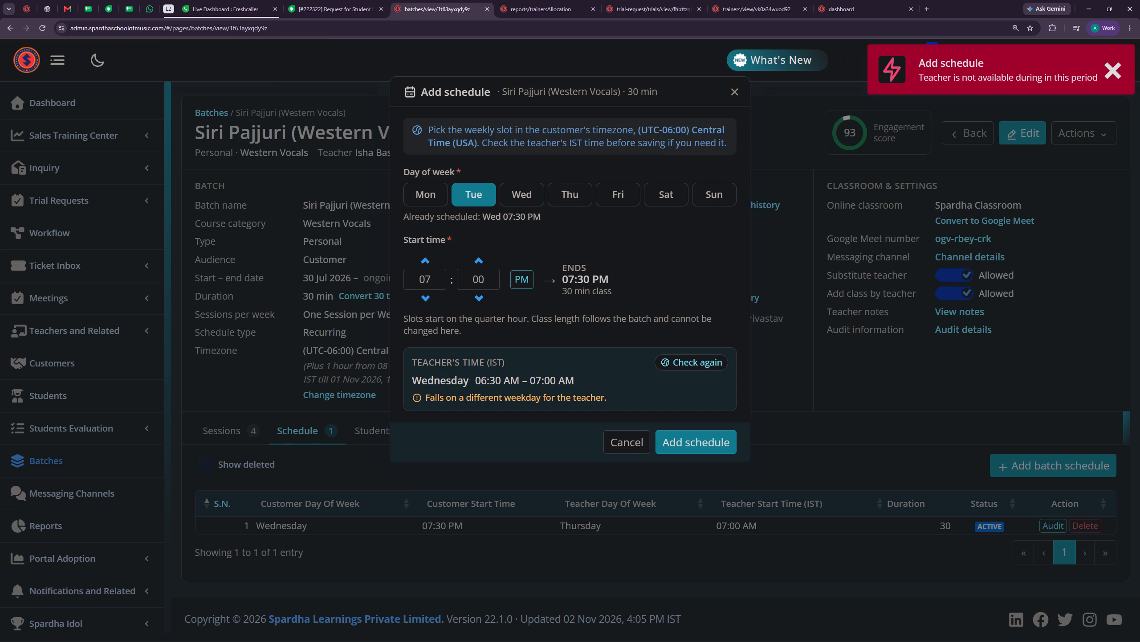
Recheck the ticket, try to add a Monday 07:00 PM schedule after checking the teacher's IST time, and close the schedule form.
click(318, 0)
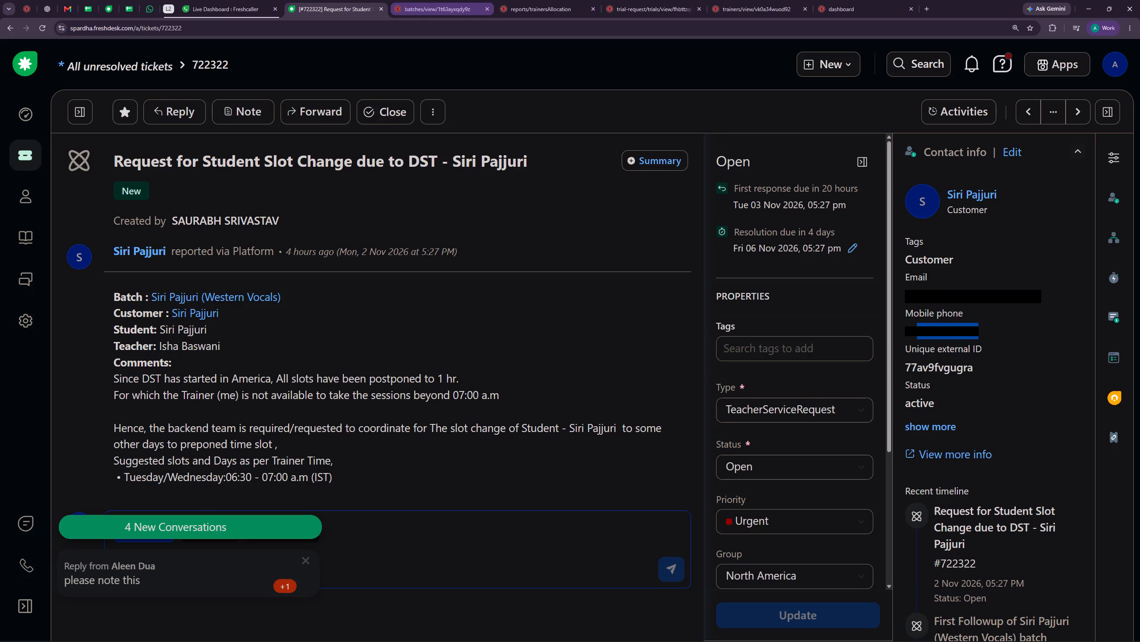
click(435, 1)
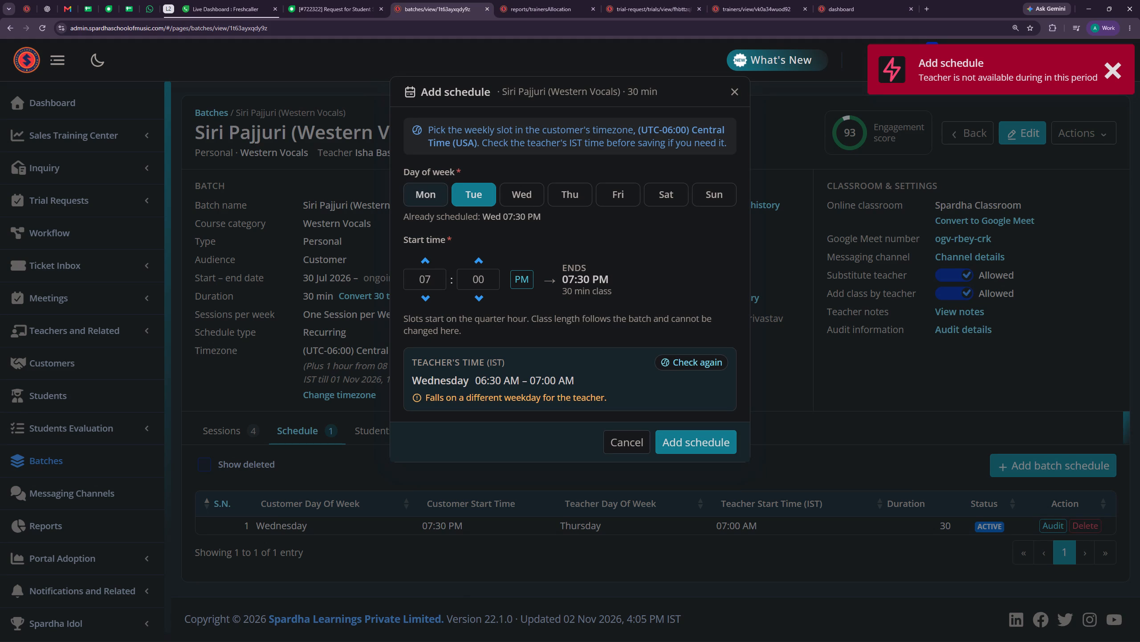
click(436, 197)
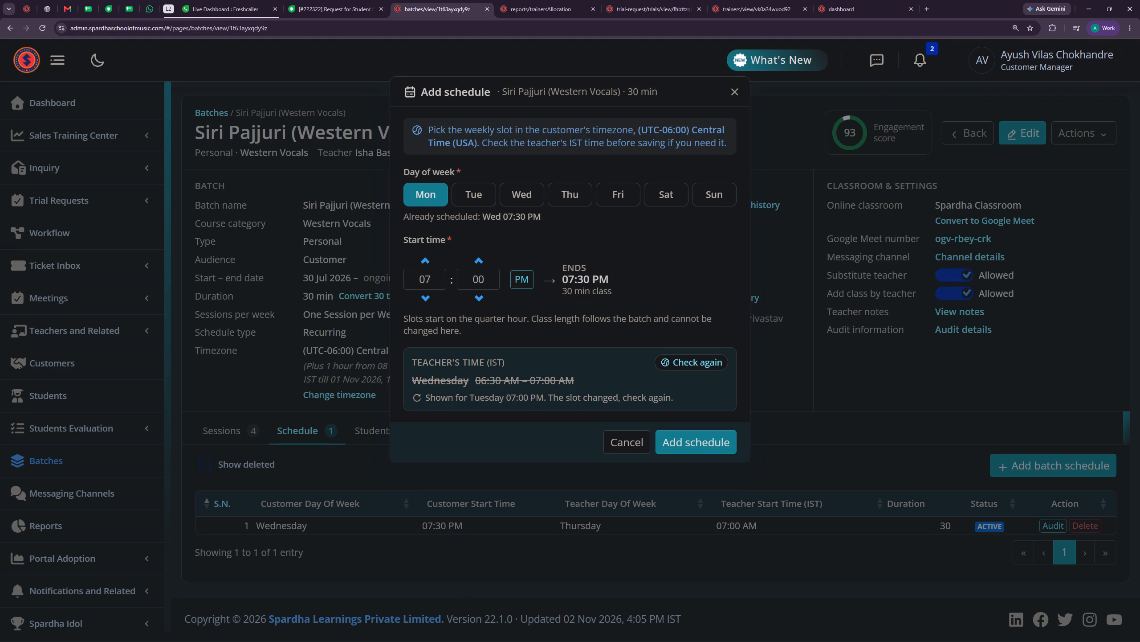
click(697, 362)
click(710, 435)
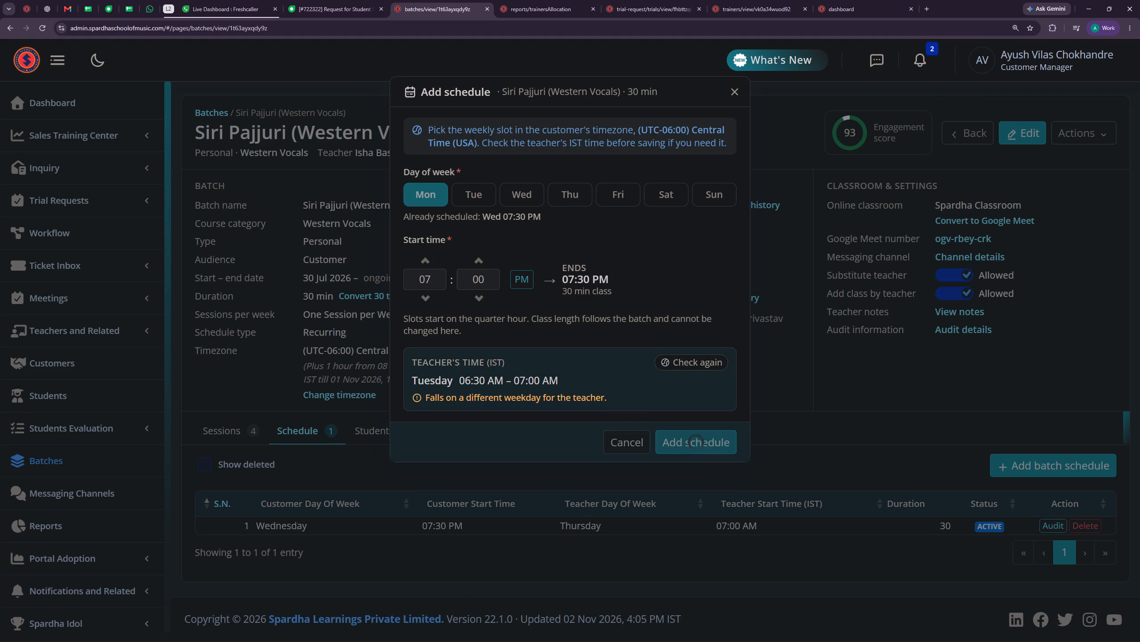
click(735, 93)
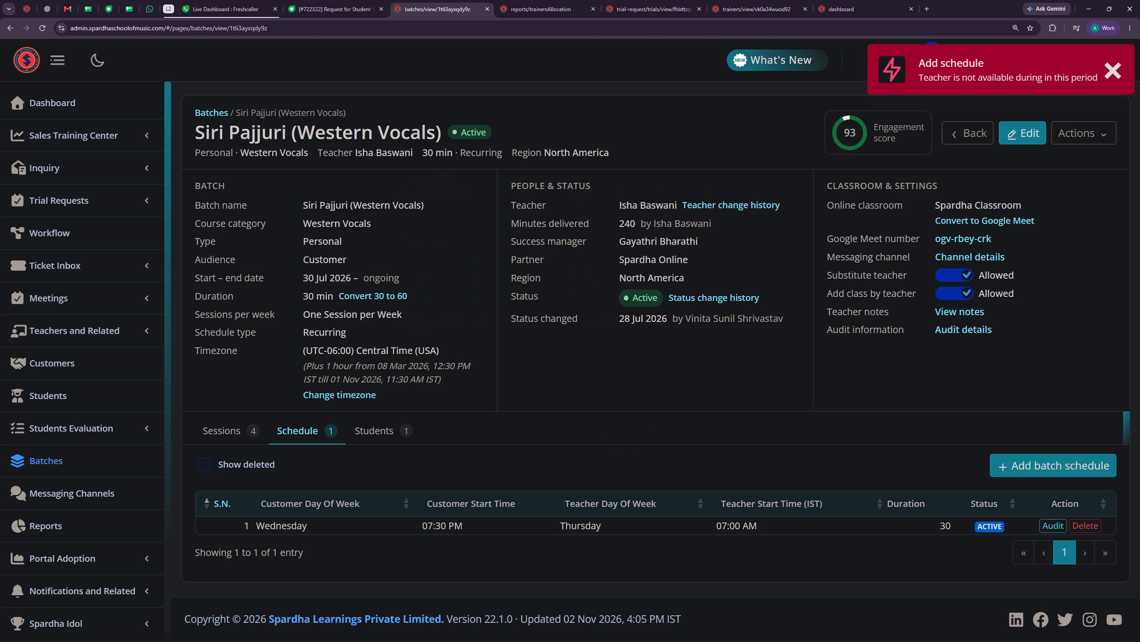
Compare ticket 722322 with the batch's schedule, and look up the batch's available slots for Mon, 02 Nov, 2026.
click(330, 0)
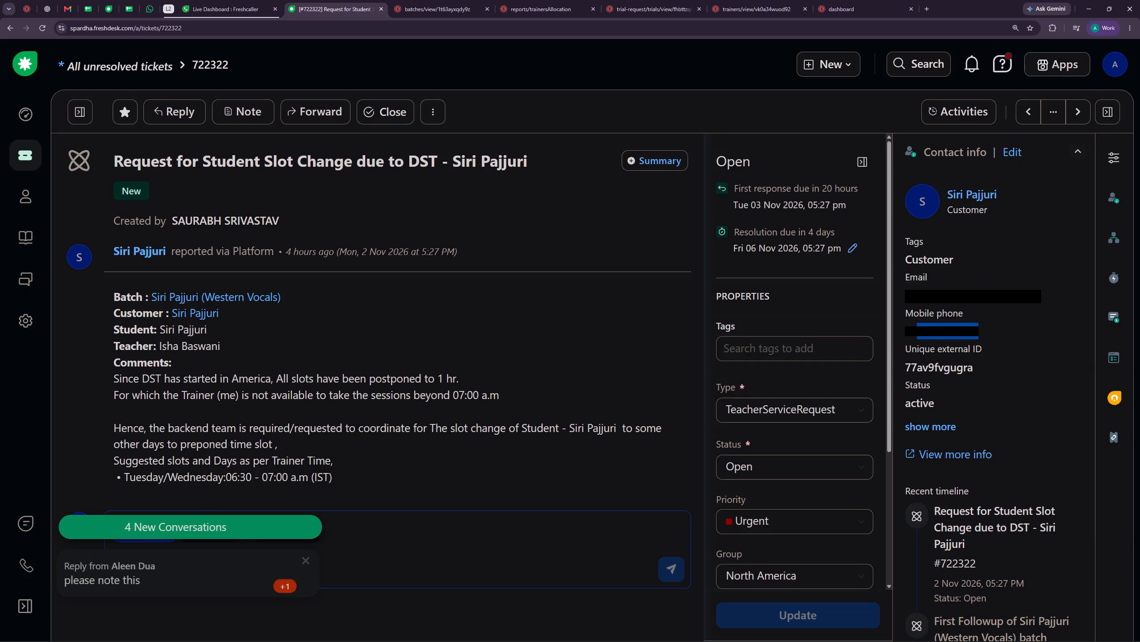
click(447, 0)
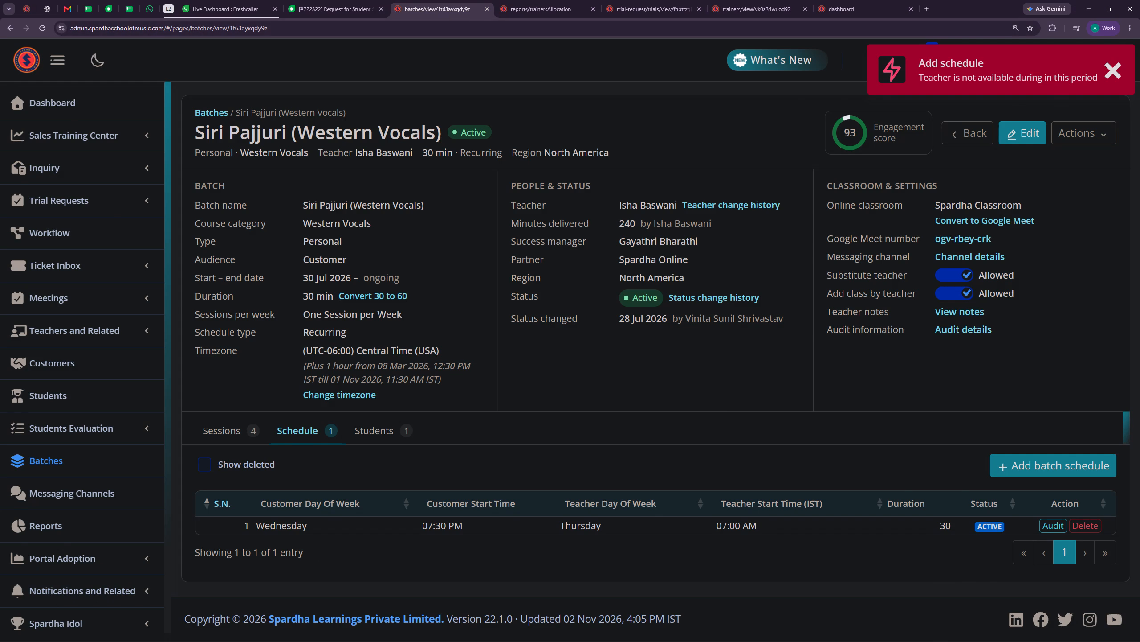
click(312, 0)
click(452, 0)
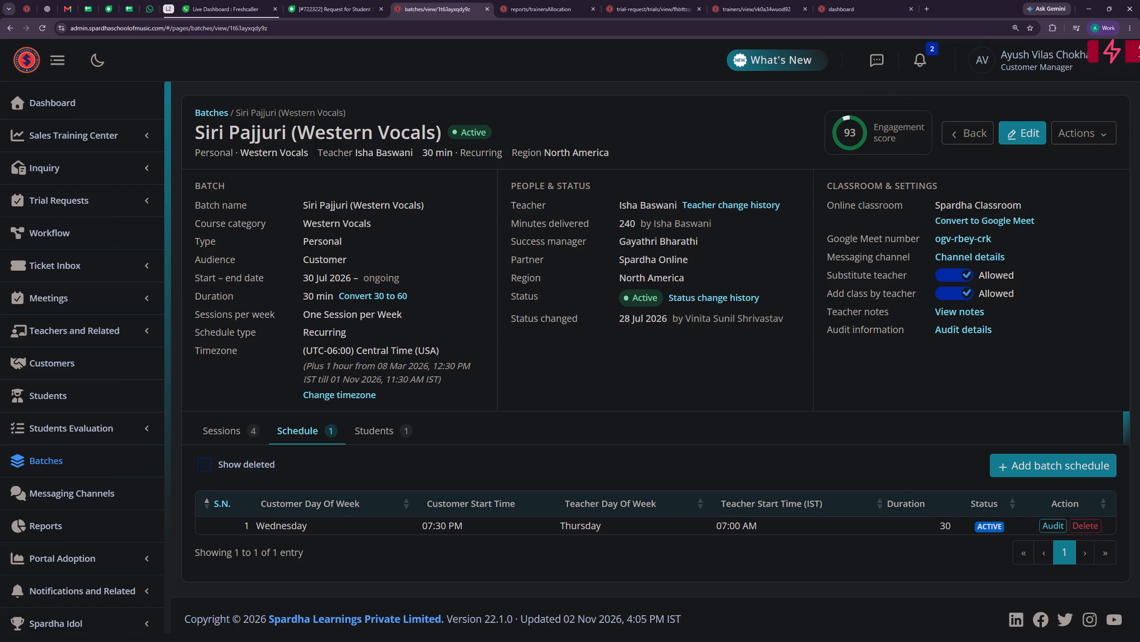
click(341, 0)
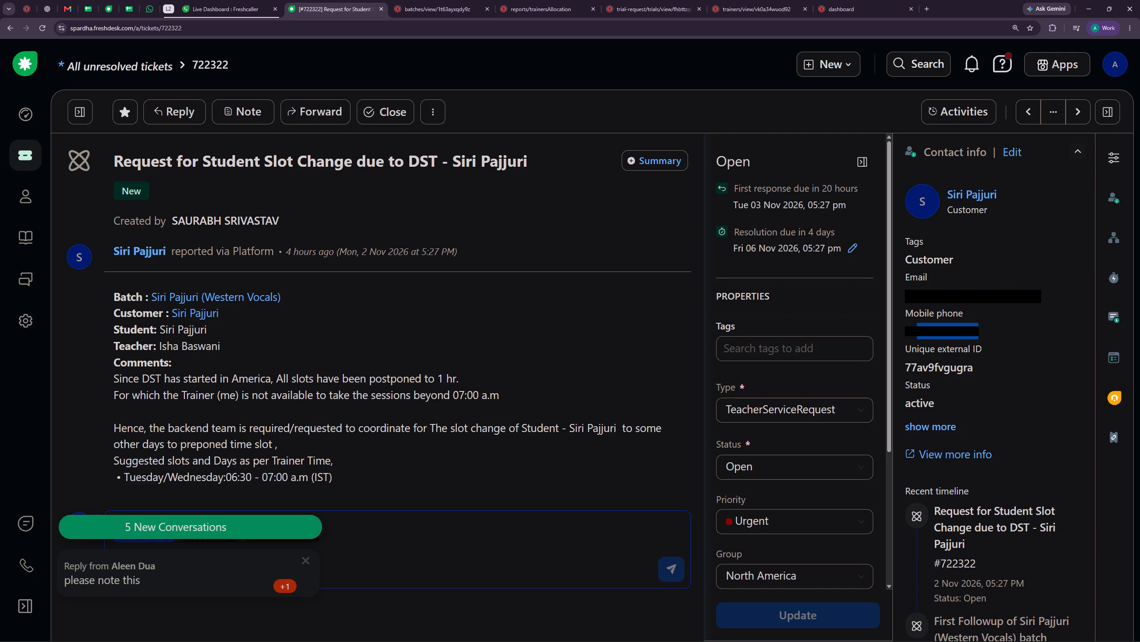
click(438, 0)
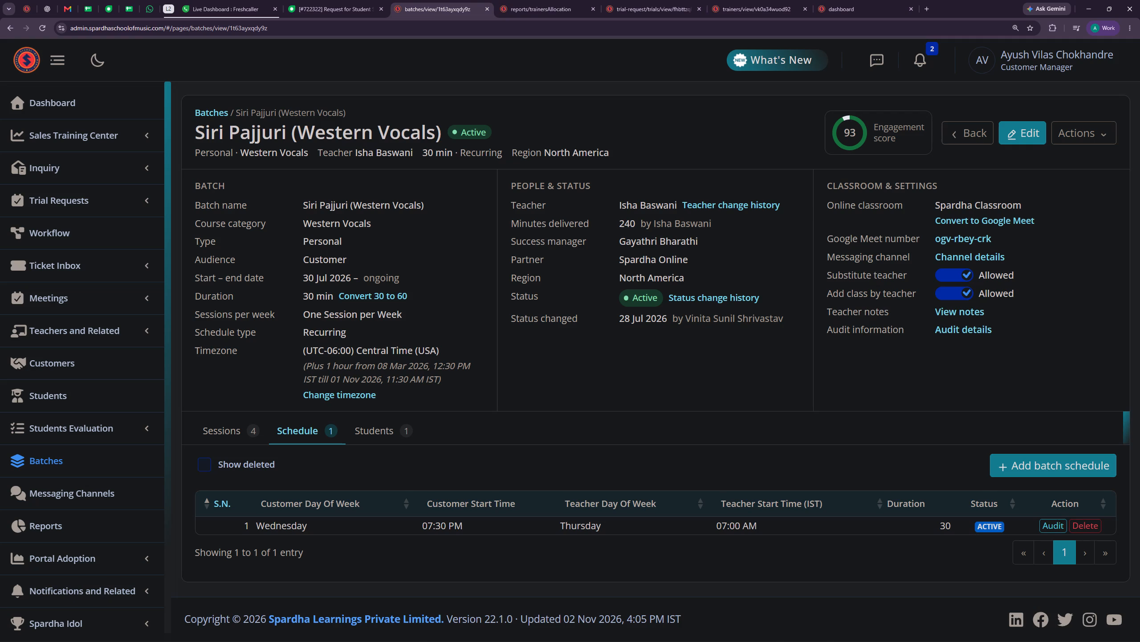
click(241, 421)
click(771, 469)
click(711, 537)
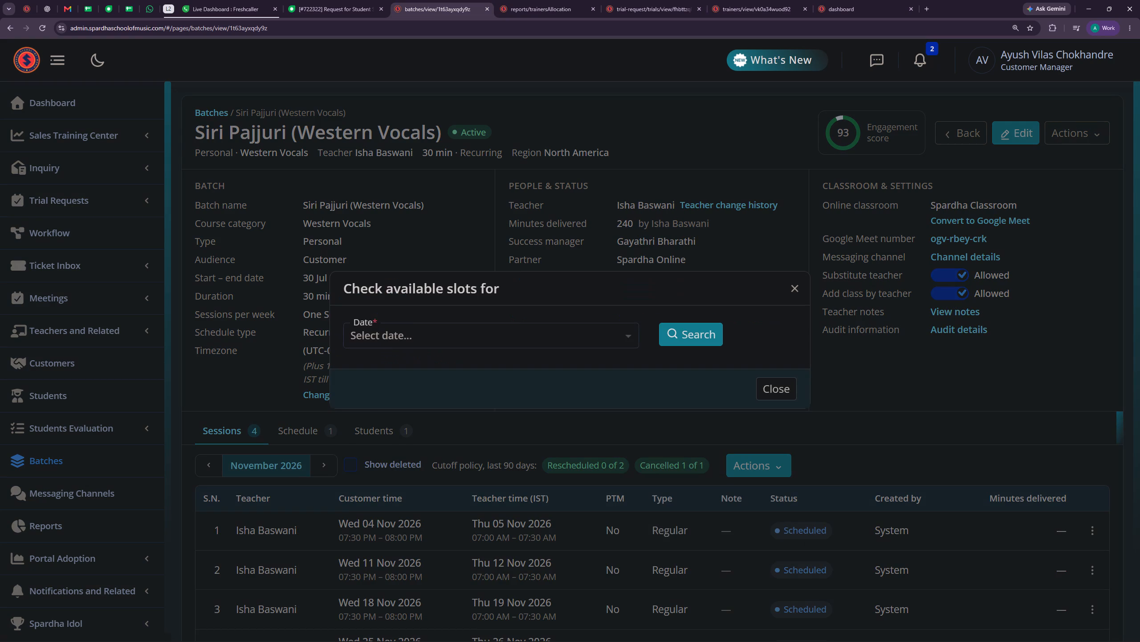
click(426, 326)
click(408, 362)
click(674, 337)
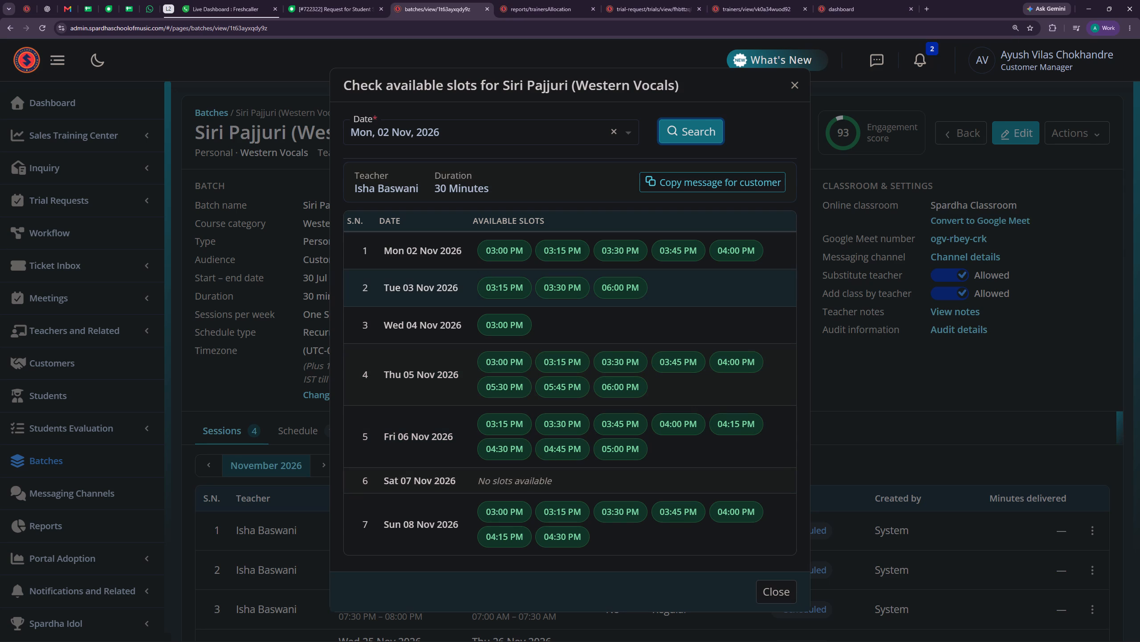
click(790, 81)
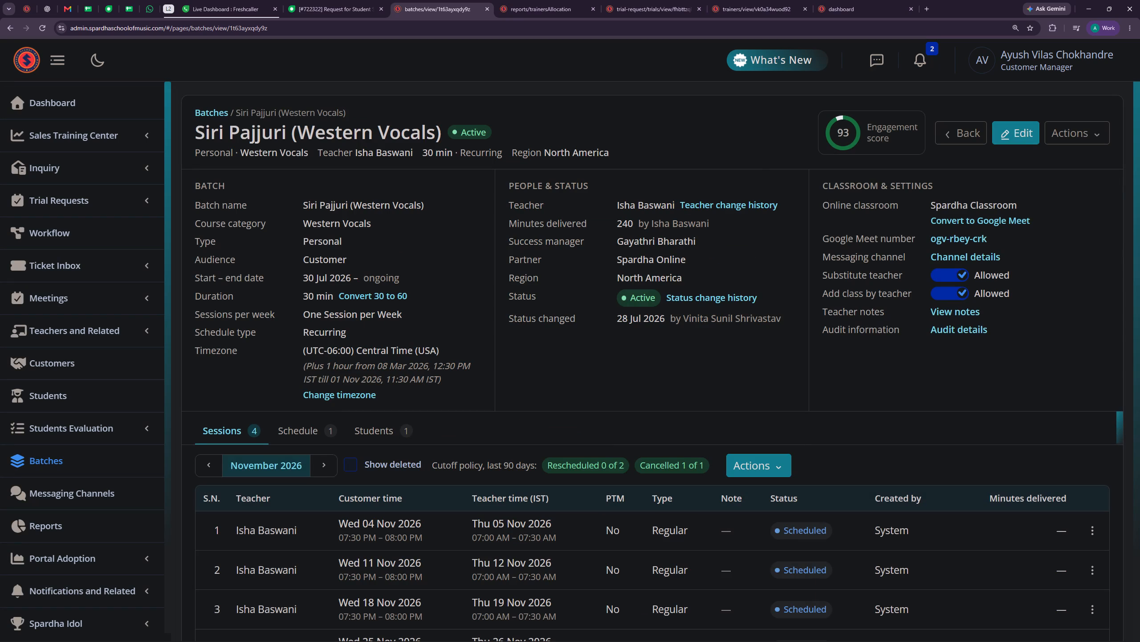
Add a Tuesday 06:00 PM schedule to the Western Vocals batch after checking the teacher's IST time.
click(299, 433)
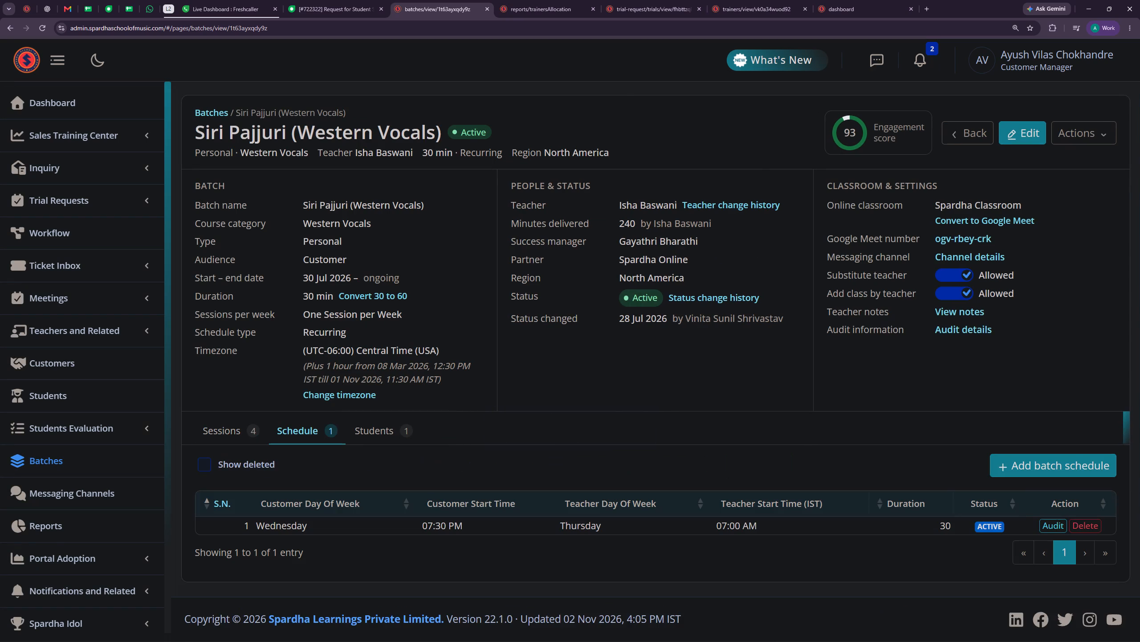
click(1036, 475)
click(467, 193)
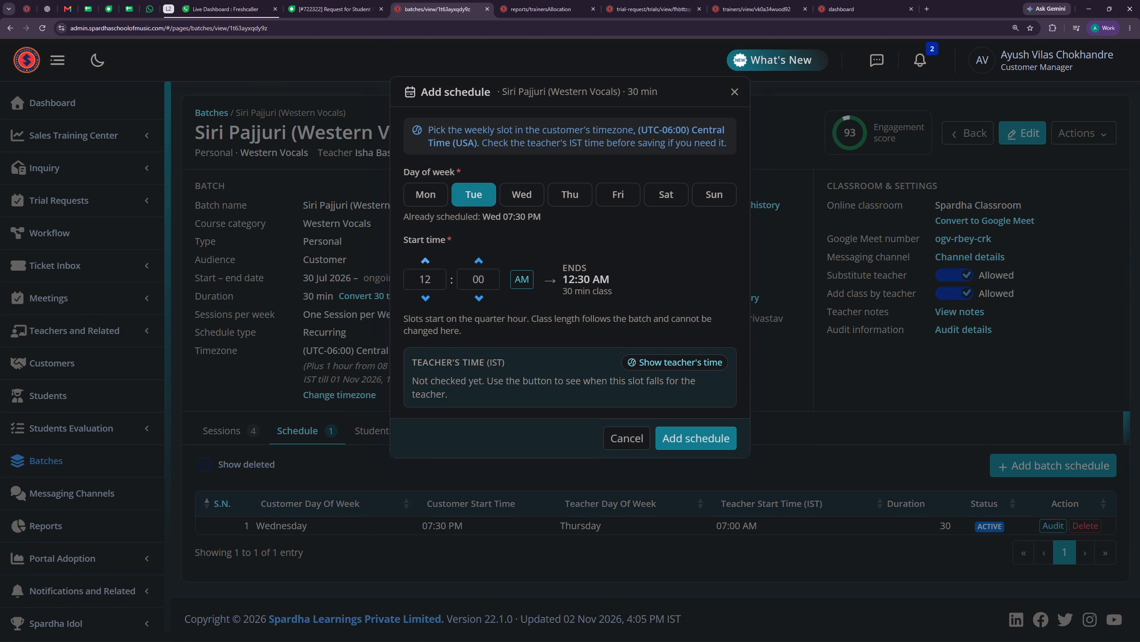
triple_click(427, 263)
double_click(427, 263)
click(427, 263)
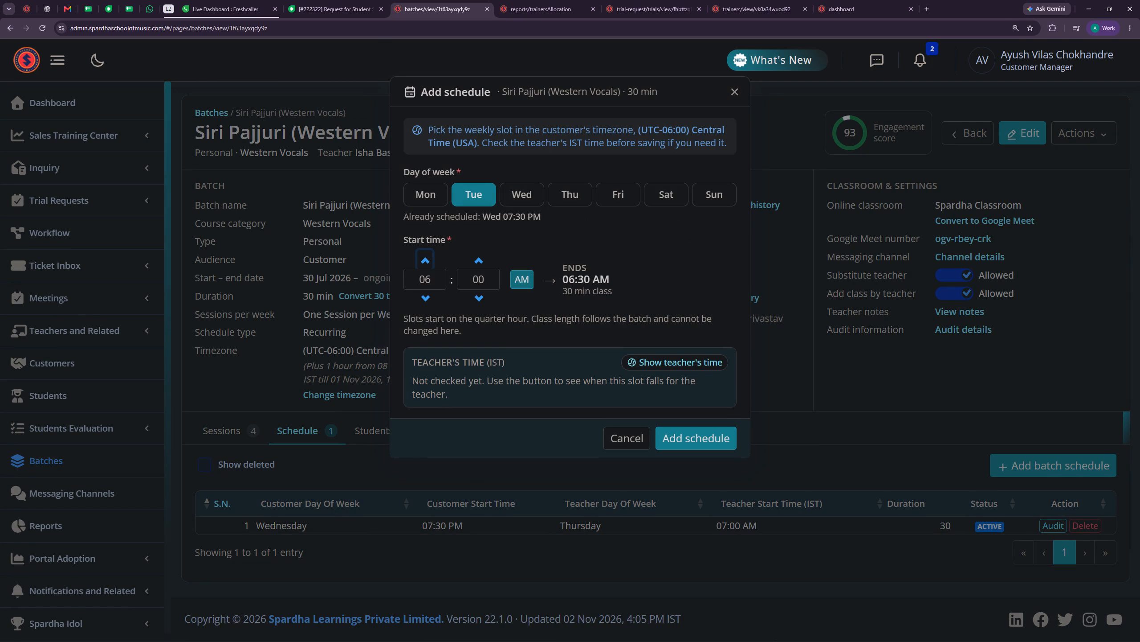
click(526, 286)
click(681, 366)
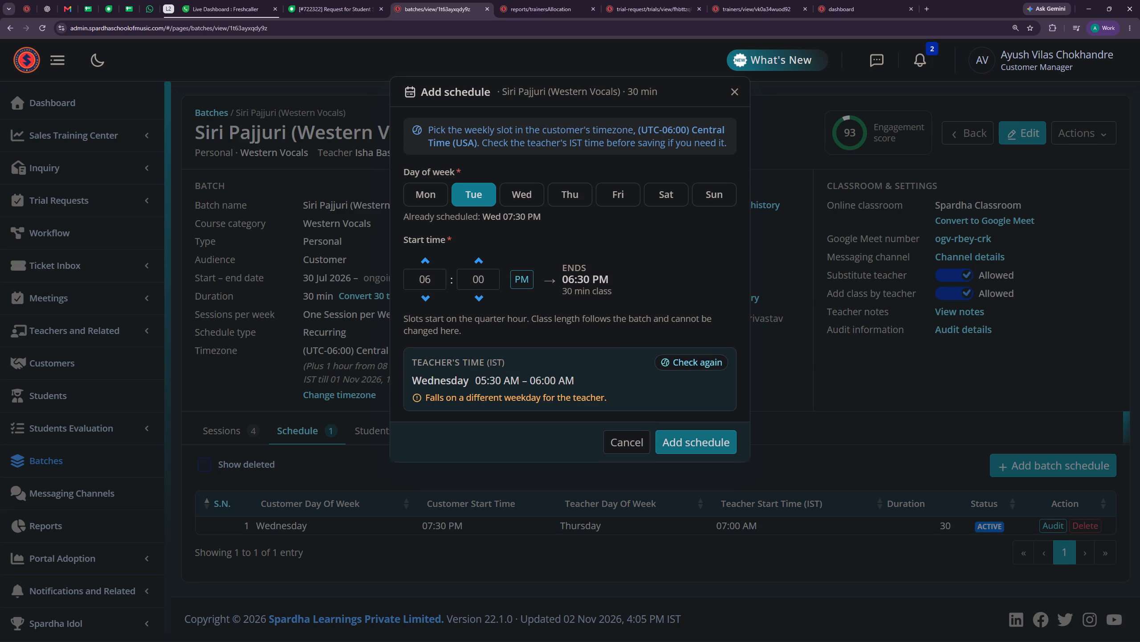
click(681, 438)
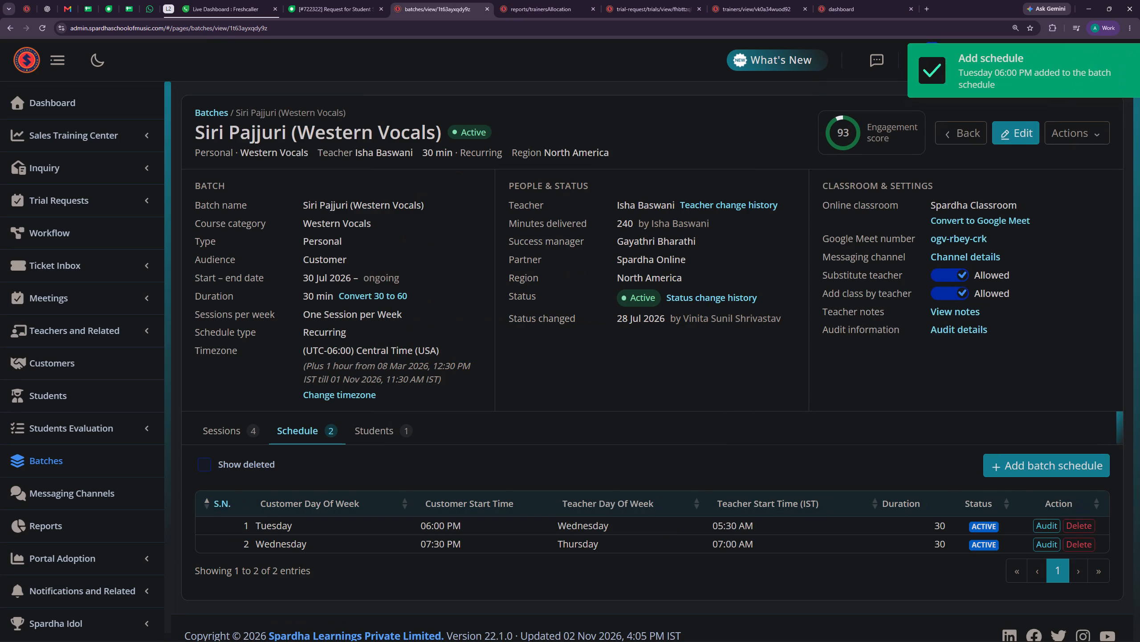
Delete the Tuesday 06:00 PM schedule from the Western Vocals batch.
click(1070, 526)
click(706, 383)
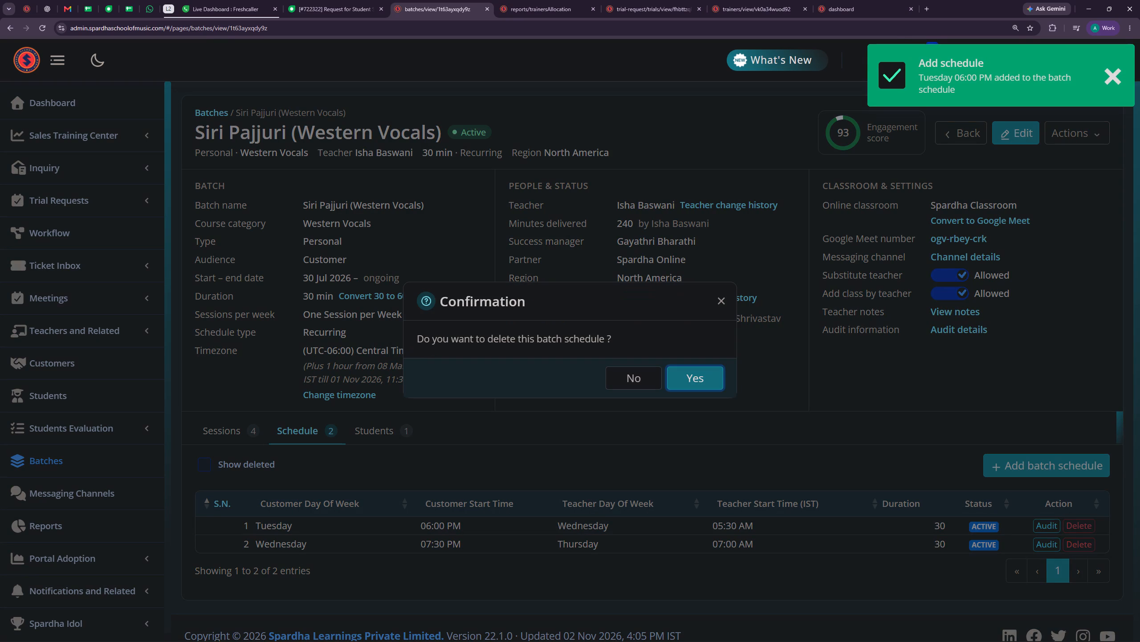
Reread the slot request in ticket 722322 and look up the batch's available slots for Mon, 02 Nov, 2026 again.
click(350, 0)
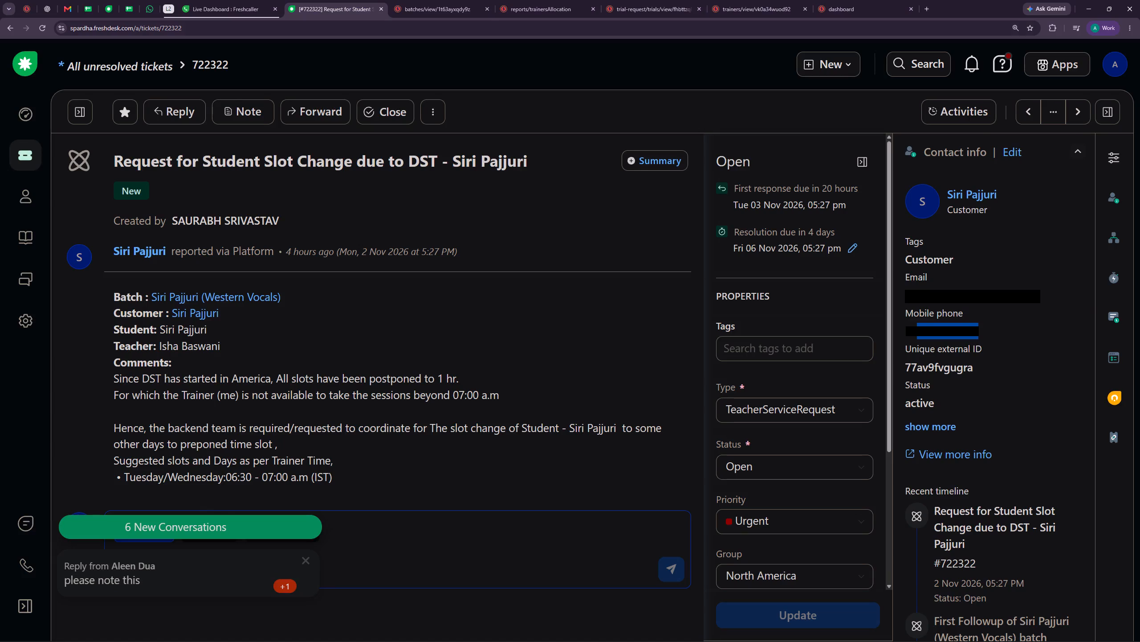
click(431, 0)
click(237, 441)
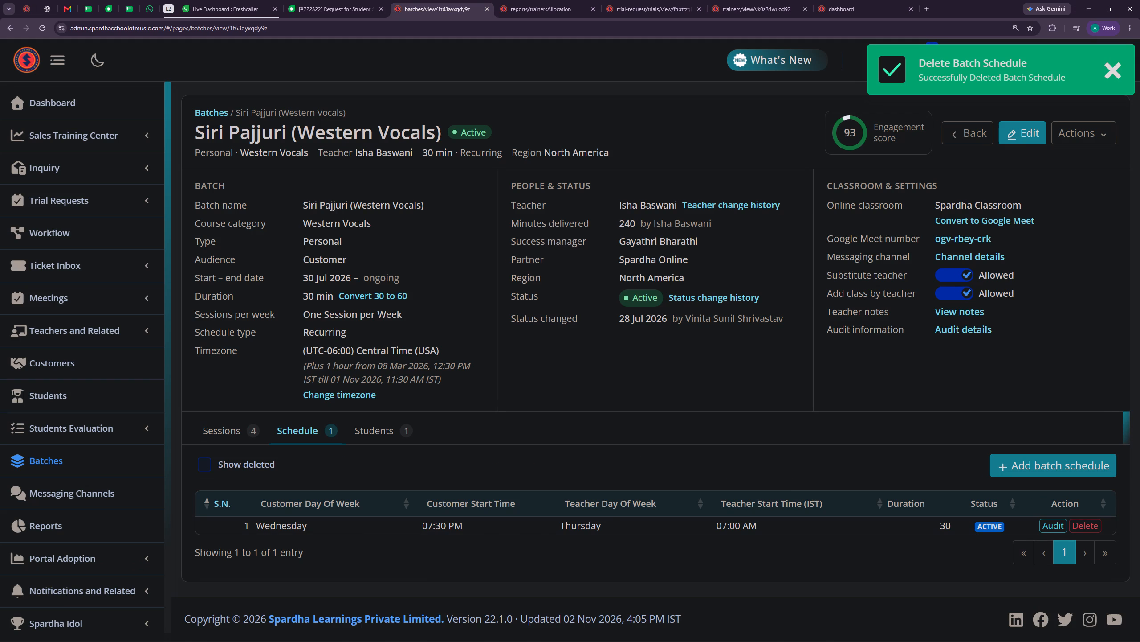
click(761, 468)
click(738, 538)
click(510, 333)
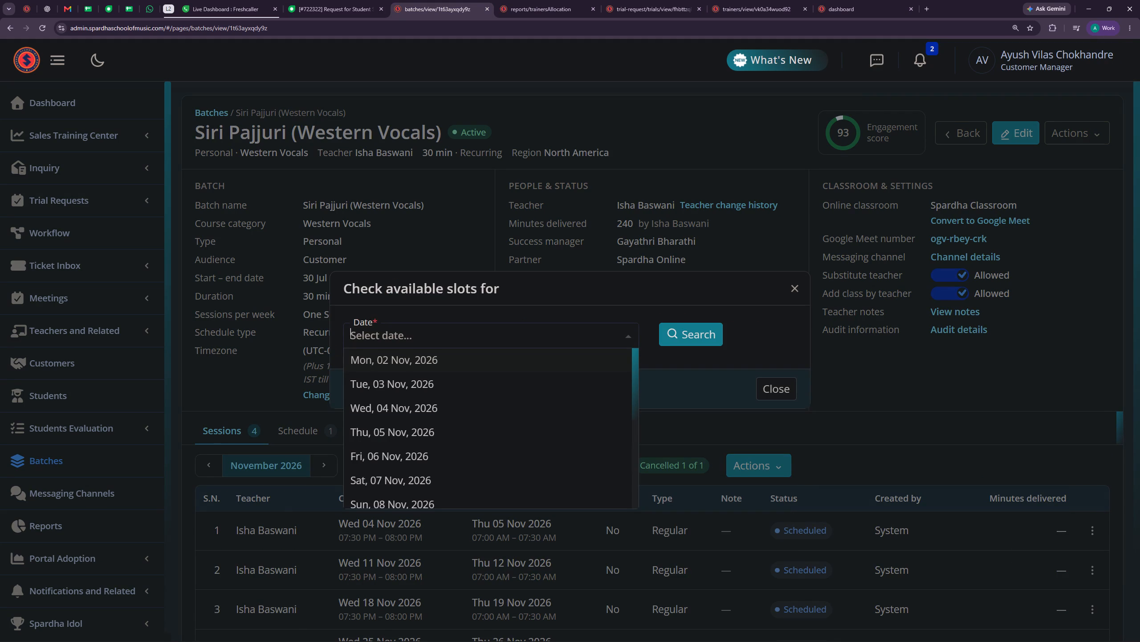
click(387, 364)
drag(711, 346, 711, 340)
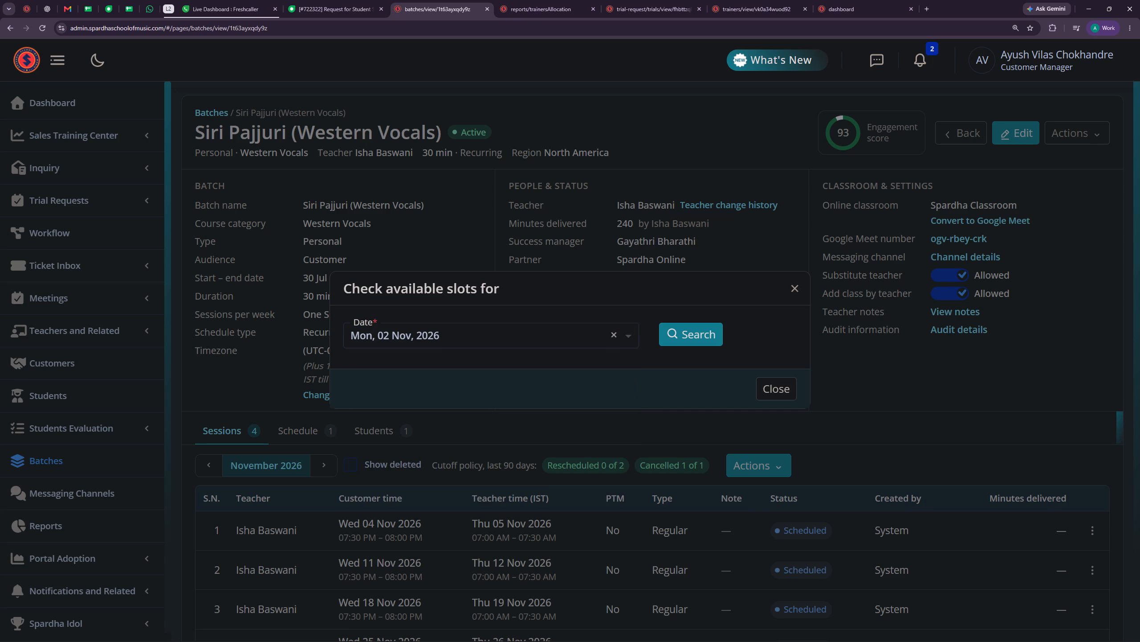
click(701, 330)
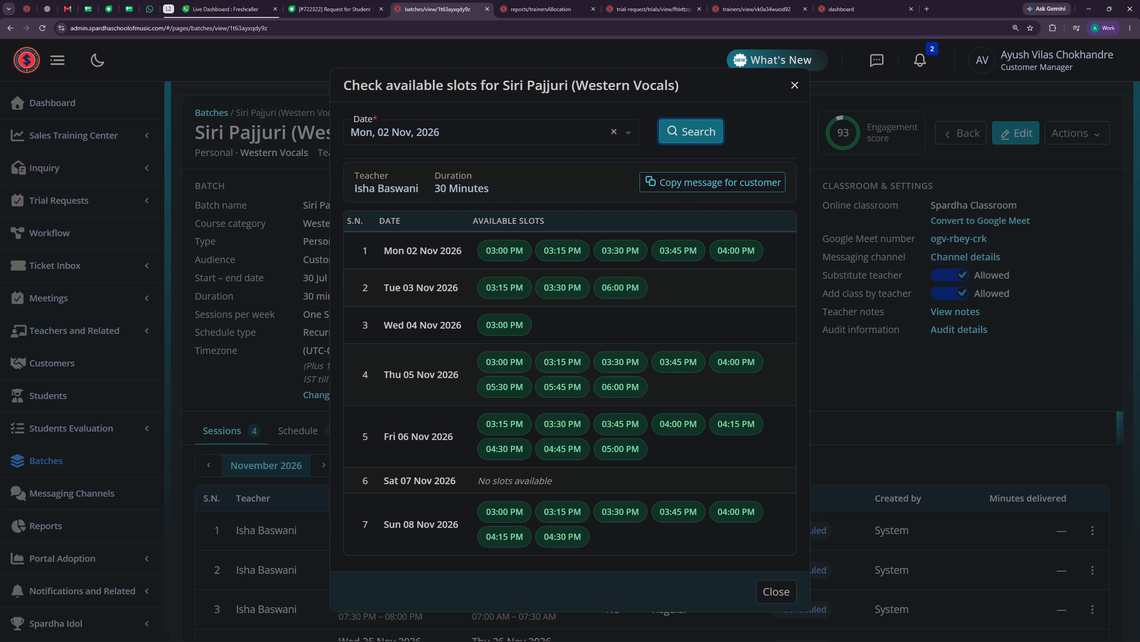
click(797, 84)
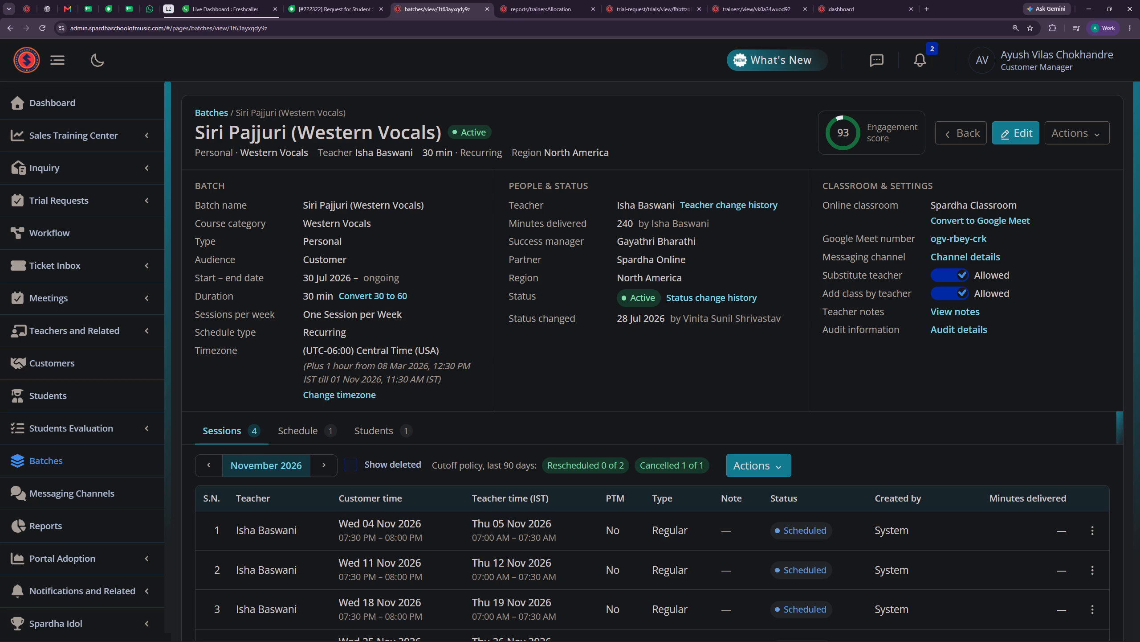
scroll(456, 436, down, 4)
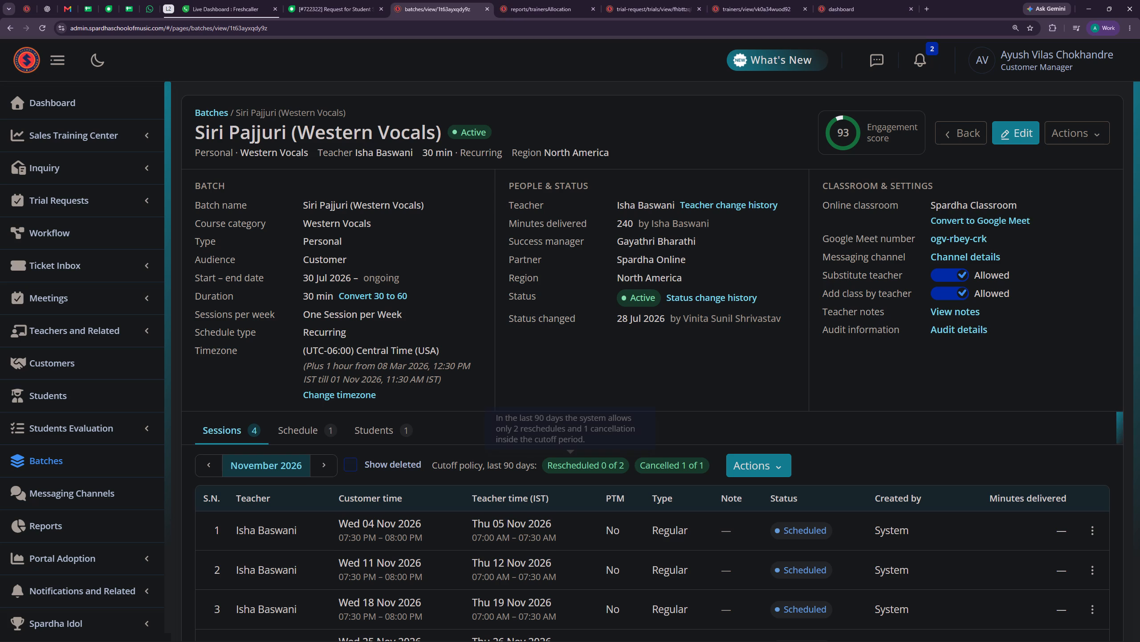
scroll(501, 465, down, 3)
click(765, 363)
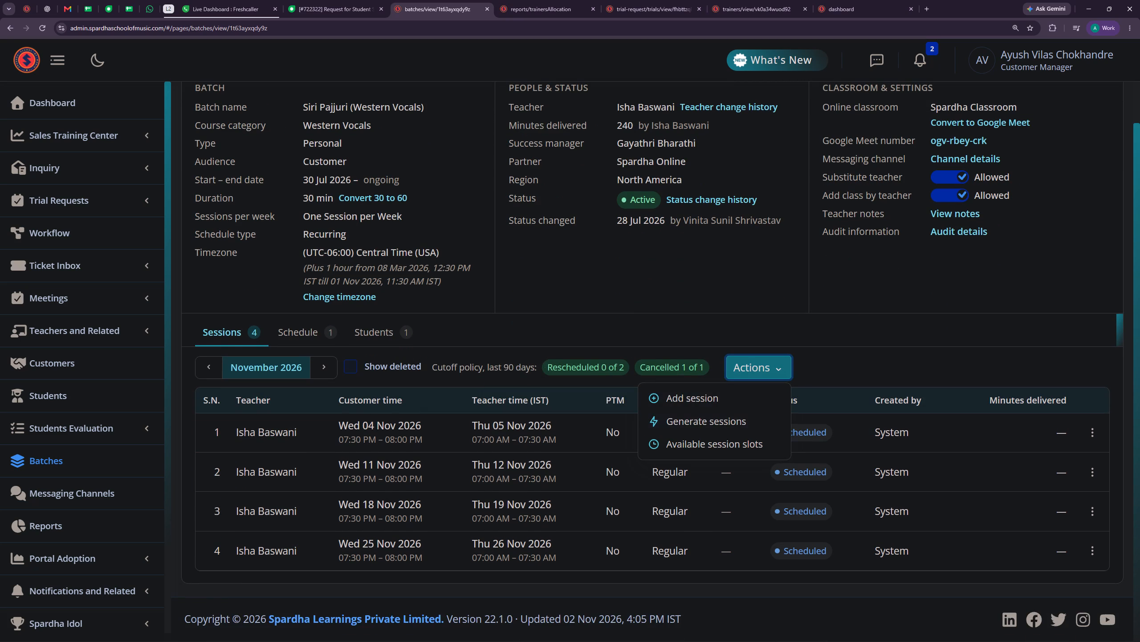
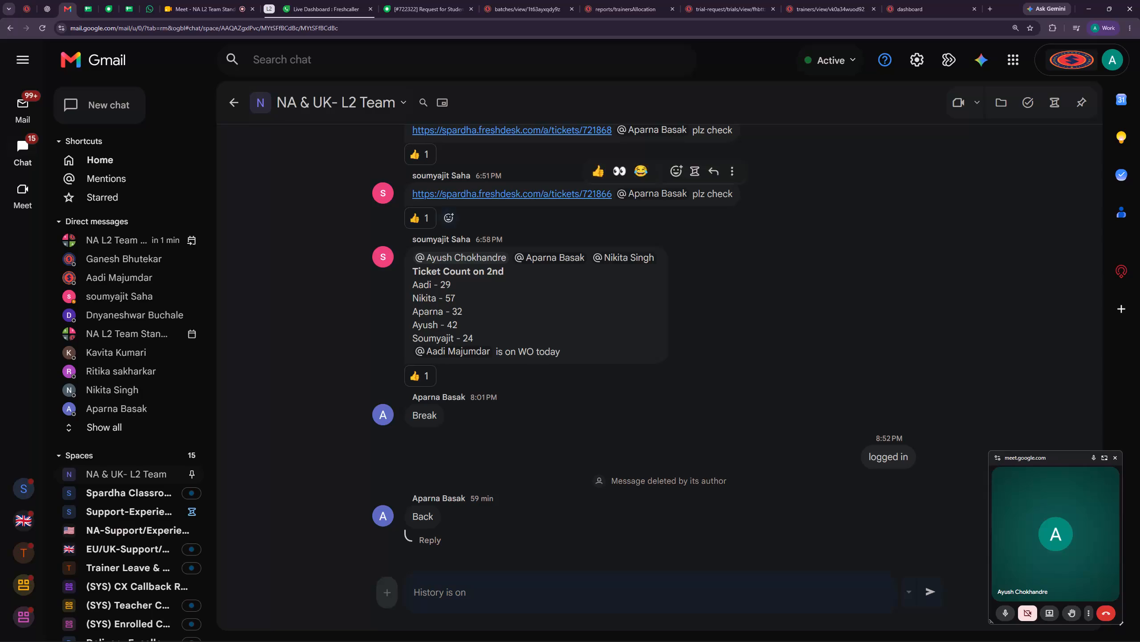
Check the requested slots in ticket 722322 and try to add a Thursday 06:00 PM schedule to the Western Vocals batch.
click(430, 0)
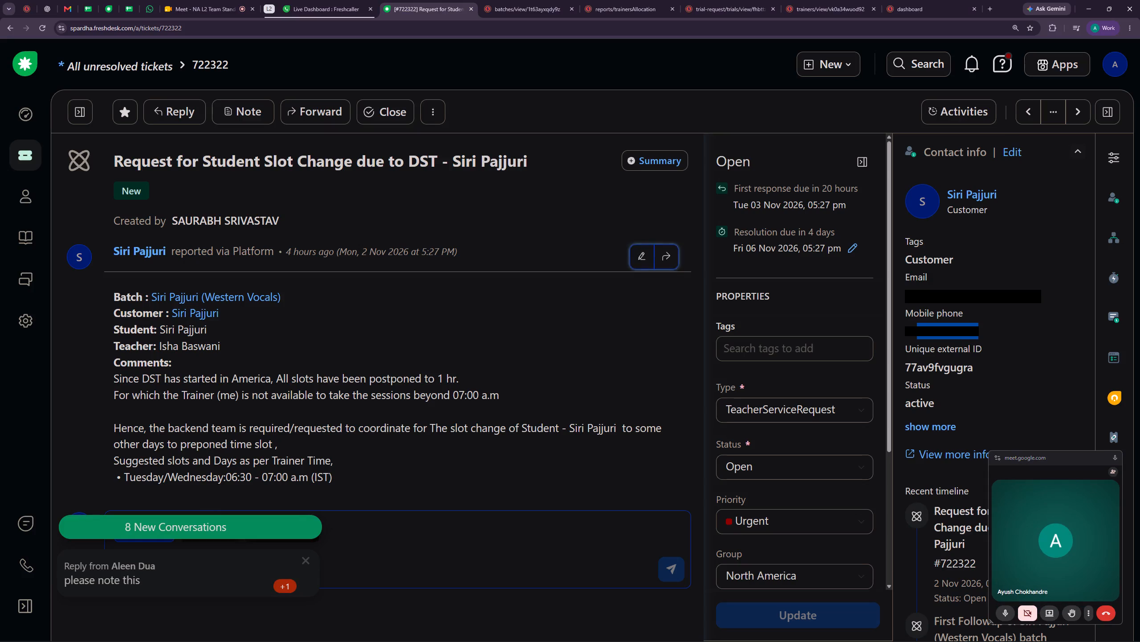
click(520, 0)
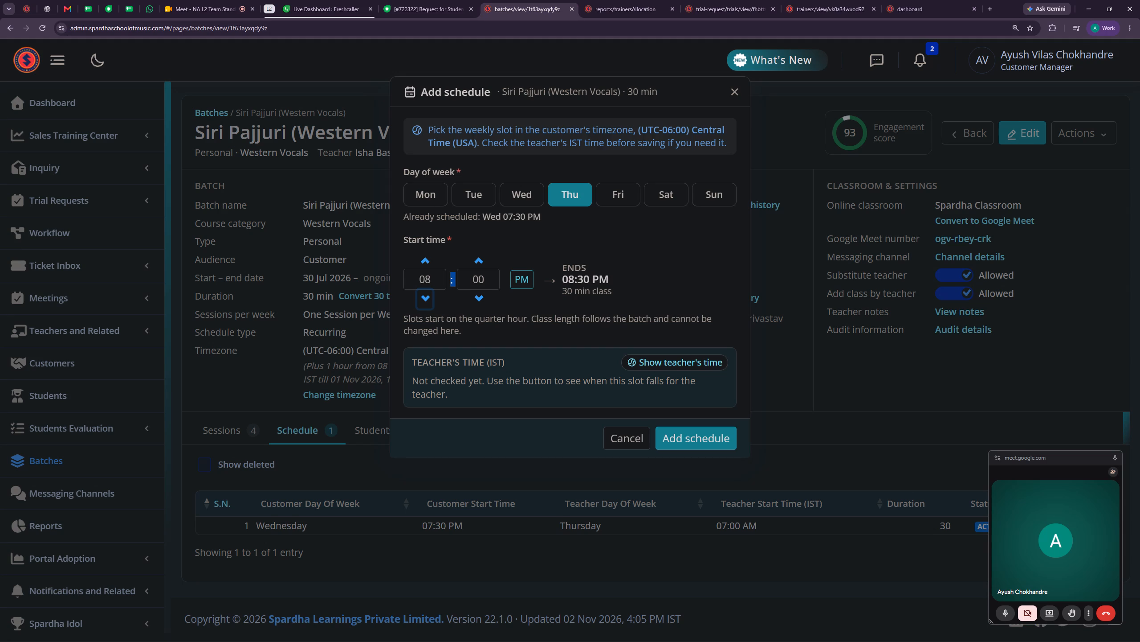
click(428, 298)
click(427, 298)
click(676, 437)
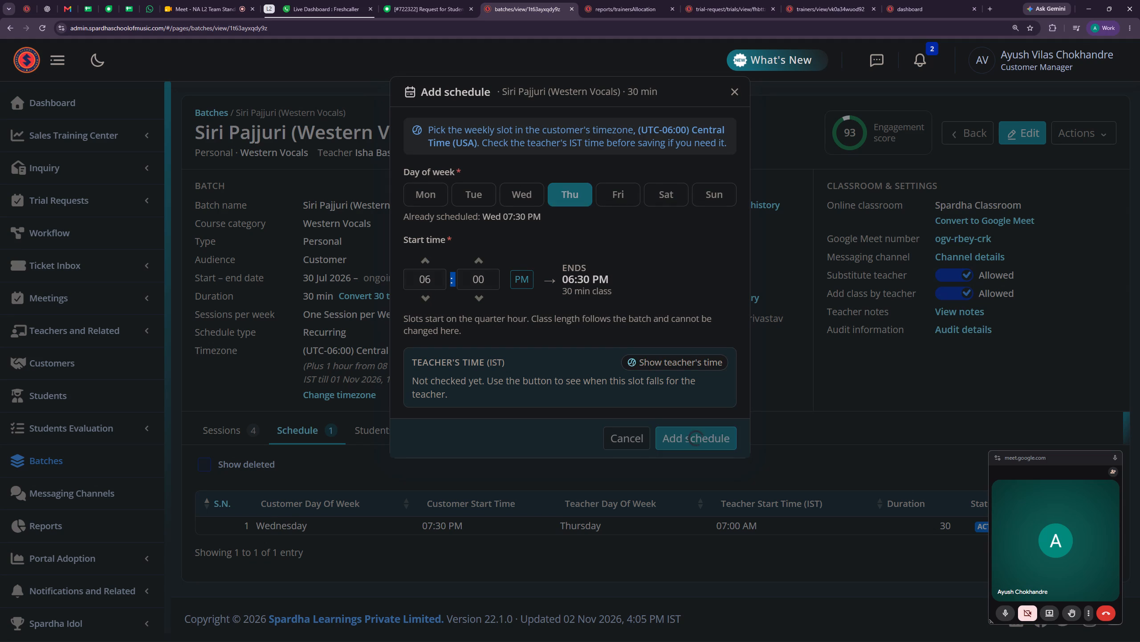
click(686, 433)
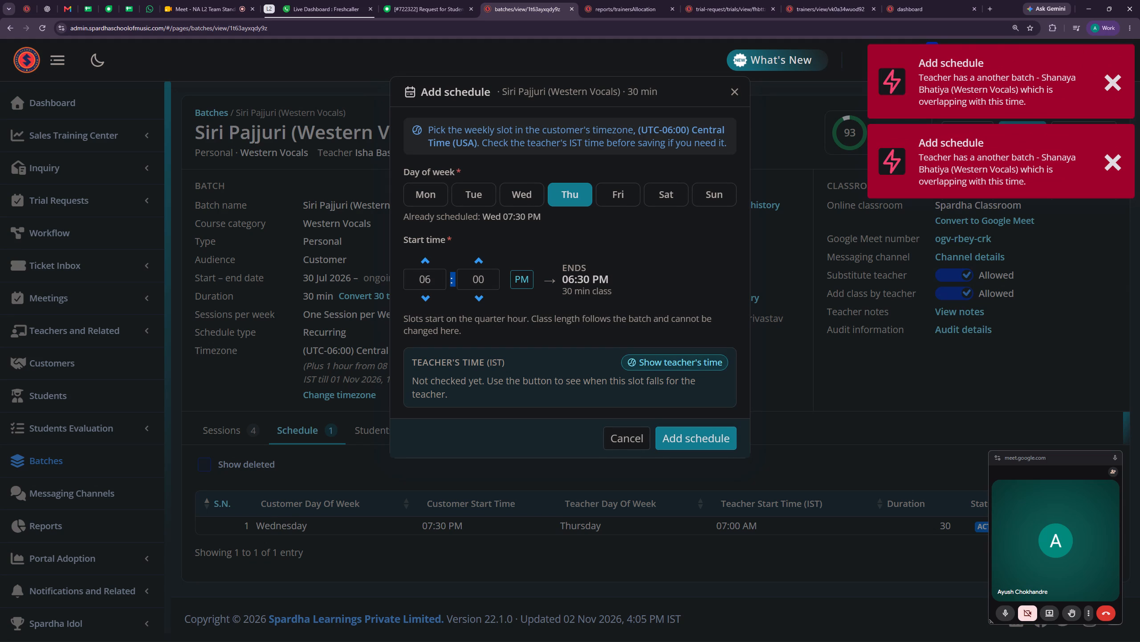
Switch the new schedule's day to Tuesday and add it to the Western Vocals batch at 06:00 PM.
click(483, 200)
click(696, 435)
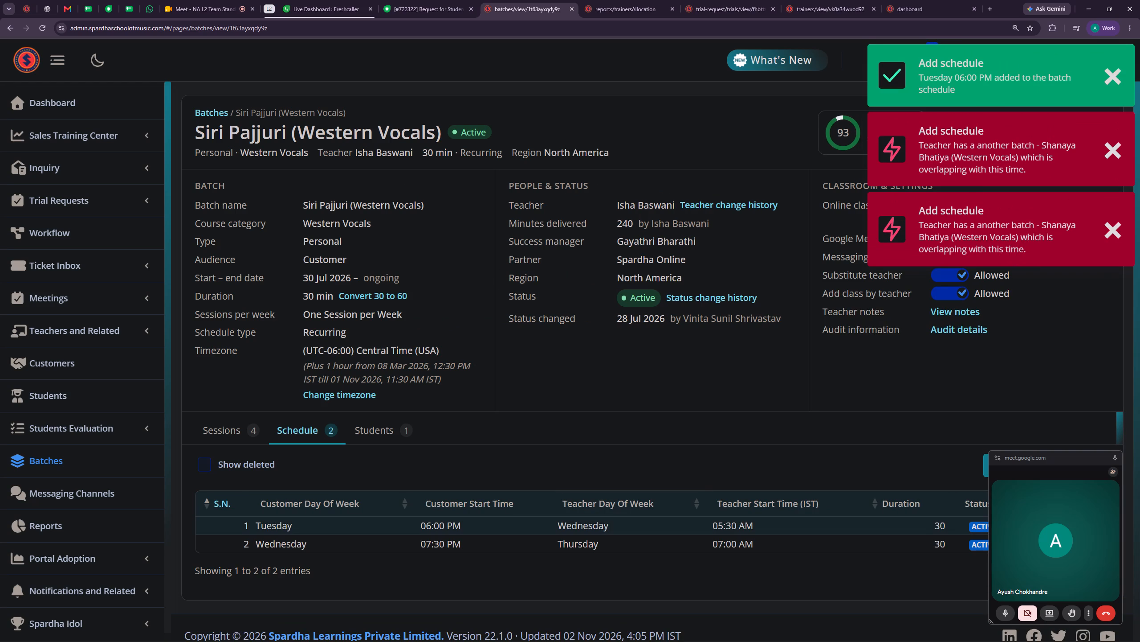
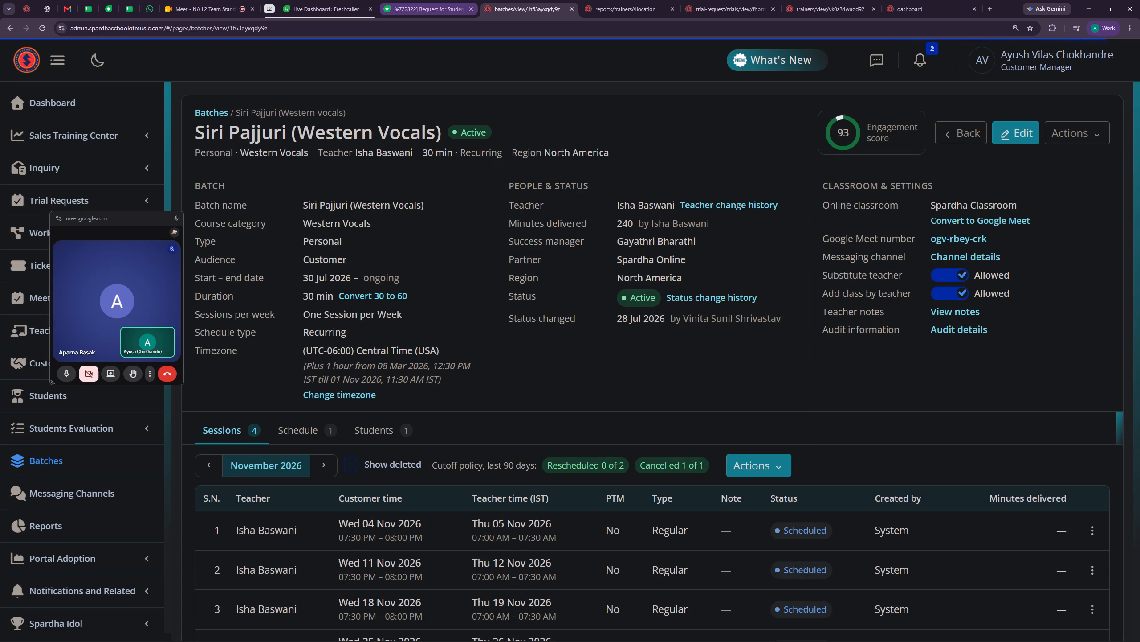
click(396, 0)
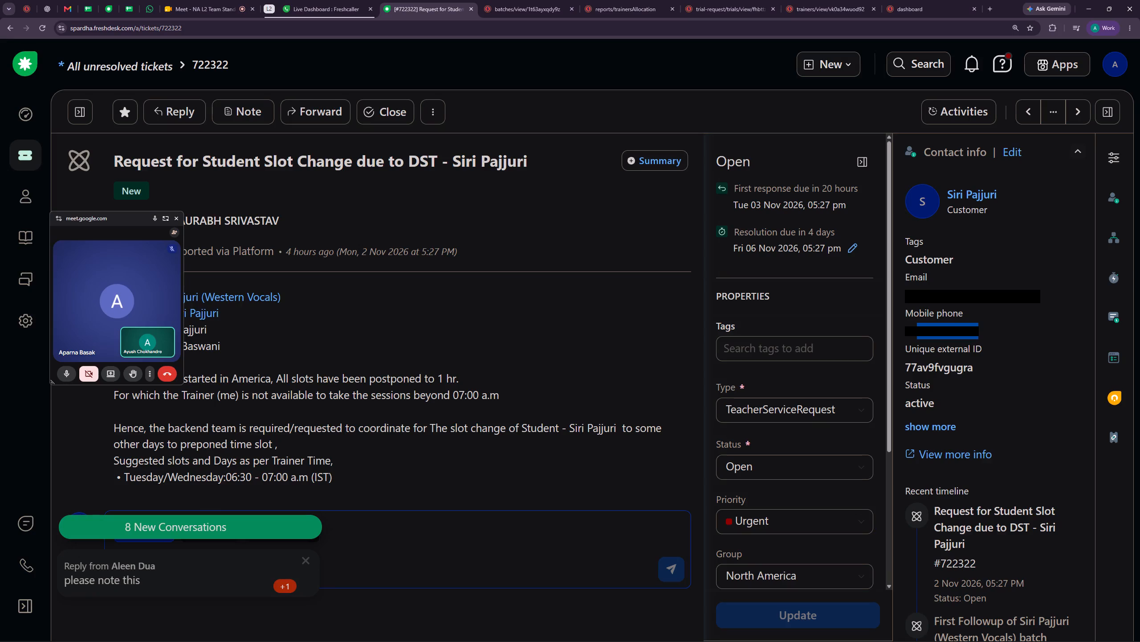
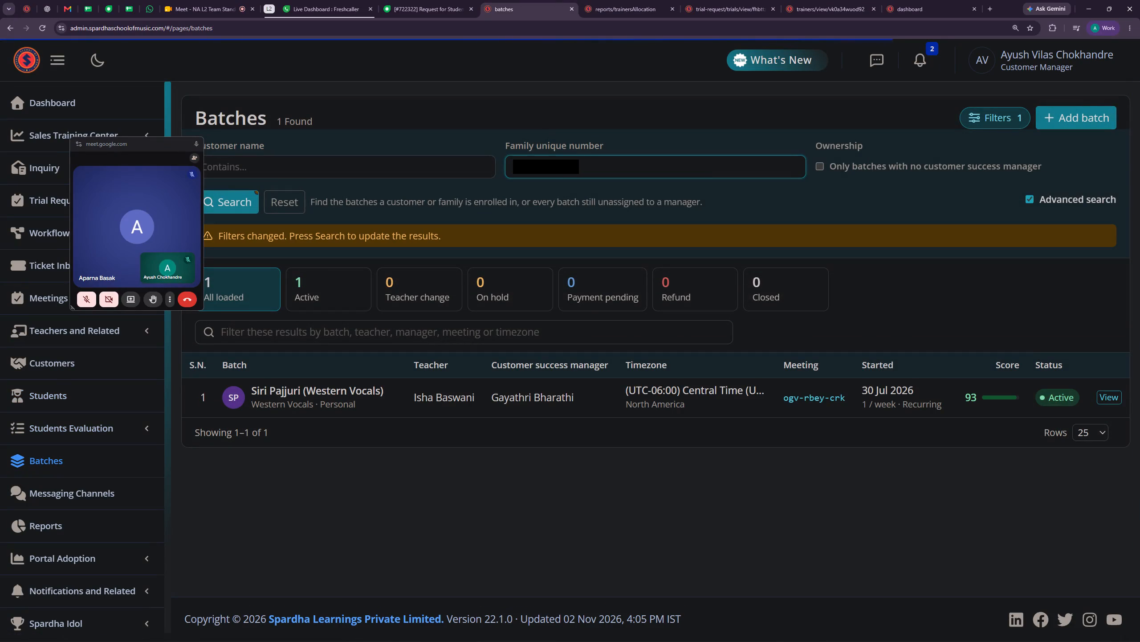
Clean up the pasted family unique number in the batch filters and search the batches for that family.
click(539, 165)
key(BackSpace)
key(BackSpace)
click(516, 167)
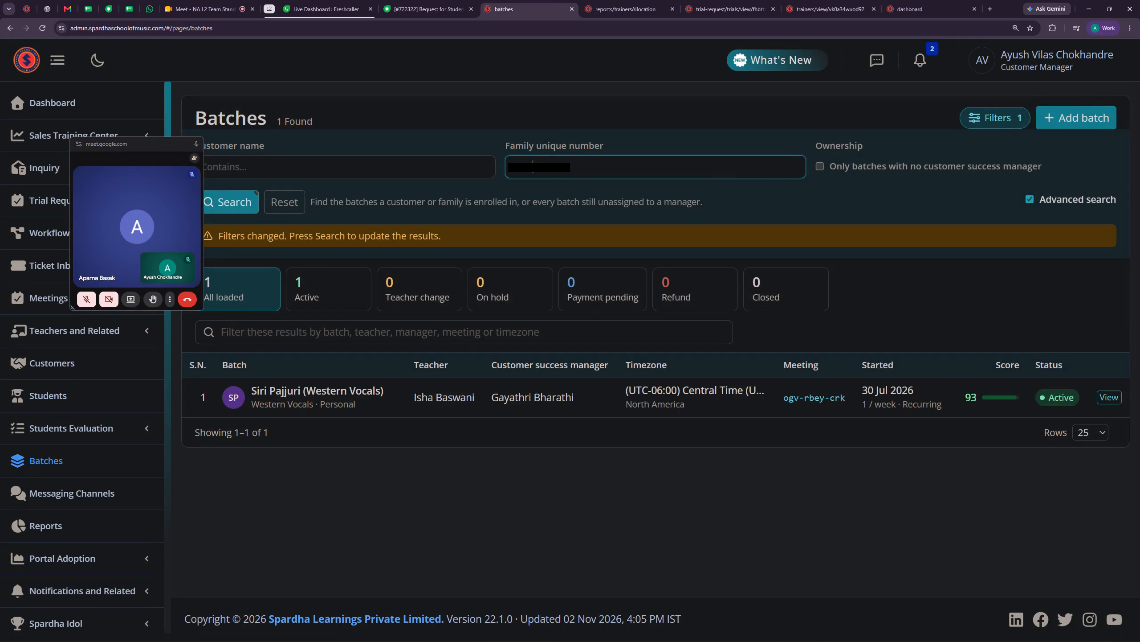
key(BackSpace)
click(233, 202)
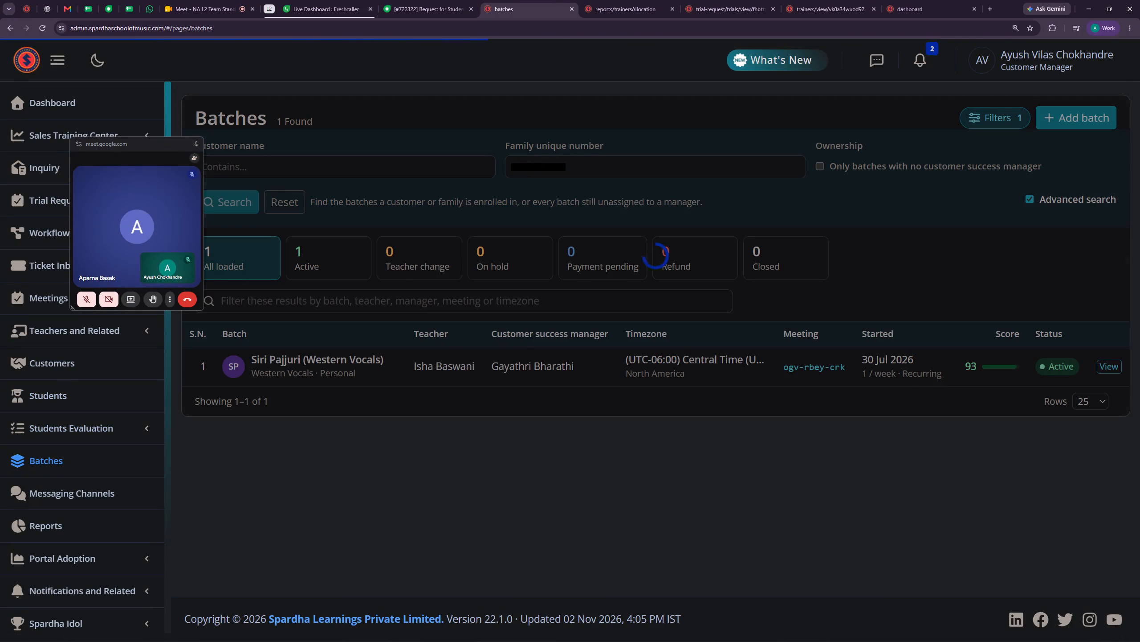
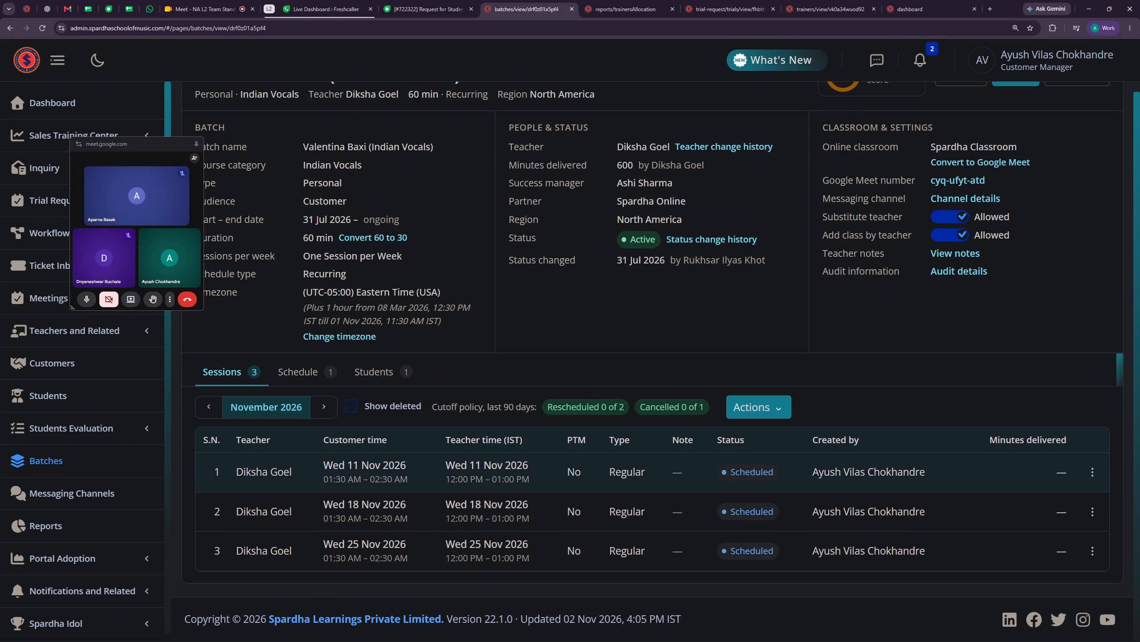
Check the Indian Vocals batch's December 2026 sessions, and open the Wed 11 Nov 2026 session for editing.
click(323, 401)
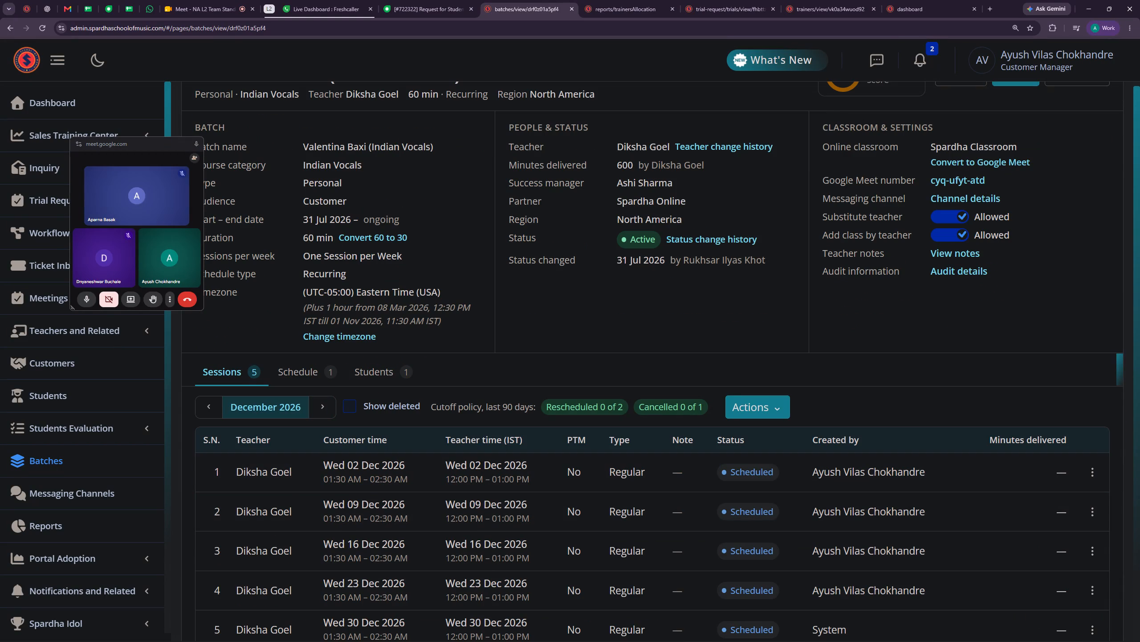
click(201, 412)
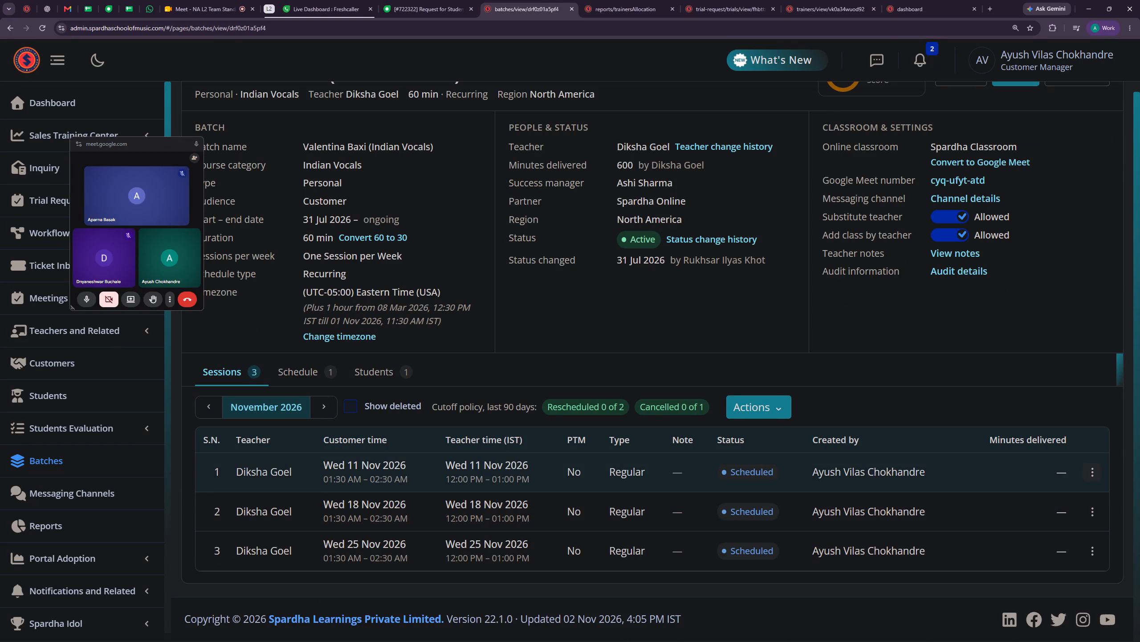
click(1094, 474)
click(1005, 347)
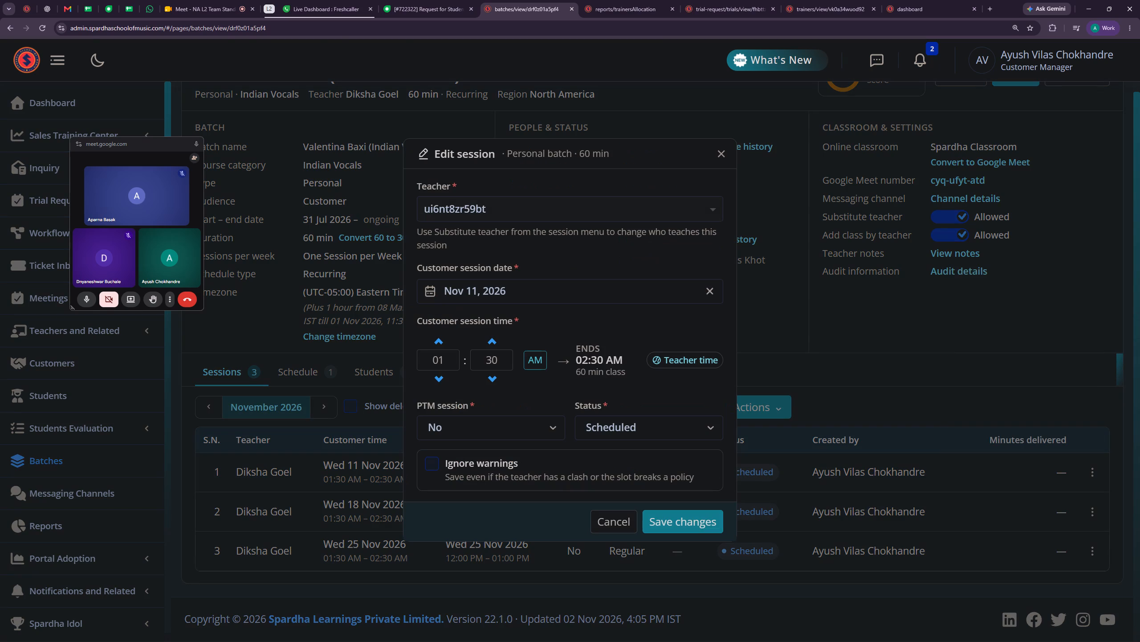
Set the Indian Vocals batch session of 11 Nov 2026 to Customer cancelled, with the reason "cx not available", and save it.
click(618, 429)
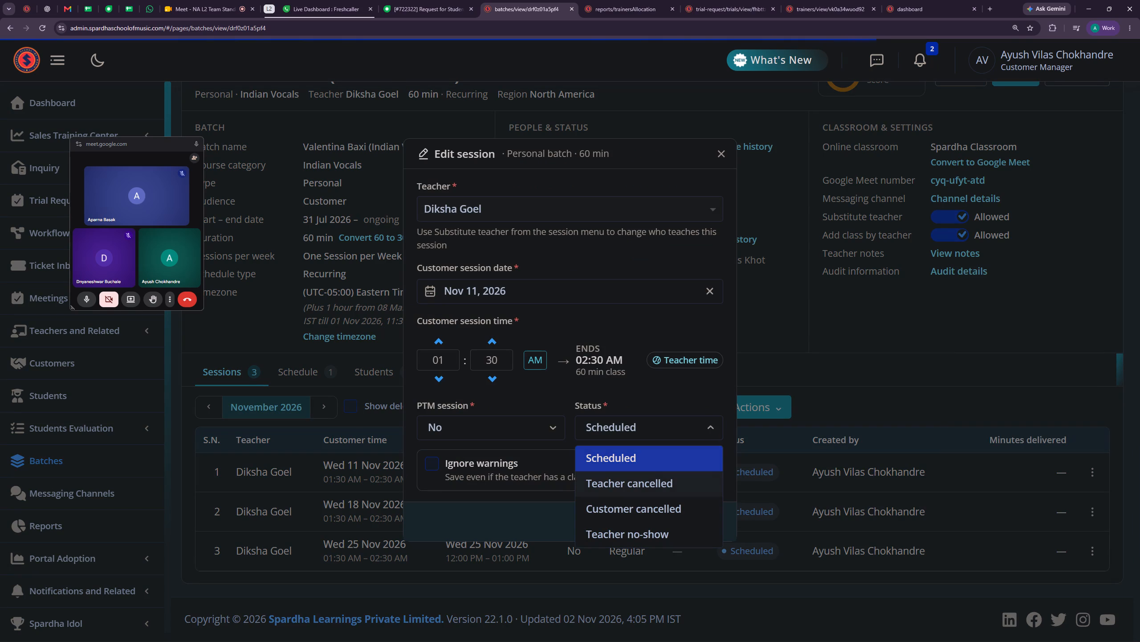
click(632, 507)
click(497, 451)
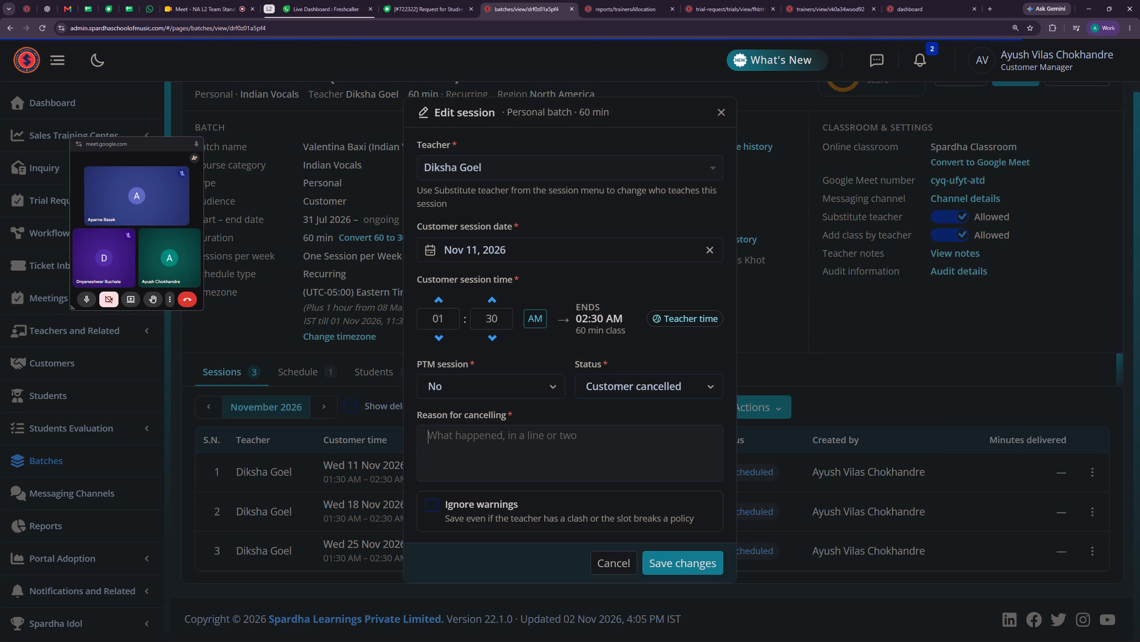
text(cs)
key(BackSpace)
text(x not availan)
key(BackSpace)
text(ble)
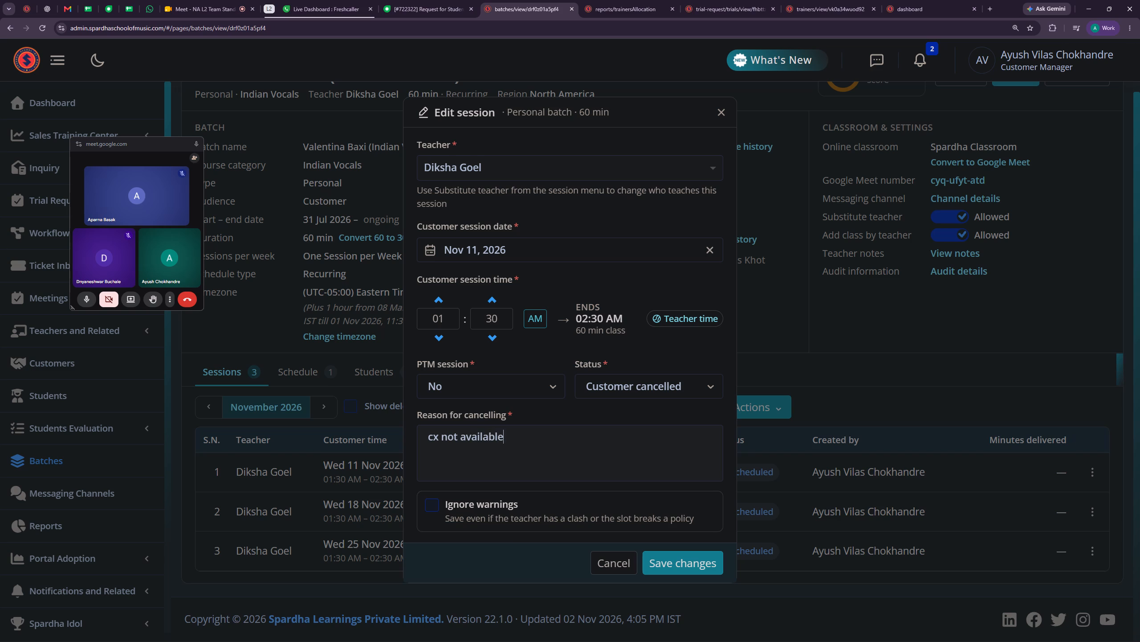
key(space)
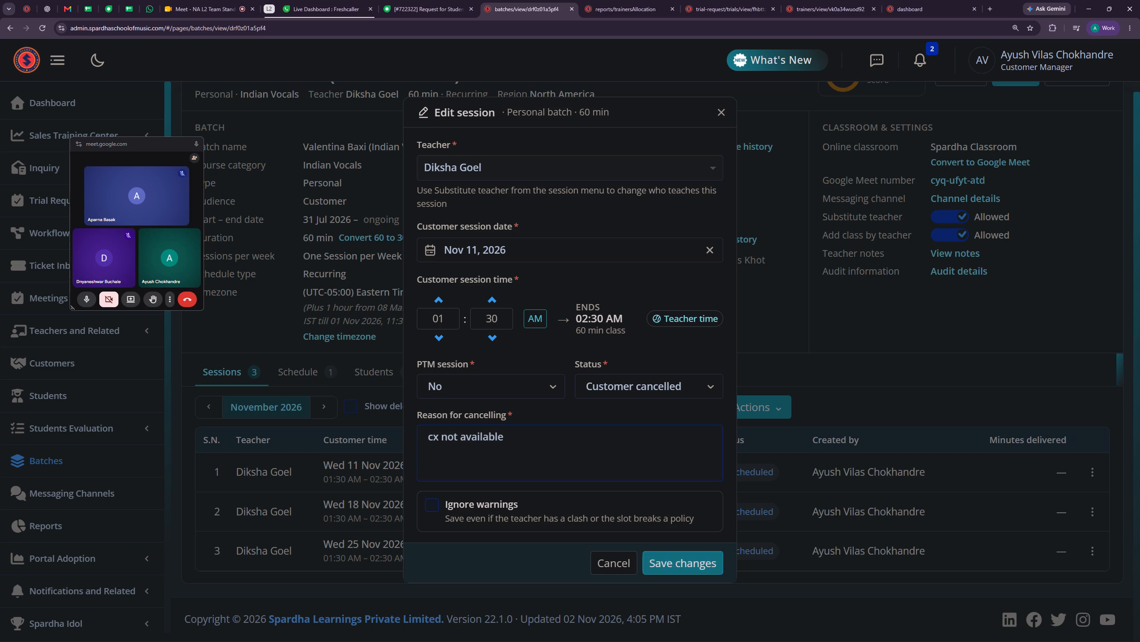
click(672, 562)
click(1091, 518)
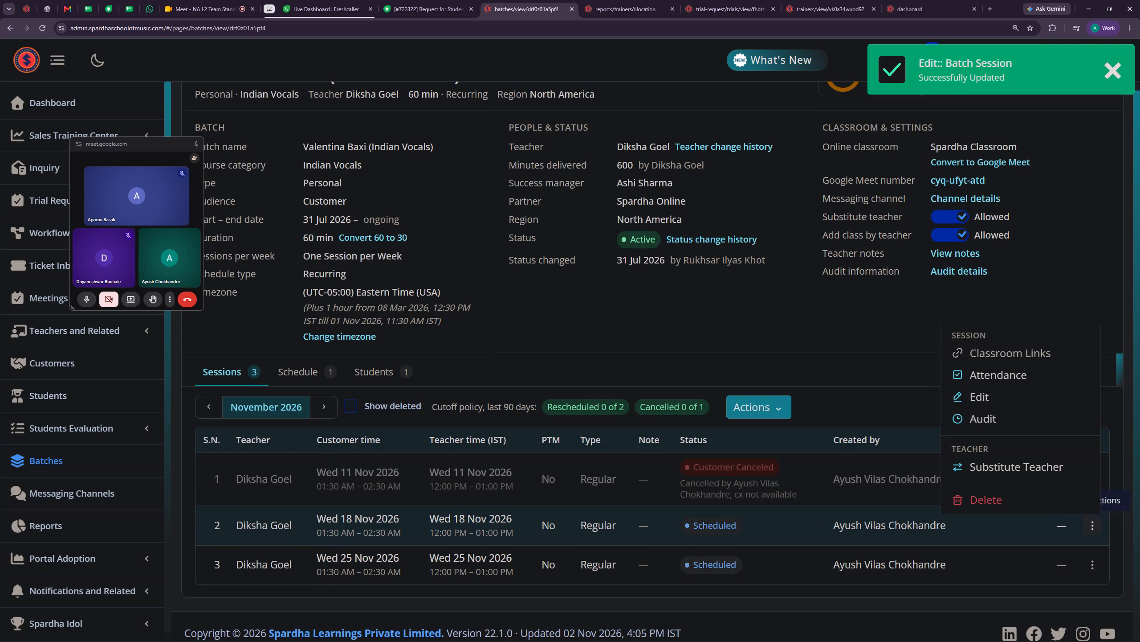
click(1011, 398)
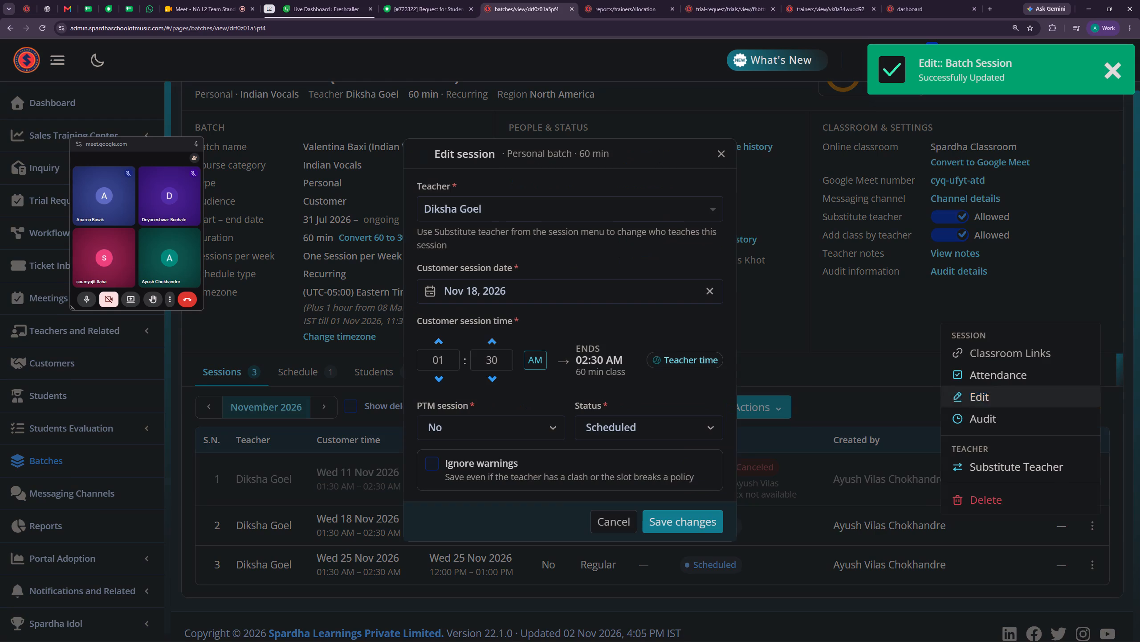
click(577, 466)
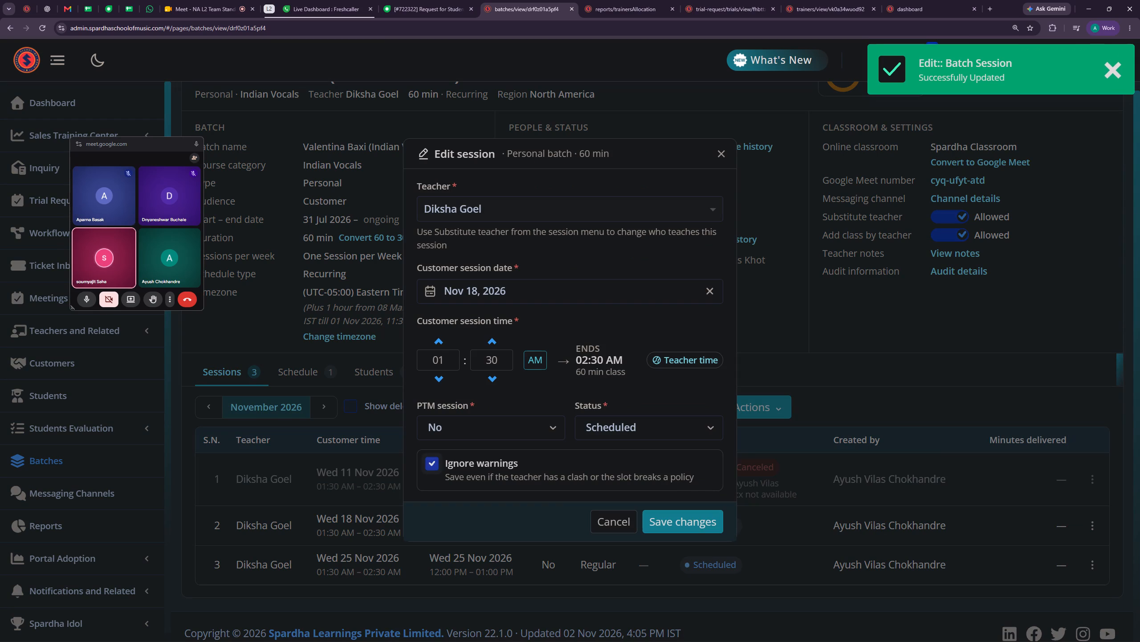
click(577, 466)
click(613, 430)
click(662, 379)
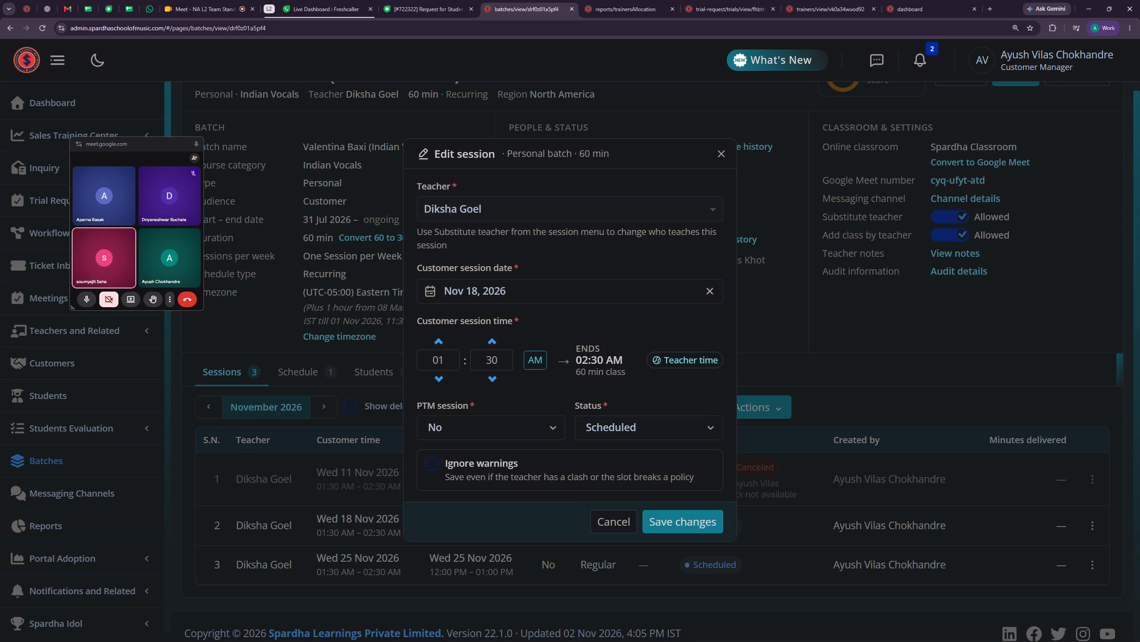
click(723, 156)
Set the 18 Nov 2026 session to Customer cancelled, with the reason "Cx is not available.", and save it.
click(1094, 525)
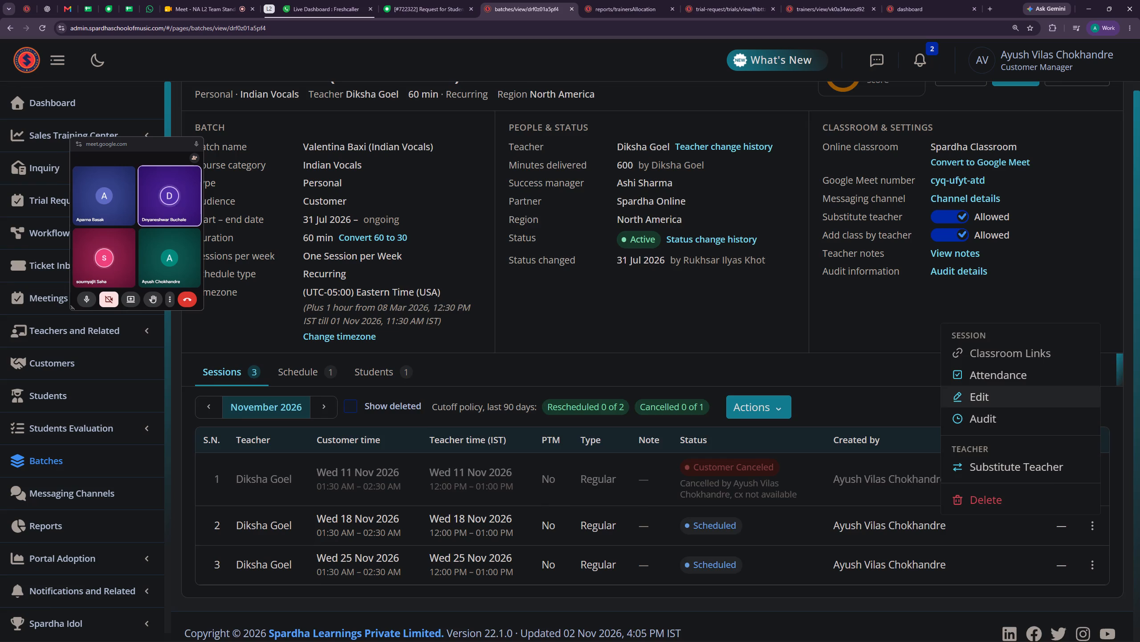
click(1013, 399)
click(647, 430)
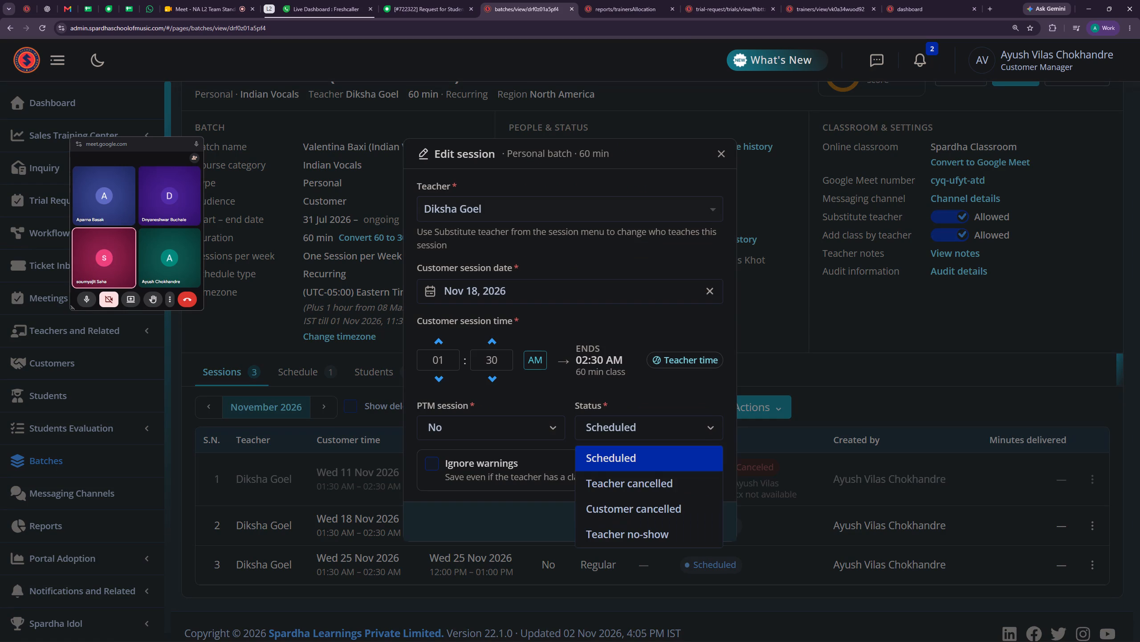
click(638, 510)
click(516, 457)
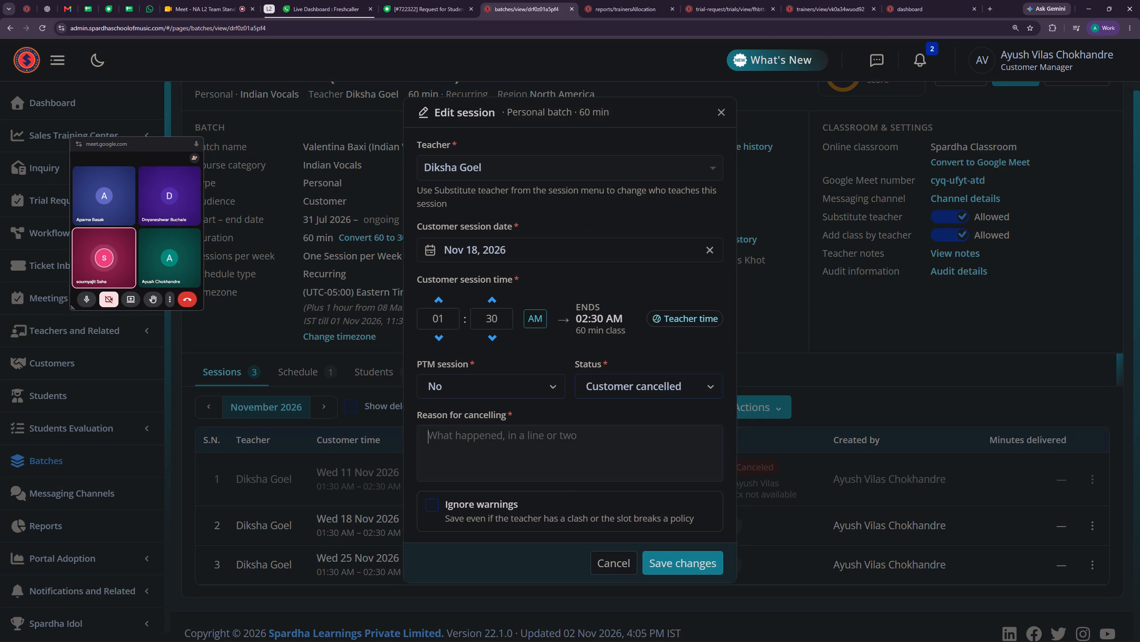
key(c)
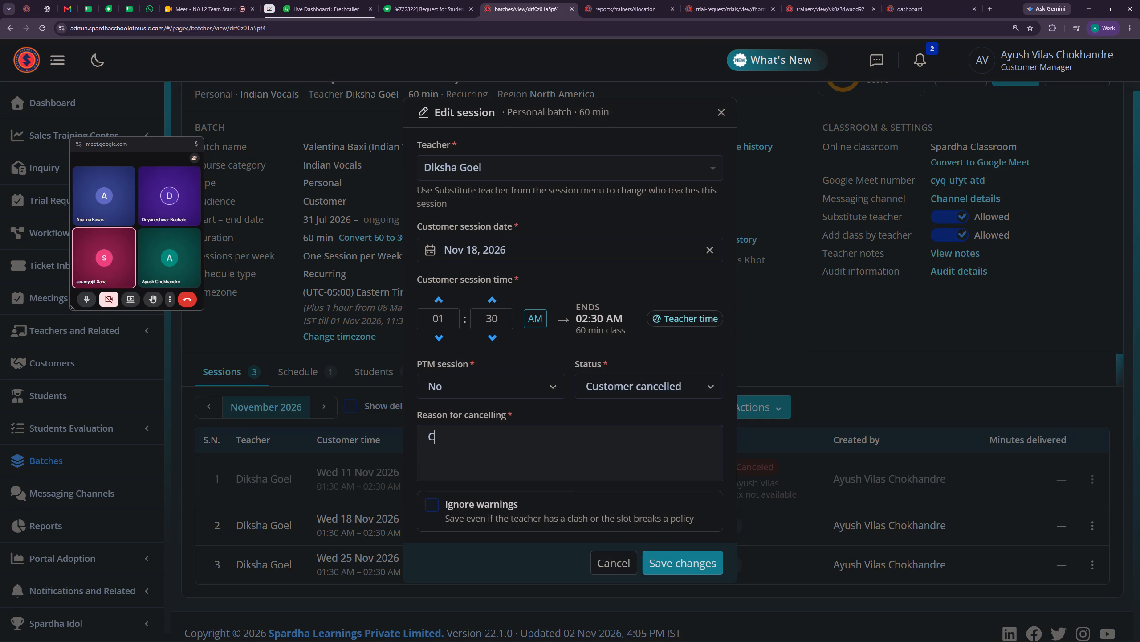
text(x is not available,)
key(BackSpace)
key(period)
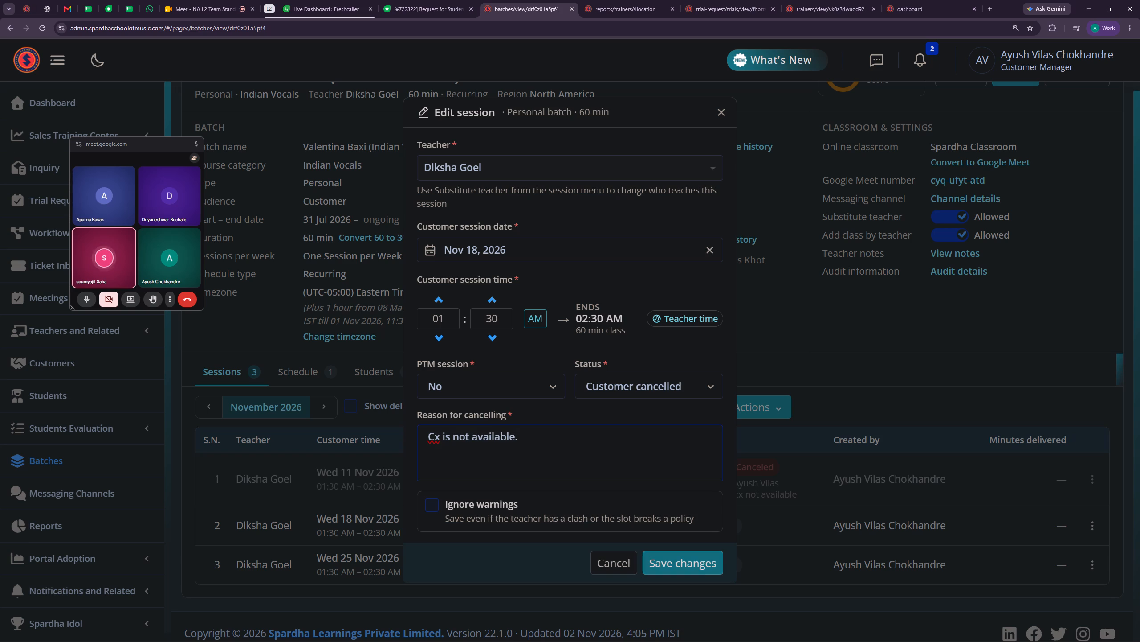
click(688, 564)
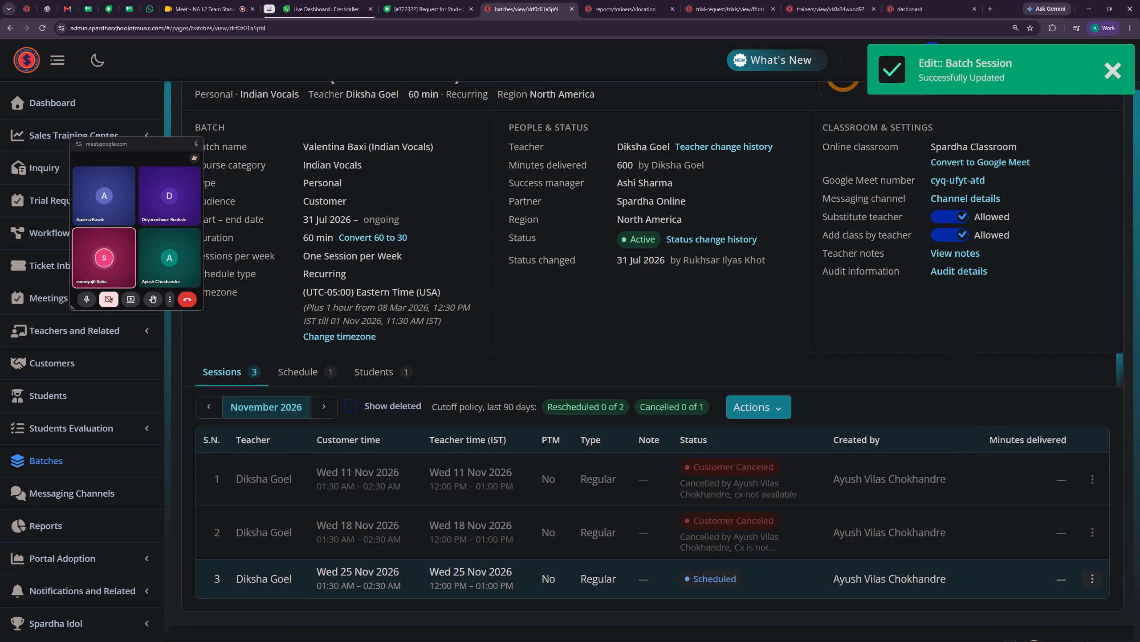
Set the 25 Nov 2026 session to Customer cancelled, with the reason "Cx not available", and save it.
click(1093, 577)
click(1002, 452)
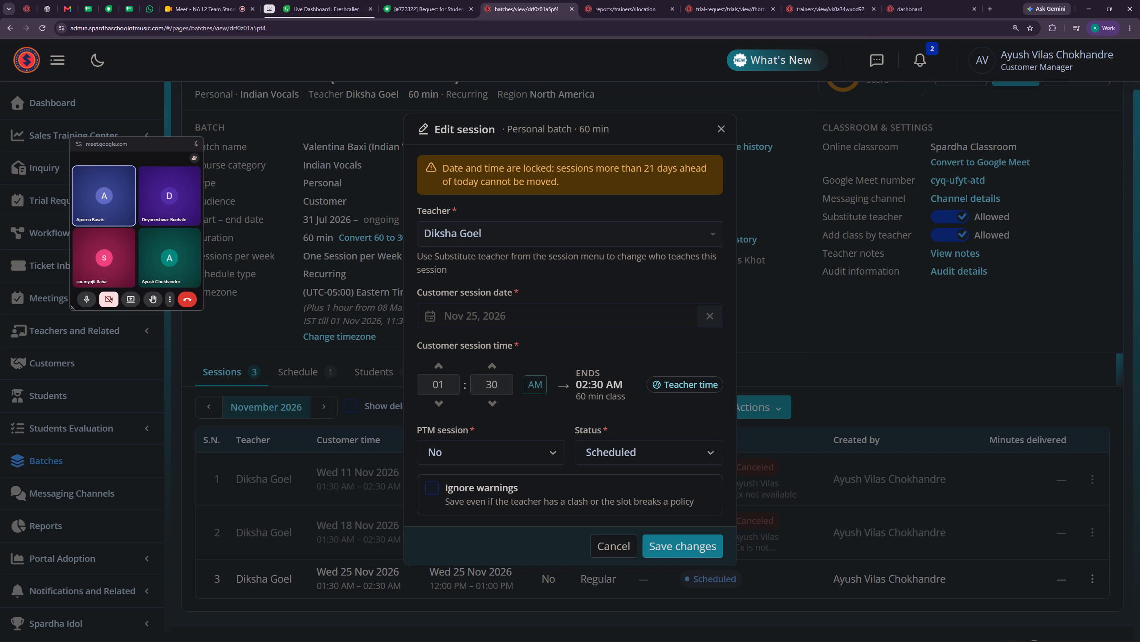
click(661, 451)
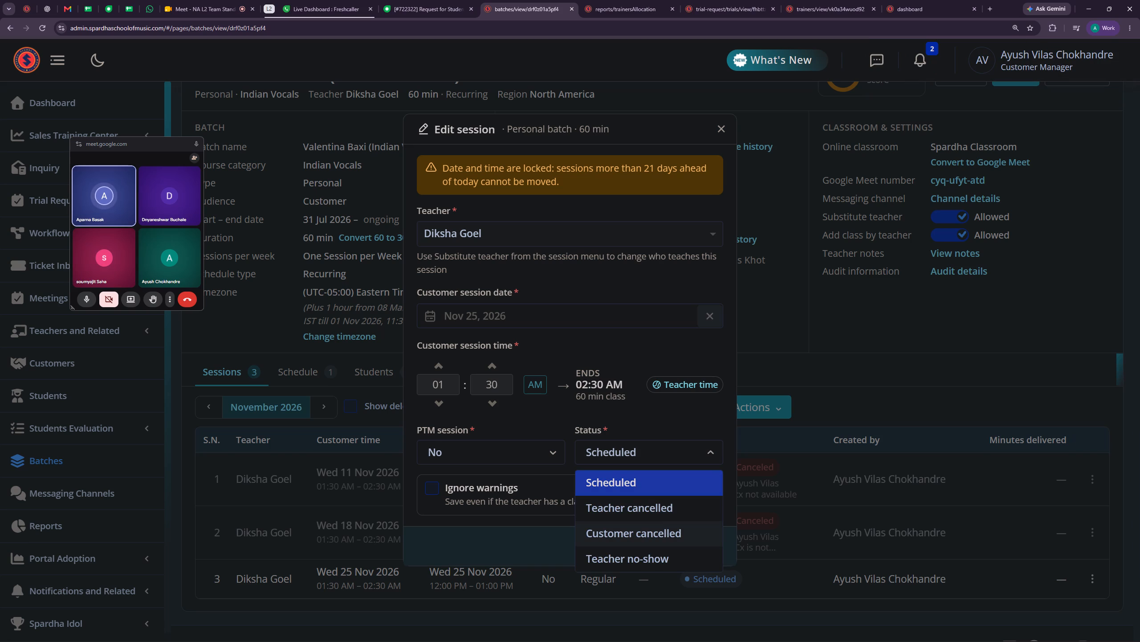
click(639, 533)
click(502, 493)
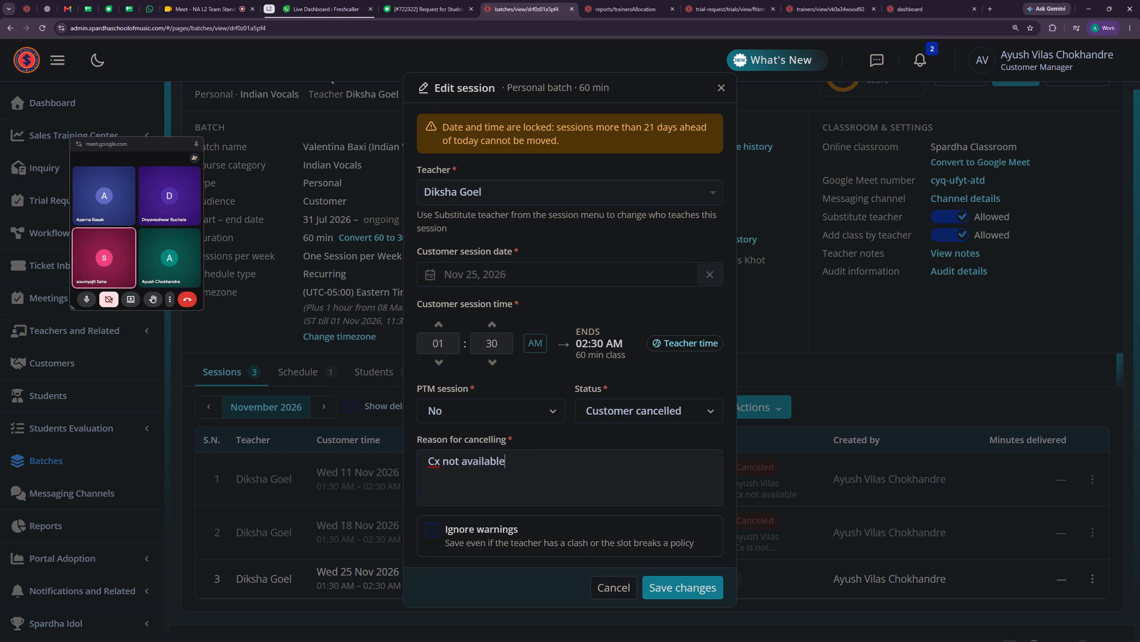
click(682, 588)
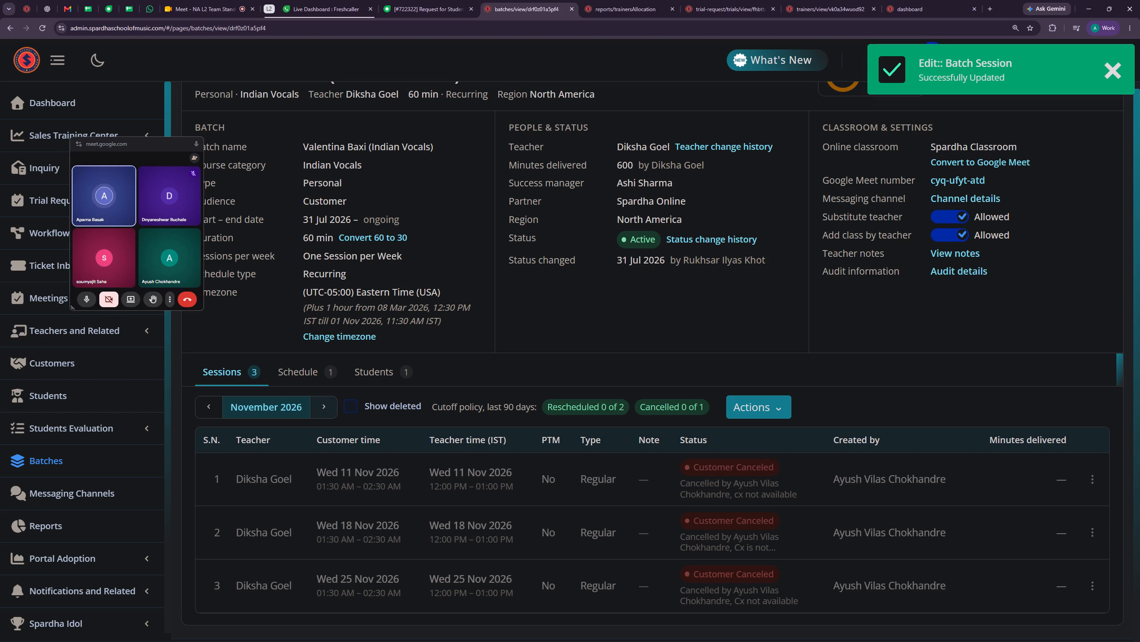
Open the Indian Vocals batch's recurring schedule.
click(309, 376)
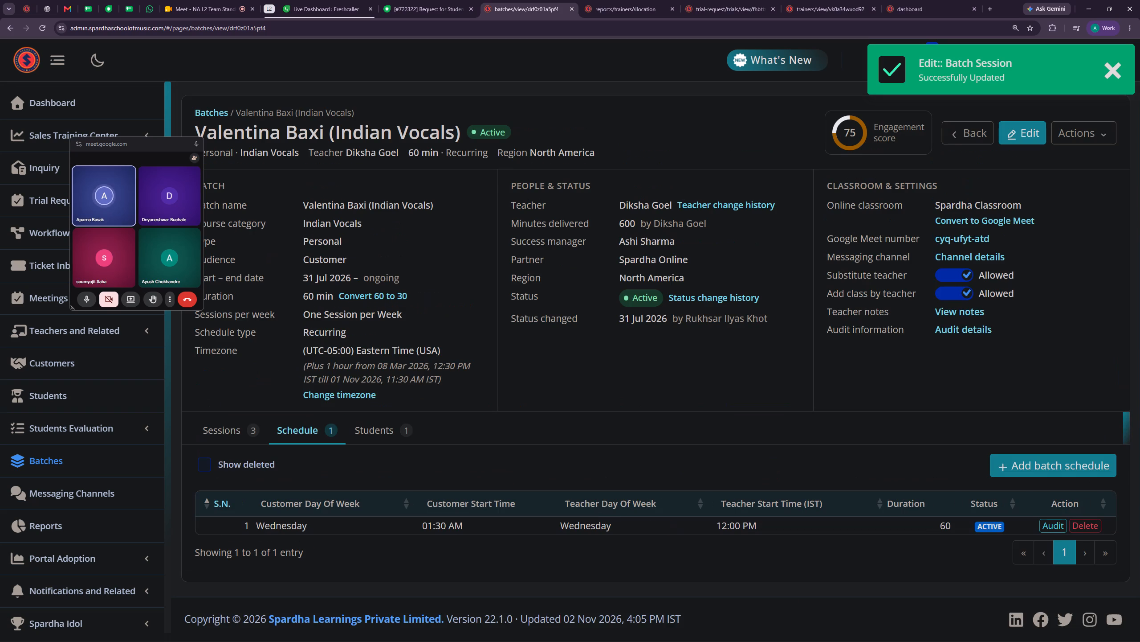
Review the Indian Vocals batch's November 2026 sessions and its recurring schedule, including the deleted schedule entries.
click(245, 428)
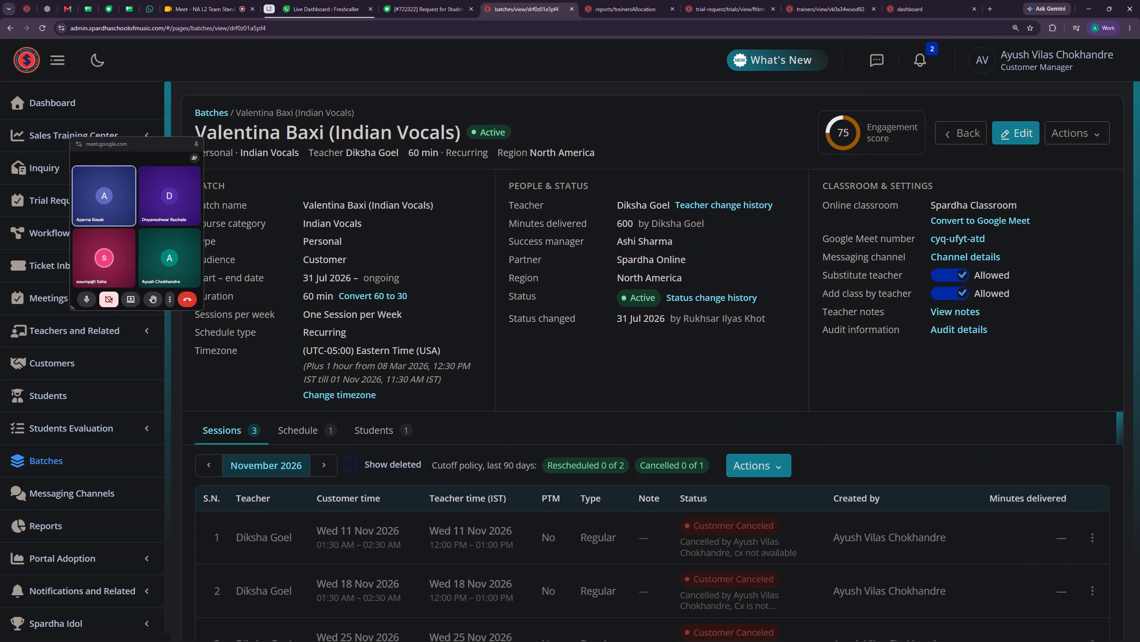
click(296, 432)
scroll(372, 442, down, 5)
click(232, 435)
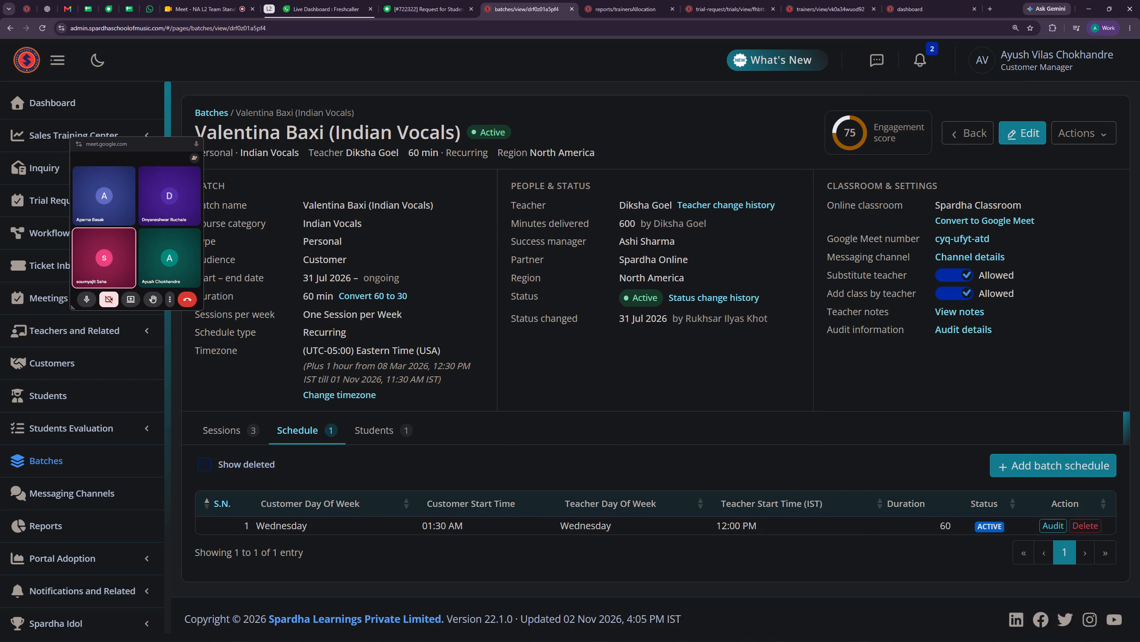
scroll(357, 481, down, 3)
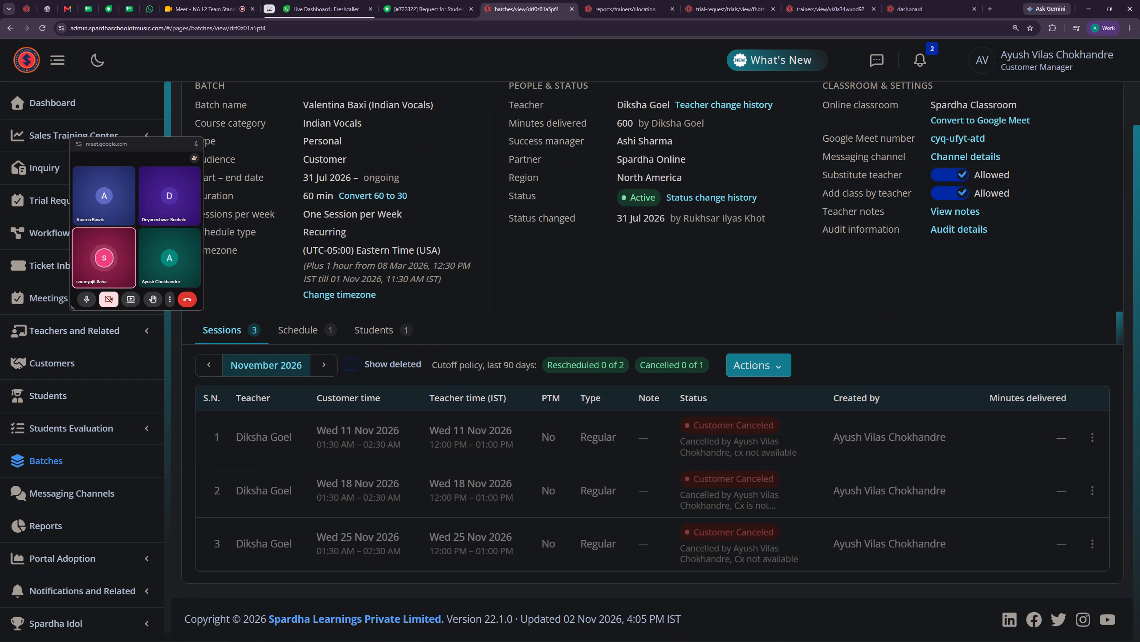
click(294, 334)
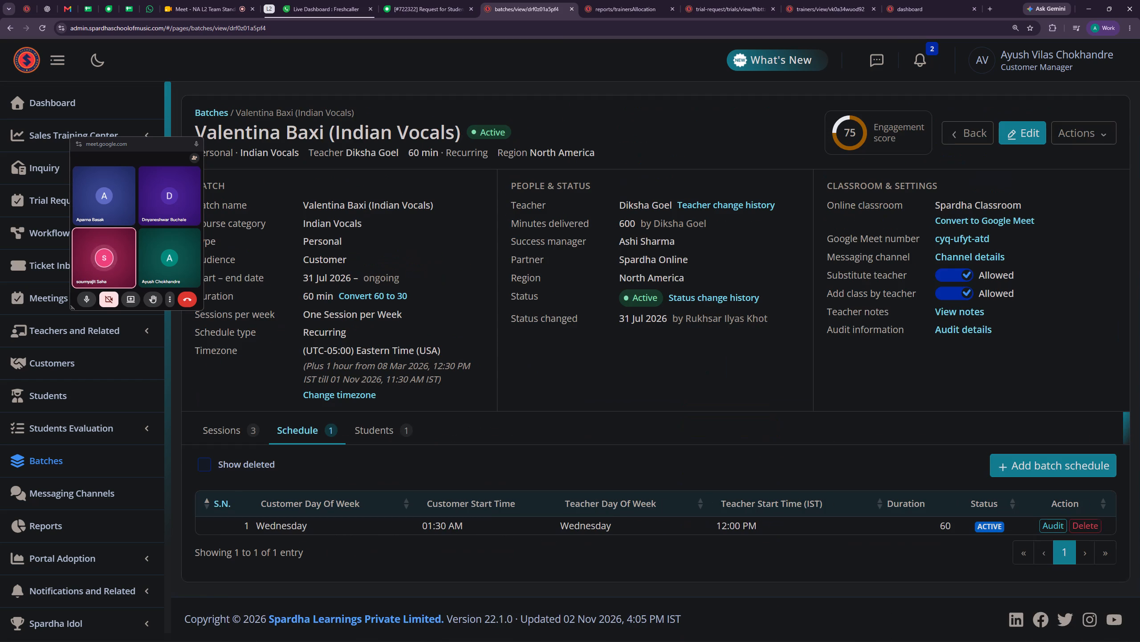
click(207, 469)
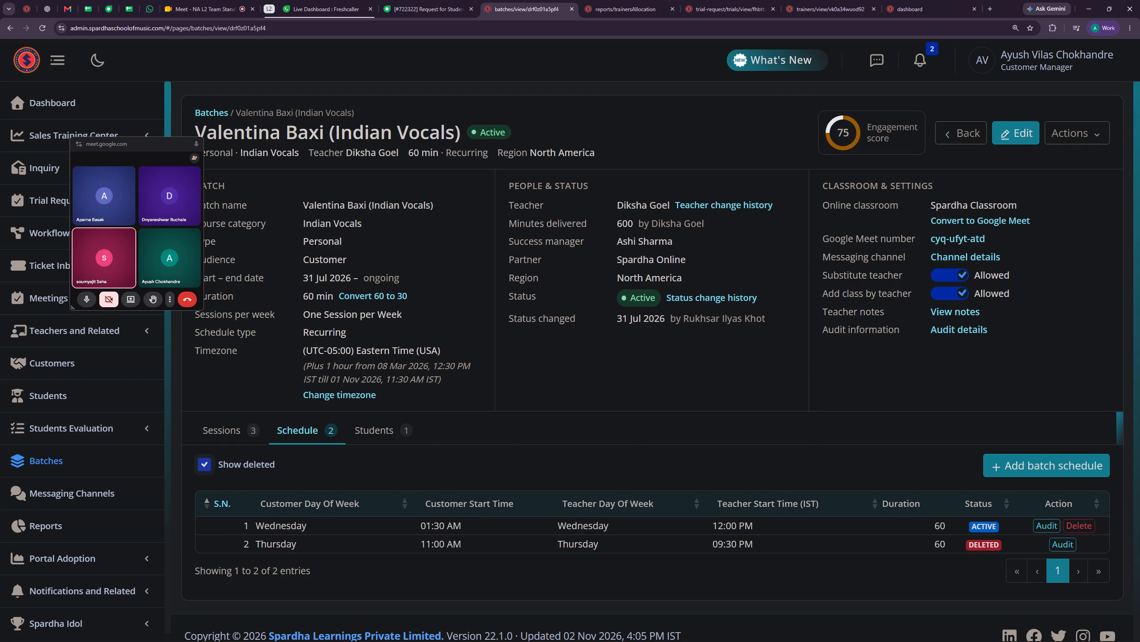
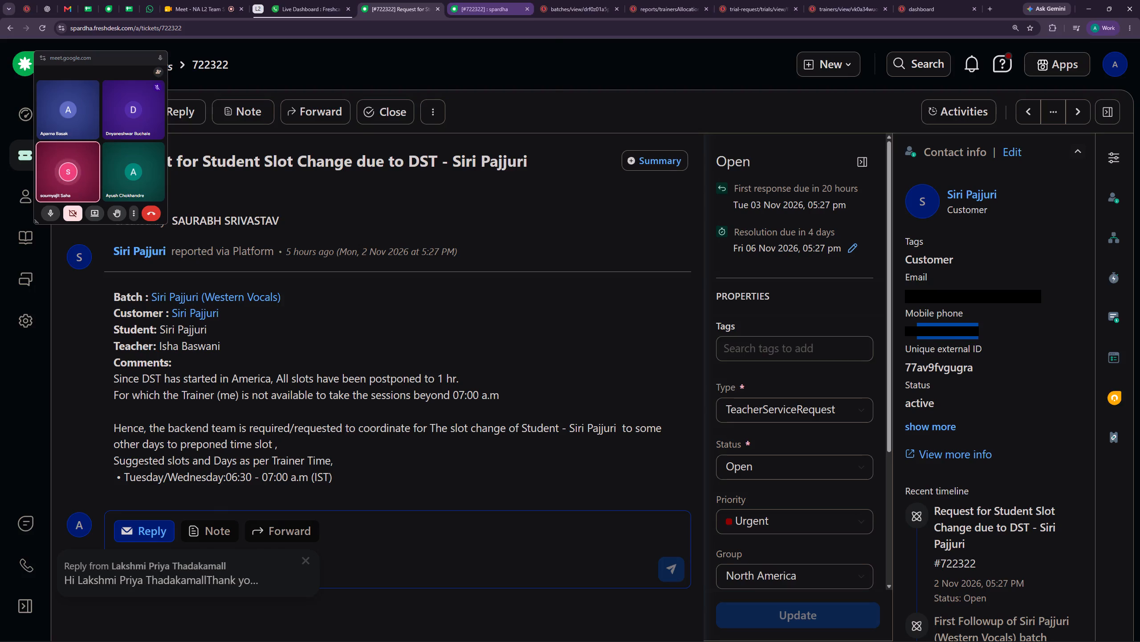
click(473, 7)
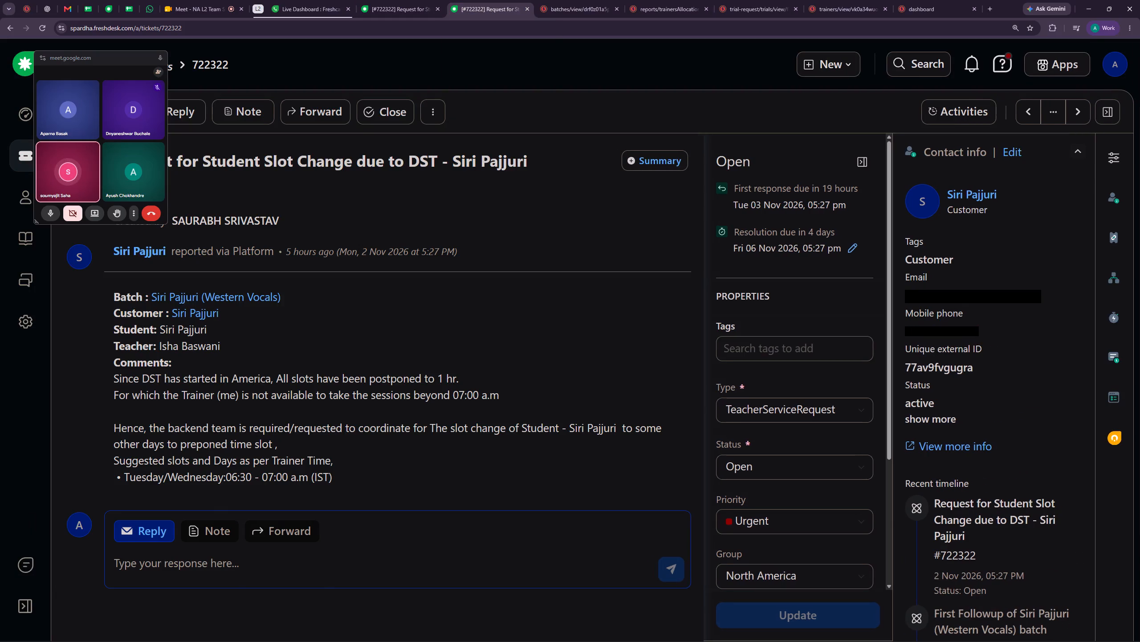
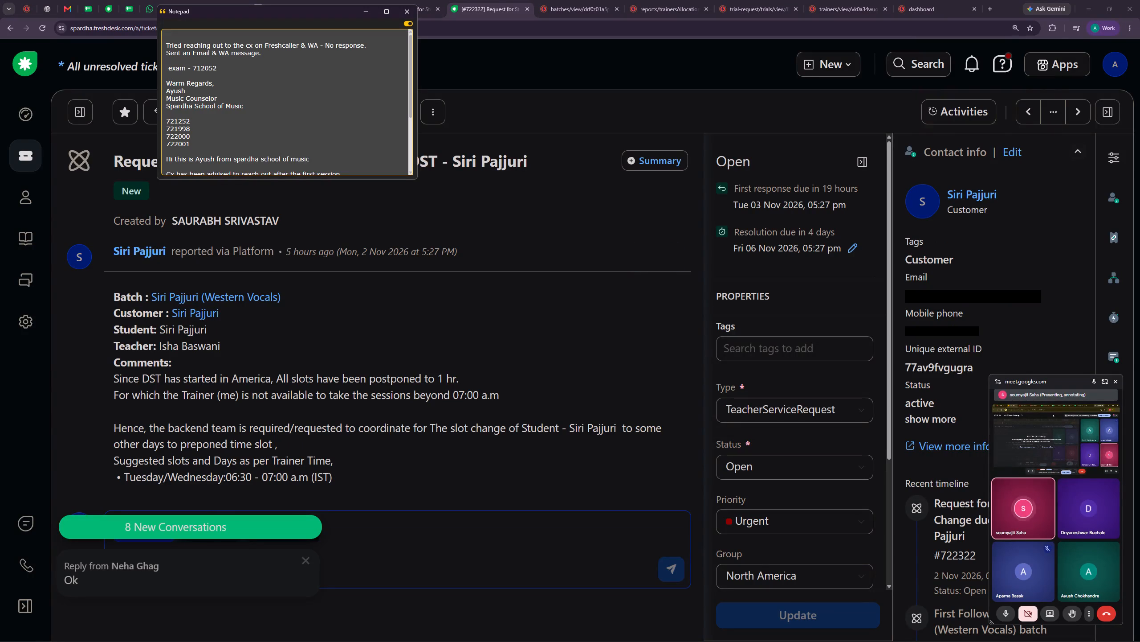
Close the floating Notepad notes window that covers the ticket 722322 header.
click(400, 6)
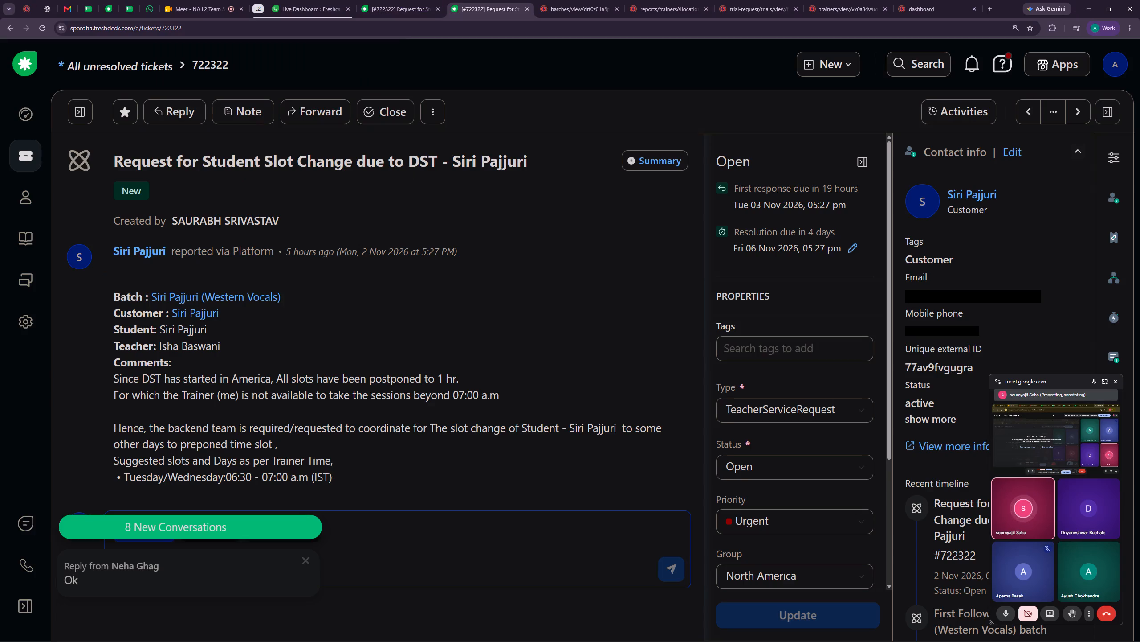
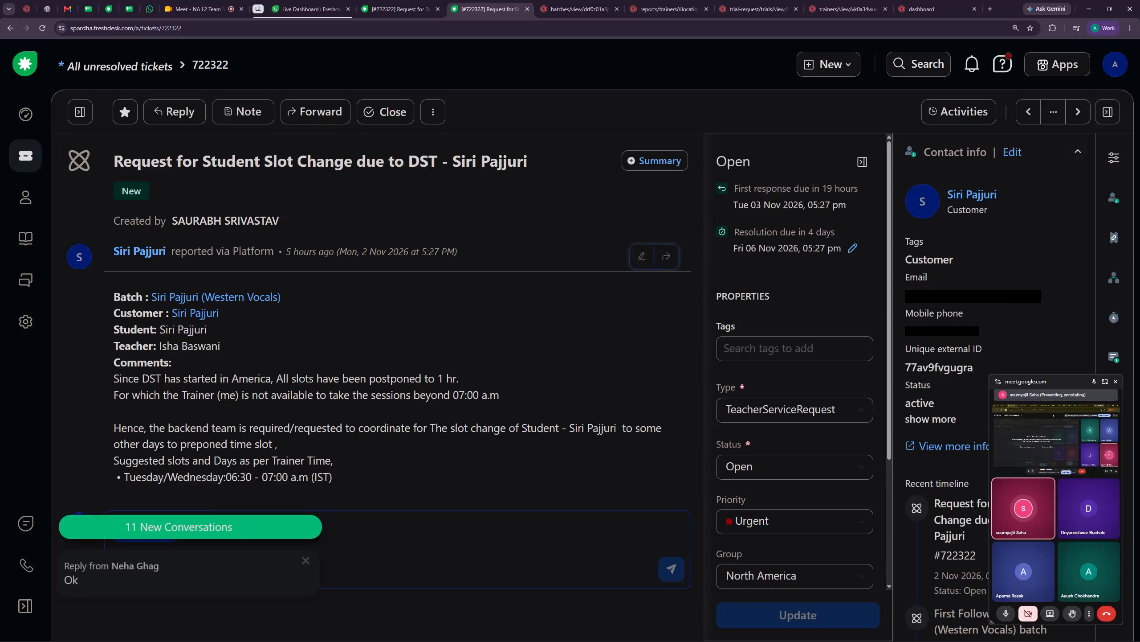
Dismiss the new-conversations notification that covers the reply area of ticket 722322.
click(307, 564)
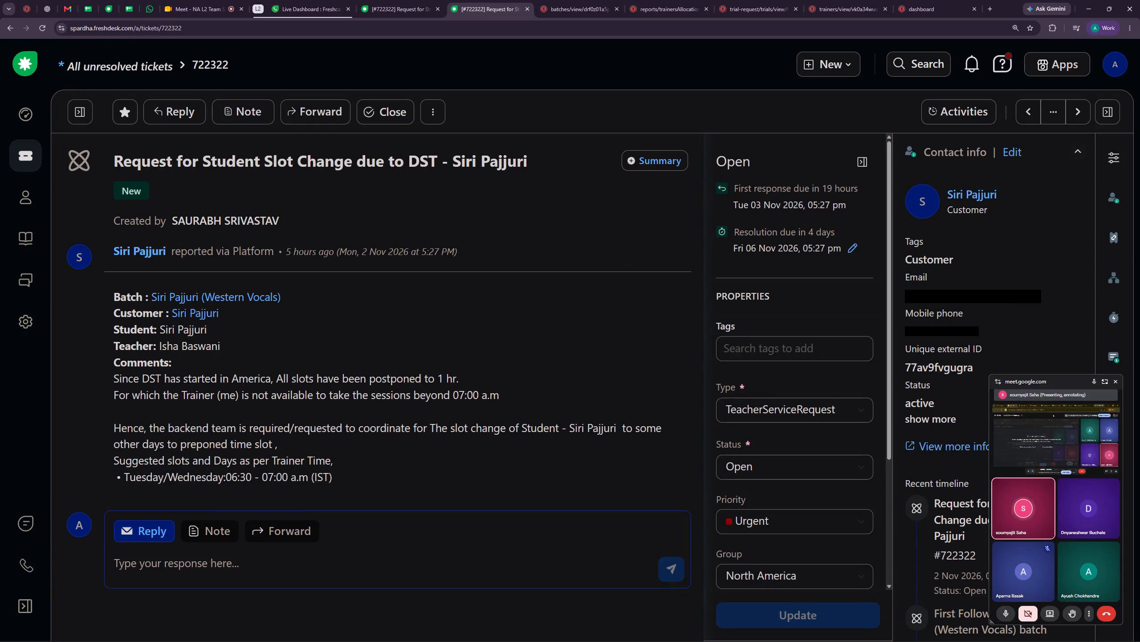
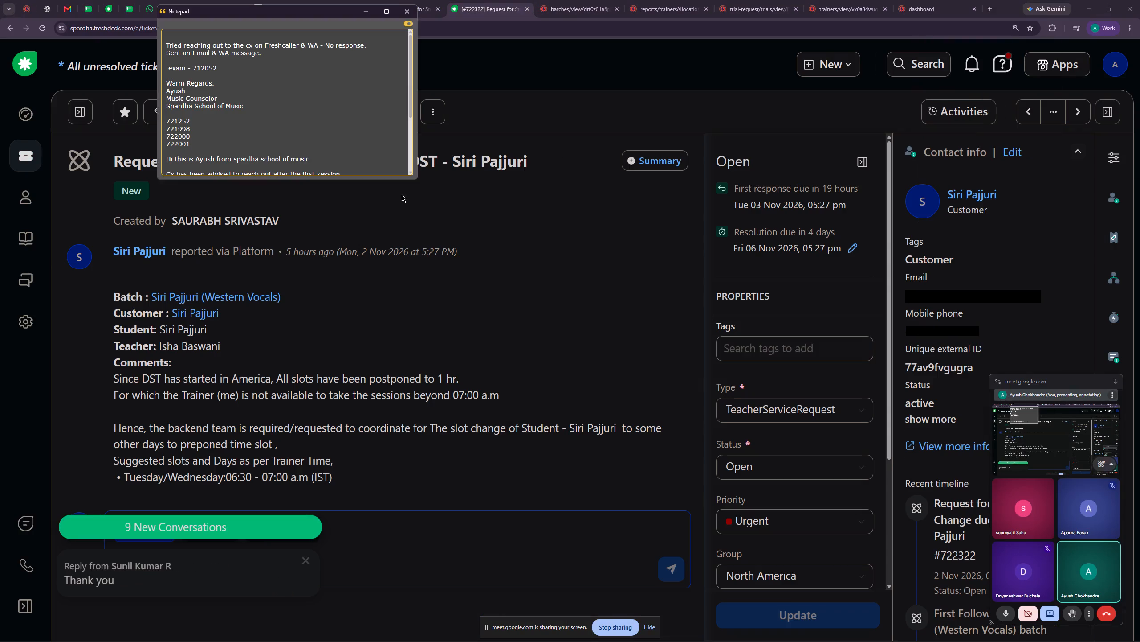
Copy ticket number 721252 from the Notepad notes, search the helpdesk for it and open that ticket.
double_click(180, 121)
key(ctrl+c)
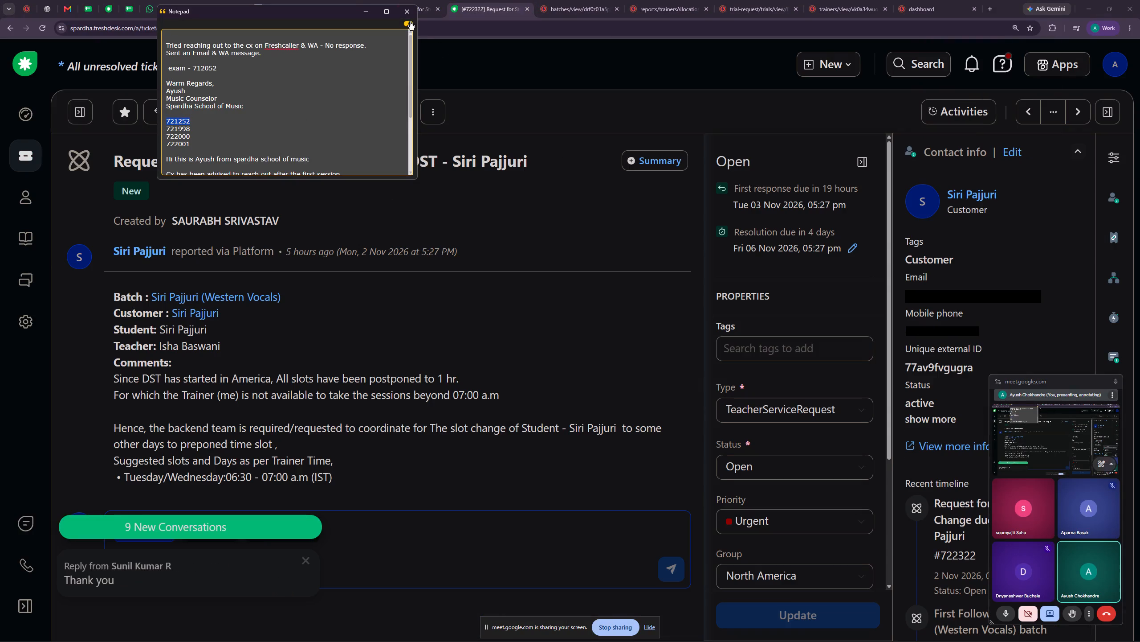
click(409, 8)
click(916, 60)
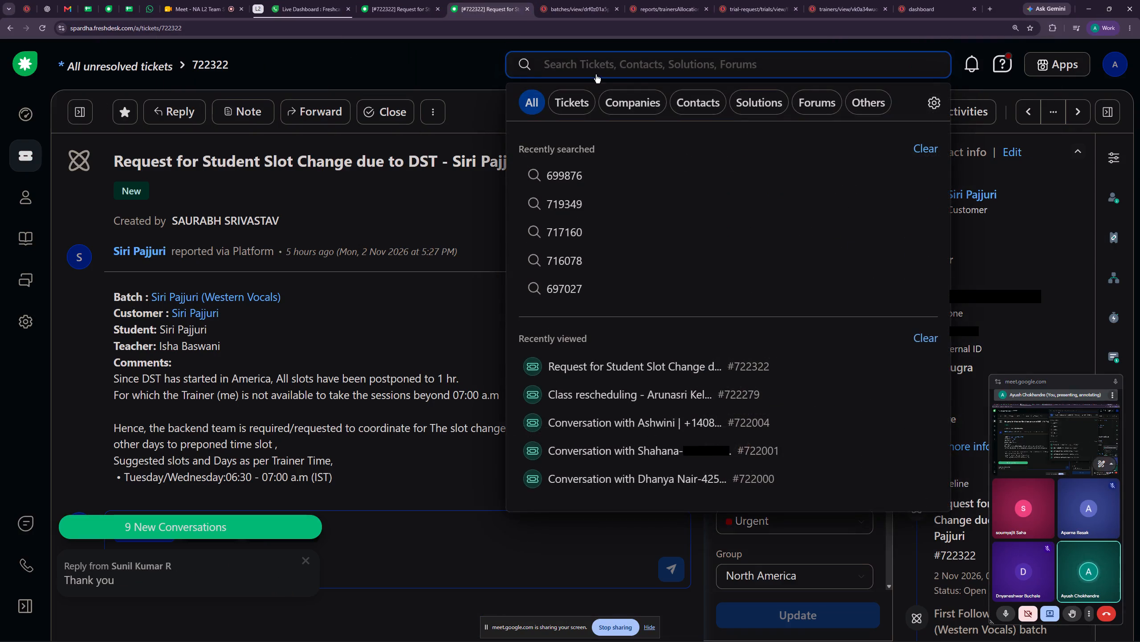
key(ctrl+v)
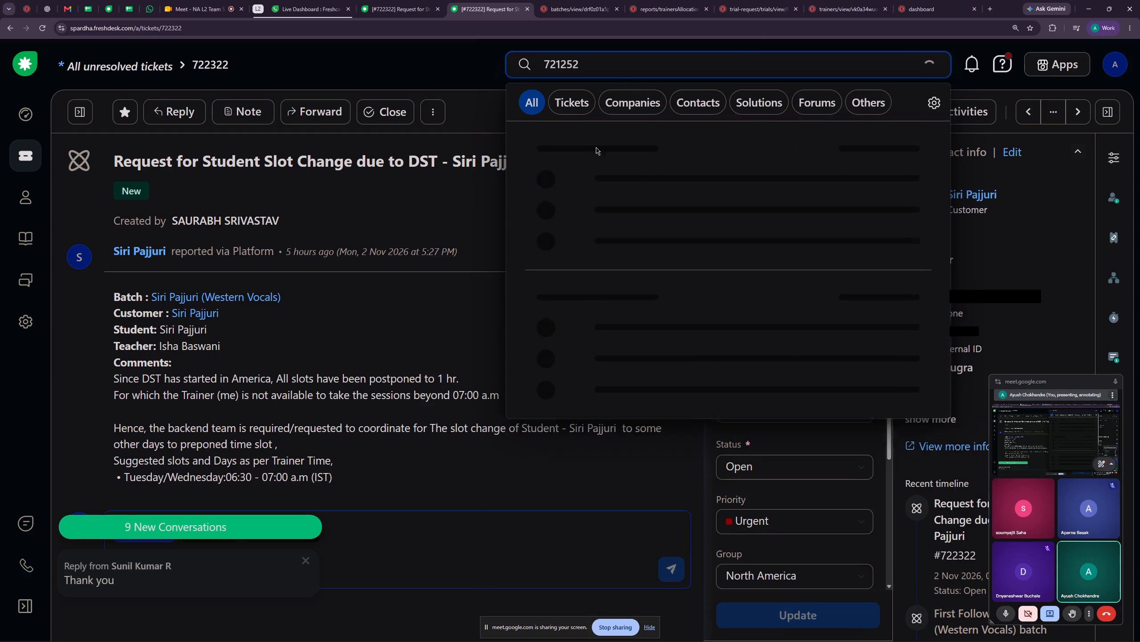
click(654, 171)
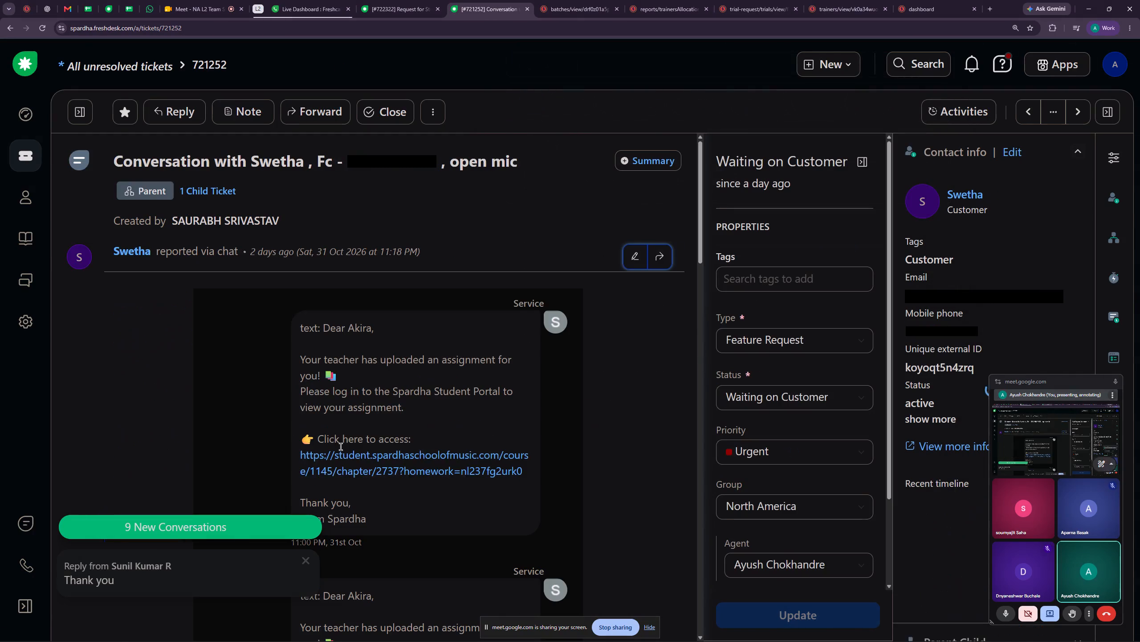
Review ticket 721252's chat about the missed open mic and late class starts, plus its private notes and WhatsApp screenshot, hiding the screen-sharing bar.
scroll(373, 470, down, 12)
scroll(352, 544, down, 6)
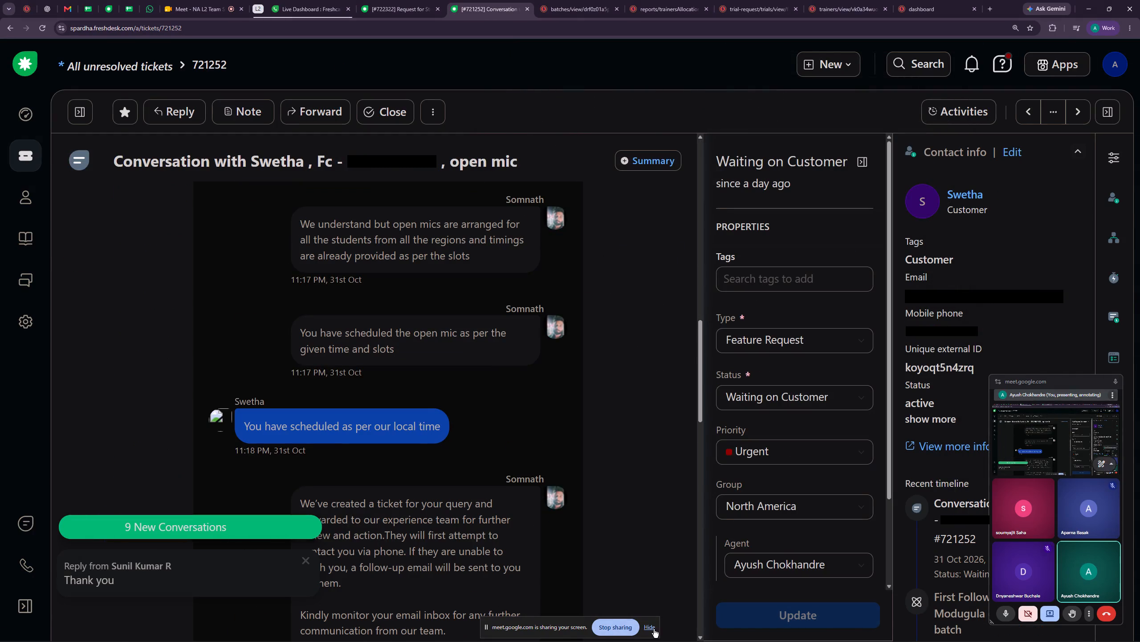
click(653, 629)
click(309, 556)
scroll(443, 475, down, 4)
scroll(445, 436, up, 3)
scroll(443, 359, down, 4)
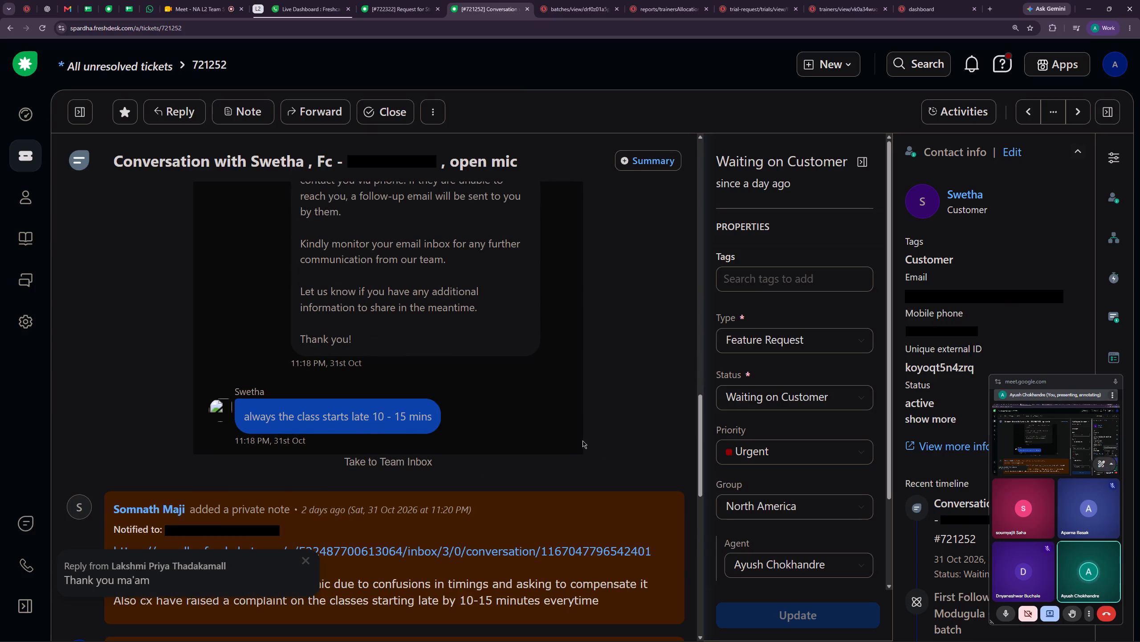
scroll(554, 433, down, 5)
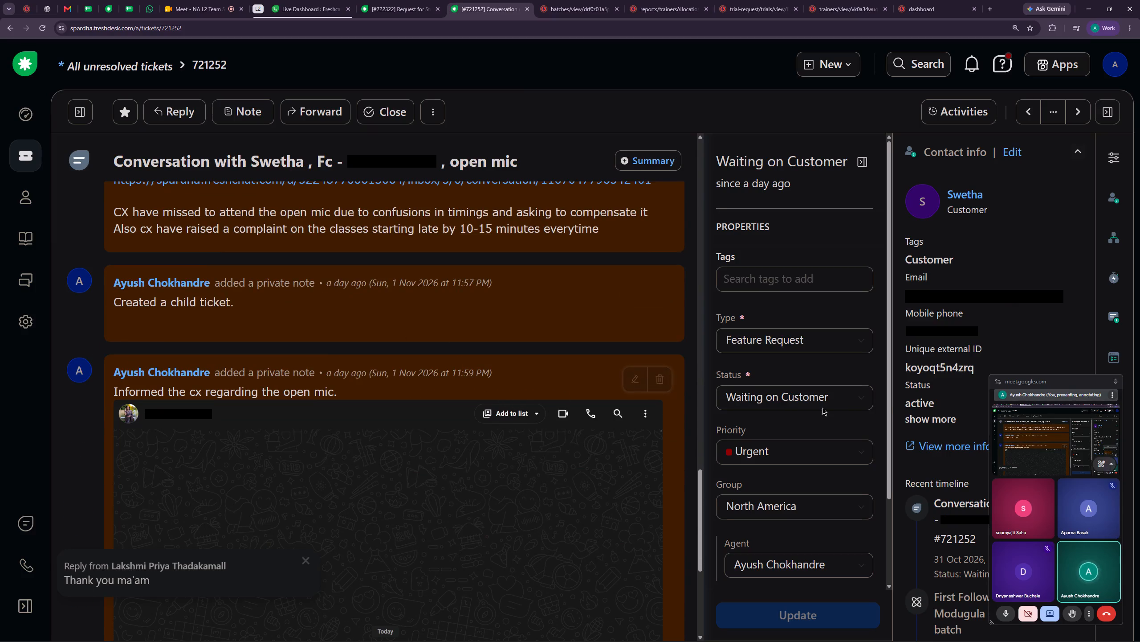
scroll(492, 376, down, 2)
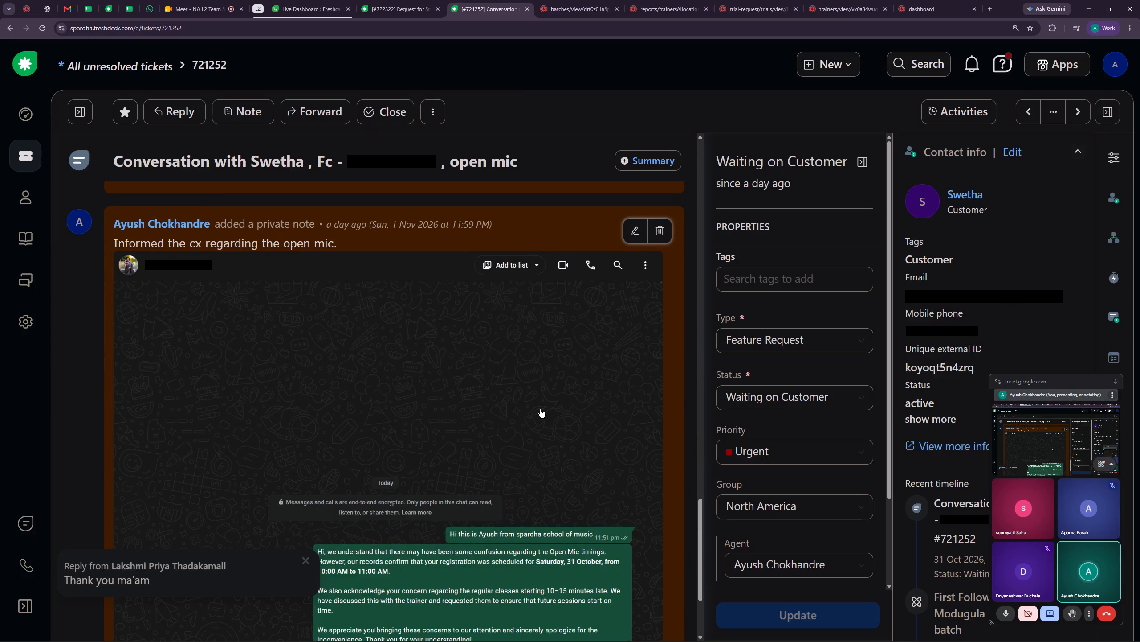
scroll(522, 408, up, 3)
scroll(438, 344, down, 5)
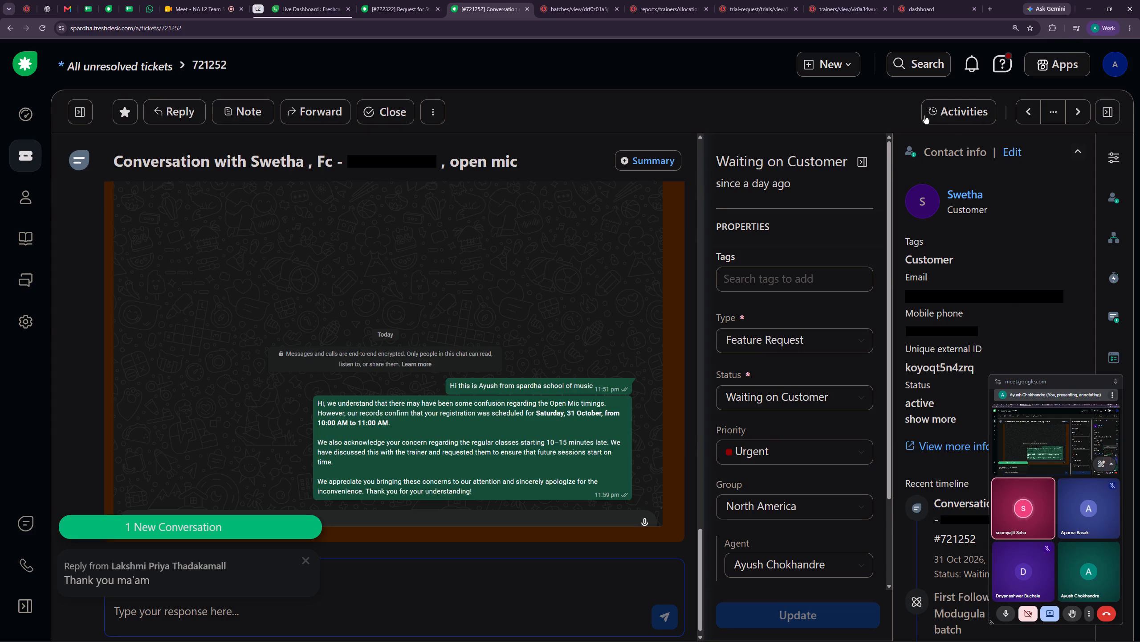
Copy ticket number 721998 from the Notepad notes and search the helpdesk for it.
click(1054, 30)
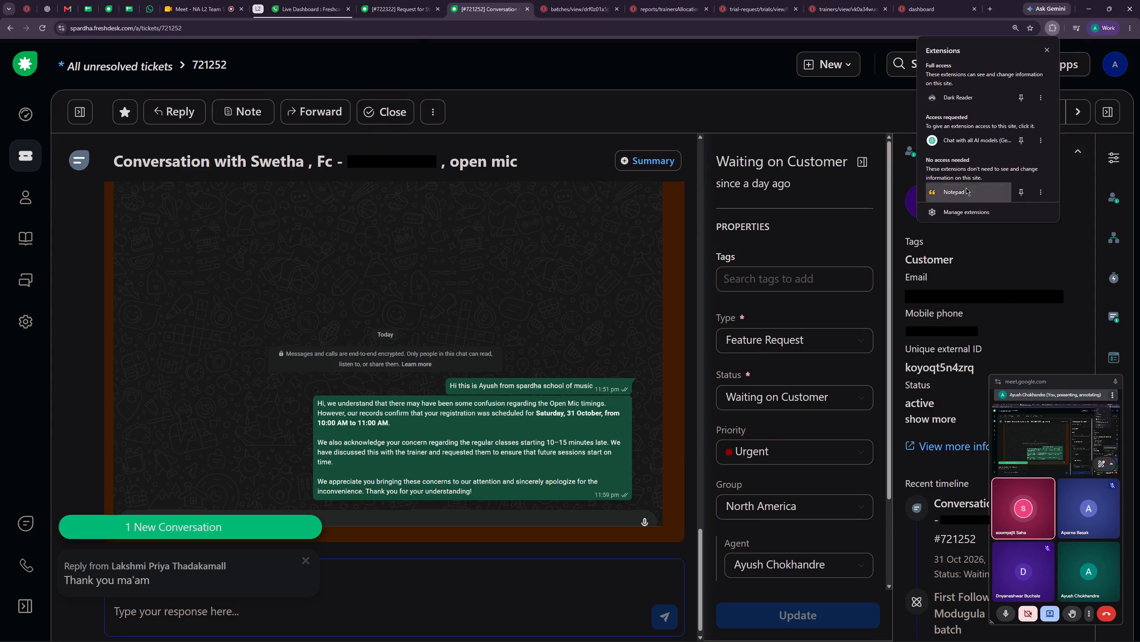
click(966, 188)
double_click(176, 129)
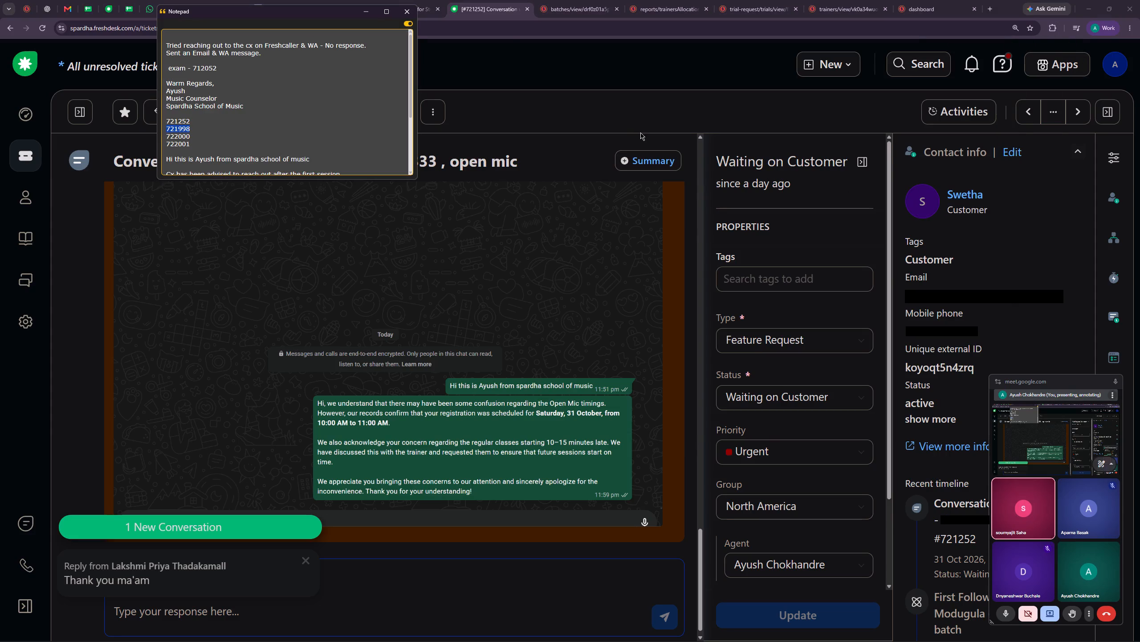
key(ctrl+c)
click(404, 9)
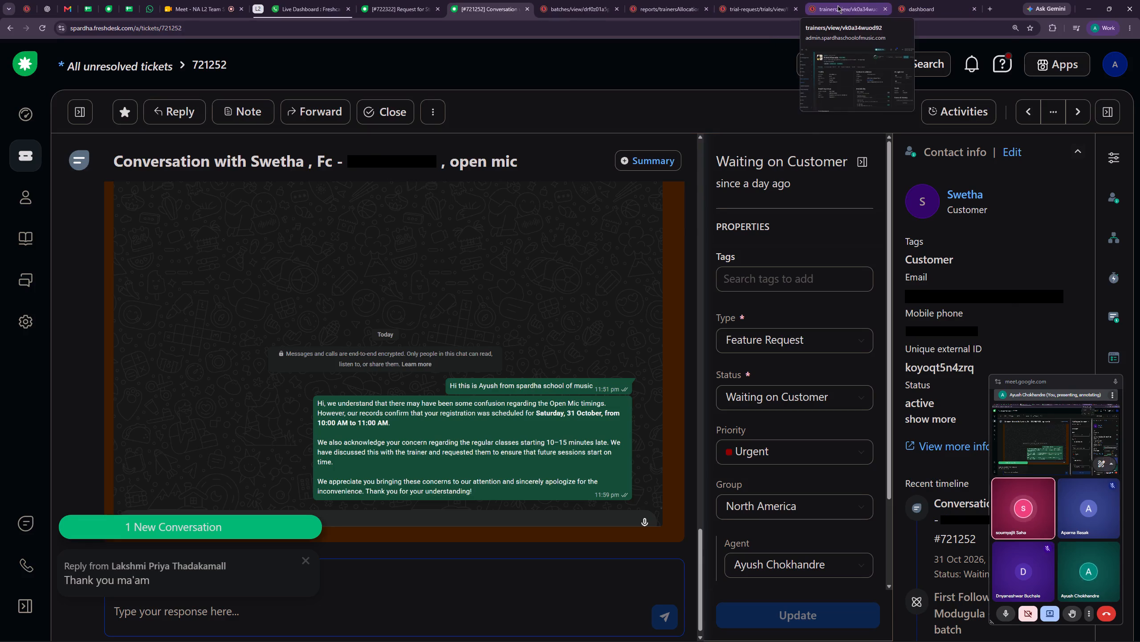
click(930, 64)
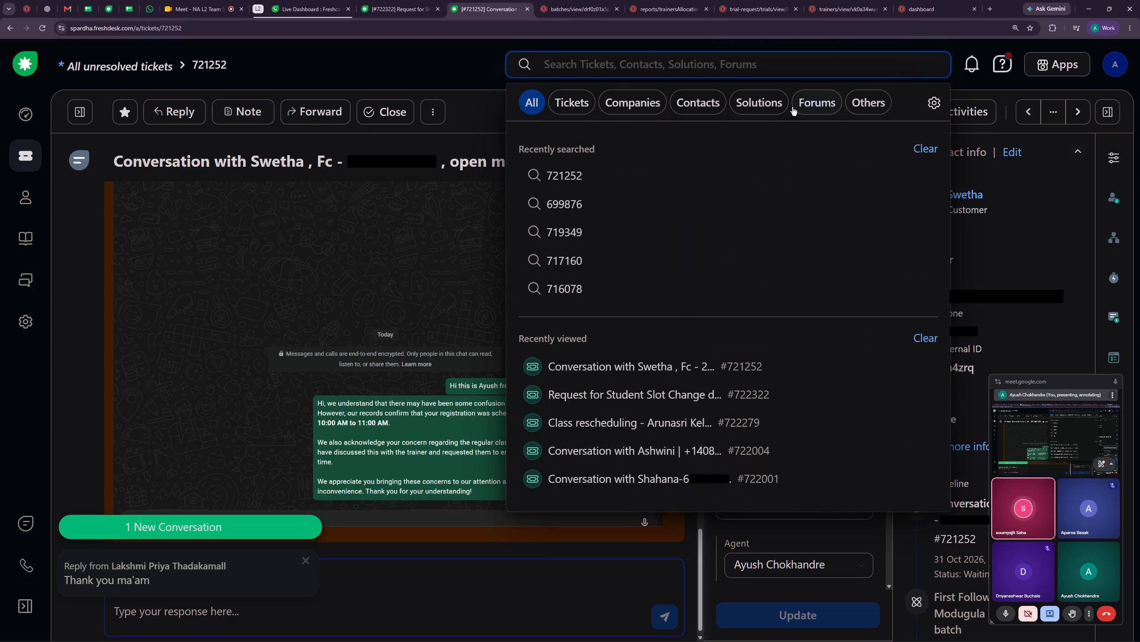
key(ctrl+v)
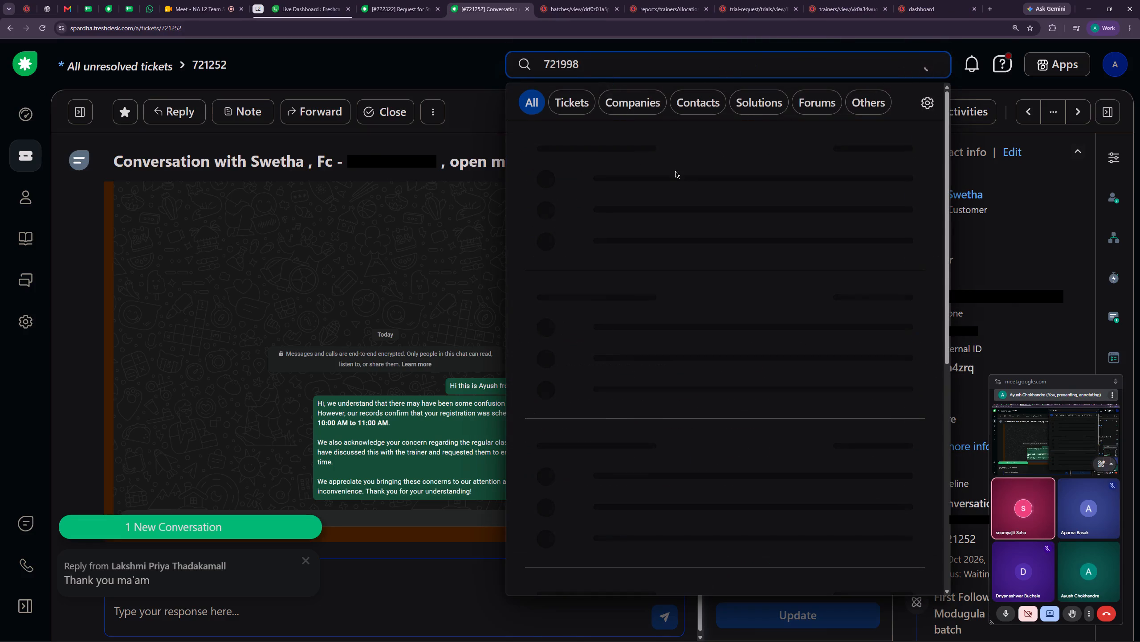
Open ticket 721998 from the search results and dismiss the new-conversation notification covering its reply area.
click(651, 176)
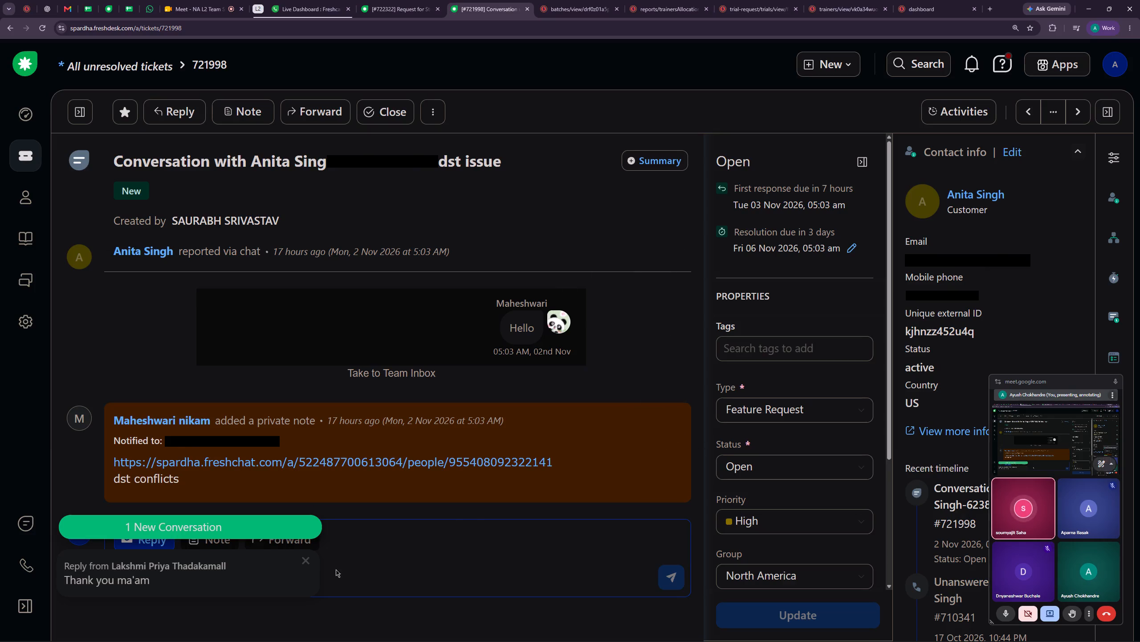
click(307, 563)
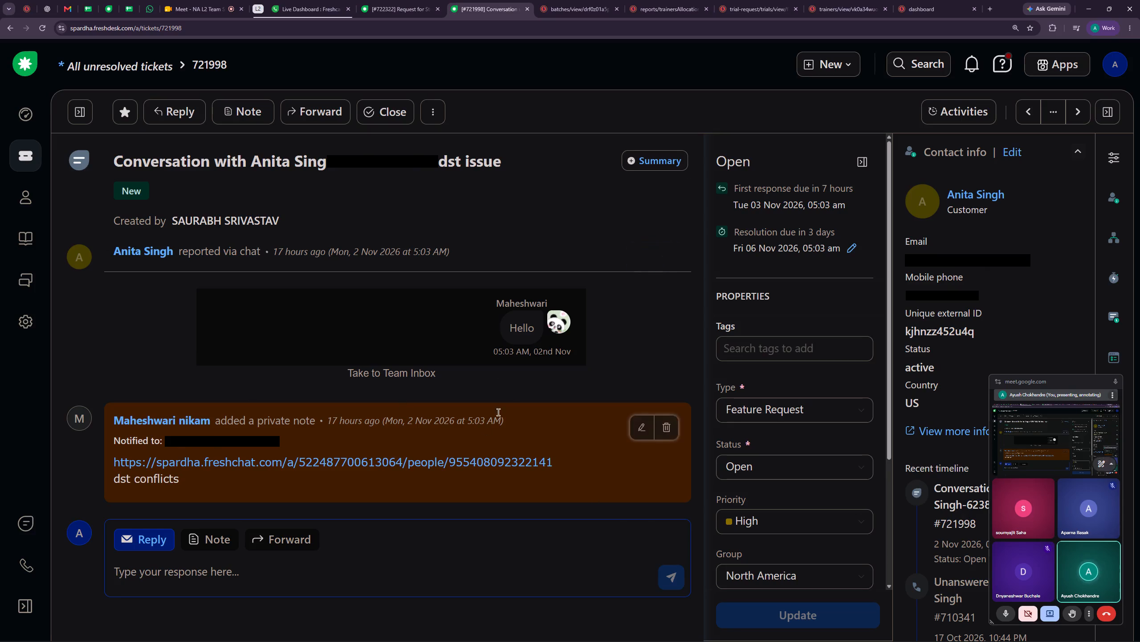
drag(440, 165, 517, 161)
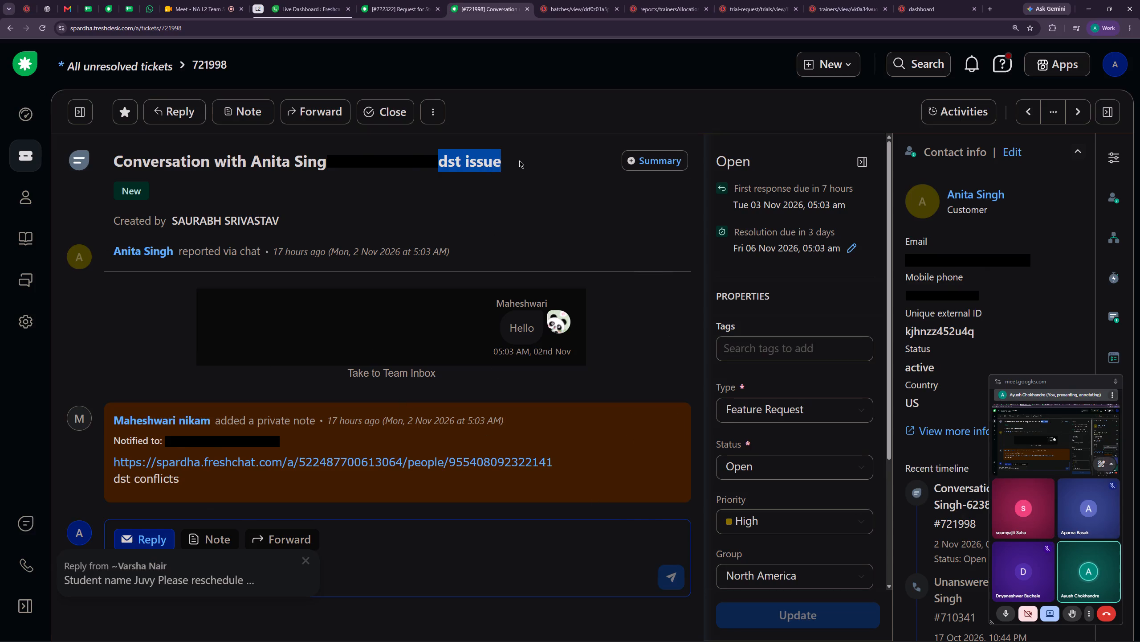
double_click(553, 186)
click(365, 463)
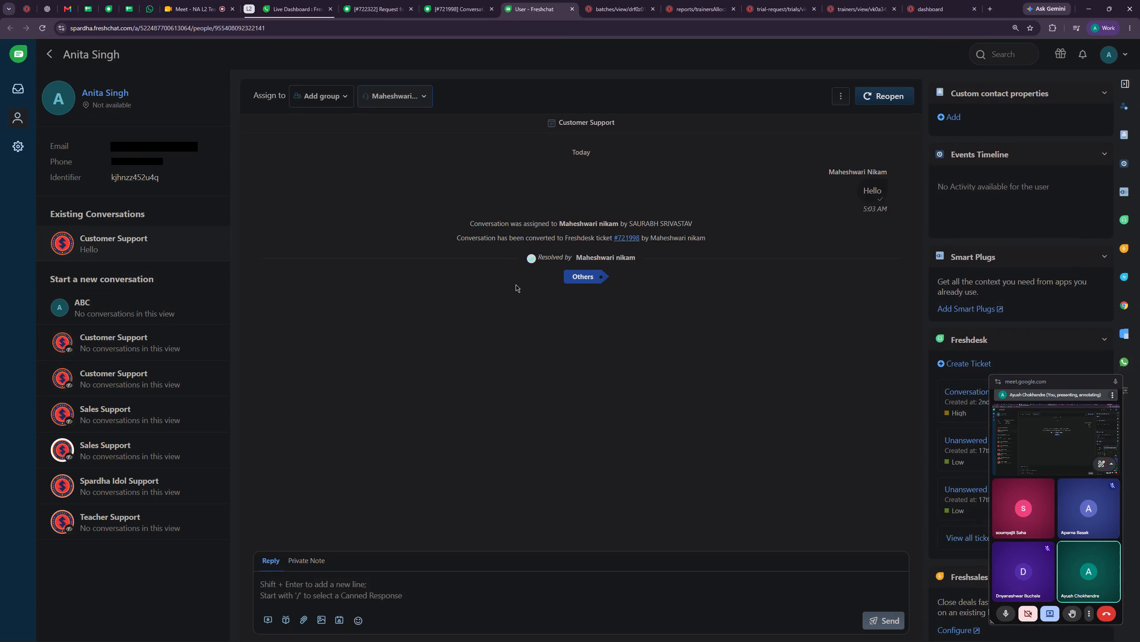
scroll(615, 302, down, 1)
scroll(622, 298, up, 4)
scroll(622, 298, down, 7)
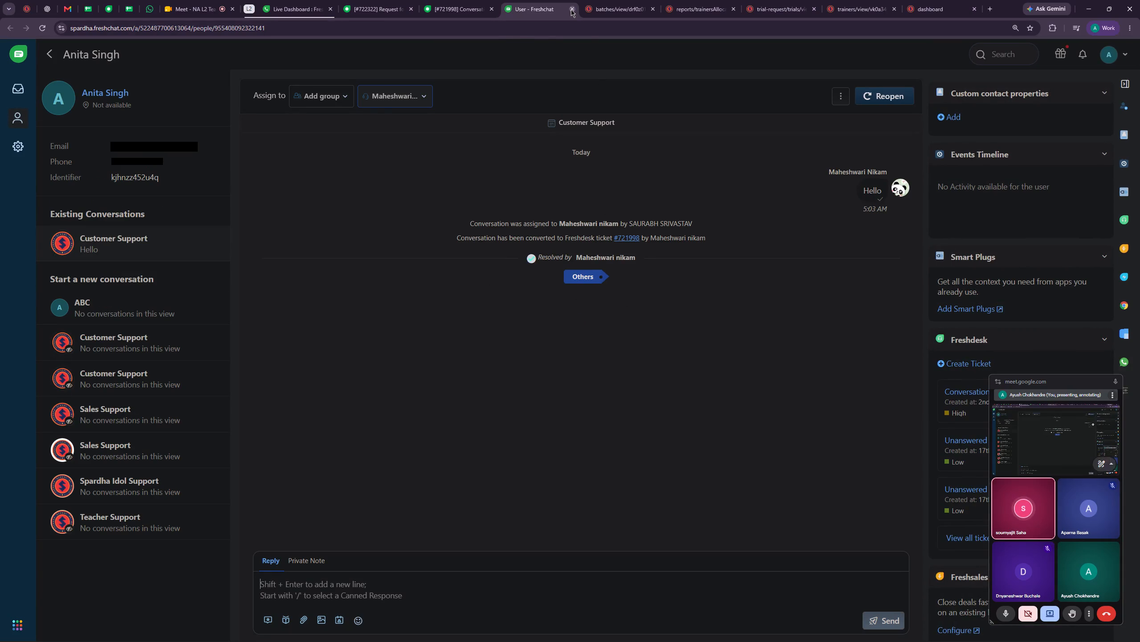
click(571, 9)
click(1053, 28)
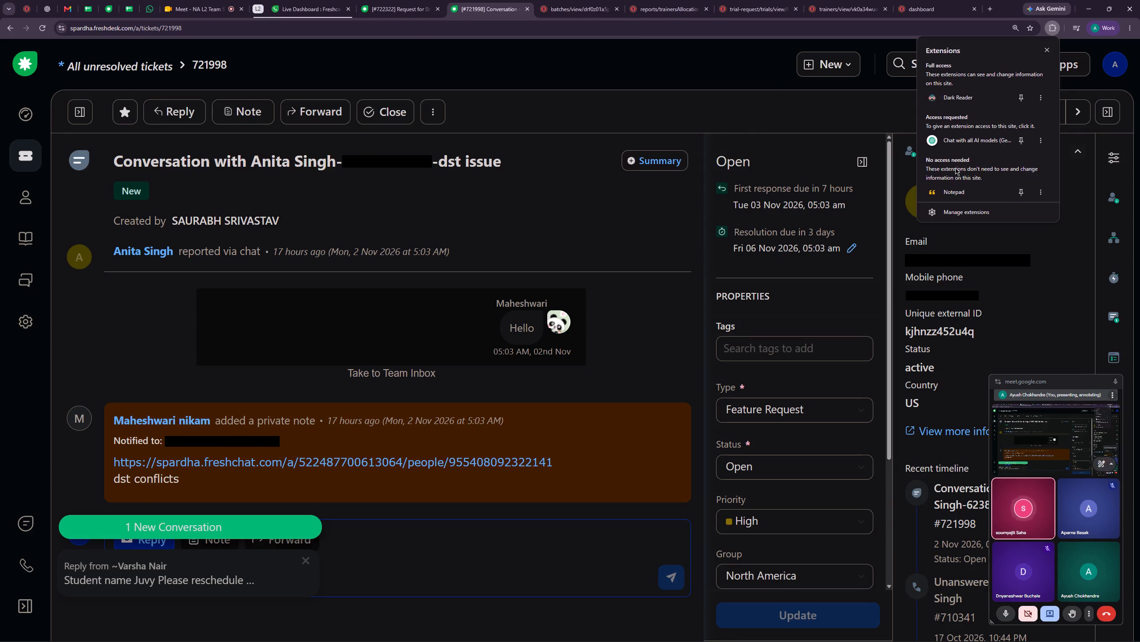
click(954, 193)
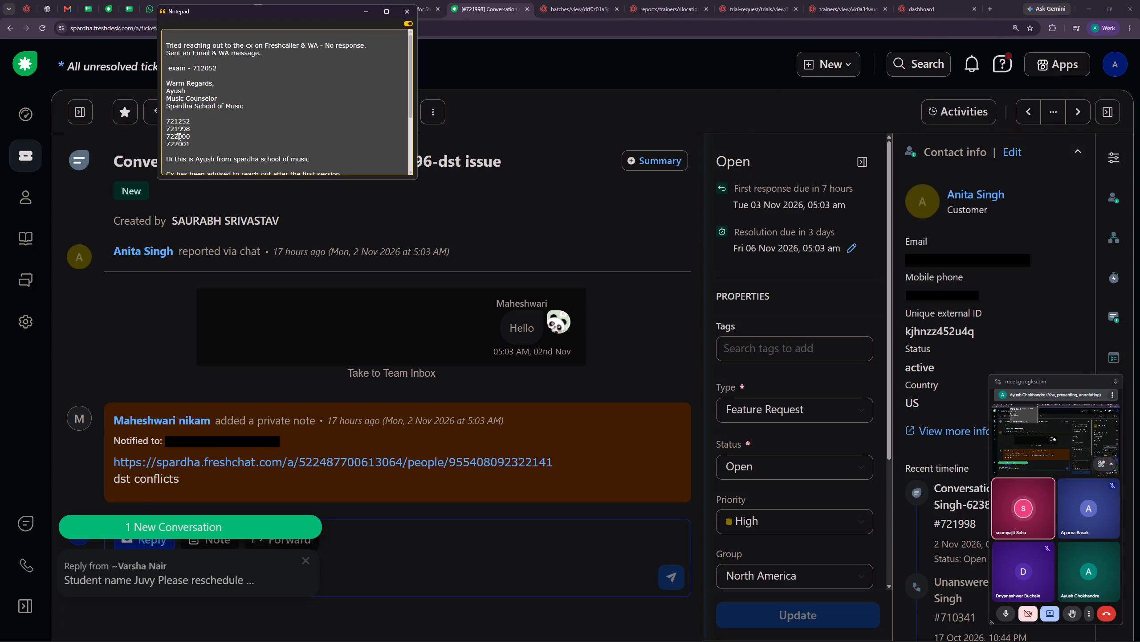
double_click(179, 137)
key(ctrl+c)
click(409, 13)
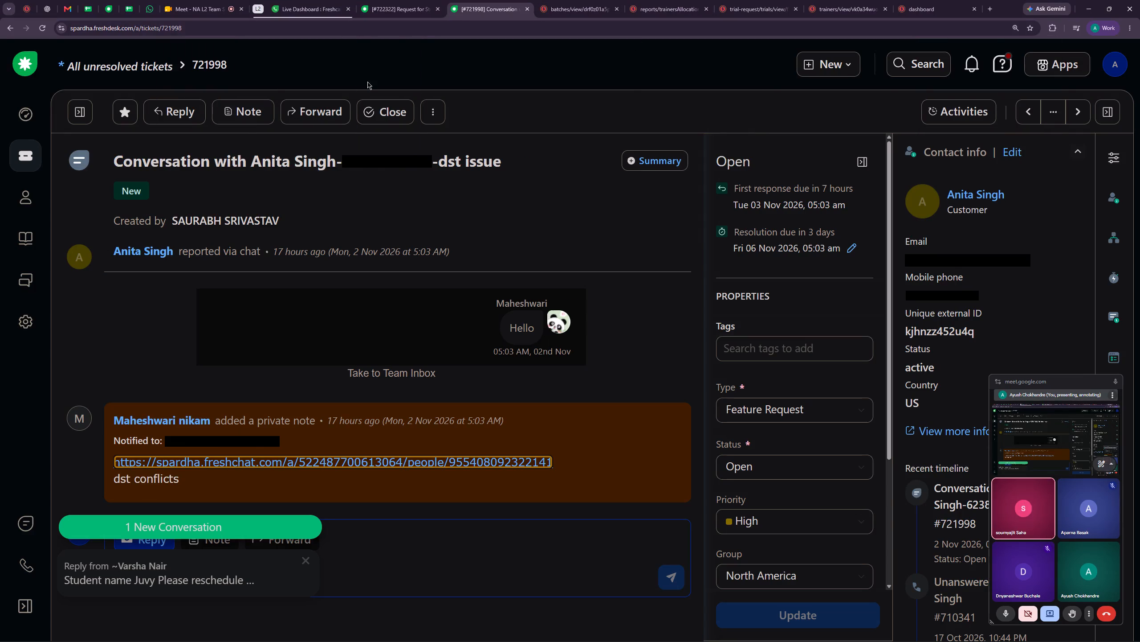
Search for ticket 722000, open it, and dismiss the new-conversation notification covering its reply area.
click(926, 71)
key(ctrl+v)
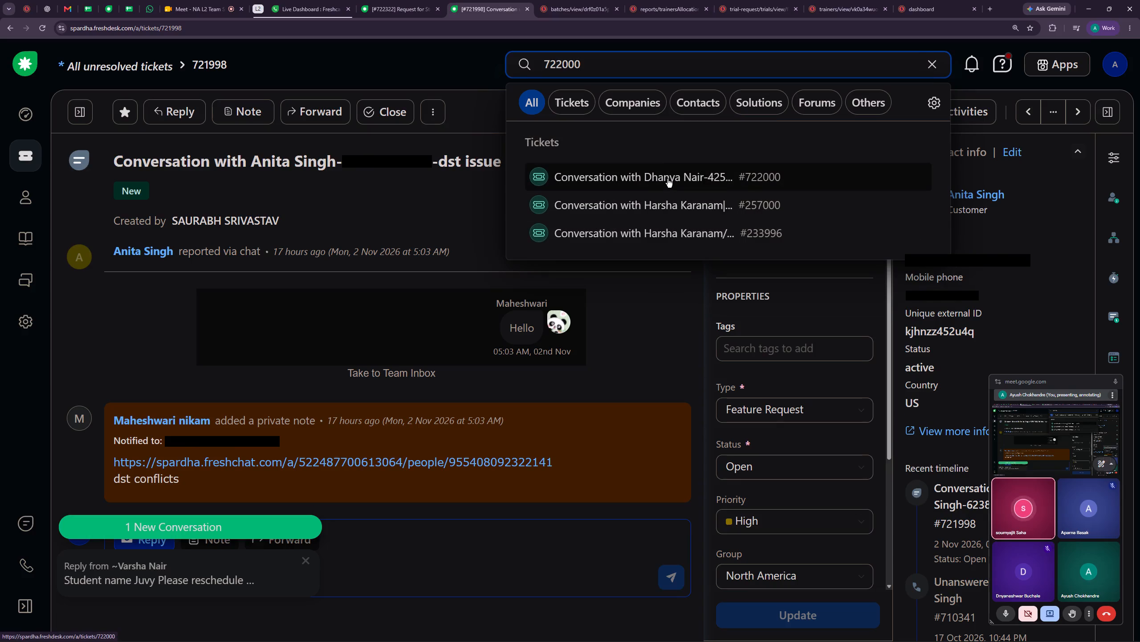
click(668, 177)
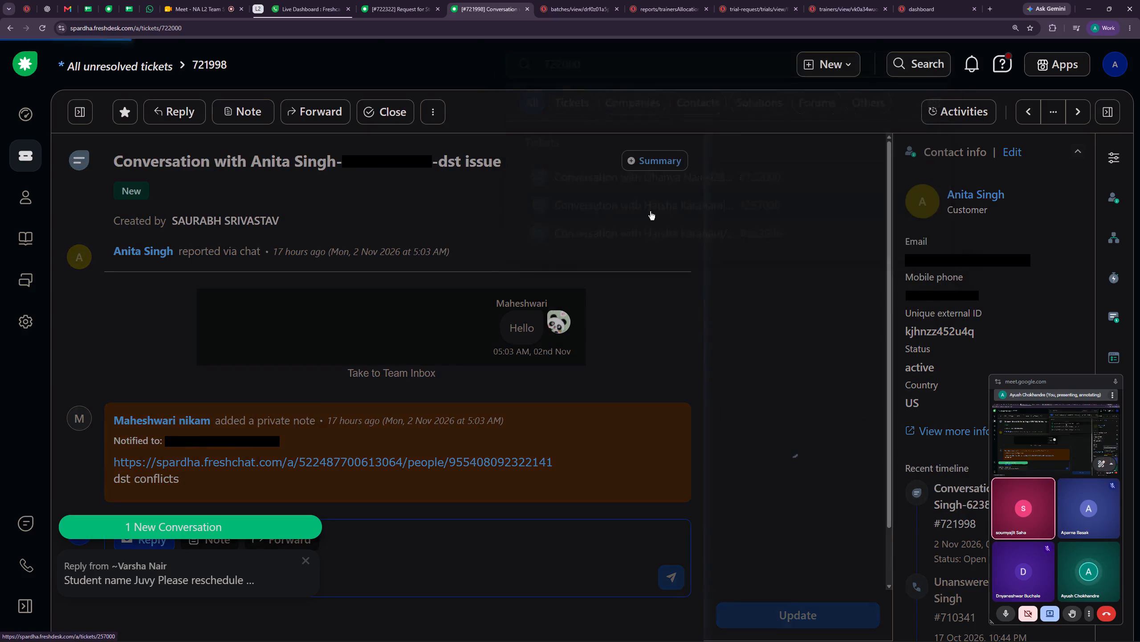
scroll(437, 404, down, 11)
scroll(438, 386, up, 4)
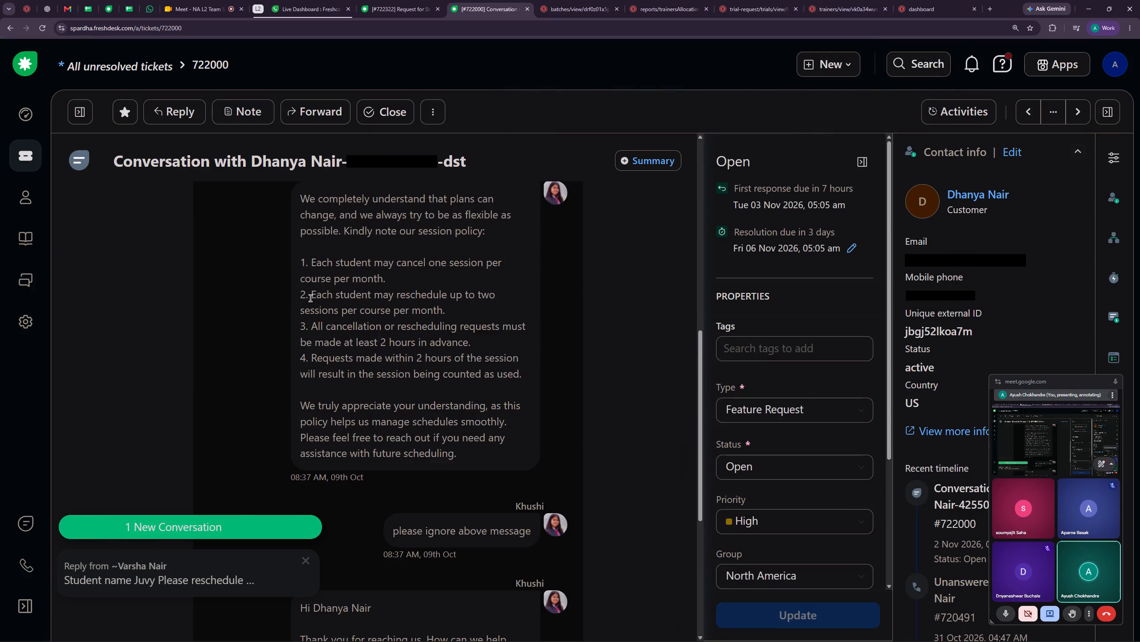
scroll(317, 307, up, 5)
click(304, 558)
scroll(308, 477, down, 2)
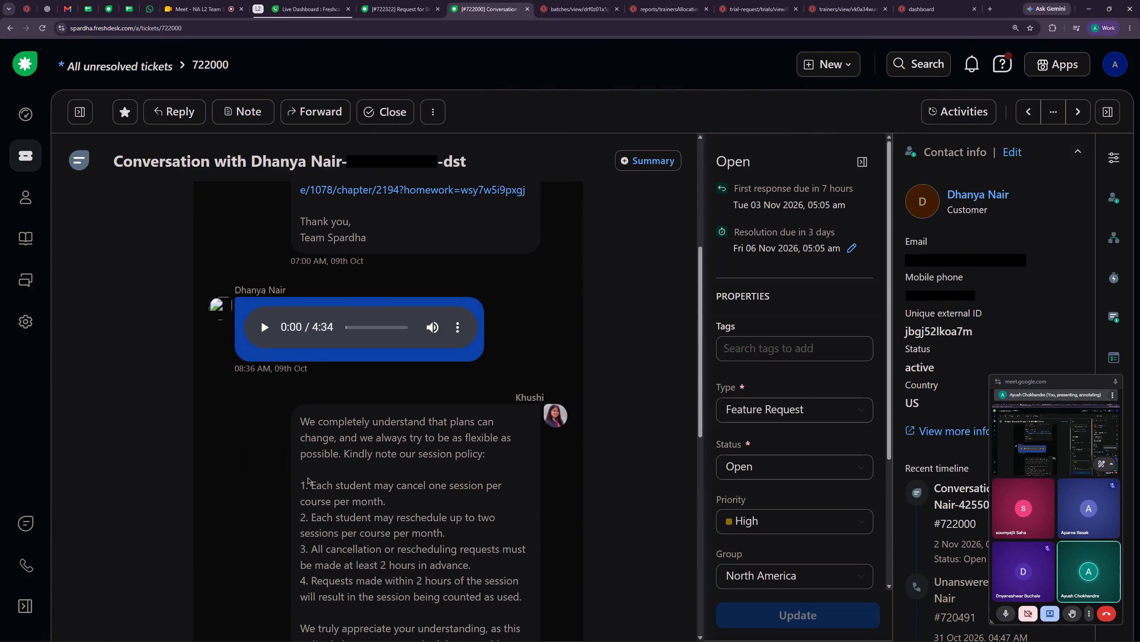
scroll(336, 381, down, 5)
scroll(437, 415, down, 3)
click(383, 492)
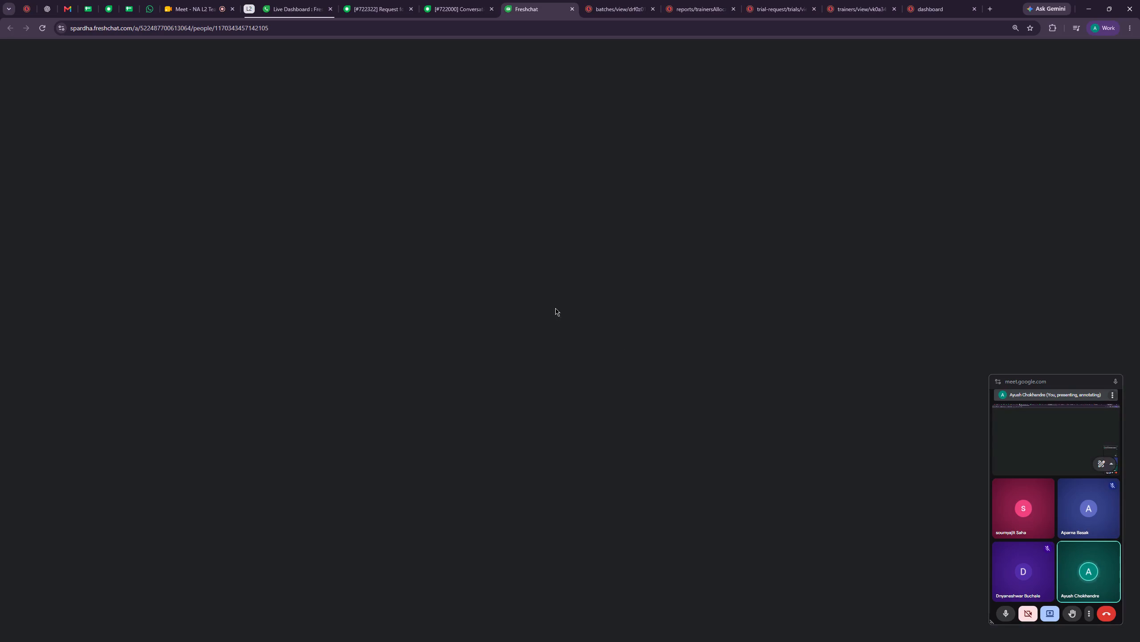
scroll(522, 312, up, 3)
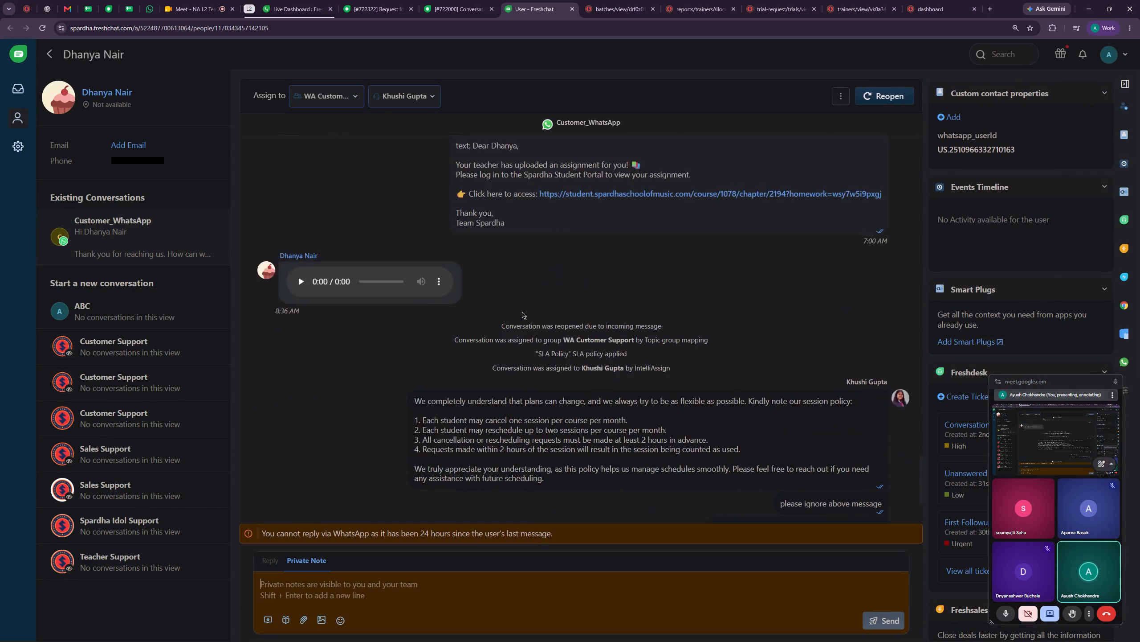
scroll(522, 312, up, 6)
scroll(522, 312, down, 14)
scroll(679, 333, up, 5)
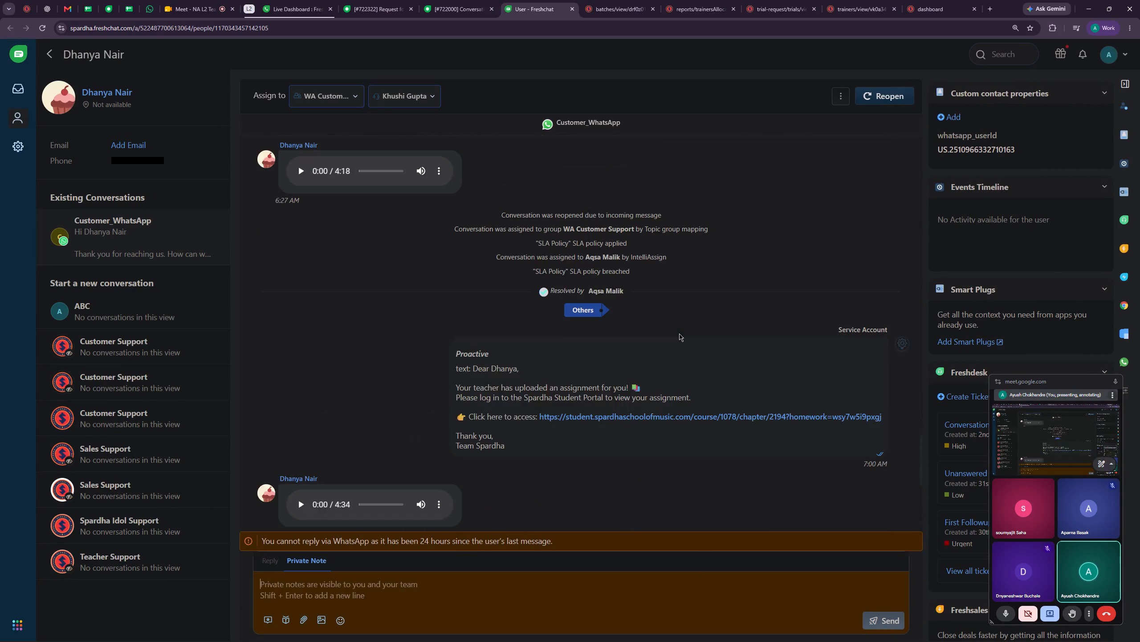
scroll(679, 333, down, 9)
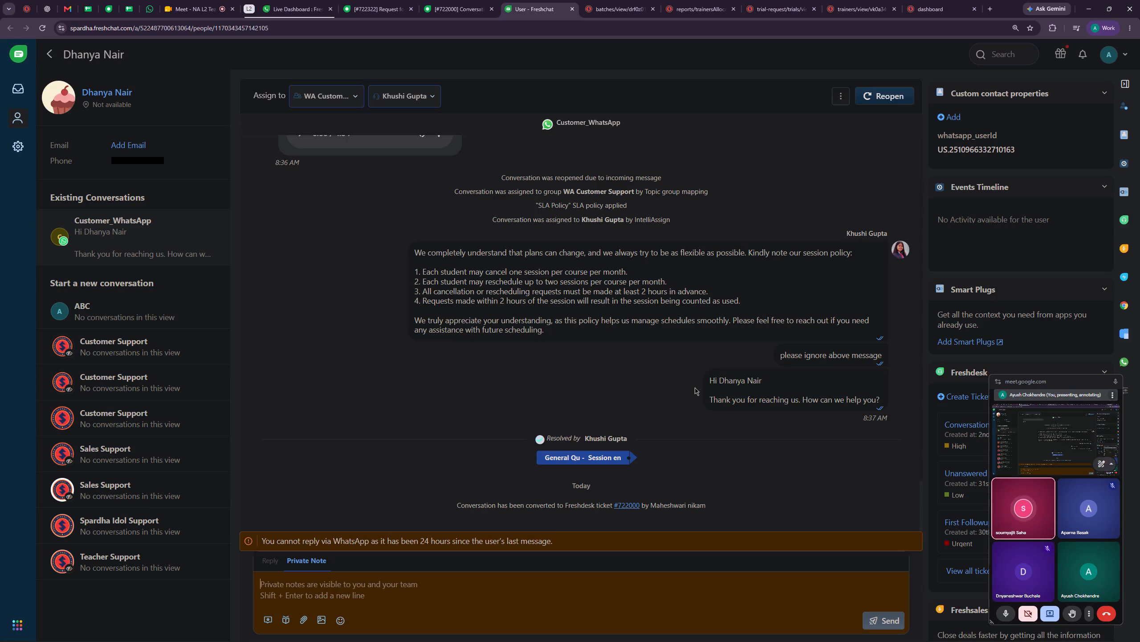
scroll(668, 384, up, 2)
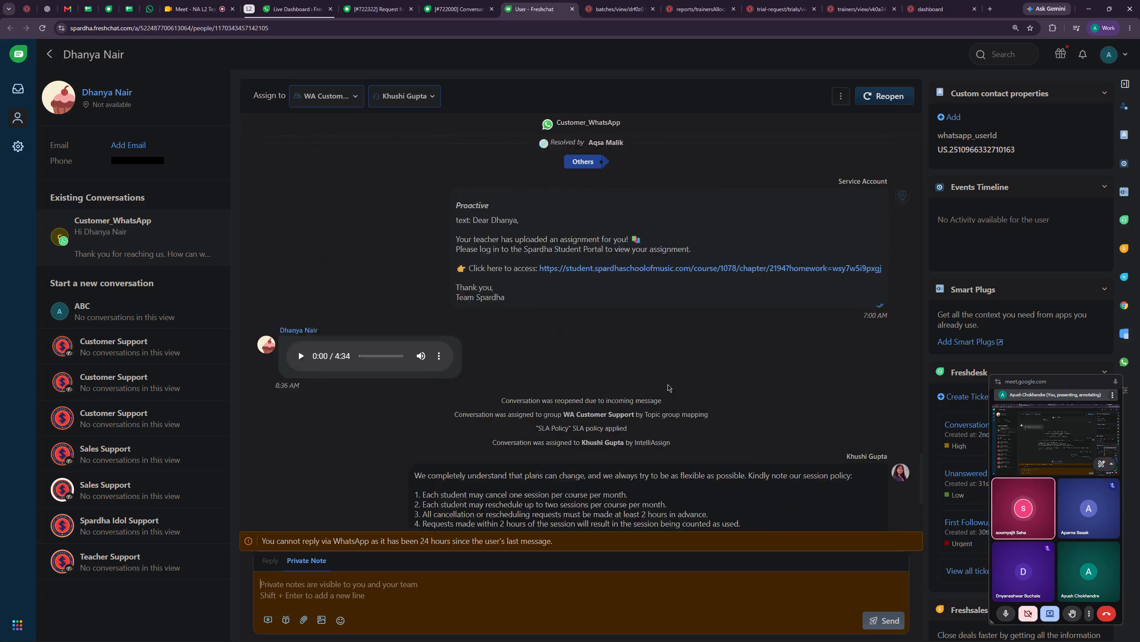
scroll(668, 384, up, 11)
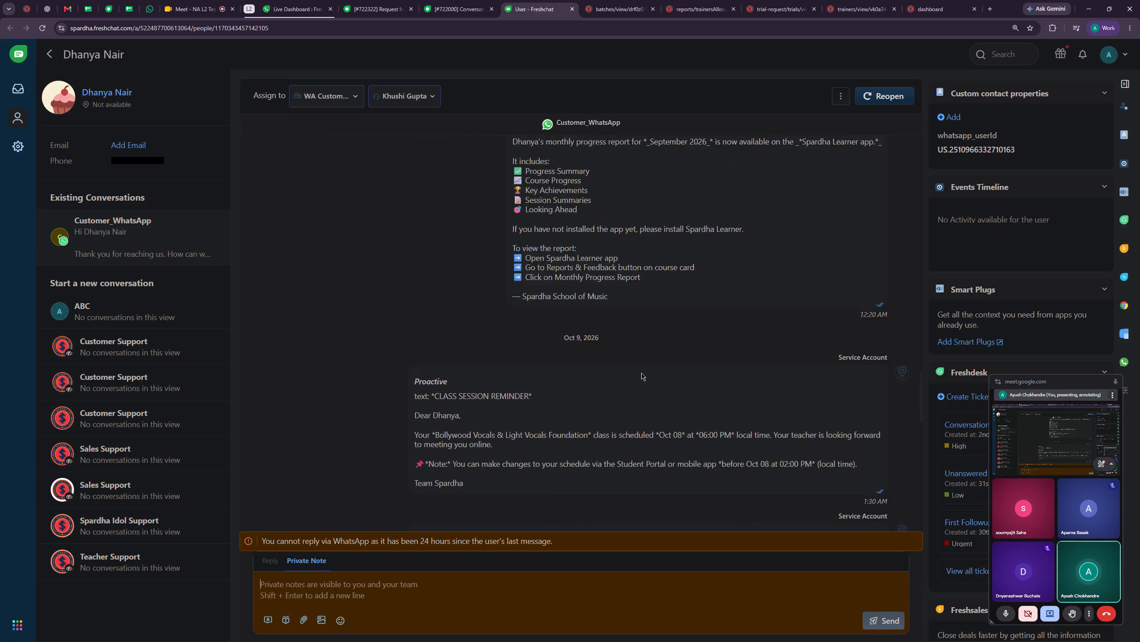
scroll(640, 373, up, 9)
scroll(619, 357, down, 8)
scroll(619, 354, up, 6)
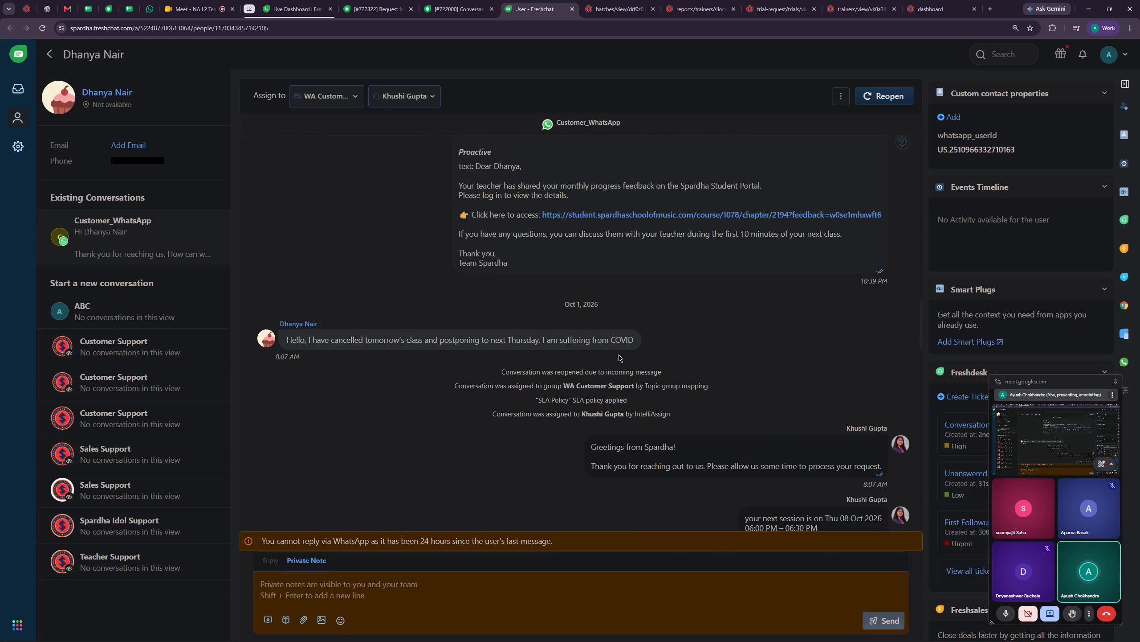
scroll(619, 354, up, 7)
scroll(619, 354, down, 7)
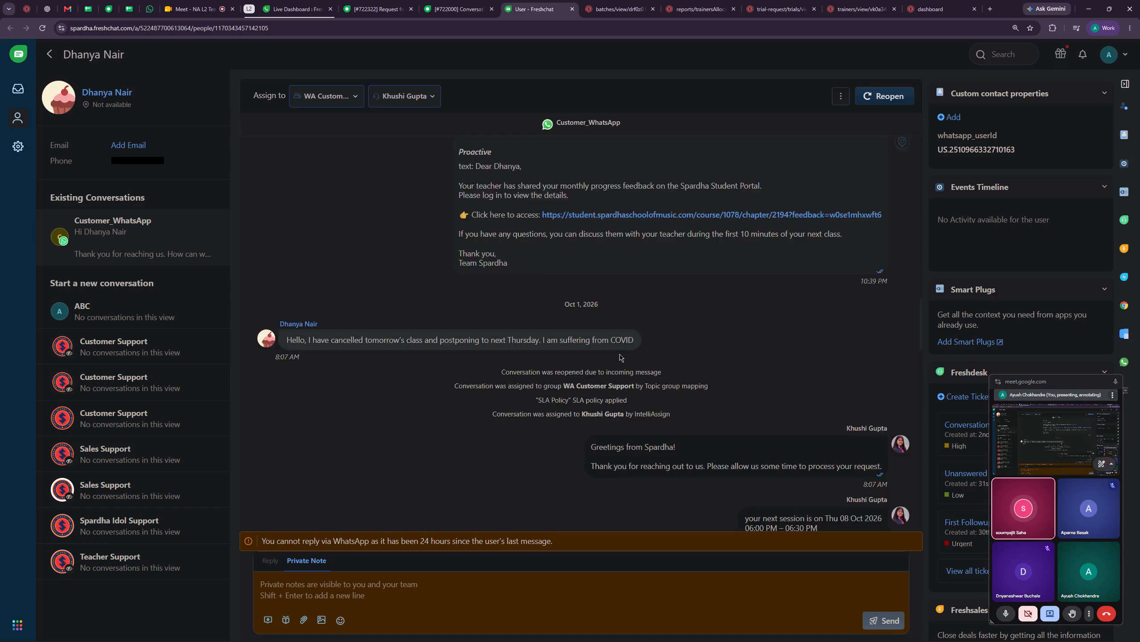
scroll(619, 354, down, 19)
click(570, 6)
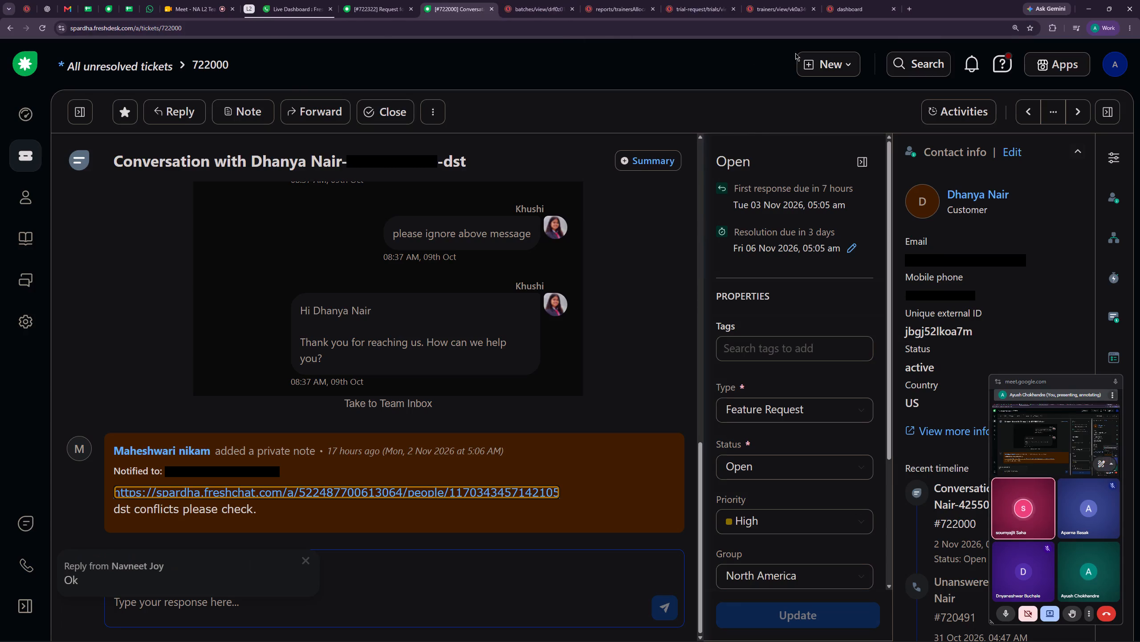
Copy ticket number 722001 from the Notepad notes, close the notes, and open that ticket through search.
click(1052, 29)
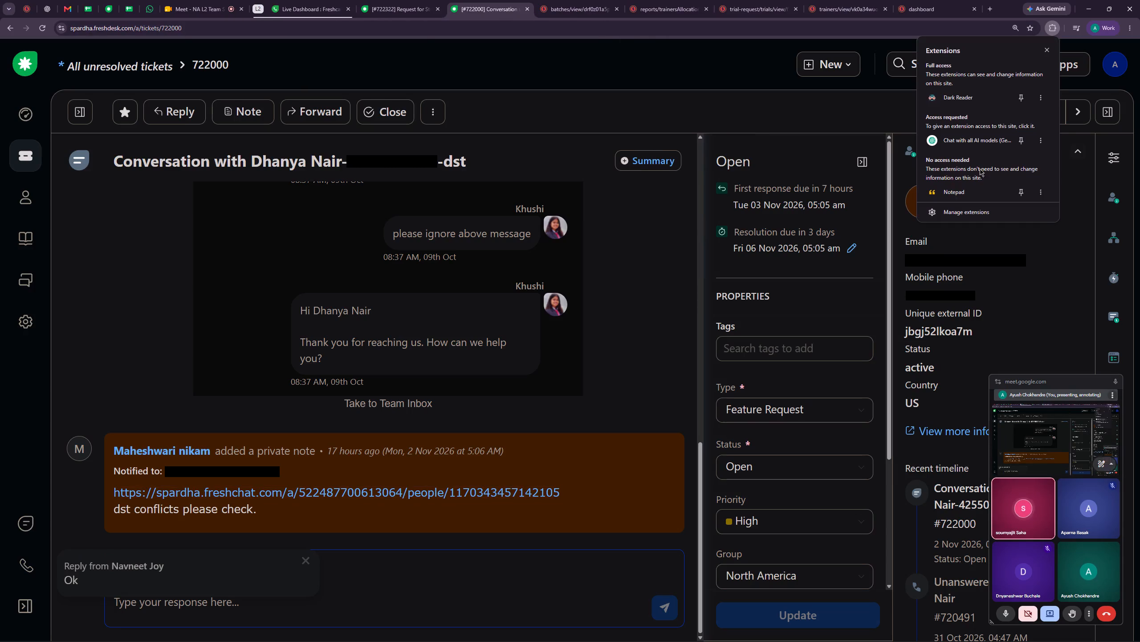
click(967, 192)
double_click(174, 144)
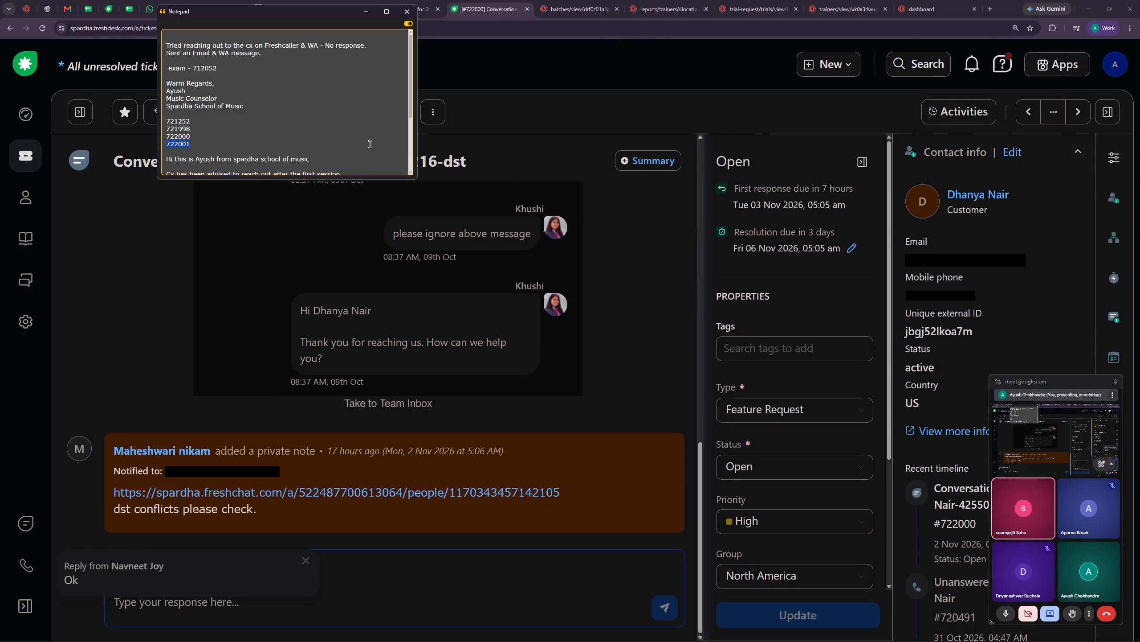
key(ctrl+c)
click(403, 15)
click(935, 67)
key(ctrl+v)
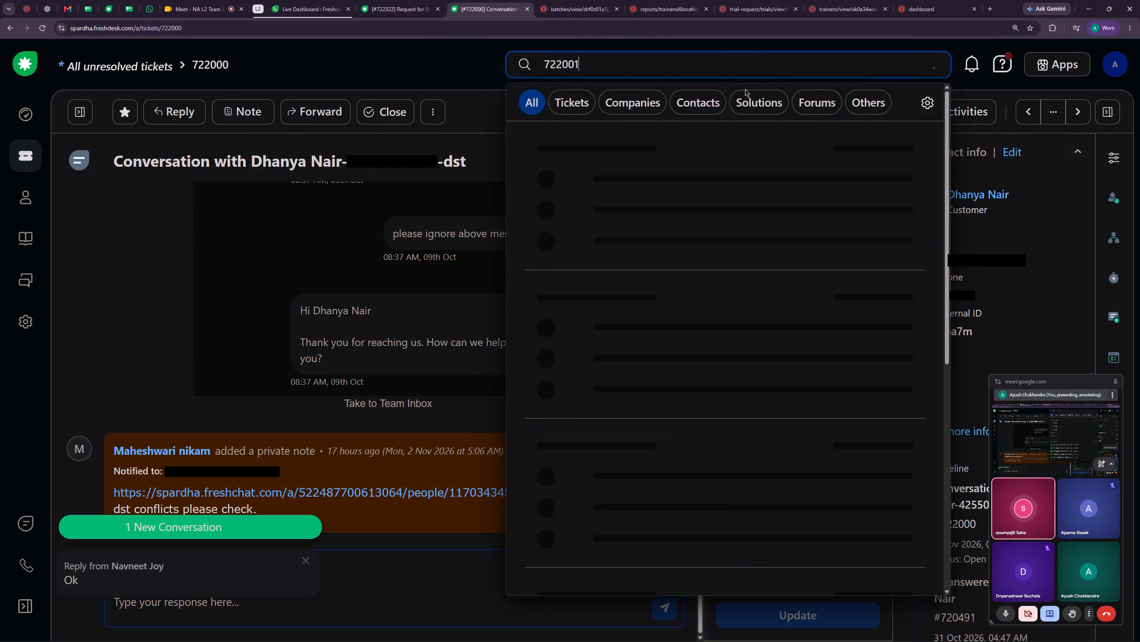
click(624, 174)
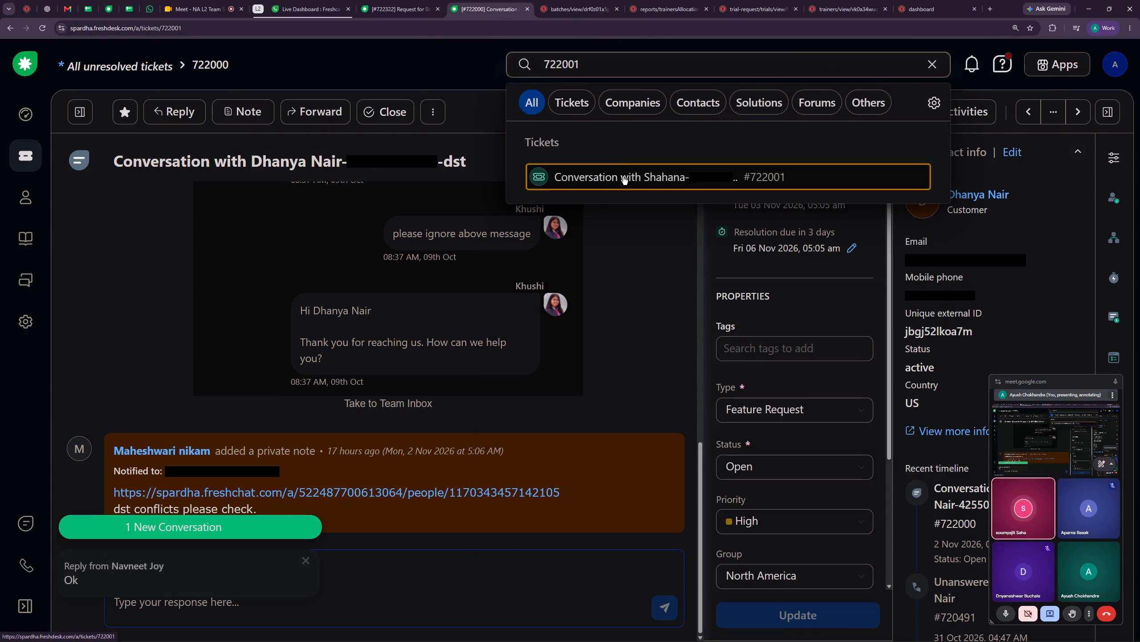
scroll(482, 287, down, 6)
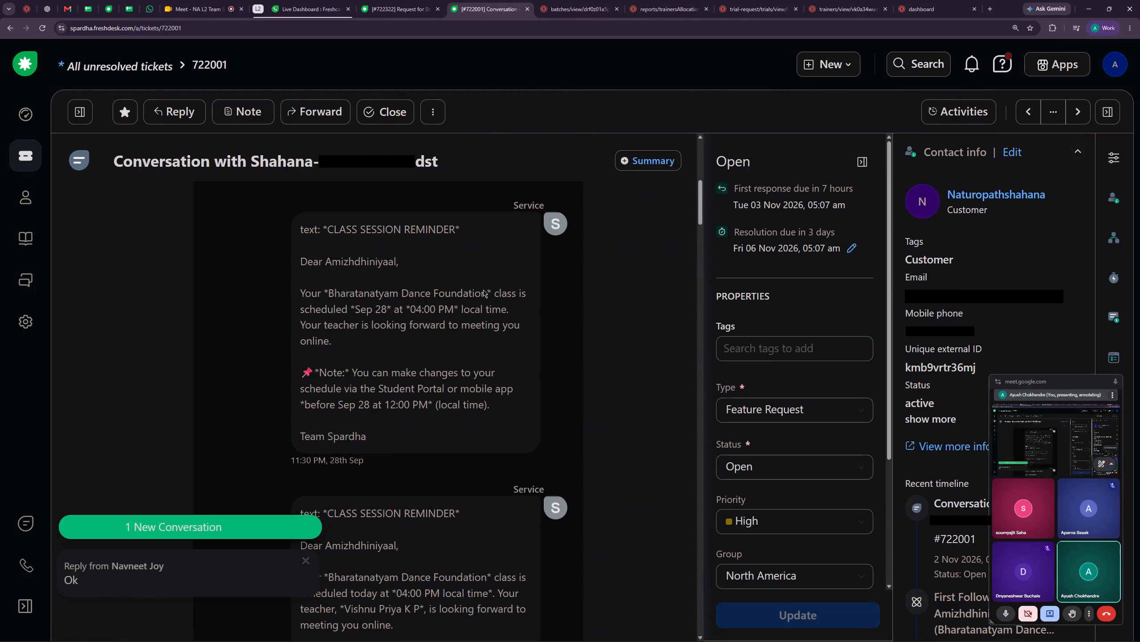
scroll(485, 297, down, 20)
scroll(485, 297, down, 16)
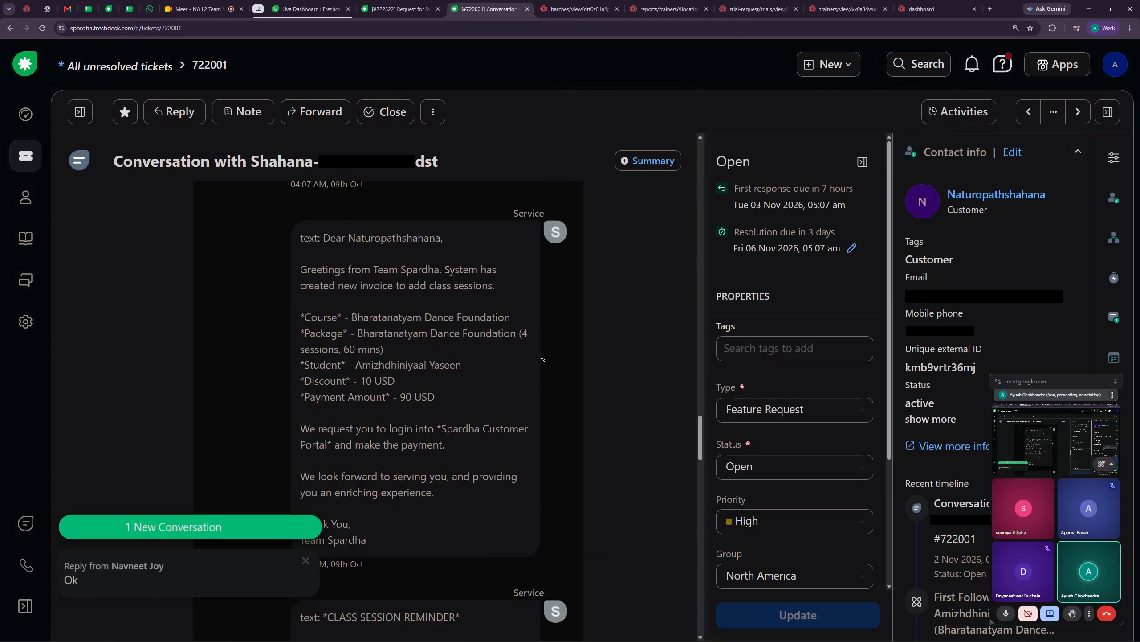
scroll(541, 353, down, 13)
scroll(537, 357, down, 12)
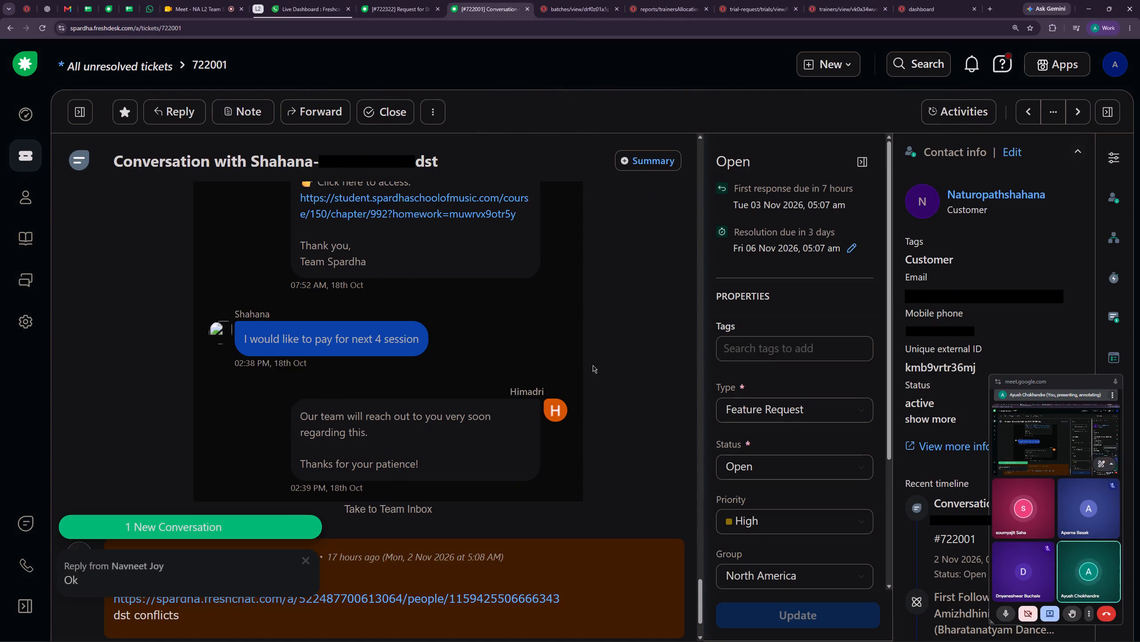
Dismiss the new-conversation notification on ticket 722001 and bring its private note about DST conflicts fully into view.
click(305, 558)
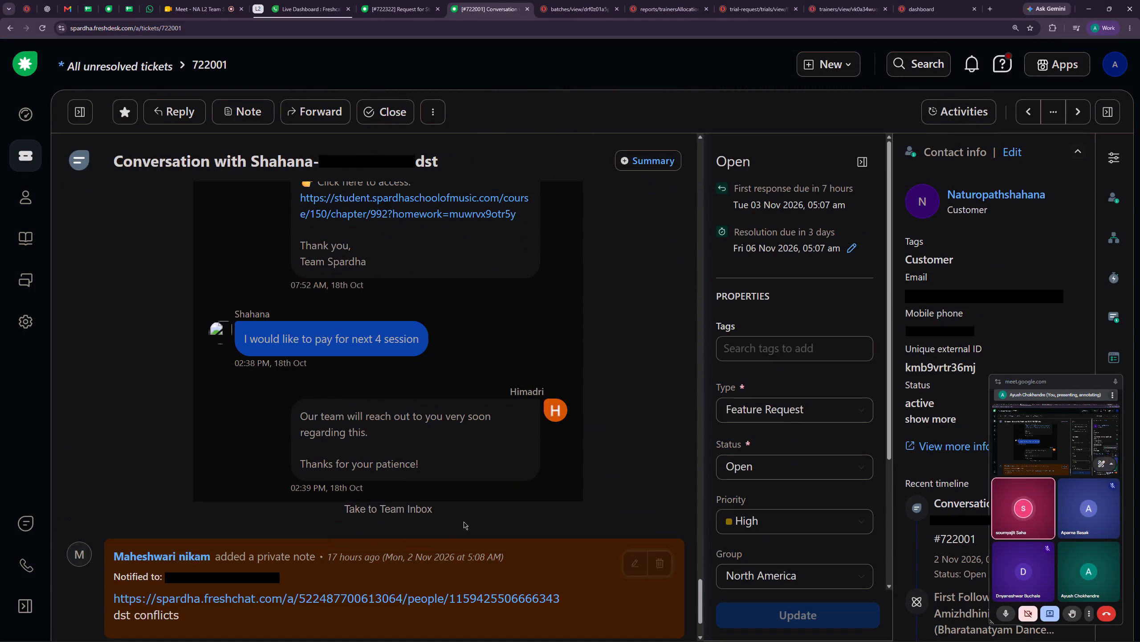
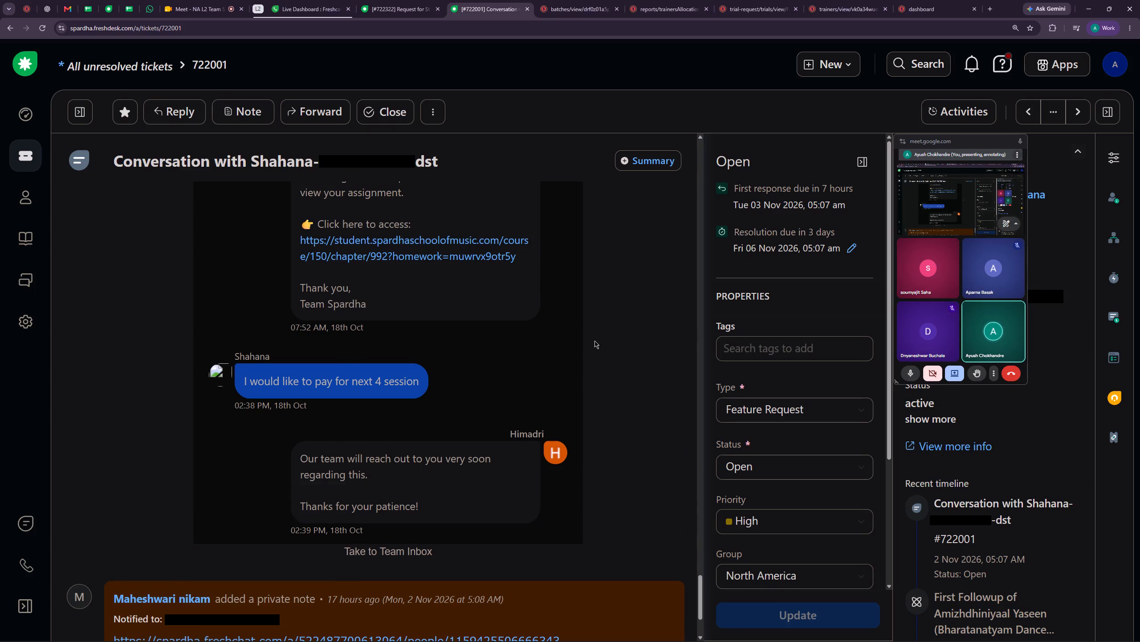
scroll(594, 350, down, 1)
scroll(621, 402, down, 1)
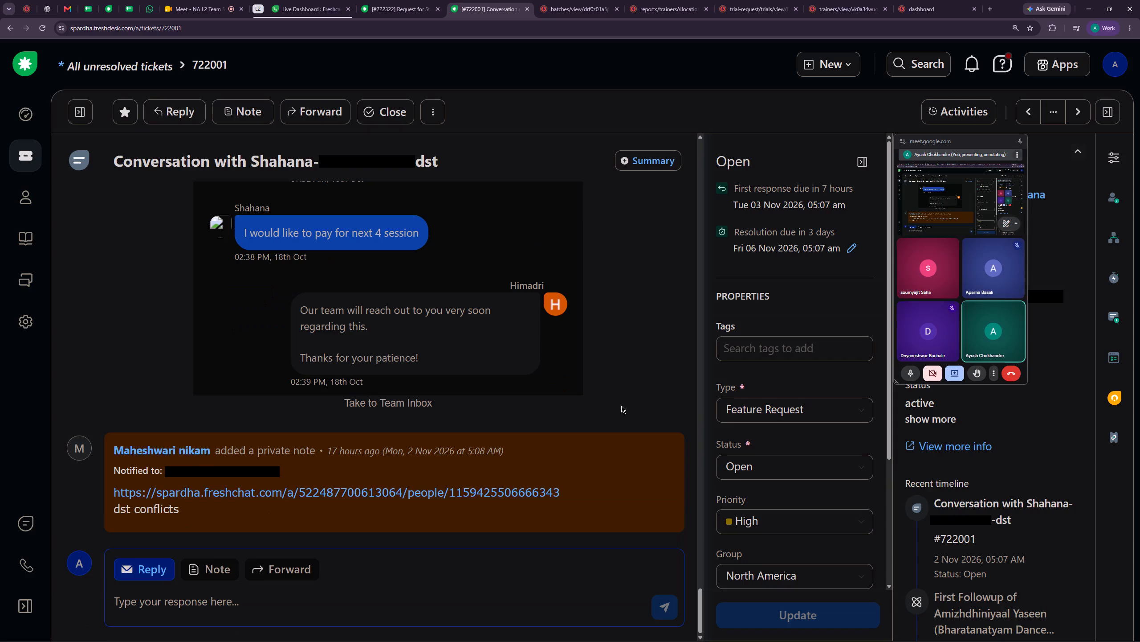
scroll(826, 445, down, 1)
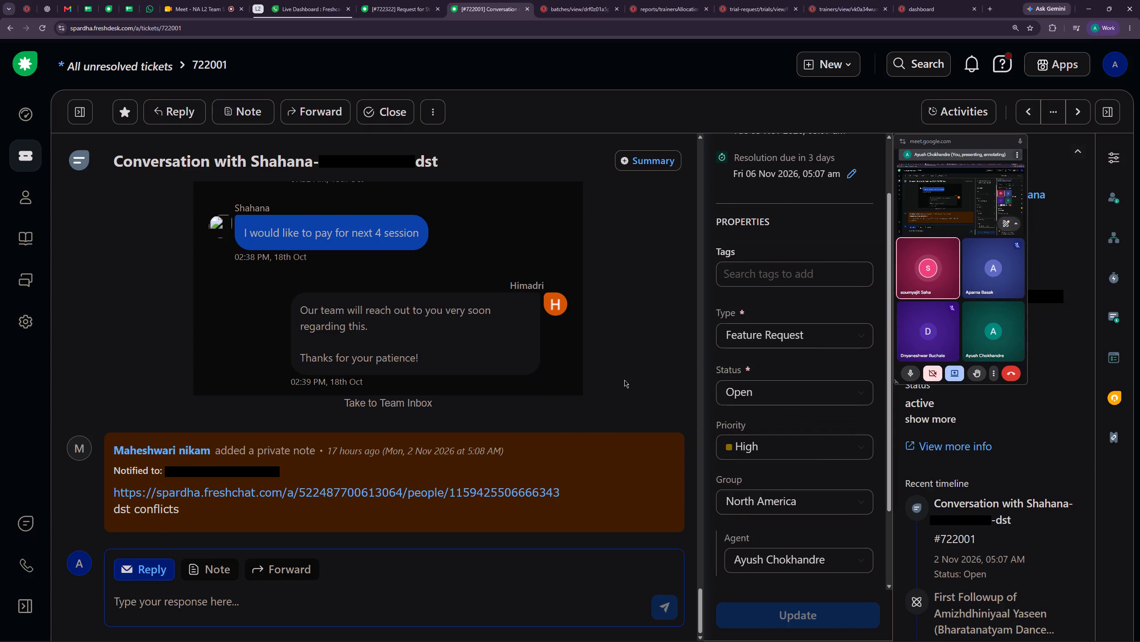
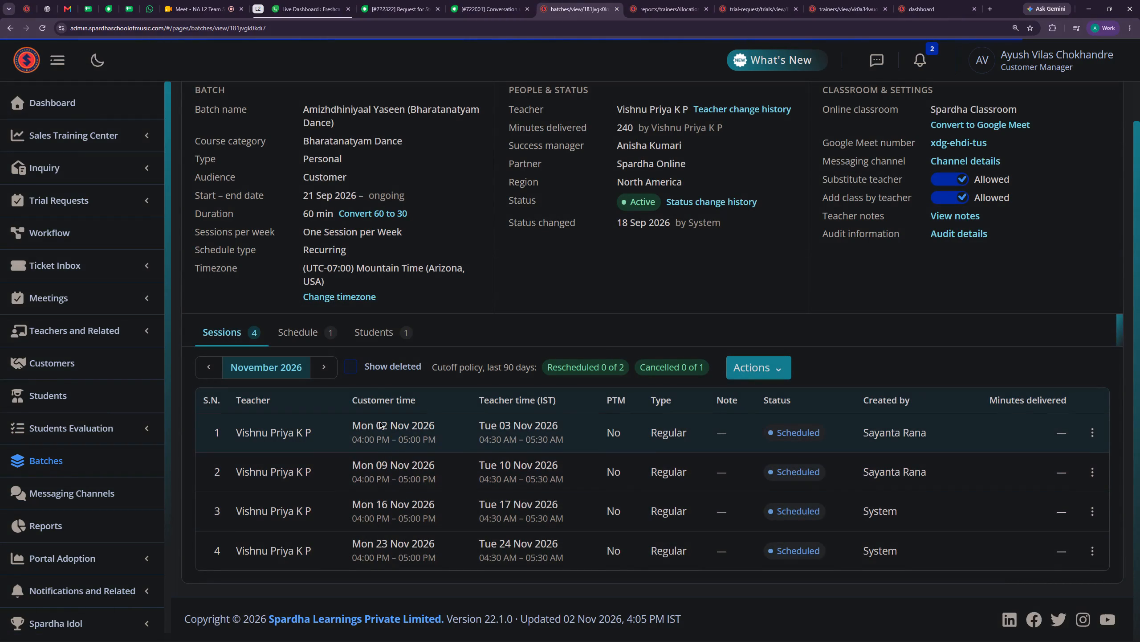
Return from the batch page to ticket 722322, the student slot change request due to DST, passing ticket 722001.
click(499, 1)
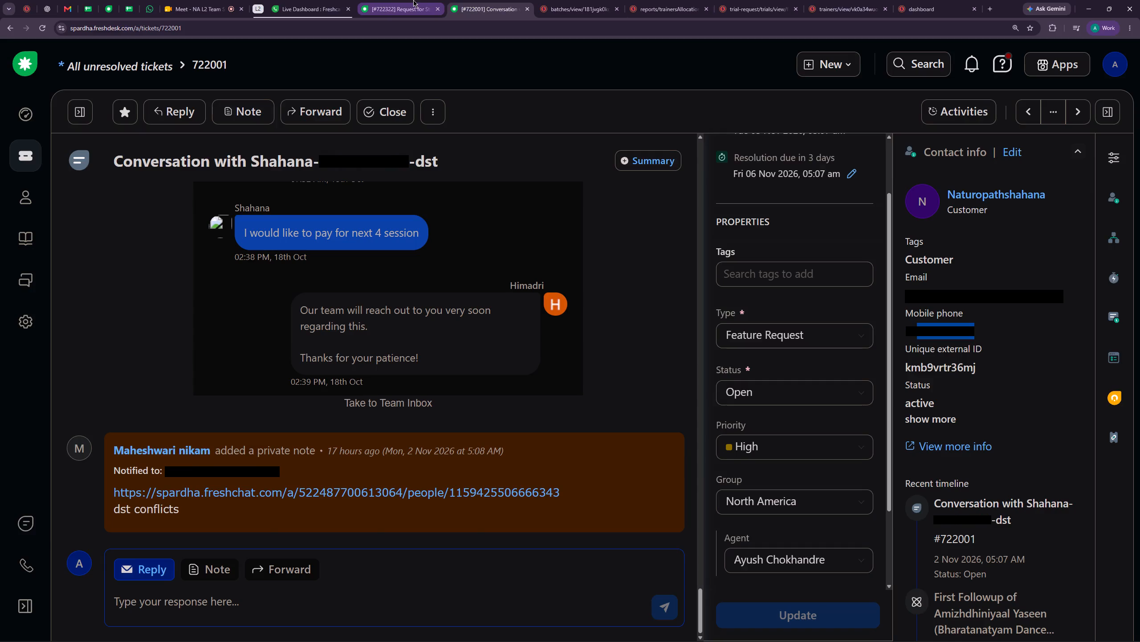
click(389, 0)
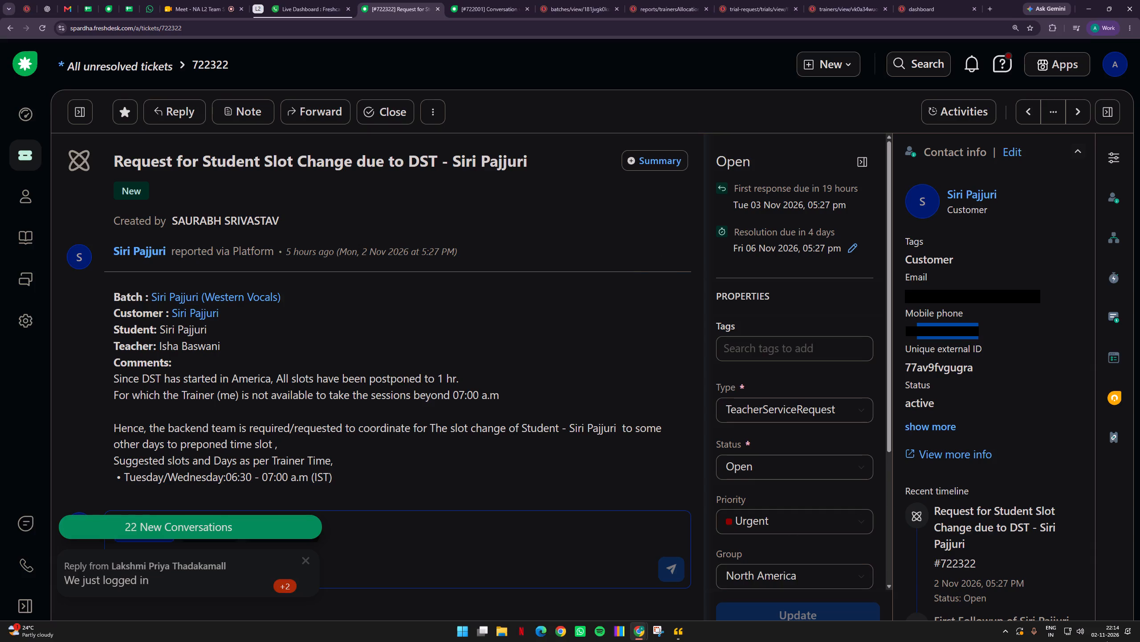
Open the Windows quick settings that show the sound volume and network controls.
click(1081, 631)
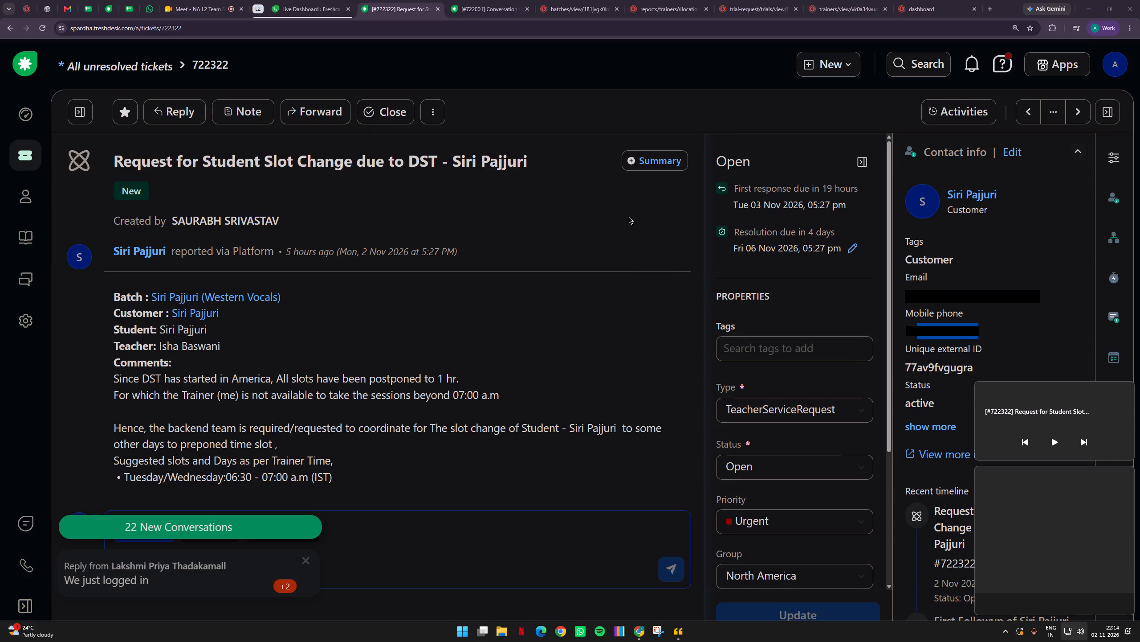
click(529, 159)
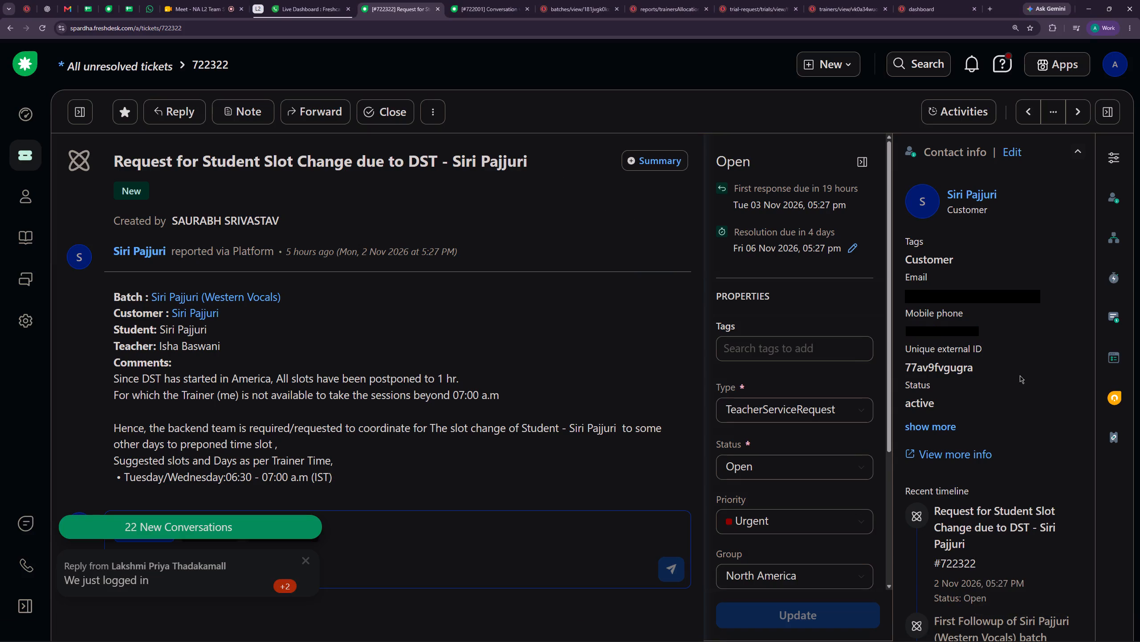
click(1081, 633)
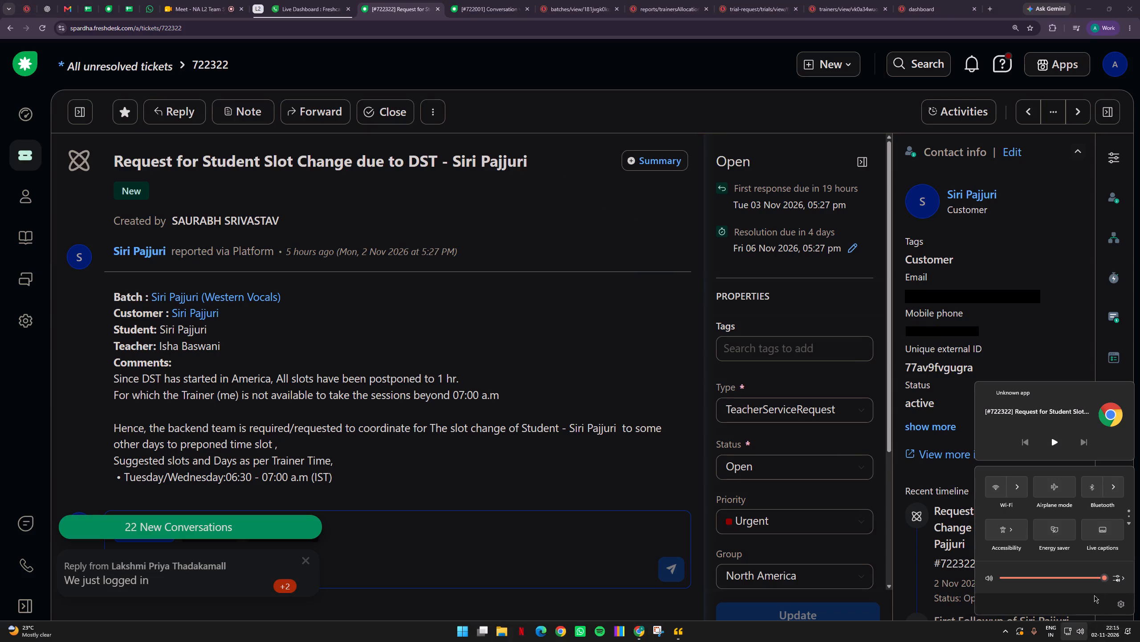
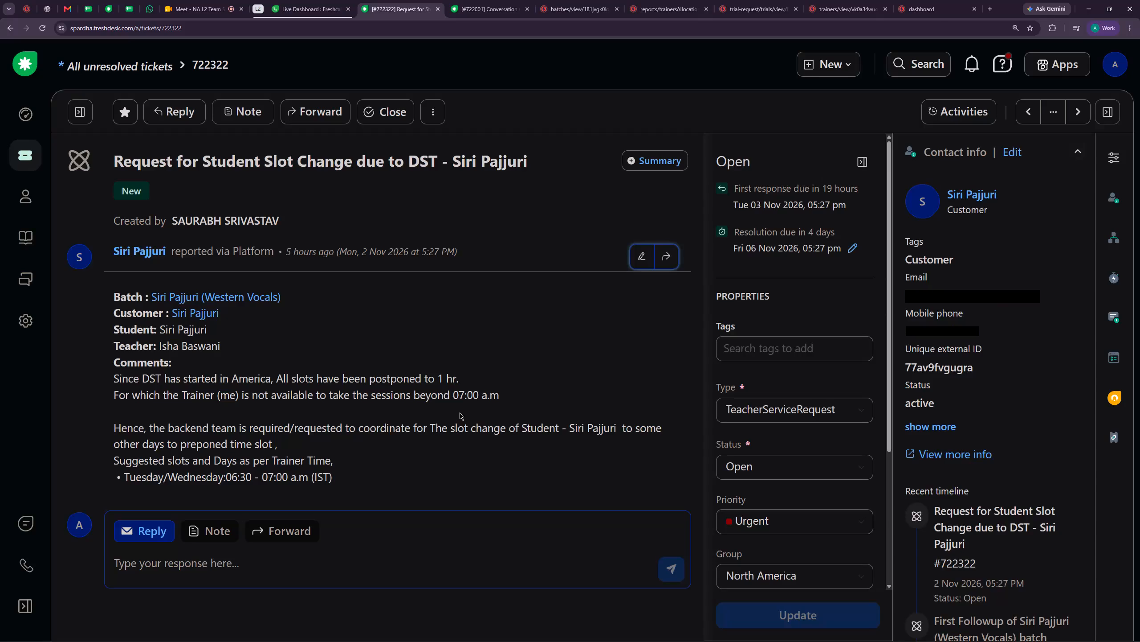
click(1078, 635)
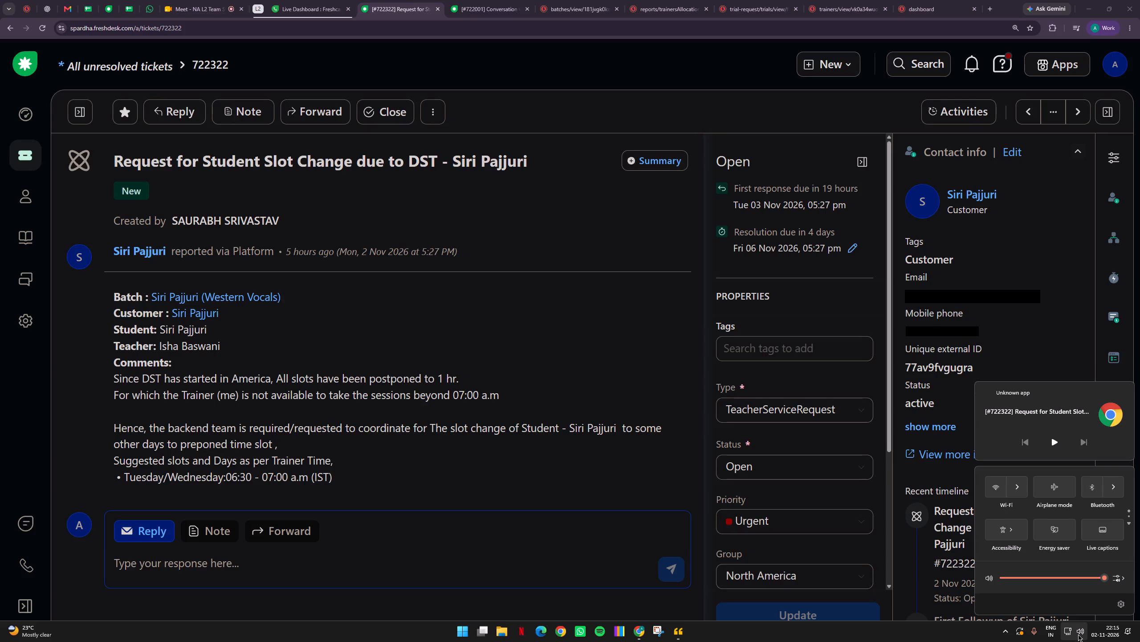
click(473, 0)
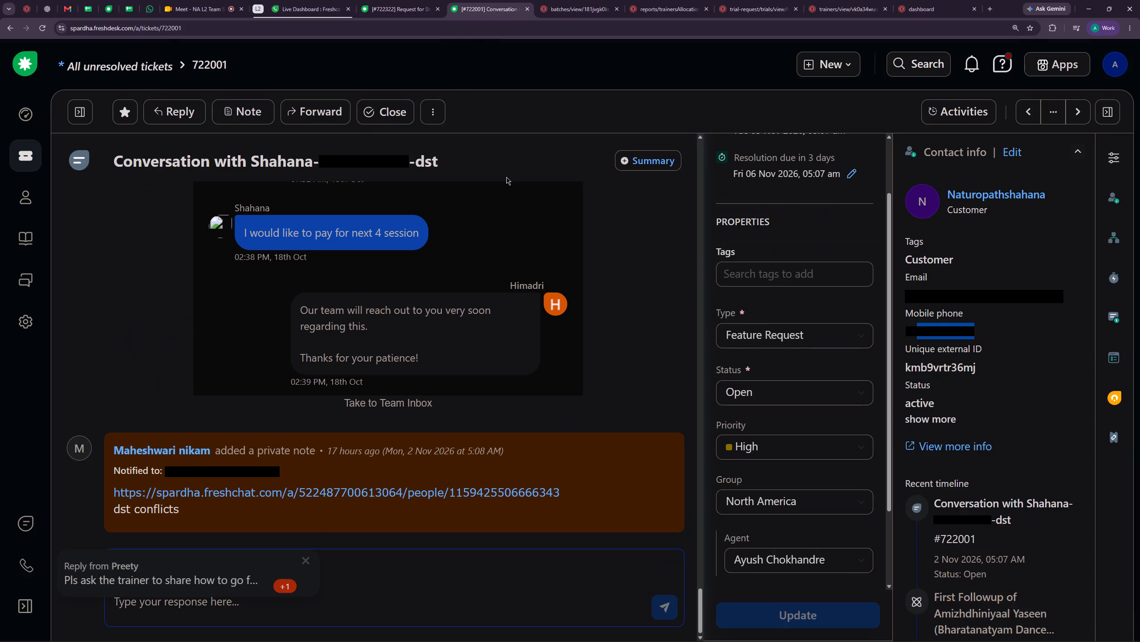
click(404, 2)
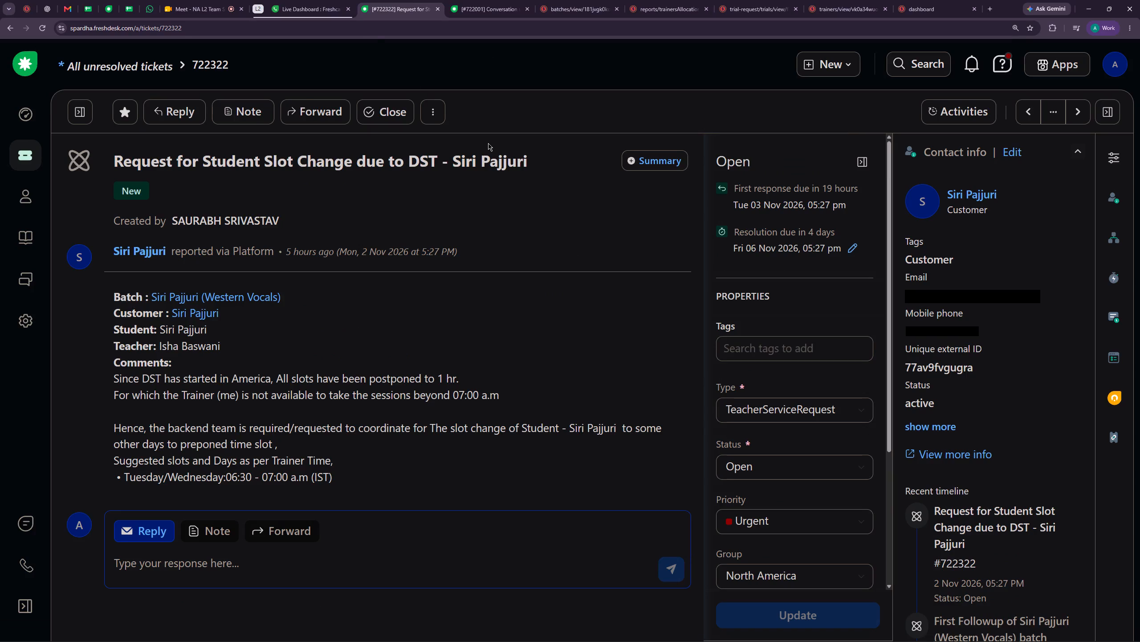
Dismiss the call quality rating request on the Freshcaller Live Dashboard and return to ticket 722322 in Freshdesk.
click(319, 5)
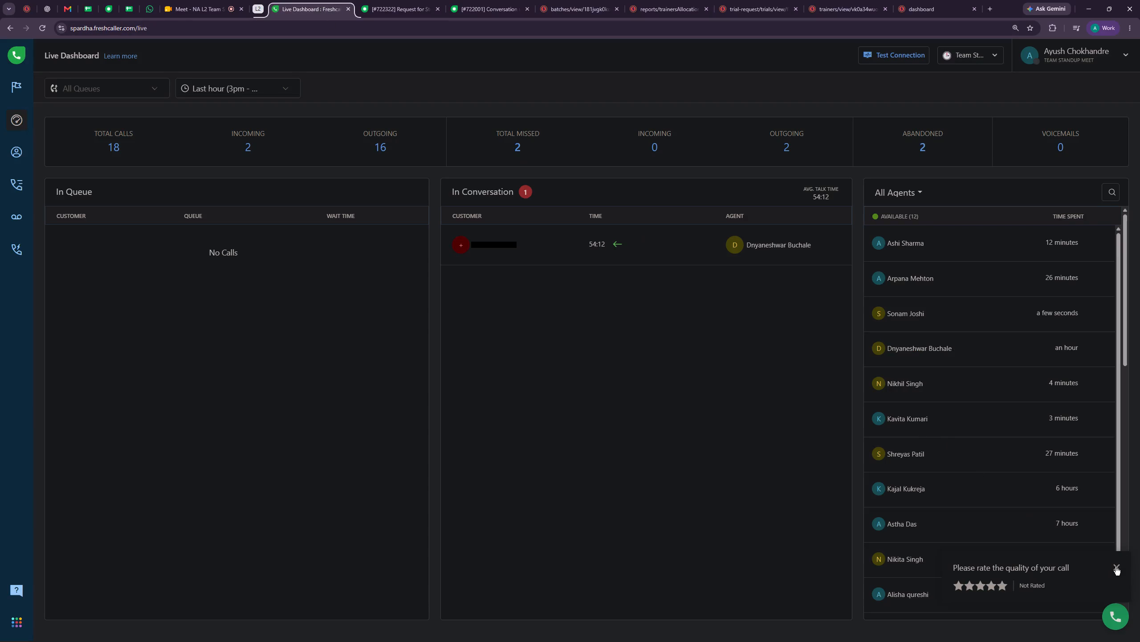
click(1116, 569)
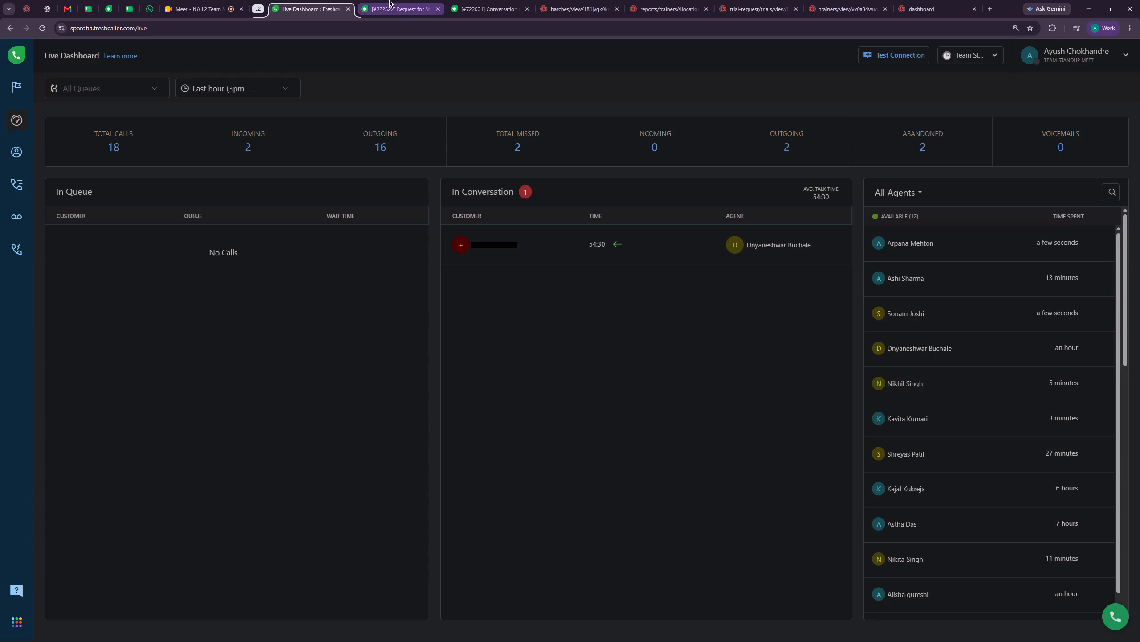
click(409, 5)
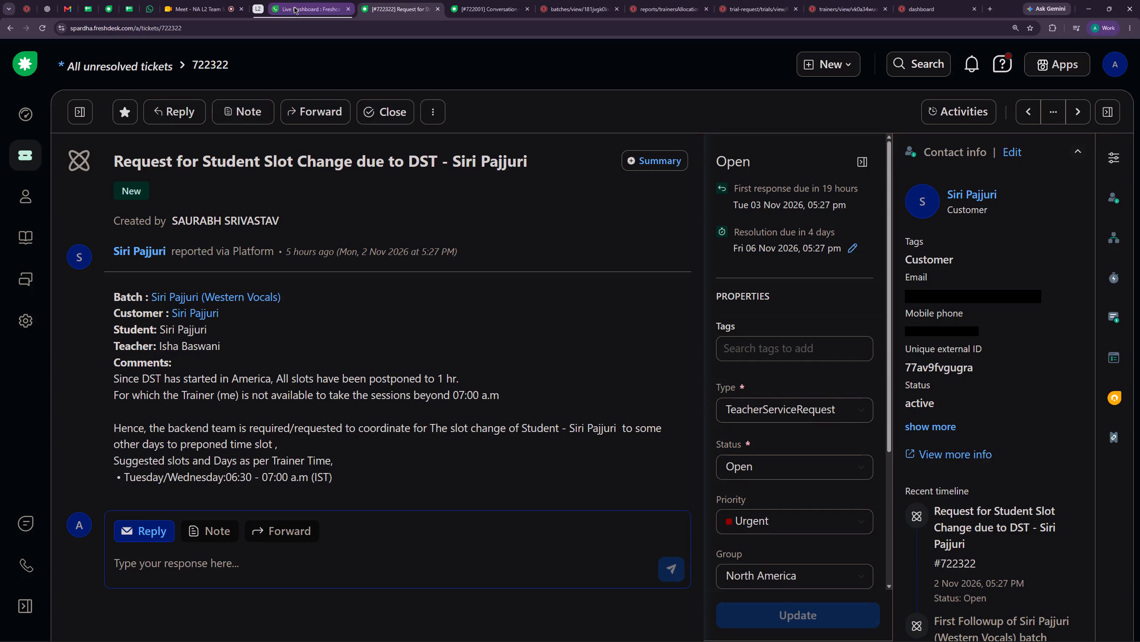
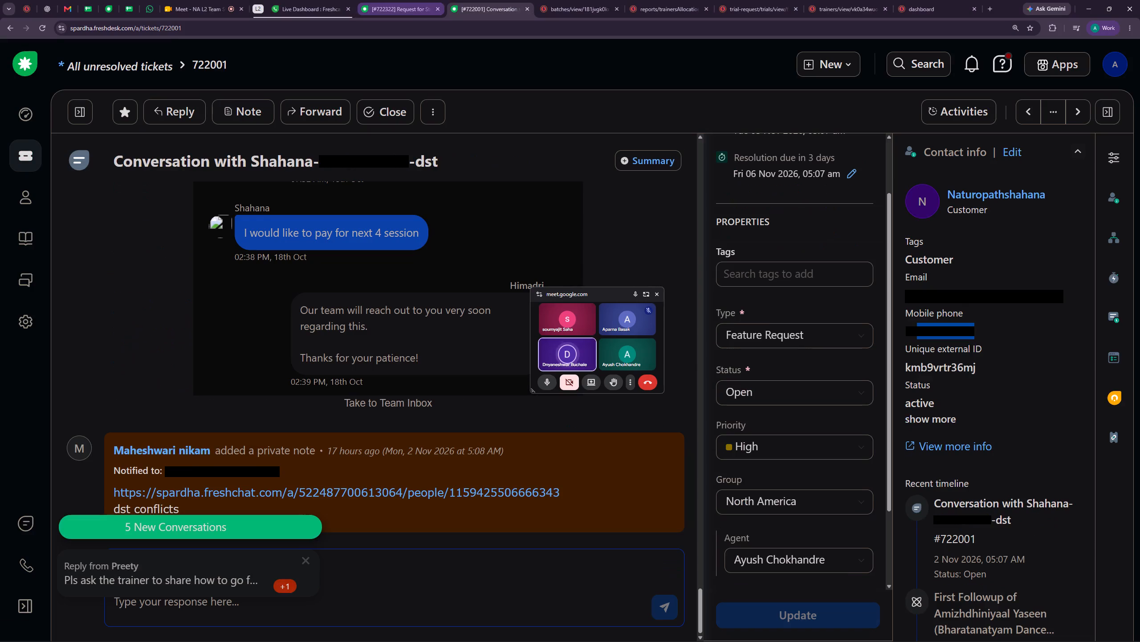
Look over the DST slot tickets 722322 and 722001, and bring up the DST conflict conversation in ticket 721998.
click(419, 8)
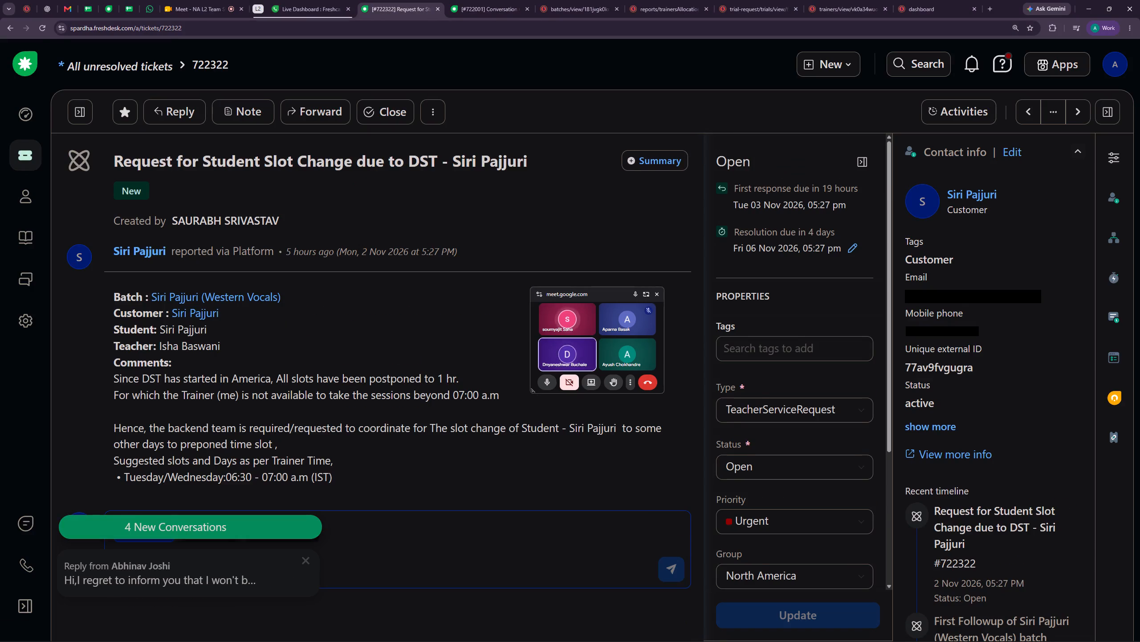
click(485, 0)
scroll(474, 185, up, 3)
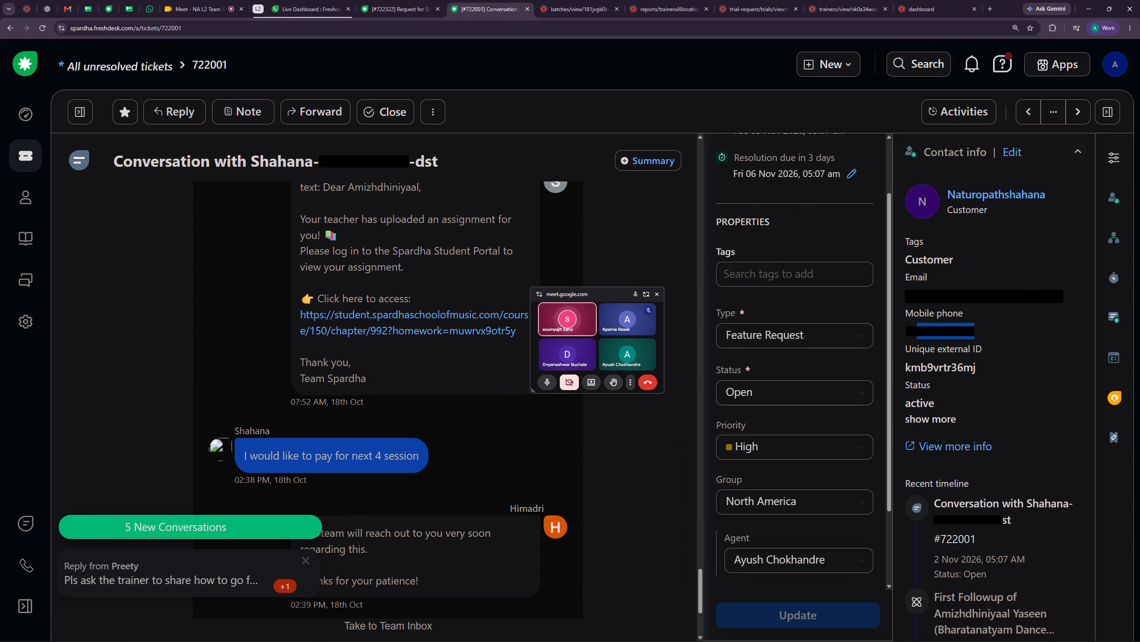
drag(328, 173, 396, 172)
drag(602, 205, 611, 208)
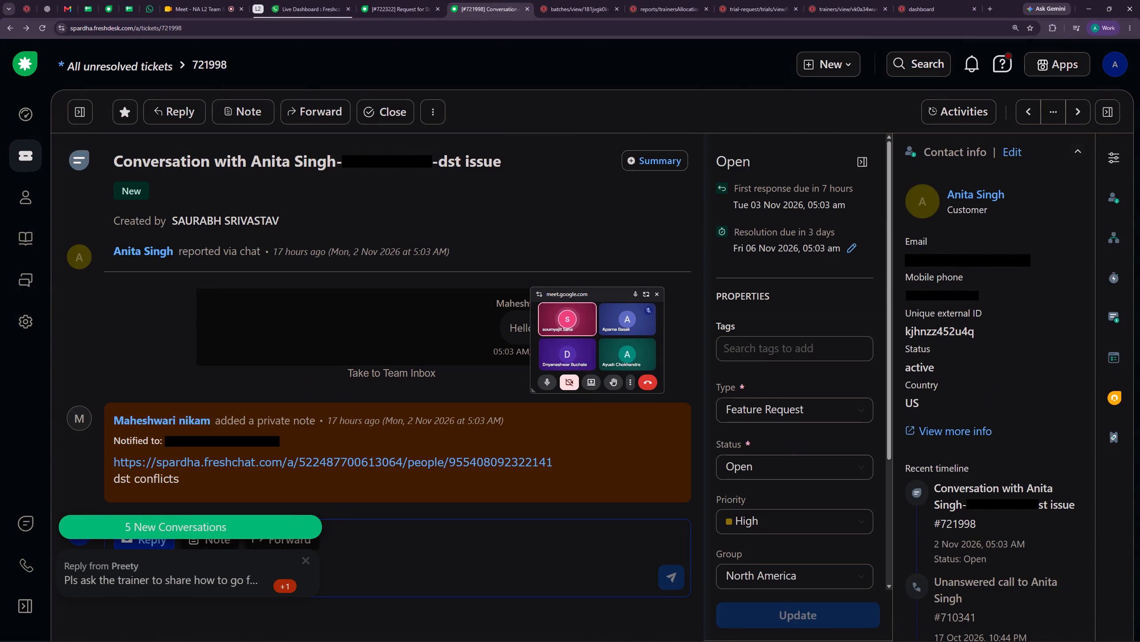
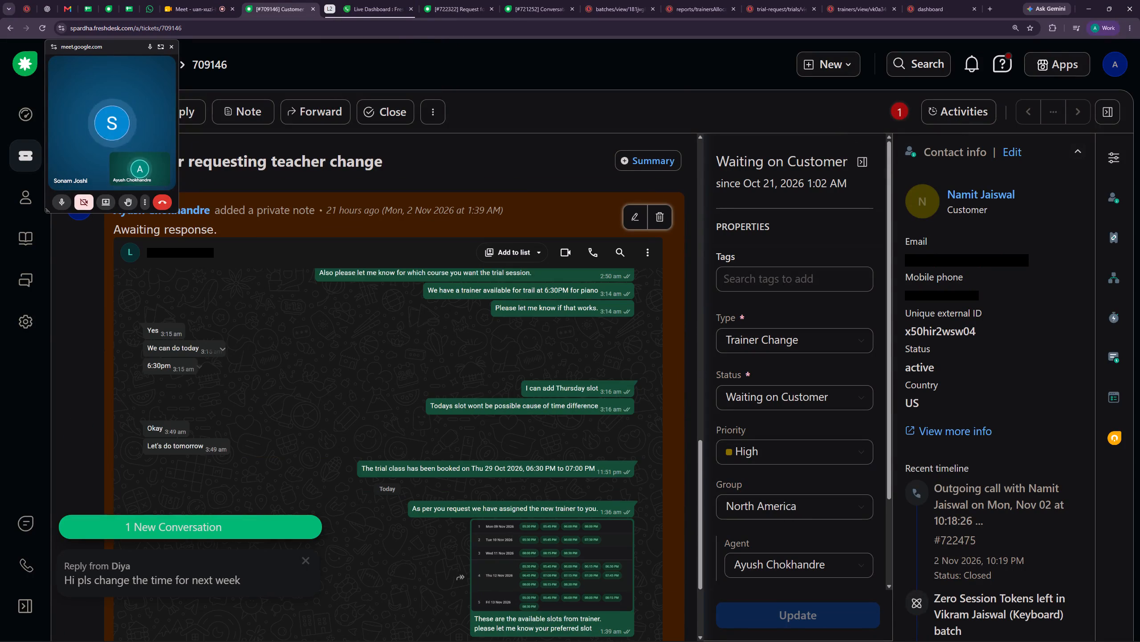
Review the private notes with the customer chat screenshots on the teacher change request in ticket 709146.
scroll(426, 252, up, 2)
scroll(431, 261, down, 2)
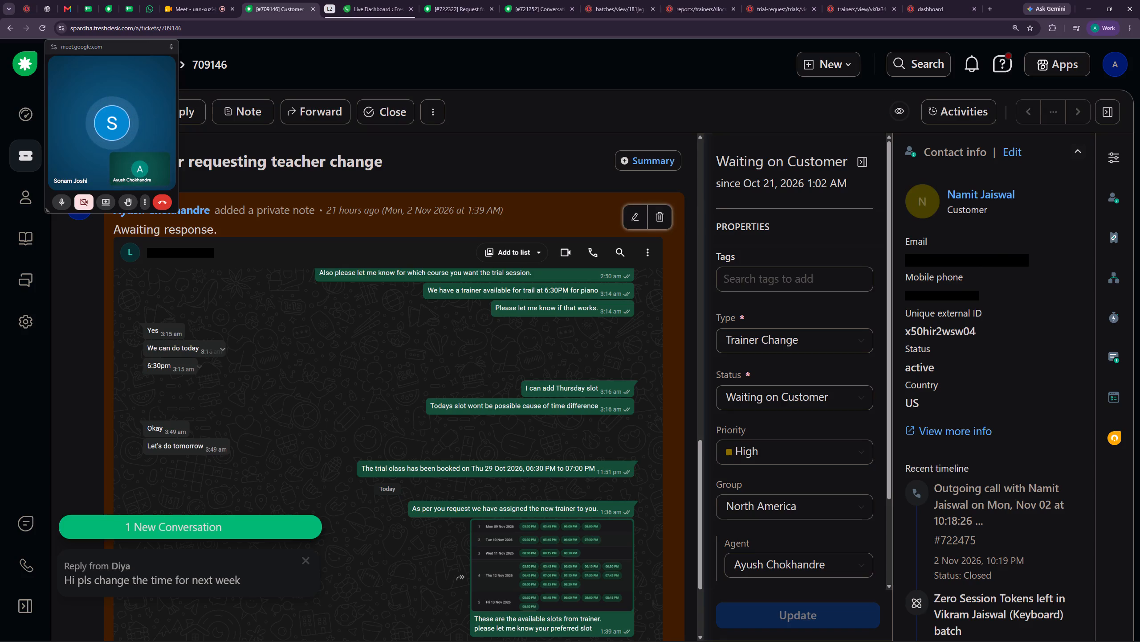
scroll(456, 319, up, 2)
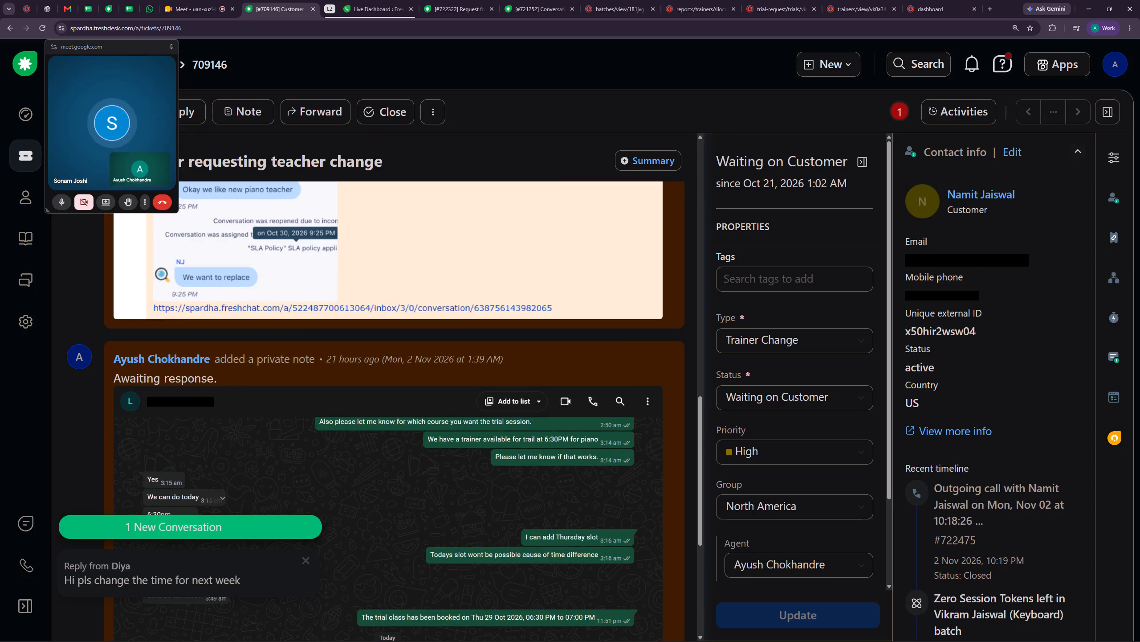
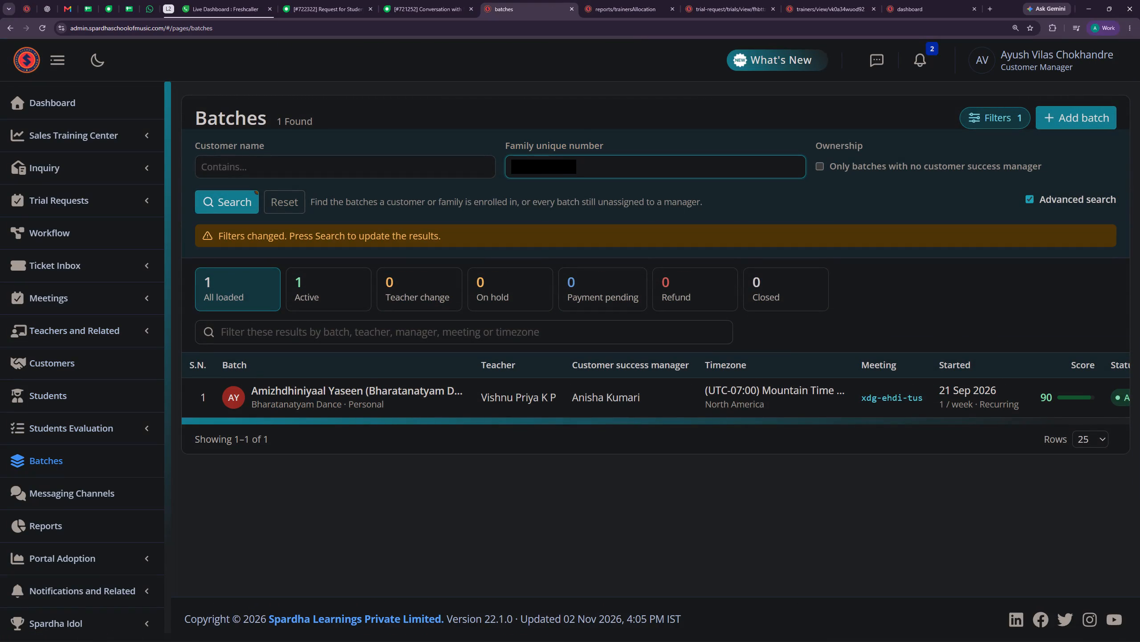
Clean up the pasted family unique number, search the batches with it, and open the family's Indian Vocals batch details.
click(537, 164)
key(BackSpace)
key(BackSpace)
click(513, 163)
key(BackSpace)
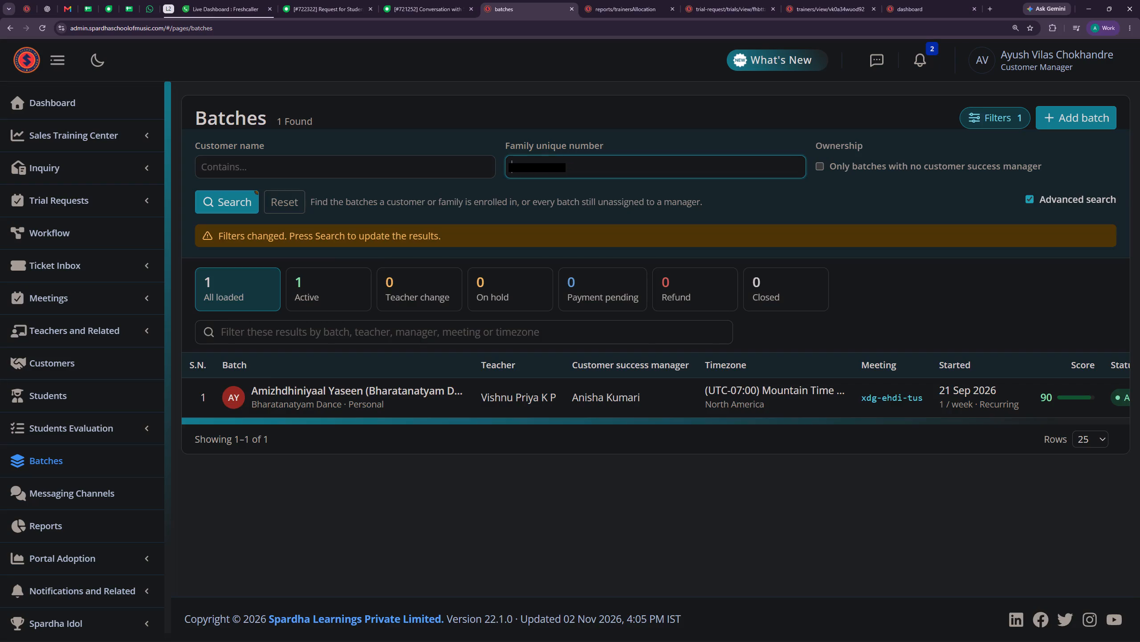
click(233, 193)
click(1100, 362)
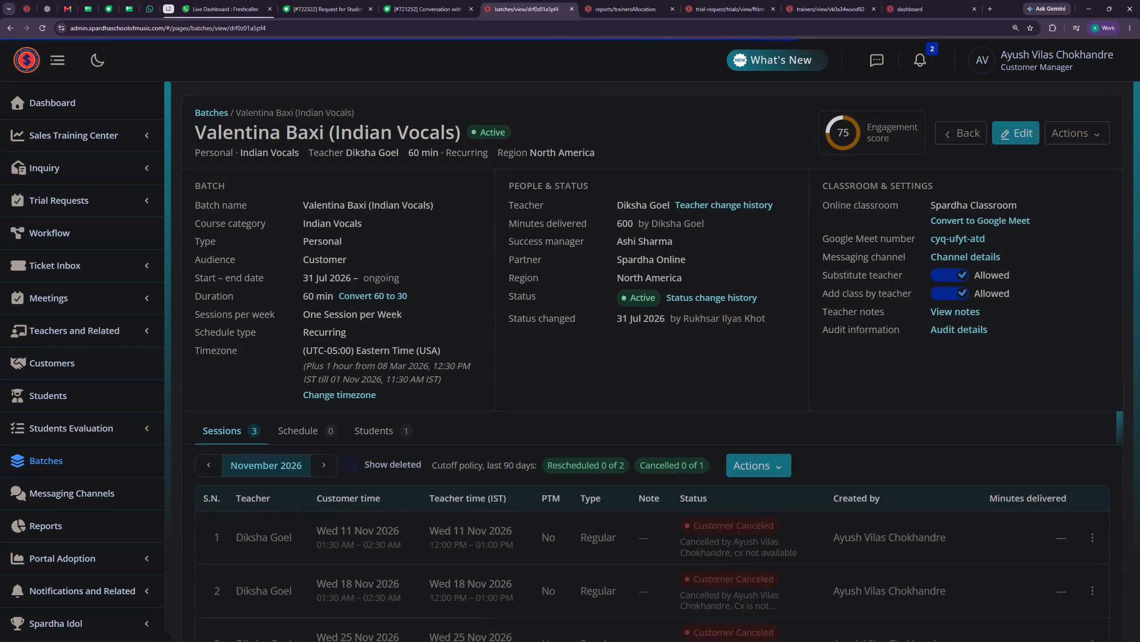
Review the November 2026 sessions and the schedule of the customer's Indian Vocals batch.
scroll(527, 375, down, 1)
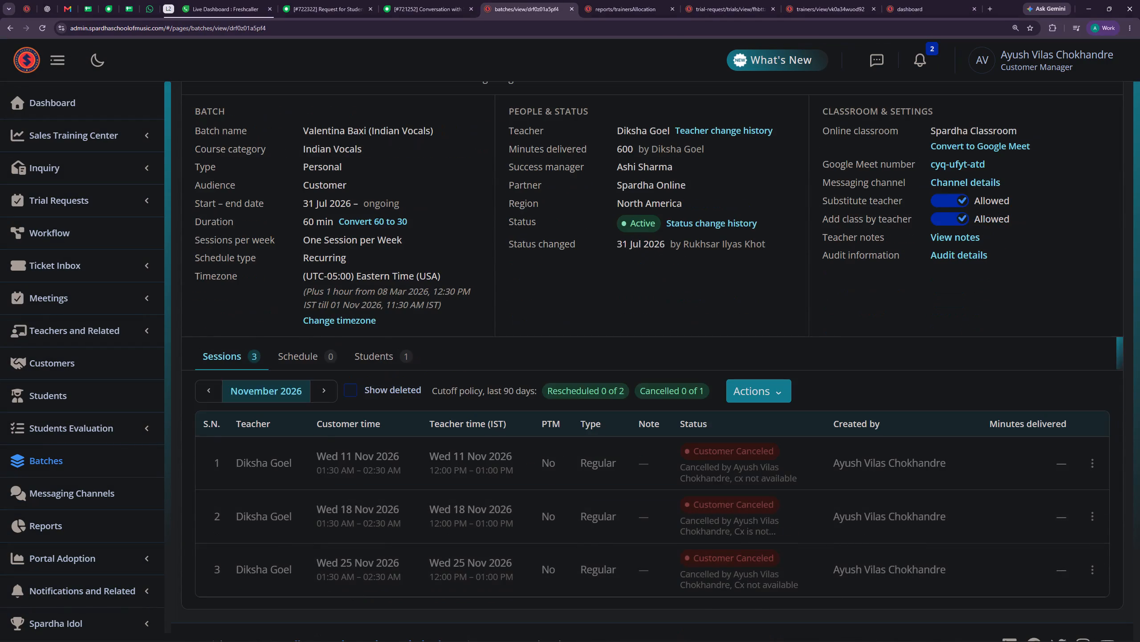
scroll(518, 375, up, 2)
scroll(495, 400, down, 2)
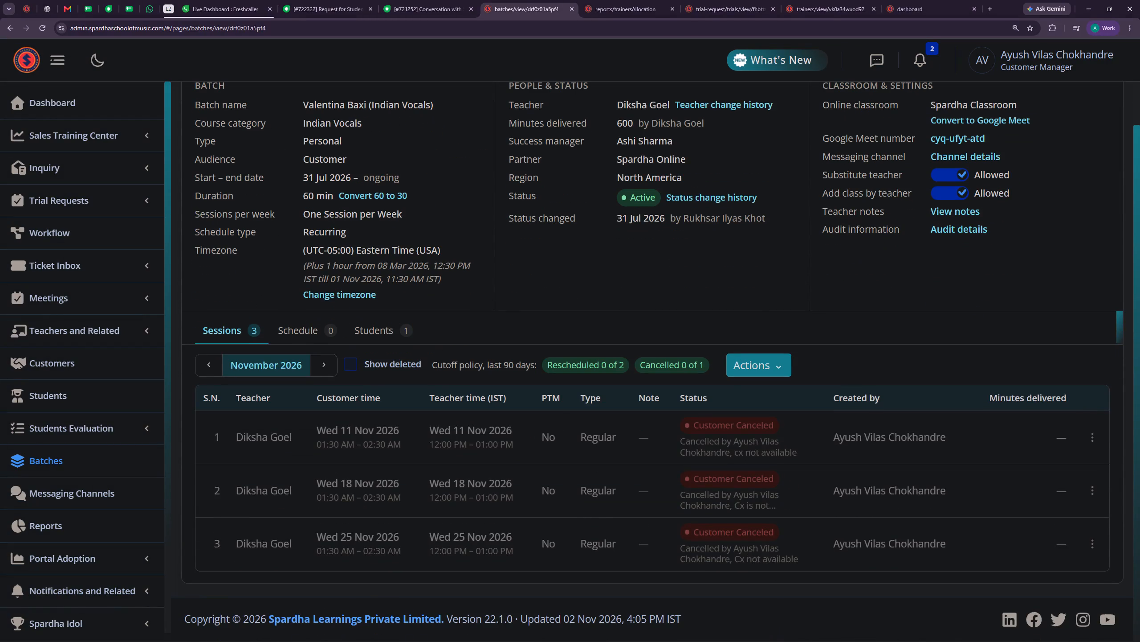
click(318, 337)
click(237, 435)
scroll(460, 435, down, 4)
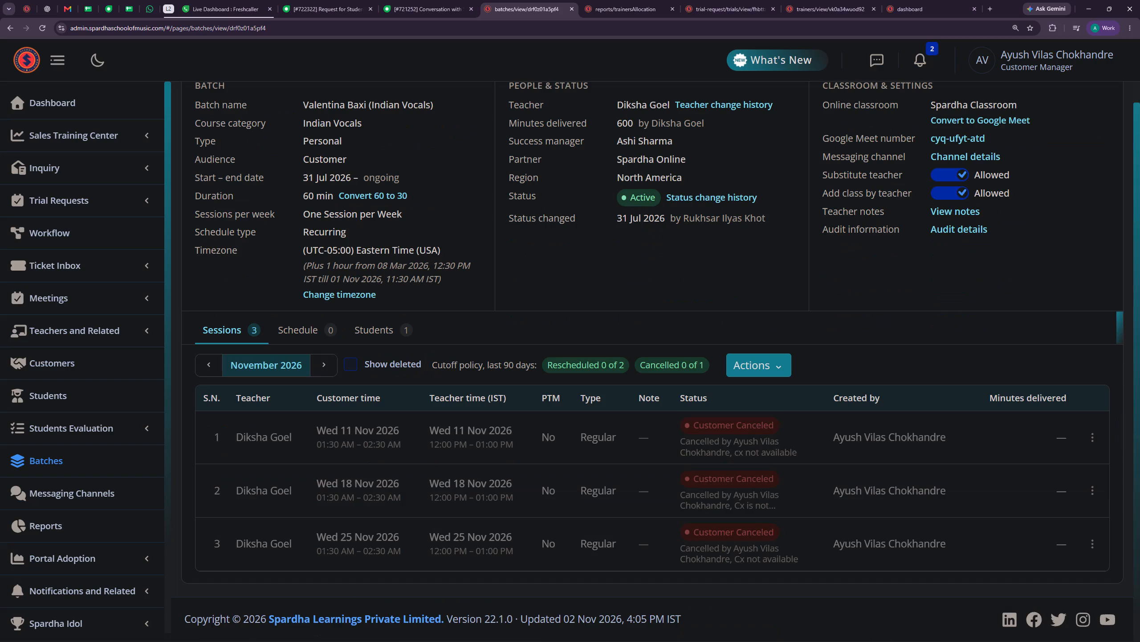
scroll(510, 331, up, 5)
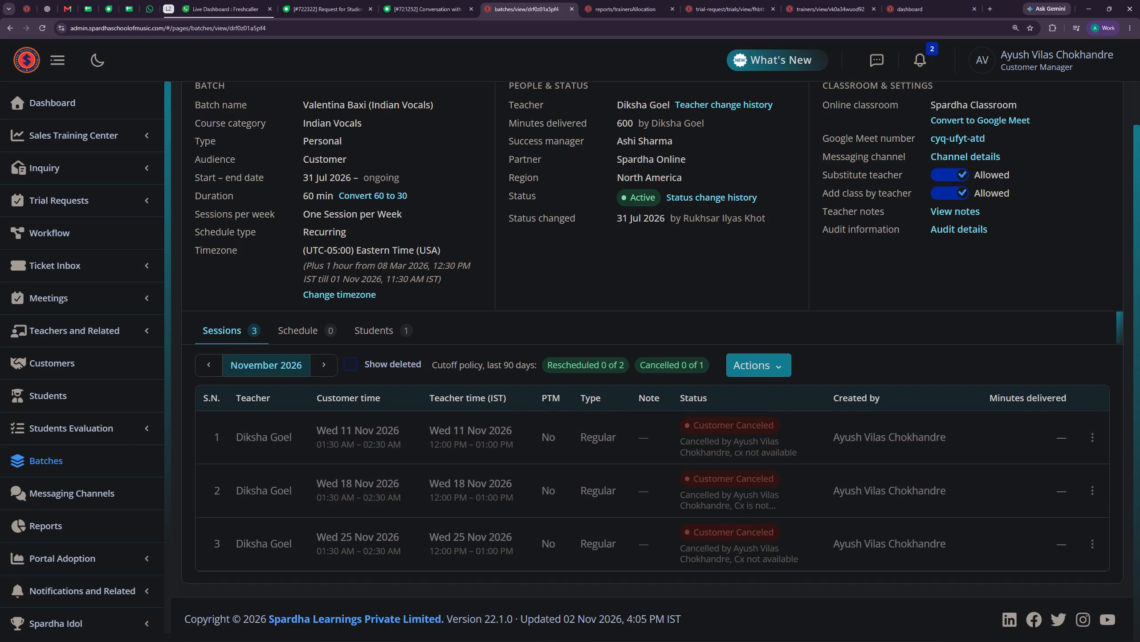
scroll(415, 362, up, 3)
Open the customer record from the batch's student list, go to the linked Freshdesk contact and start a new ticket.
click(387, 429)
click(467, 527)
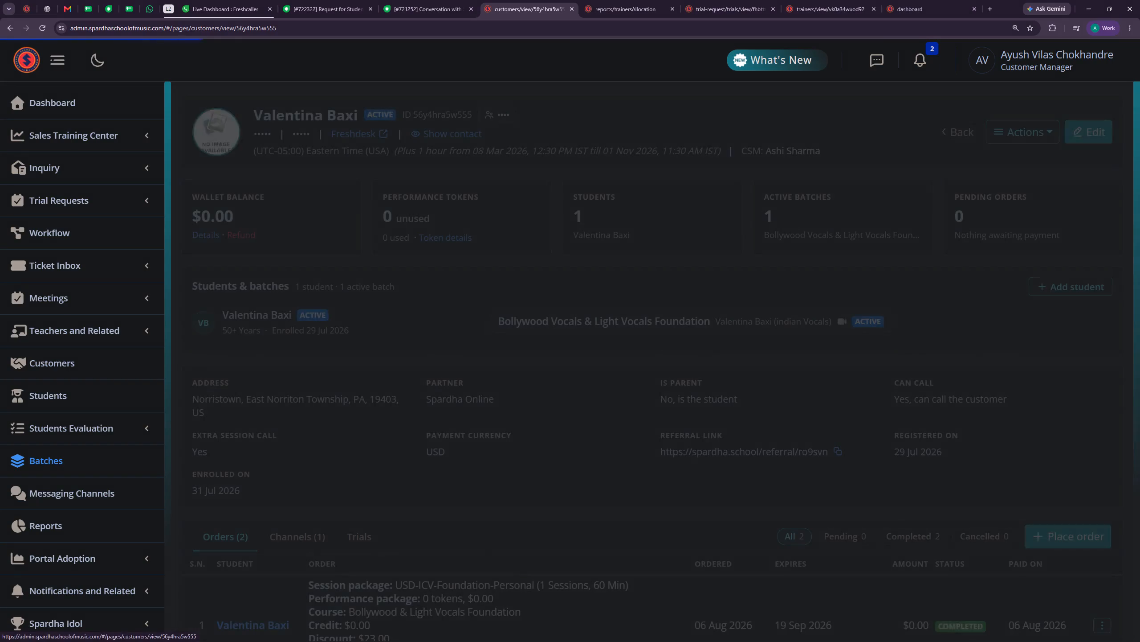
click(371, 134)
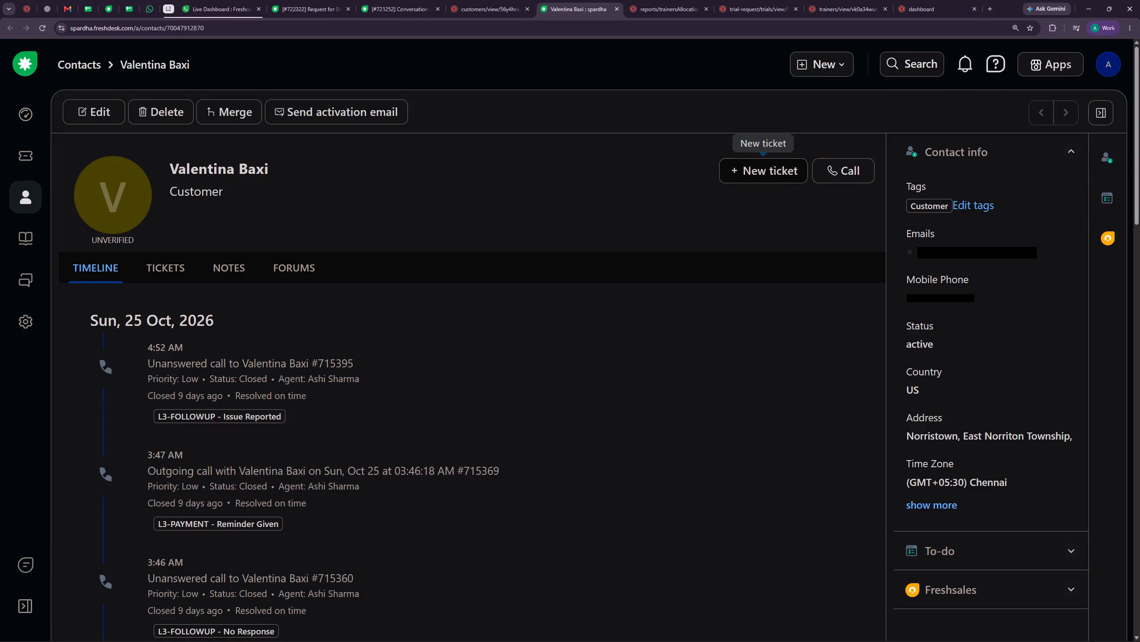
click(768, 171)
Give the new ticket the subject "Need slot" and the type Feature Request.
scroll(528, 311, down, 3)
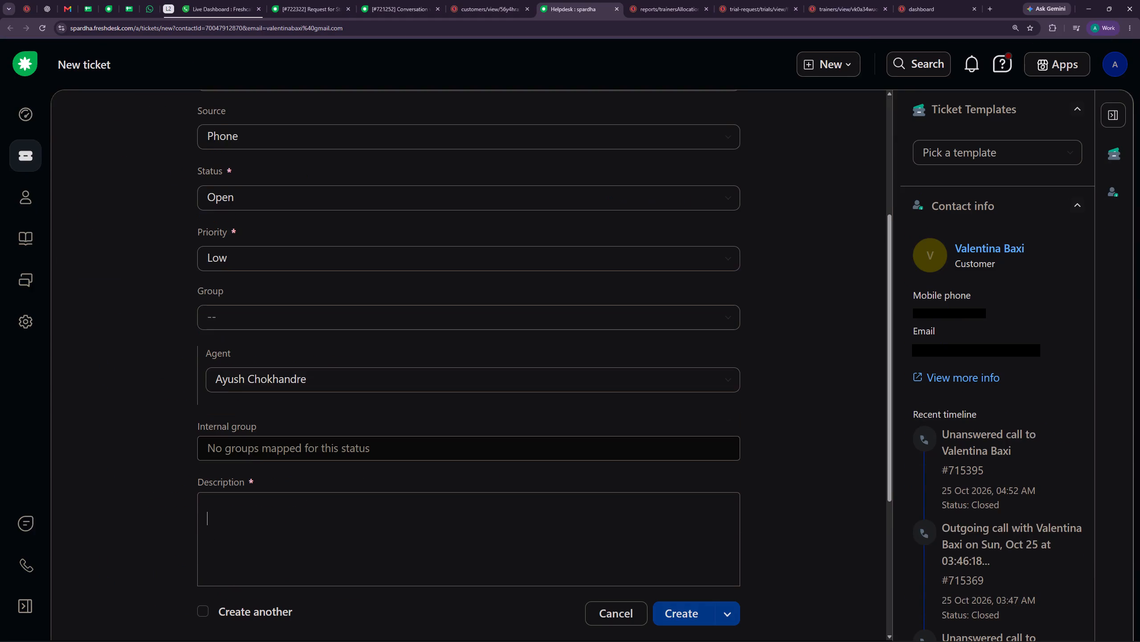
scroll(345, 317, up, 1)
scroll(383, 371, up, 2)
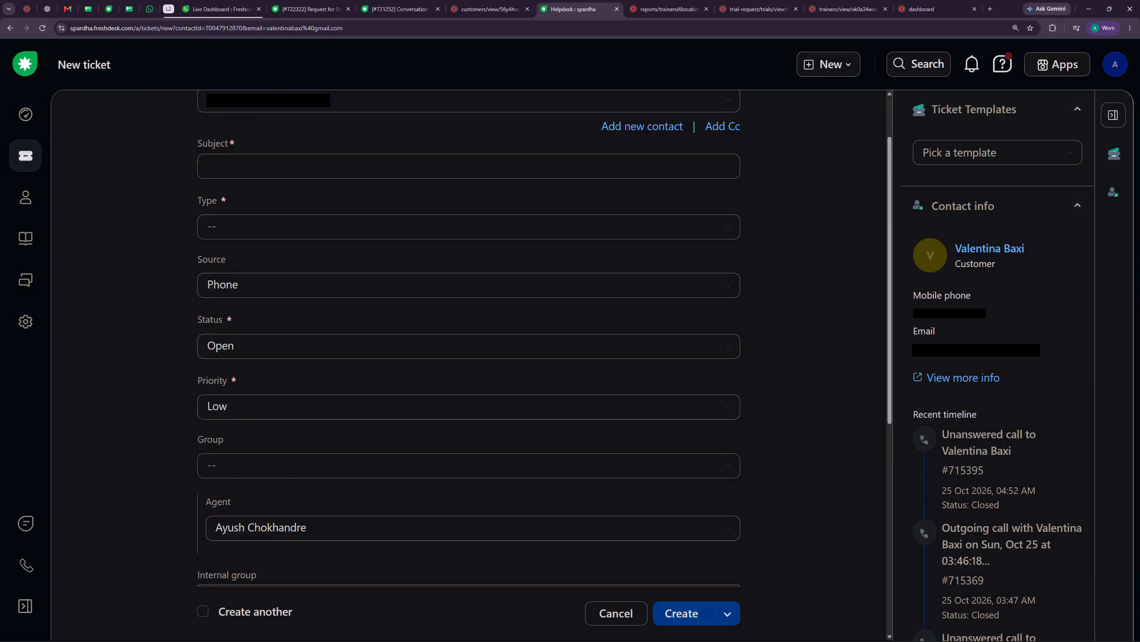
scroll(383, 371, up, 2)
click(324, 240)
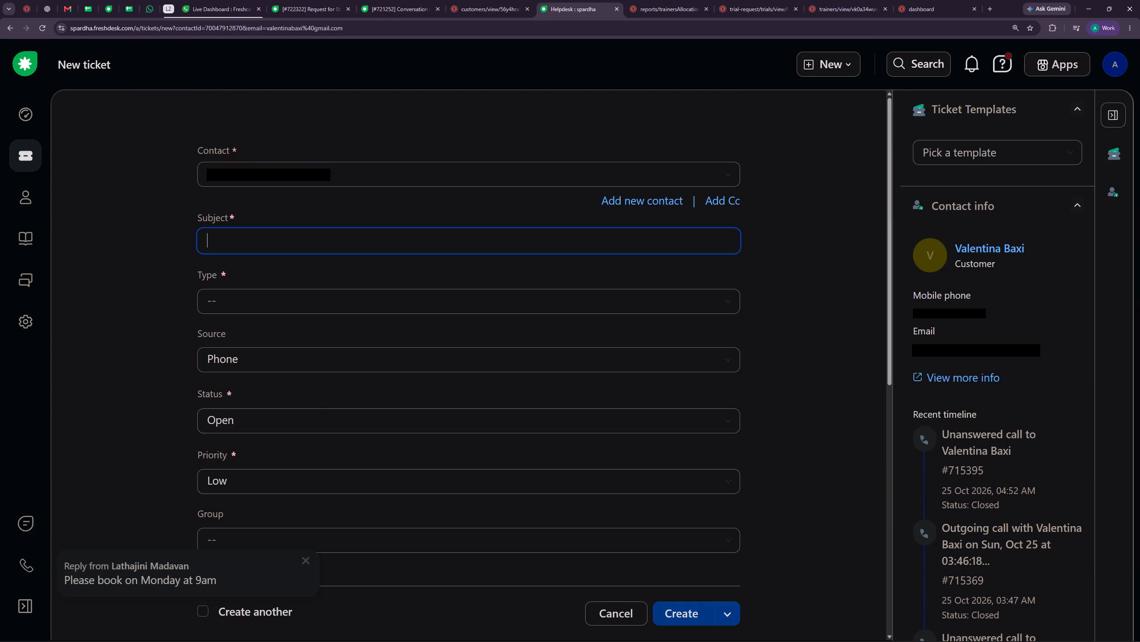
text(edd)
key(BackSpace)
key(BackSpace)
text(ed)
key(space)
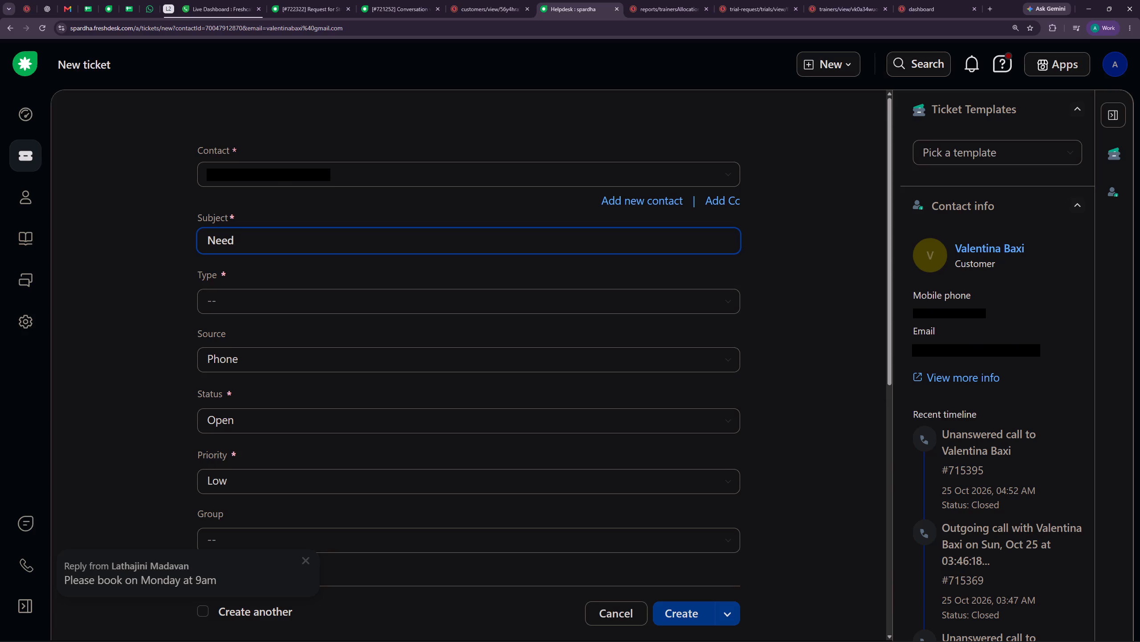
text(slot)
click(326, 303)
click(307, 360)
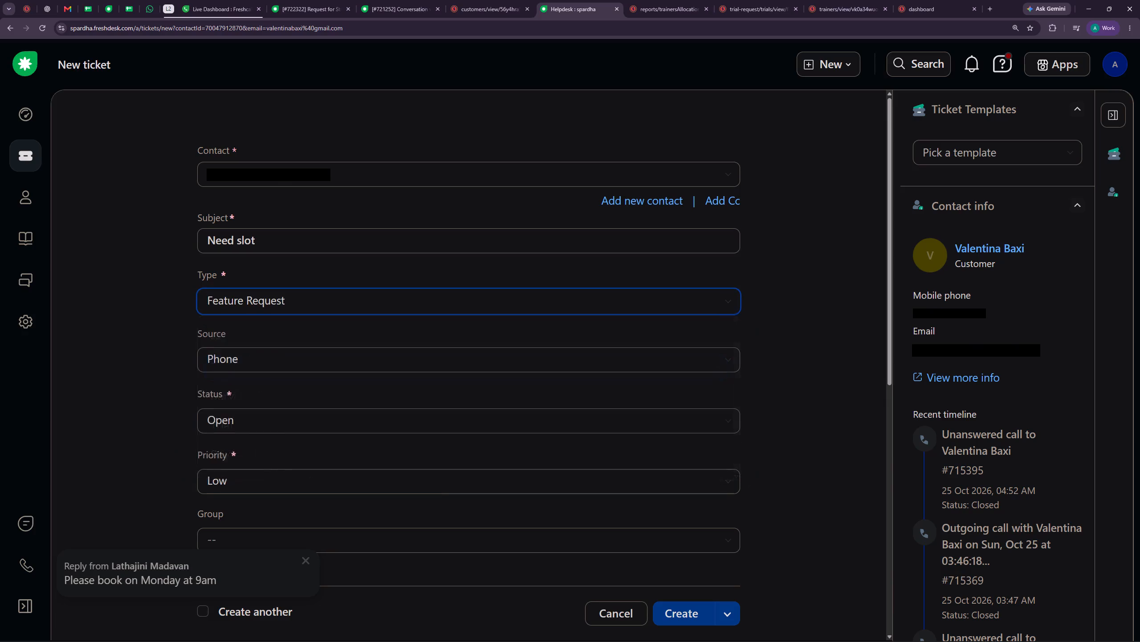
Begin the ticket description with "Cx need there previous slot".
scroll(357, 327, down, 5)
click(274, 372)
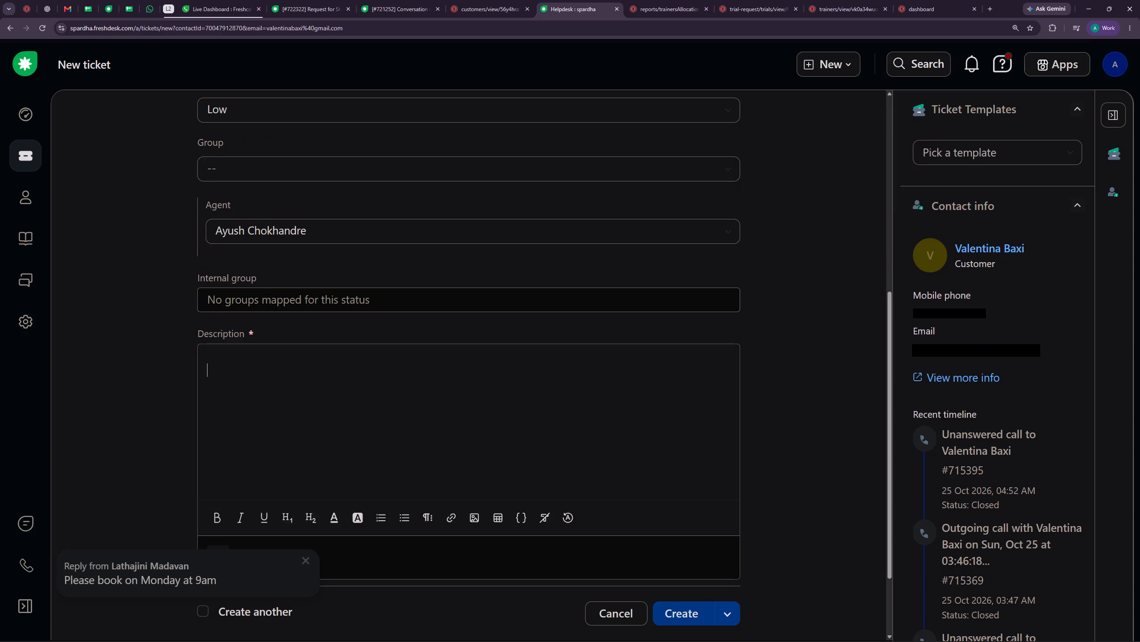
key(BackSpace)
key(BackSpace)
key(c)
text(there previous slot)
key(space)
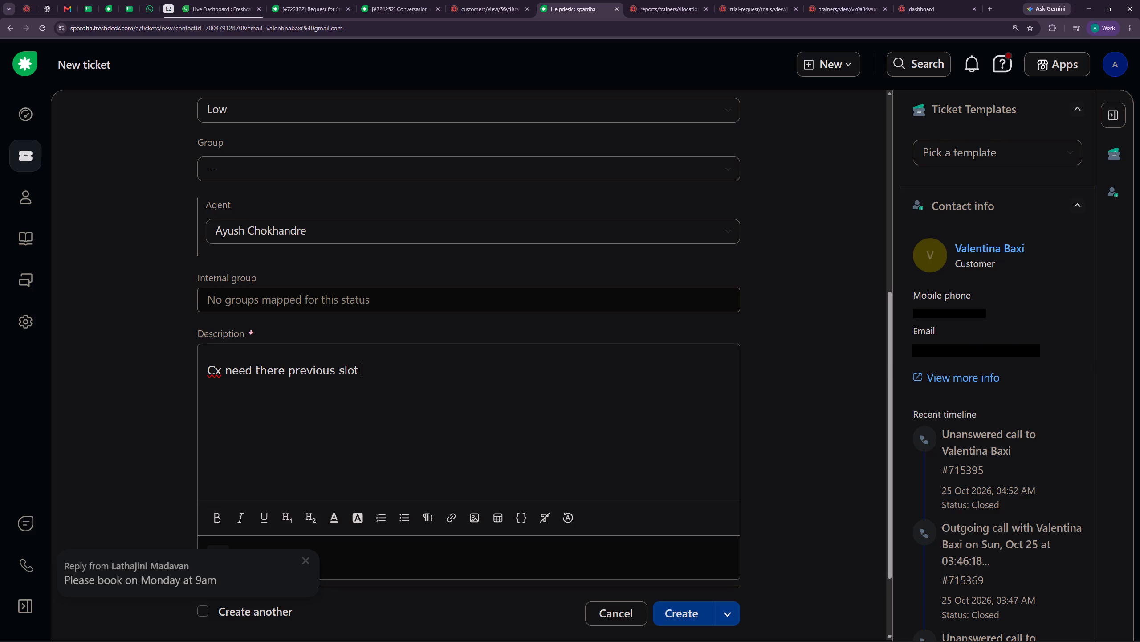
Check the Indian Vocals batch schedule, including deleted entries, for the customer's previous slot, and return to the ticket draft.
click(505, 0)
click(392, 267)
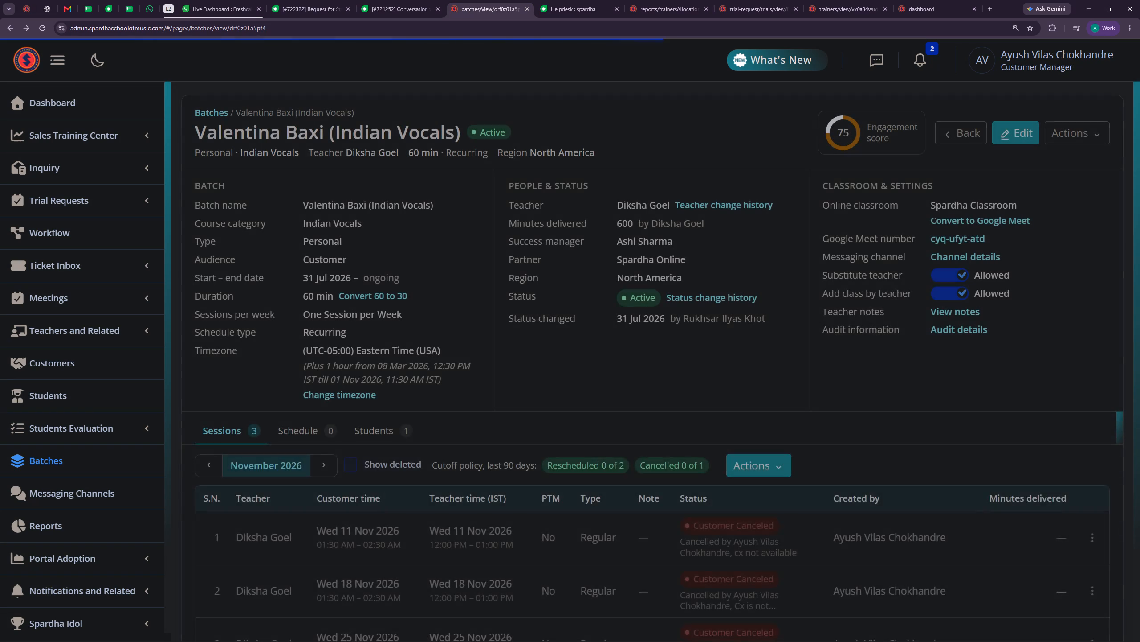
click(279, 429)
click(201, 461)
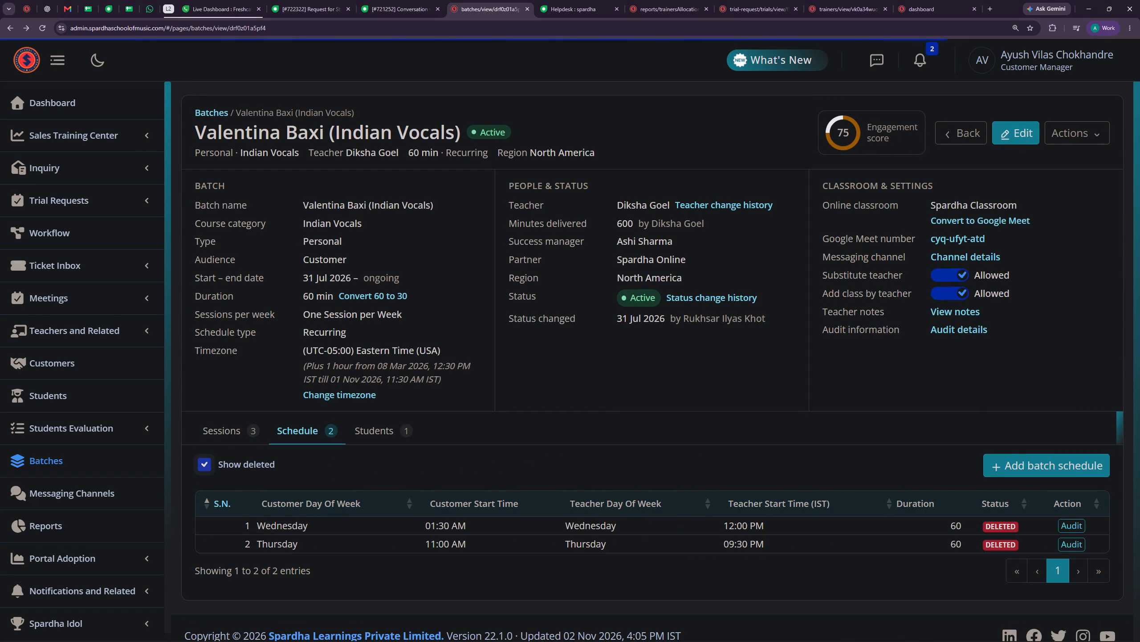
click(210, 463)
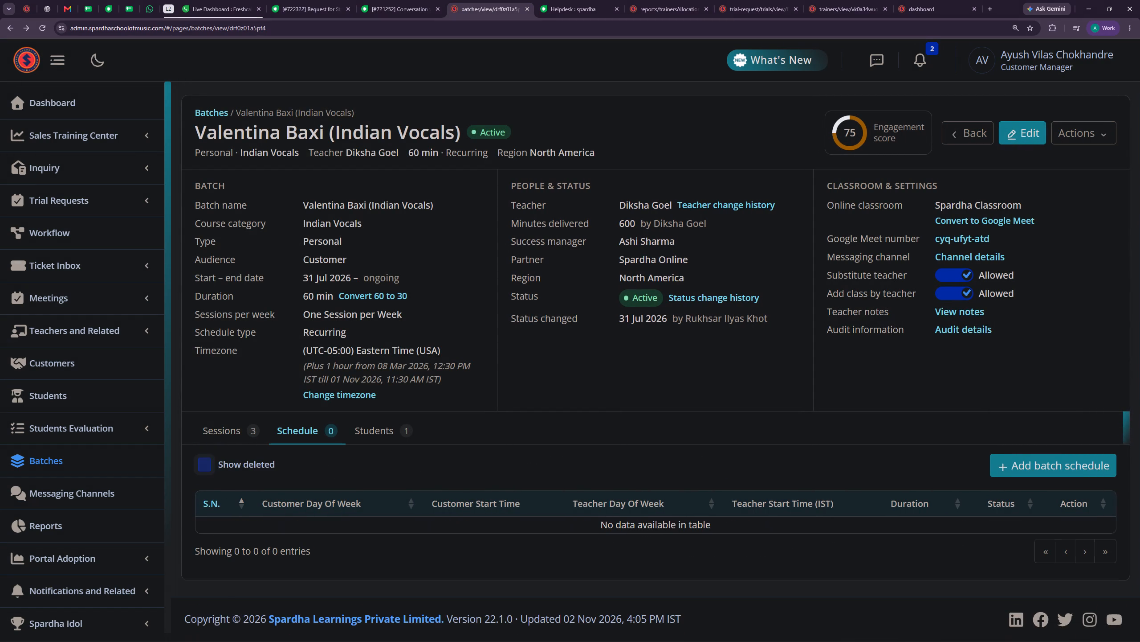
click(314, 8)
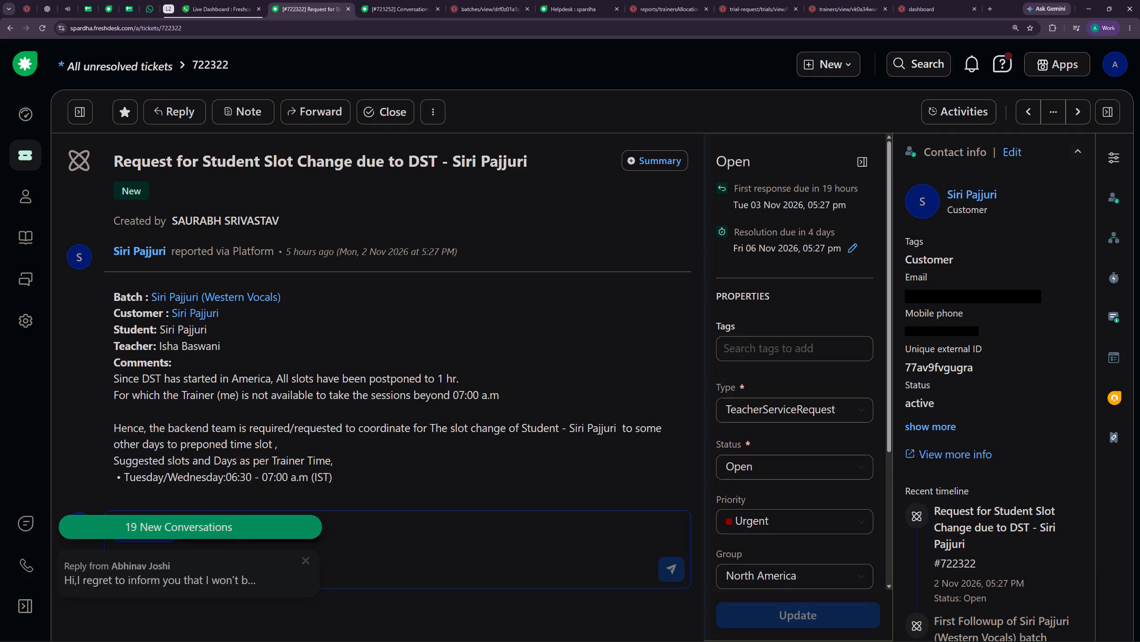
click(402, 0)
click(498, 0)
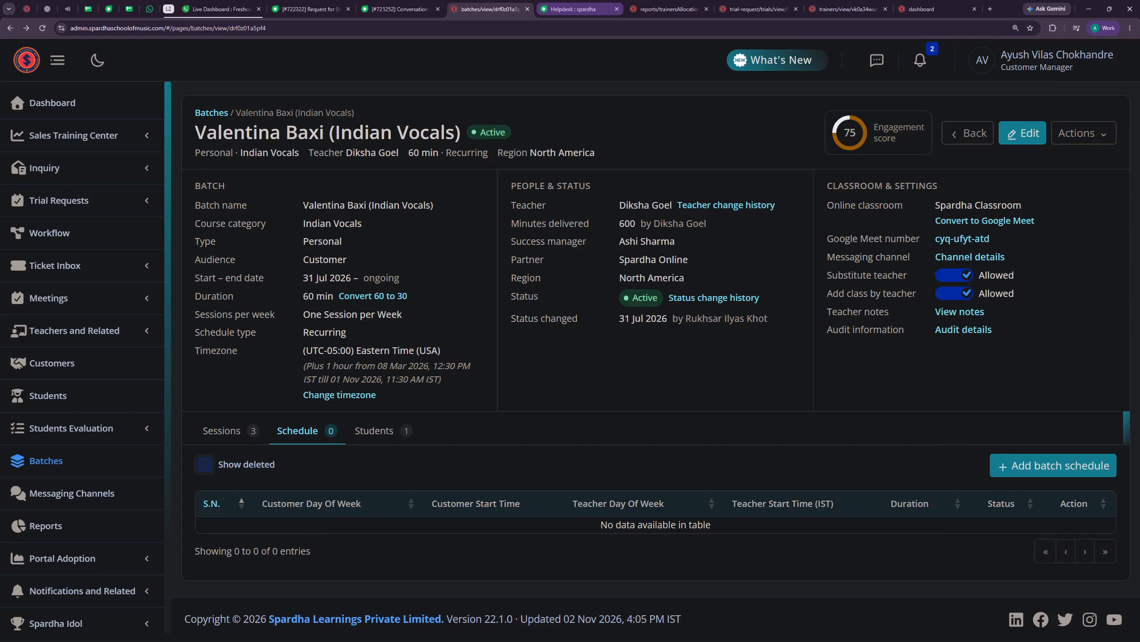
click(573, 0)
Continue the ticket description with the requested slot, "on Thursday 11AM EST".
text(on)
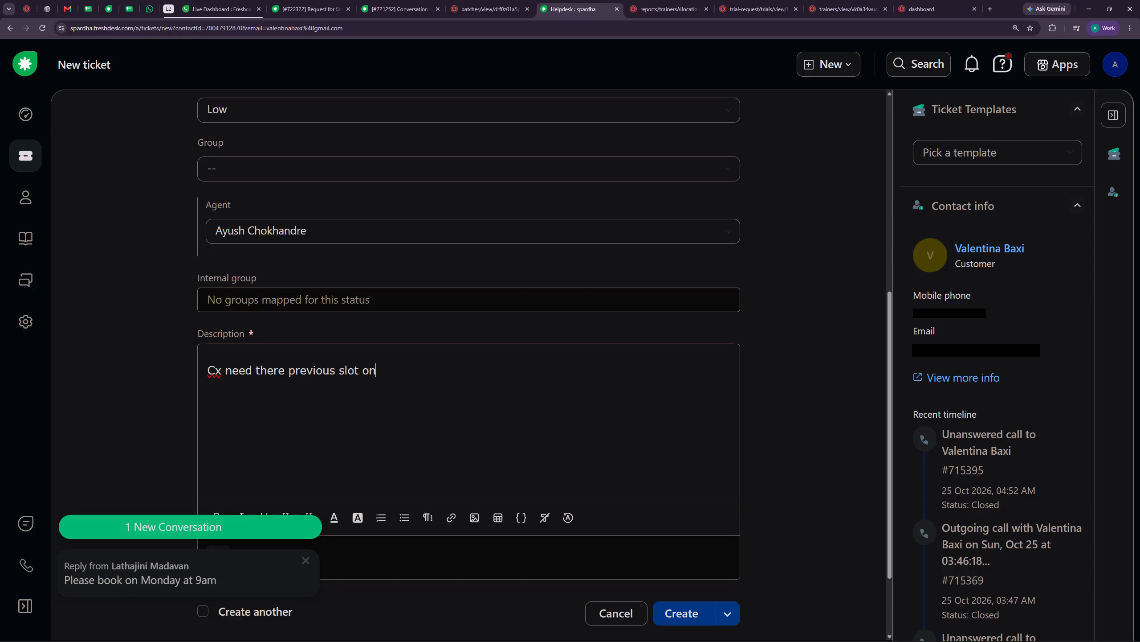
key(space)
text(urd)
key(BackSpace)
key(s)
text(day)
key(space)
text(11)
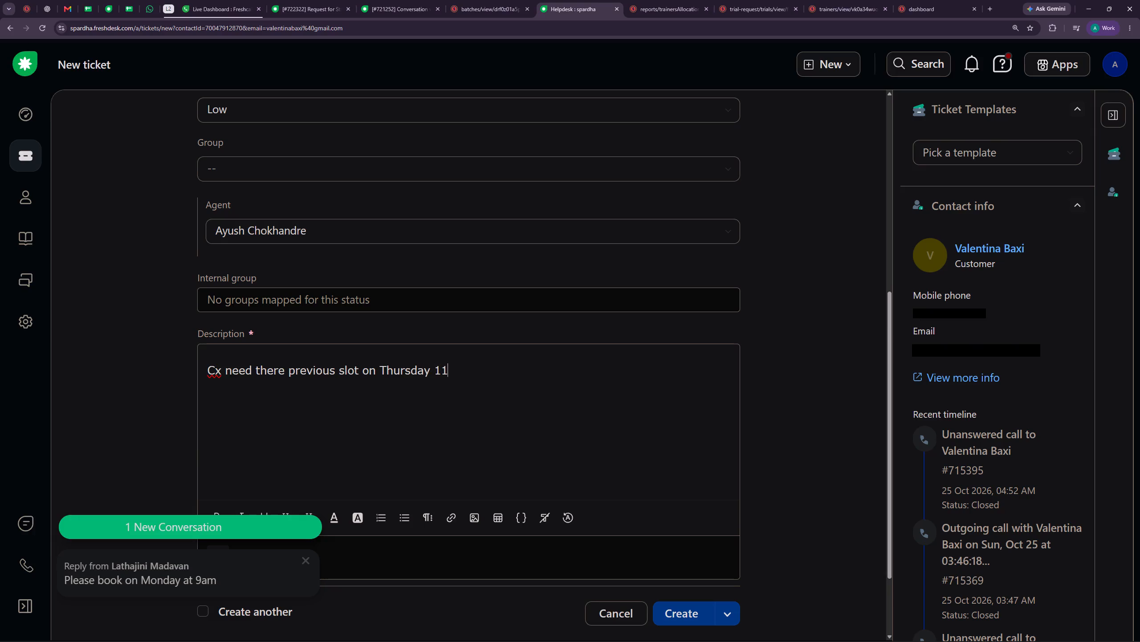
text(AM)
key(space)
click(476, 0)
click(574, 0)
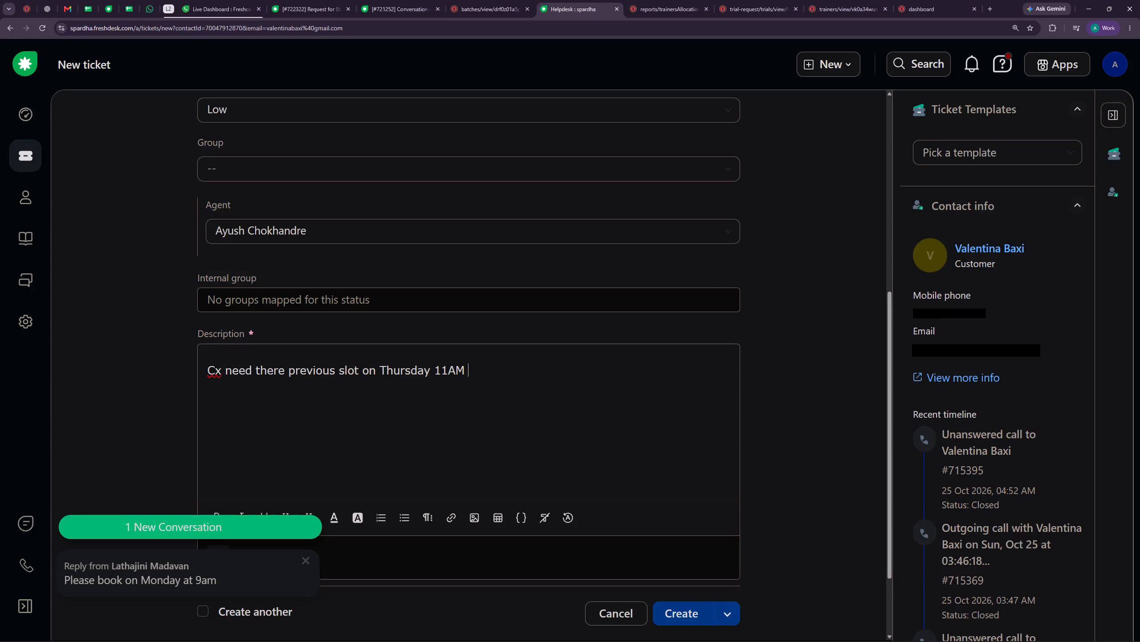
text(EST)
key(space)
Finish the description with "but the tx has closed that slot." and create the ticket.
key(p)
key(BackSpace)
key(b)
text(ut the tx has closed r)
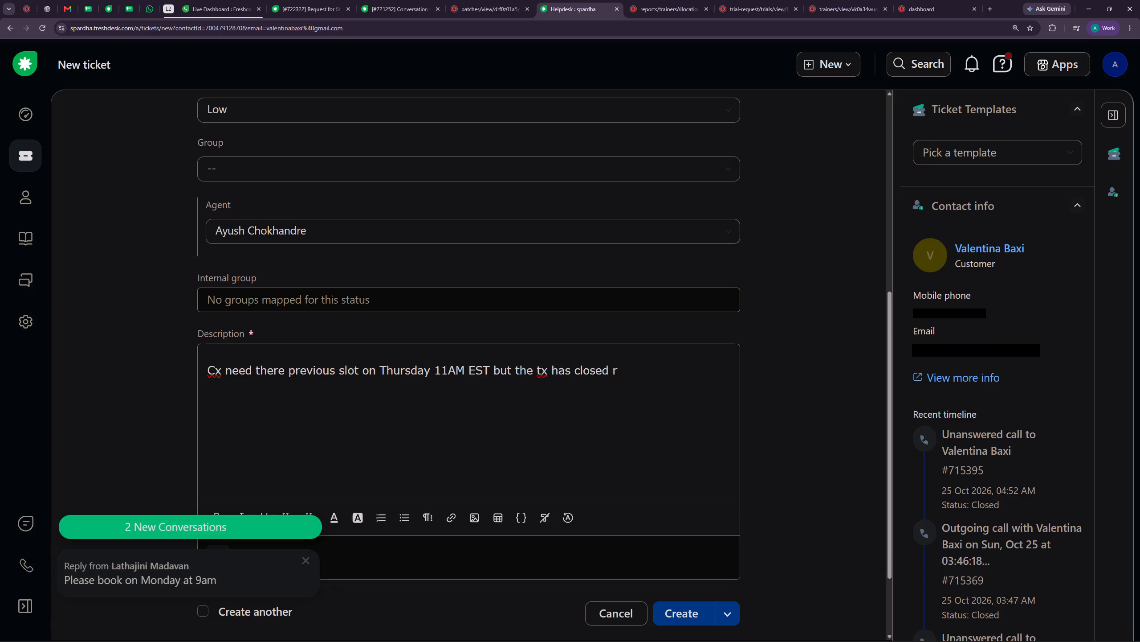
key(BackSpace)
text(that slot)
key(space)
key(BackSpace)
key(period)
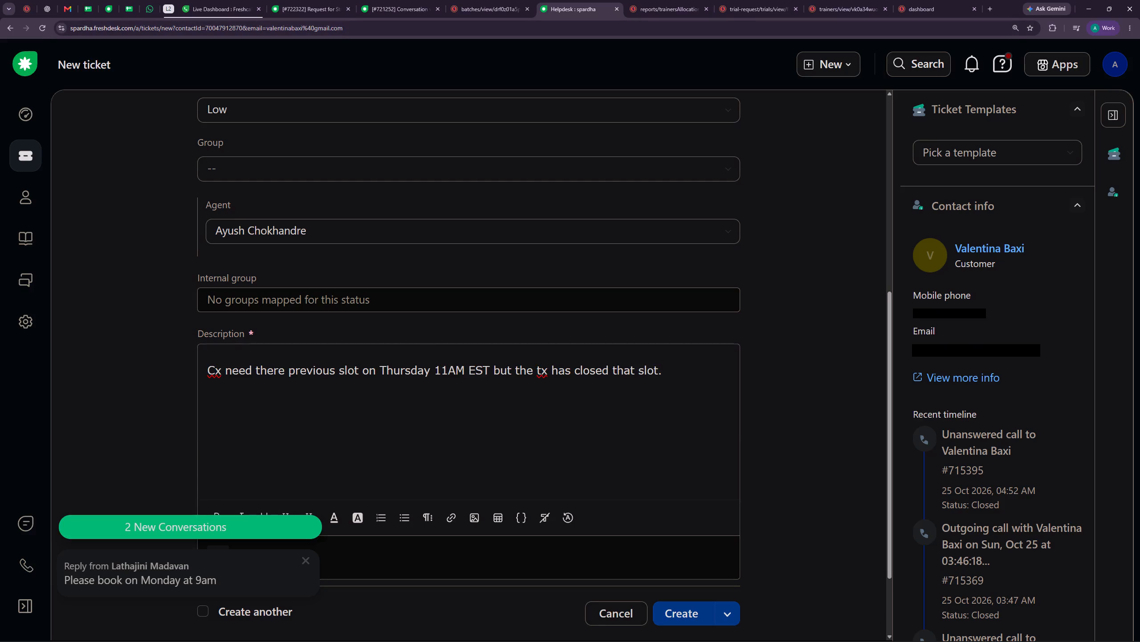
scroll(640, 556, up, 2)
scroll(640, 556, down, 5)
click(676, 600)
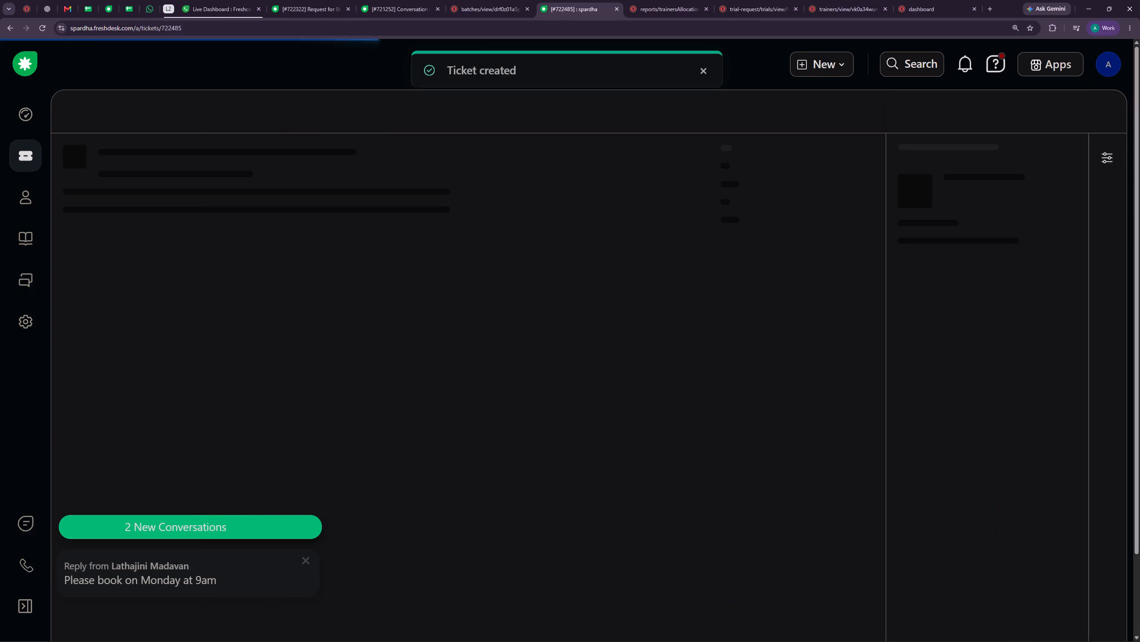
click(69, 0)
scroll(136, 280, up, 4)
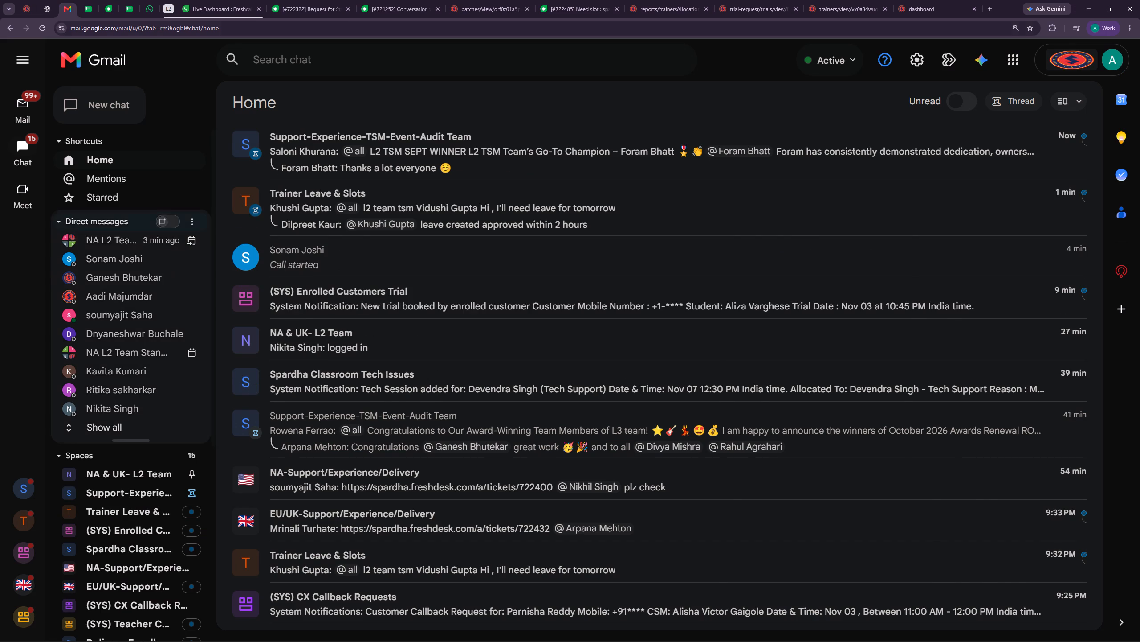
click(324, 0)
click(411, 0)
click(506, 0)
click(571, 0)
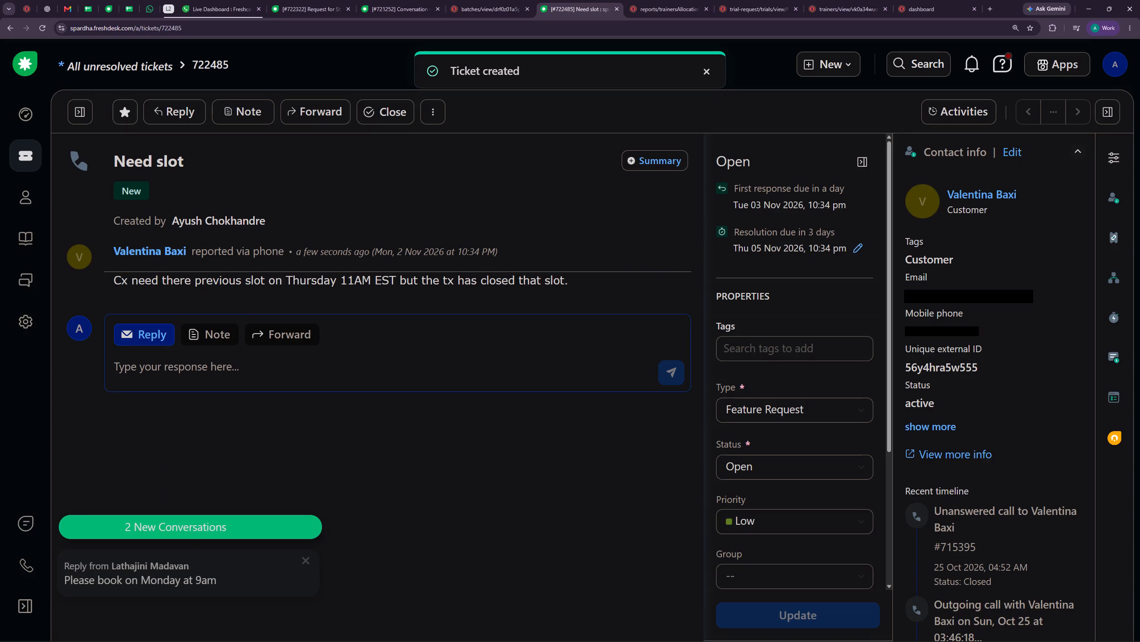
Assign the new Need slot ticket to the North America group and update its properties.
scroll(820, 370, down, 4)
scroll(953, 412, down, 4)
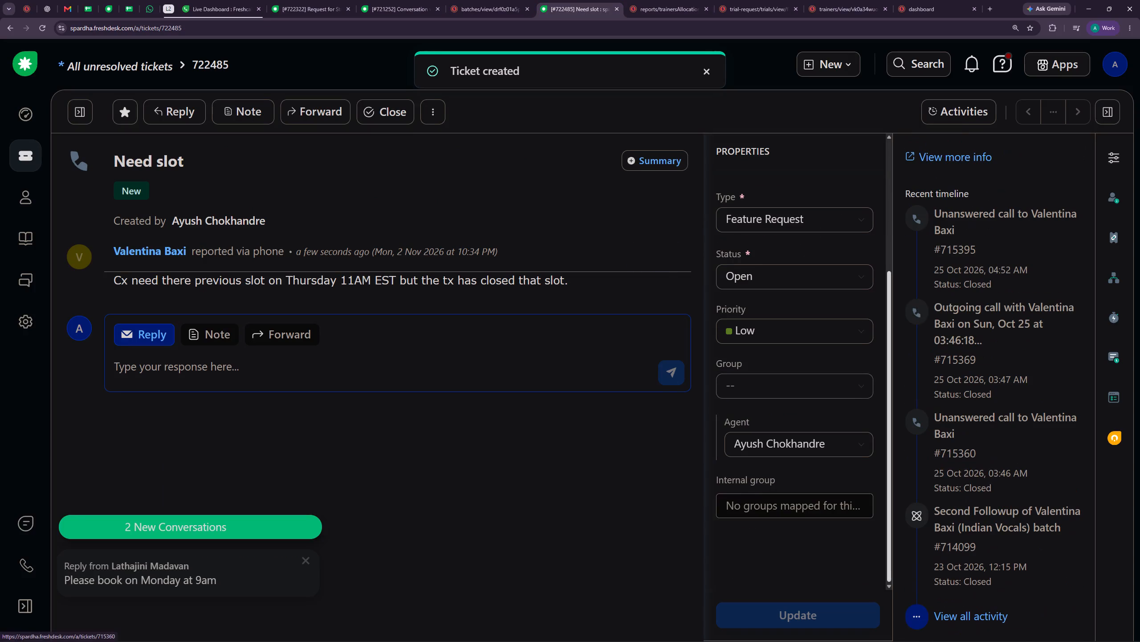
click(809, 395)
text(na)
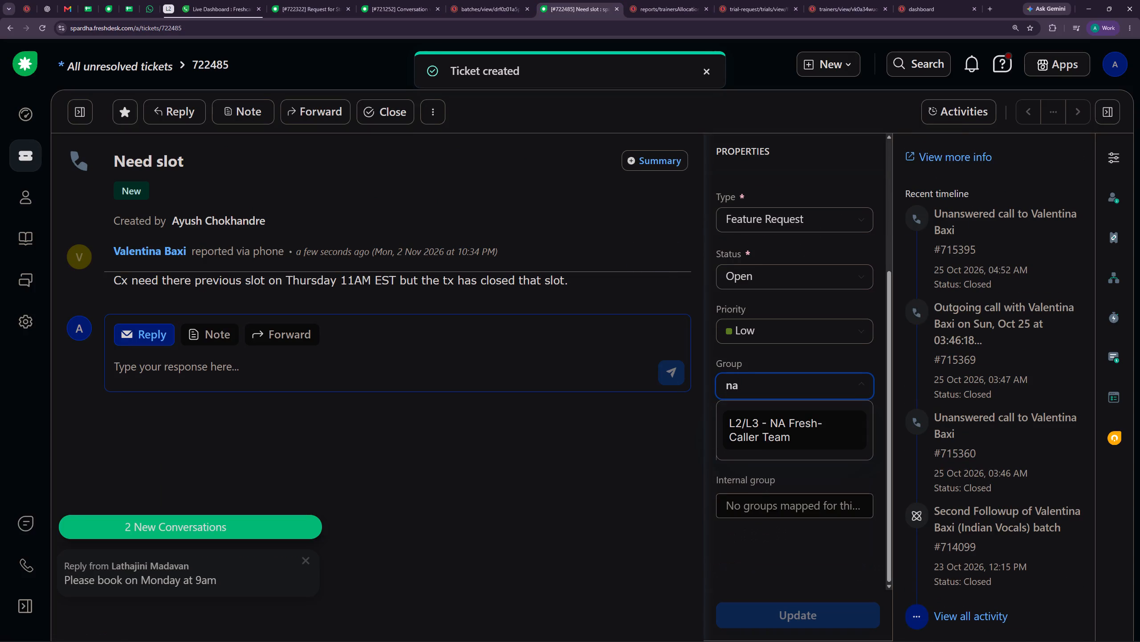
key(BackSpace)
text(or)
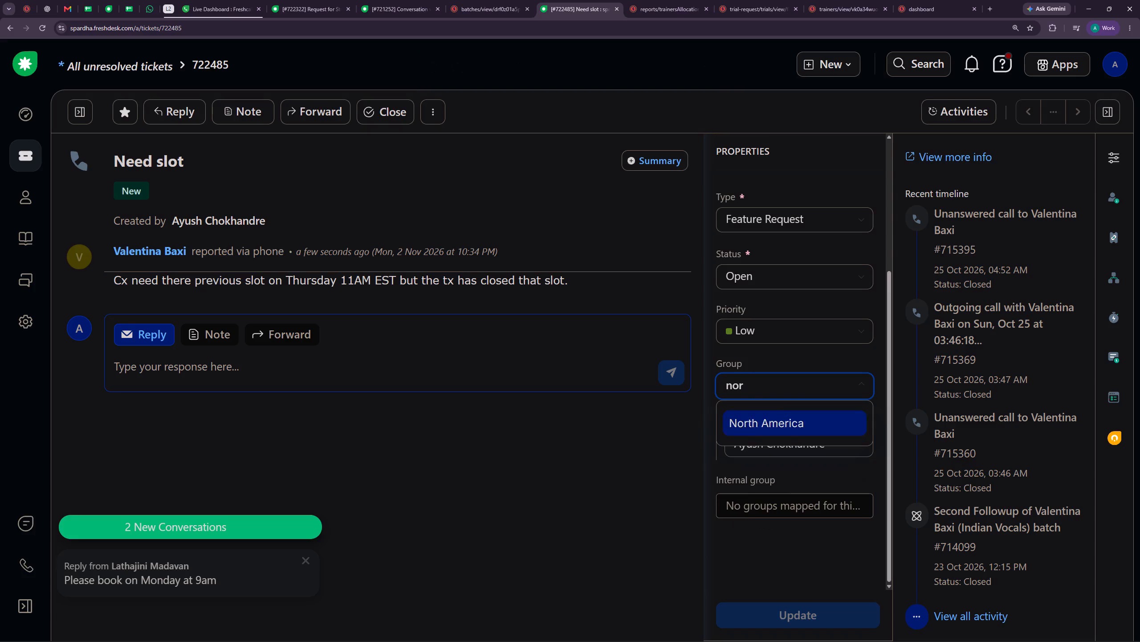
click(816, 435)
click(798, 618)
Start a child ticket from the Need slot ticket and set its group to TSM Desk.
scroll(987, 405, up, 2)
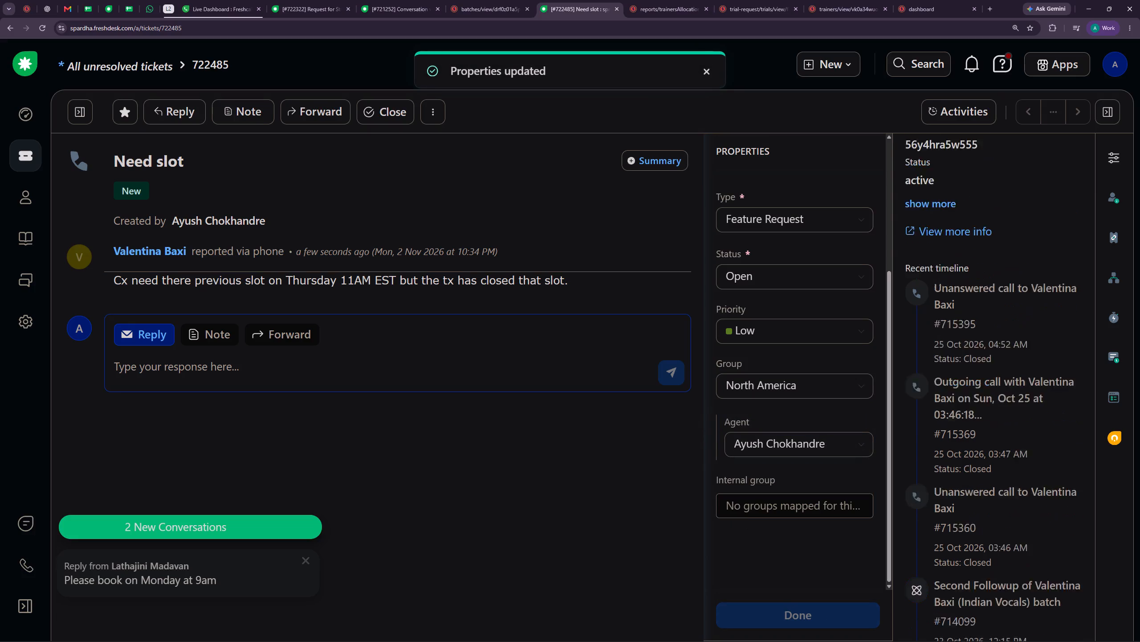
scroll(987, 405, up, 3)
scroll(1010, 436, down, 11)
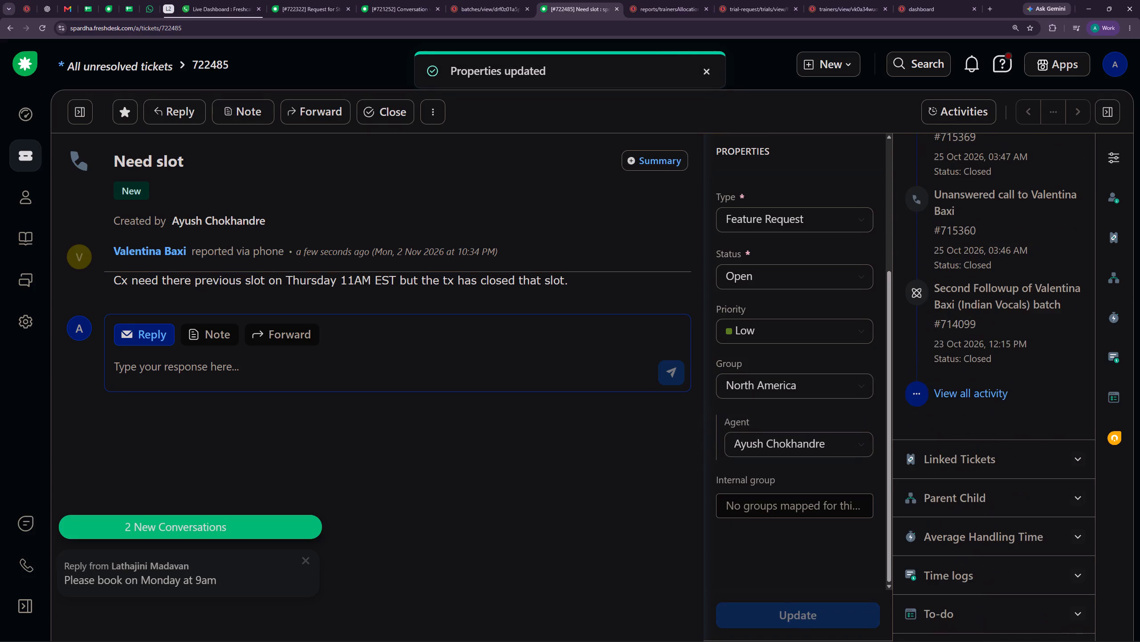
click(972, 457)
click(964, 489)
scroll(828, 399, down, 2)
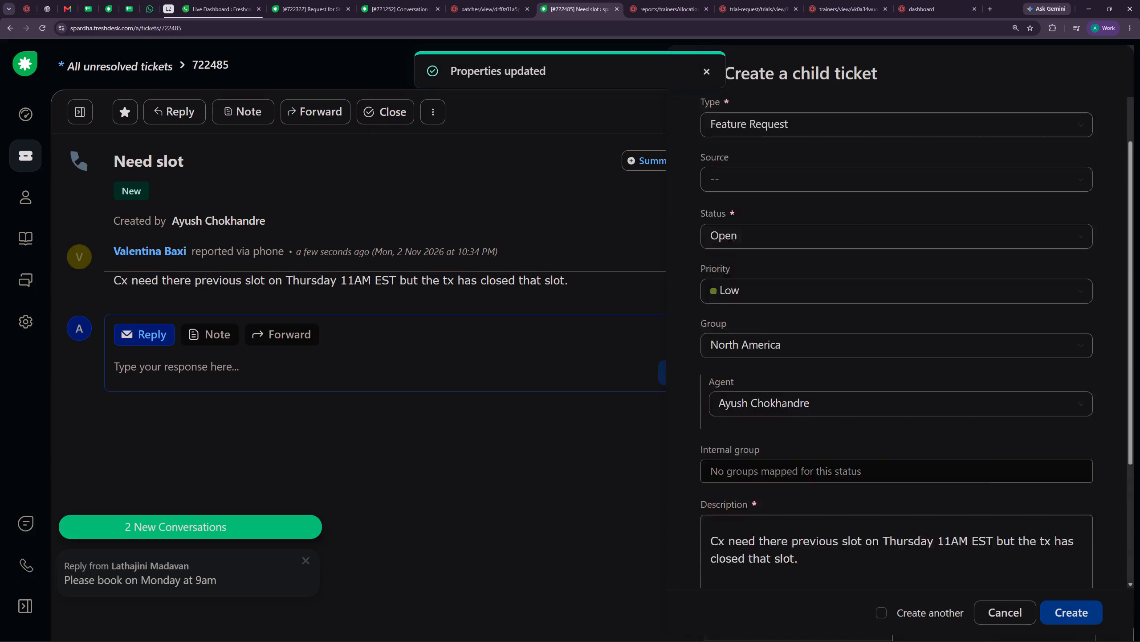
scroll(828, 400, down, 2)
scroll(832, 340, up, 2)
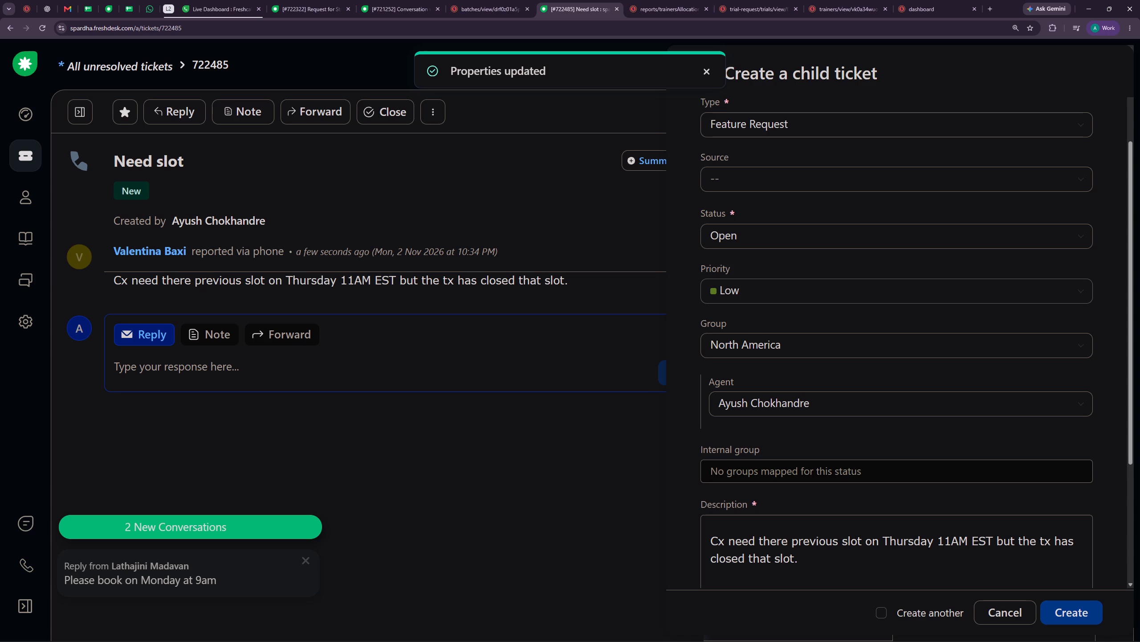
click(785, 343)
text(tsm)
click(790, 378)
Prefix the child ticket's description with "Concern - ".
scroll(790, 482, down, 4)
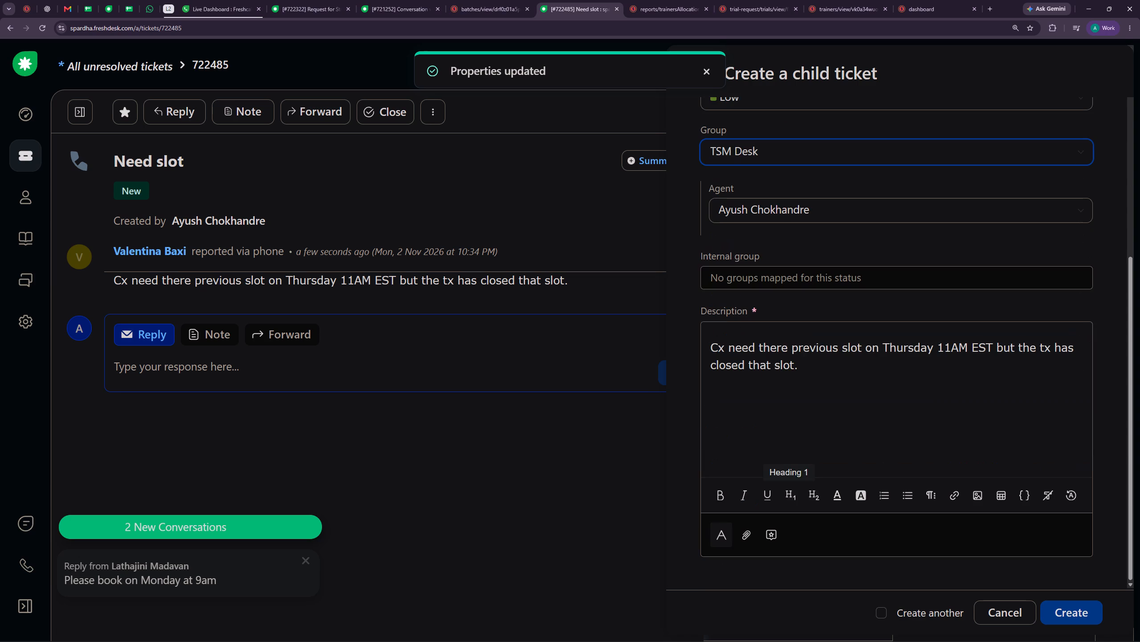
click(714, 350)
click(710, 349)
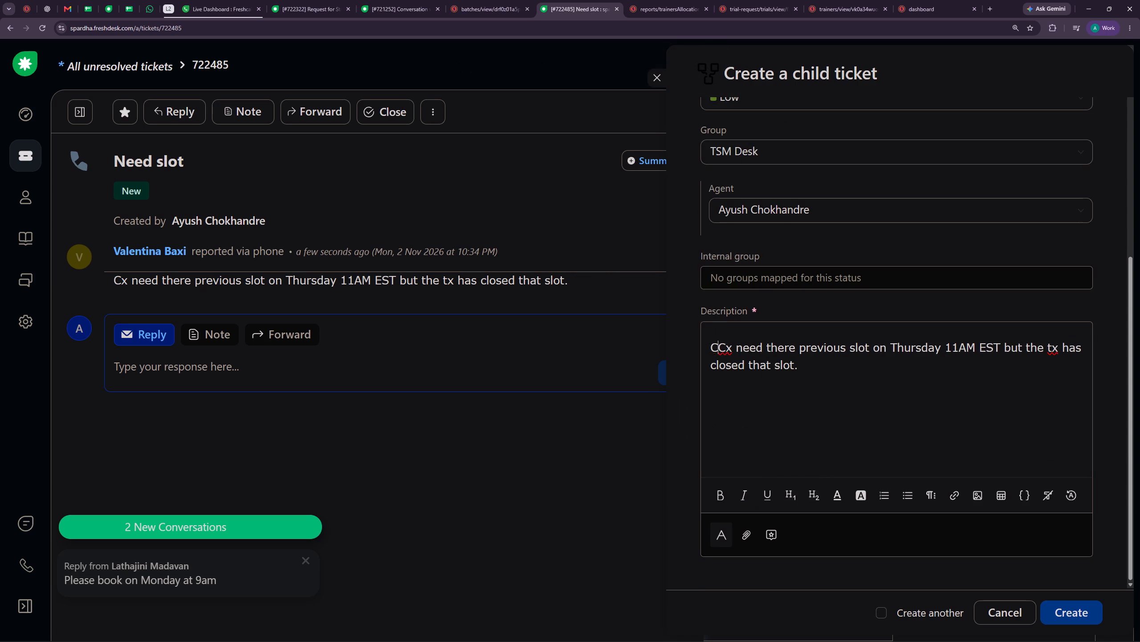
text(oncern -)
key(space)
Insert a new line reading "Batch - " above the concern in the child ticket's description.
click(713, 342)
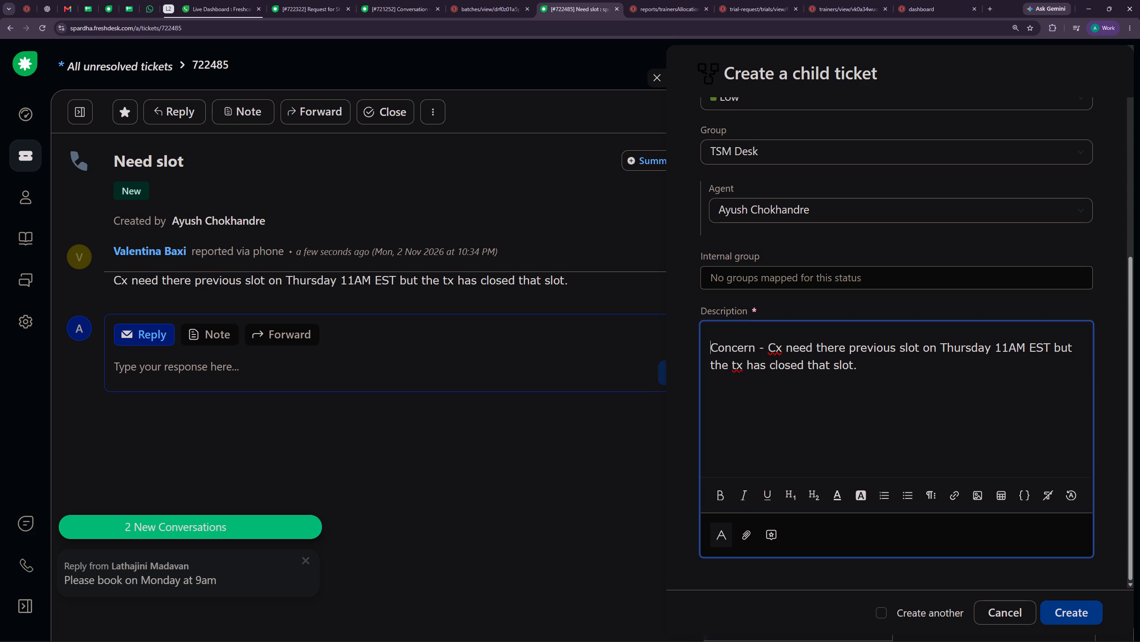
key(BackSpace)
key(BackSpace)
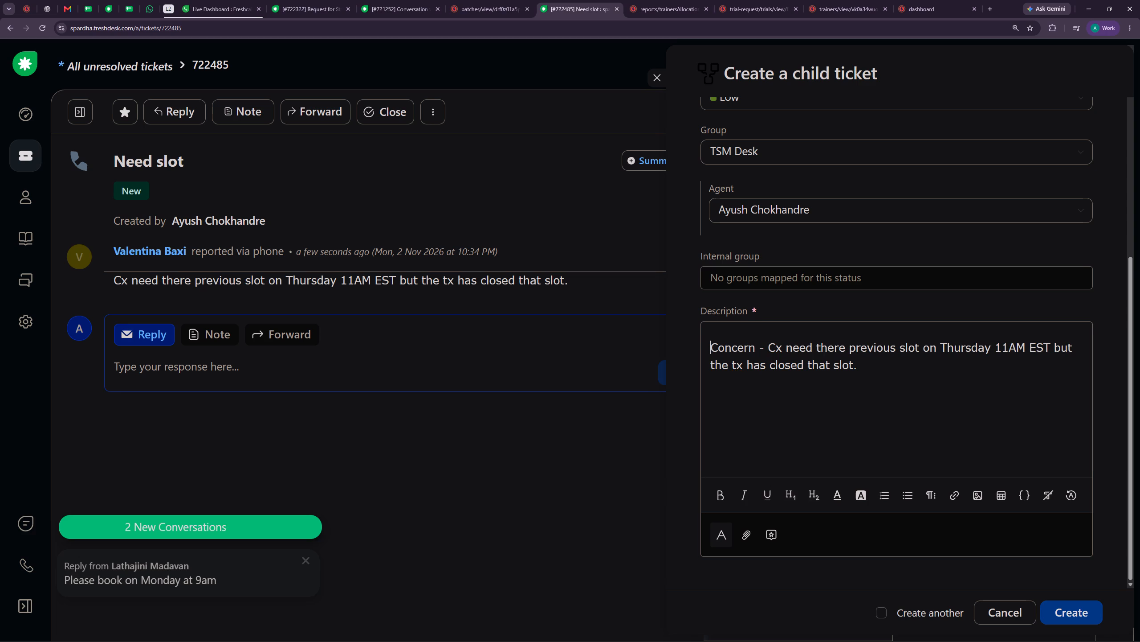
key(Return)
click(717, 342)
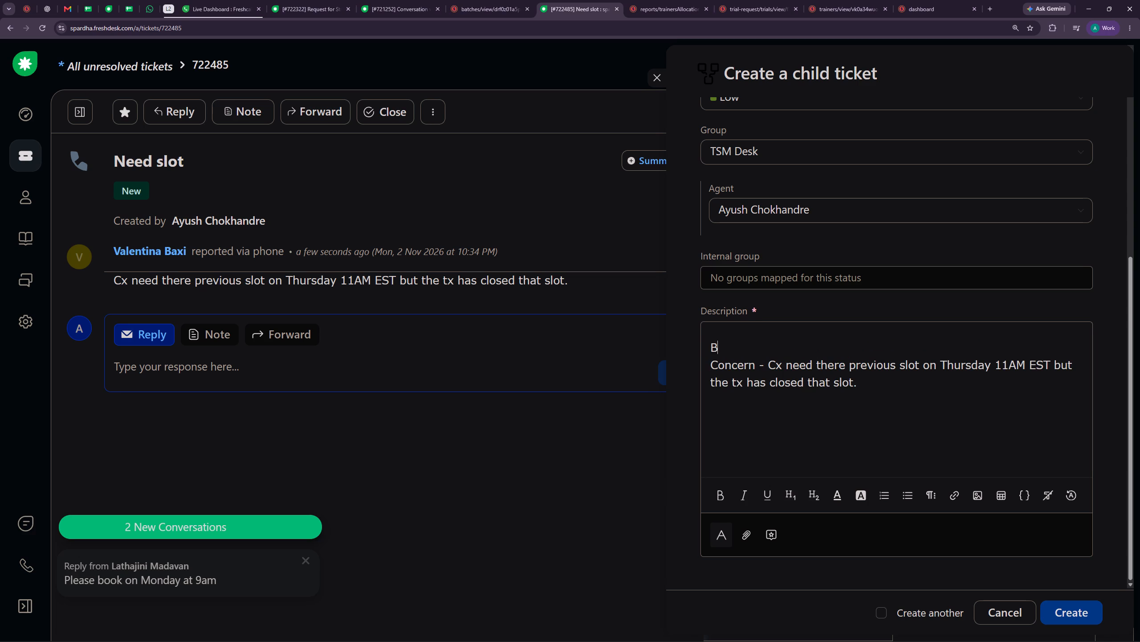
text(atch -)
key(space)
Copy the Indian Vocals batch name from its batch page and place it on the same line after "Batch - ".
click(501, 0)
drag(188, 132, 460, 135)
key(ctrl+c)
click(568, 0)
key(ctrl+v)
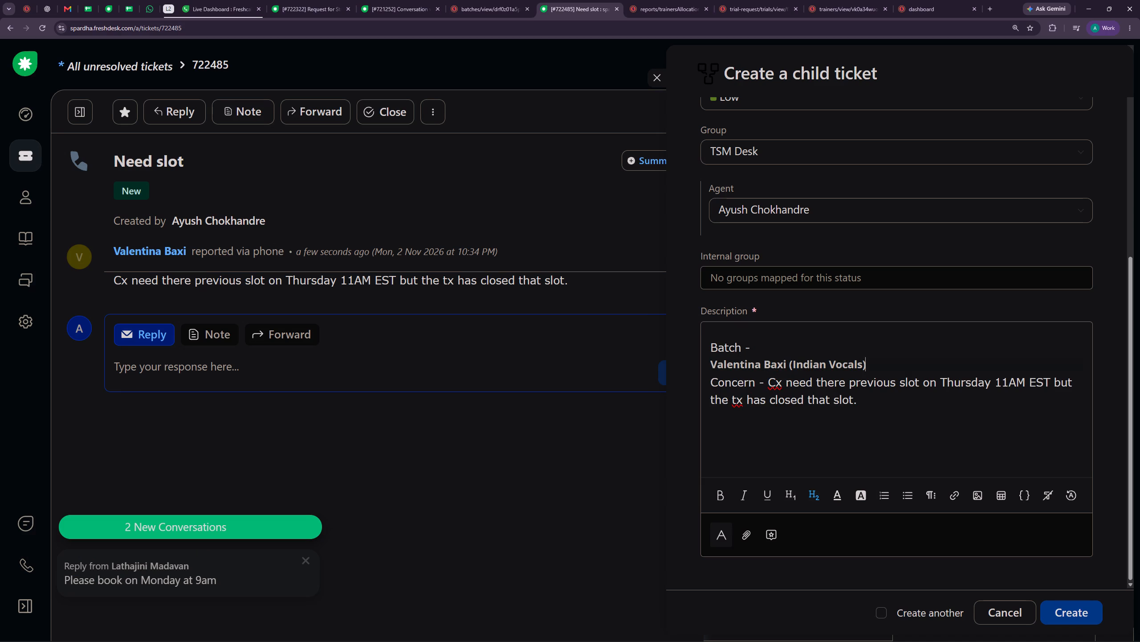
click(714, 366)
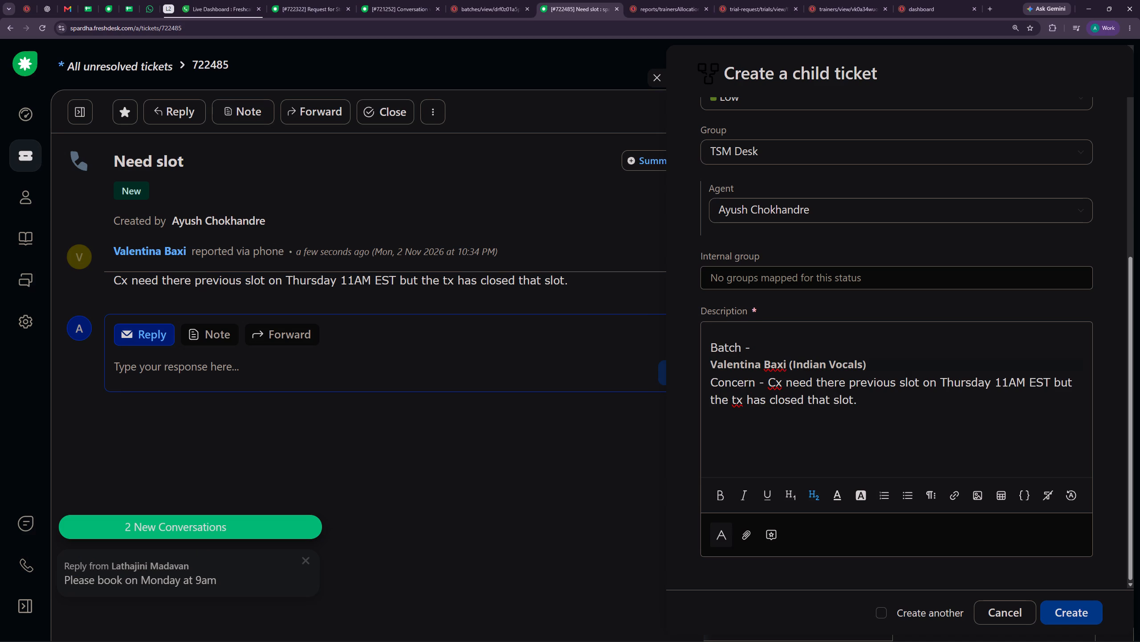
click(711, 363)
key(BackSpace)
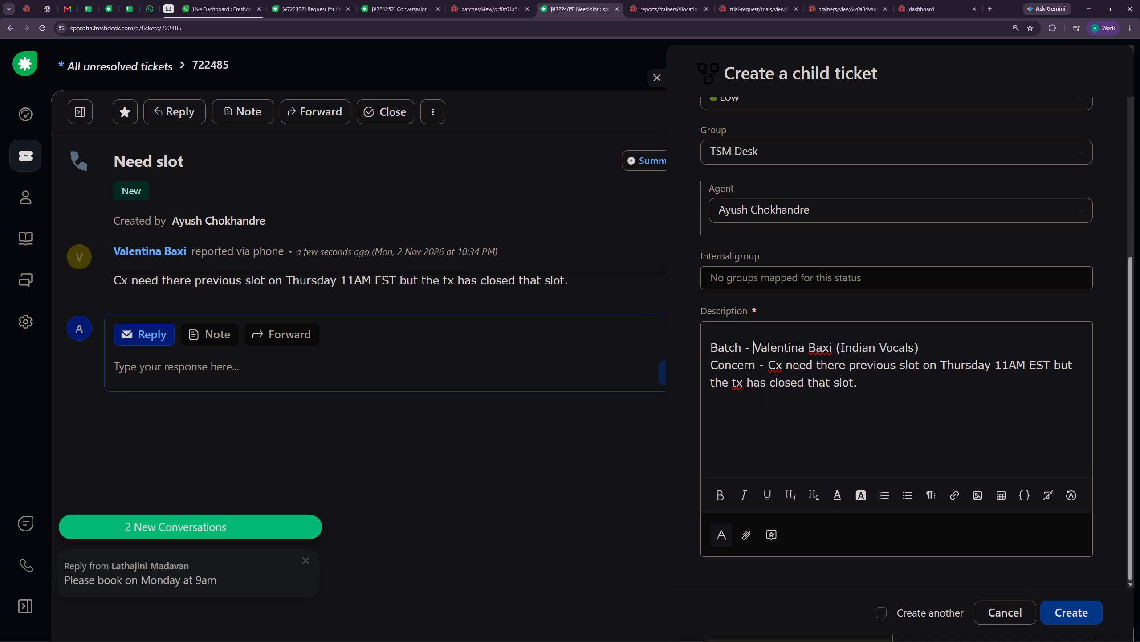
Extend the concern after "closed that slot" with "please ask the tx to reopen the slots so we can assign it back.".
click(875, 389)
key(BackSpace)
key(BackSpace)
text(t please ask the t)
text(x to re)
text(open)
key(space)
text(the slots)
key(space)
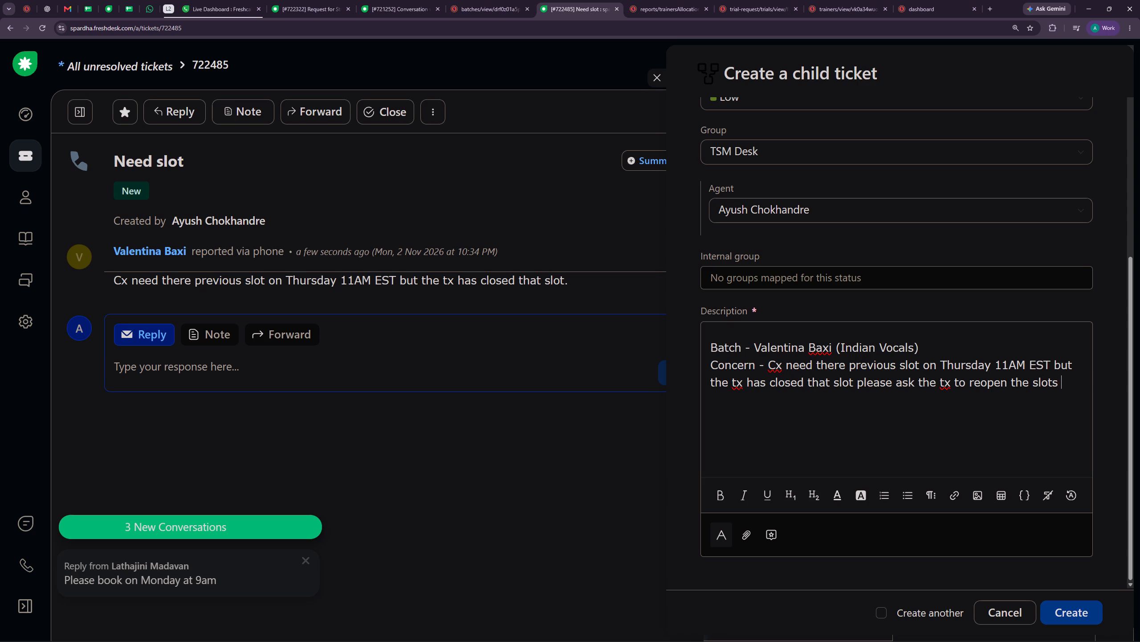
text(so we can)
key(space)
text(ad)
key(BackSpace)
text(ssign it back)
key(period)
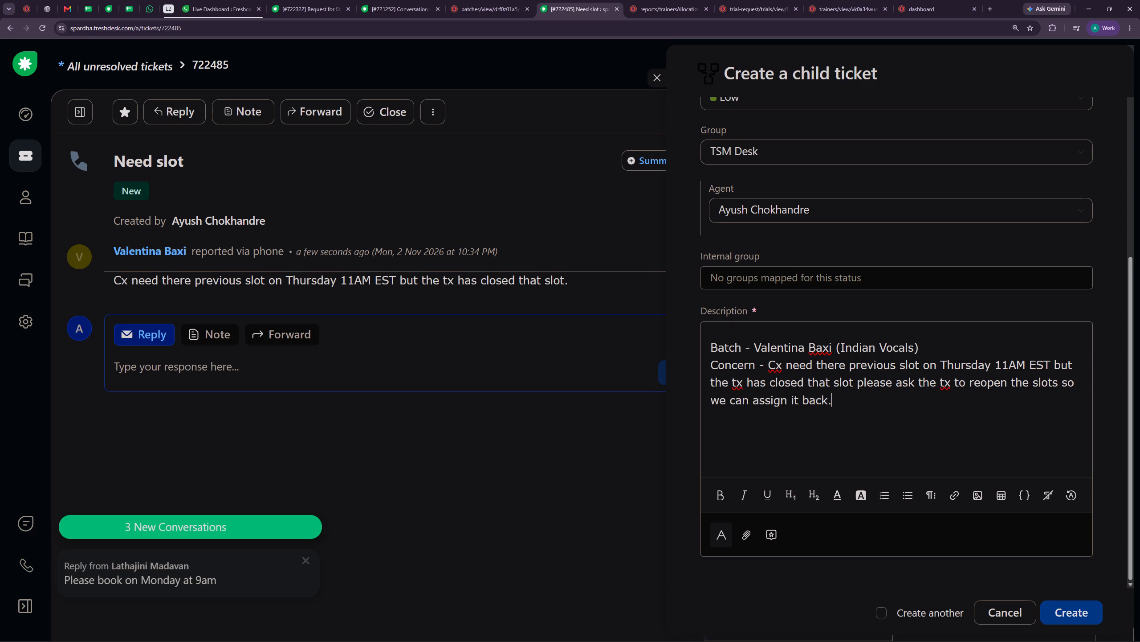
Recheck the Indian Vocals batch schedule with deleted entries shown, and create the child ticket.
scroll(936, 424, up, 4)
scroll(936, 424, down, 5)
click(483, 7)
click(216, 468)
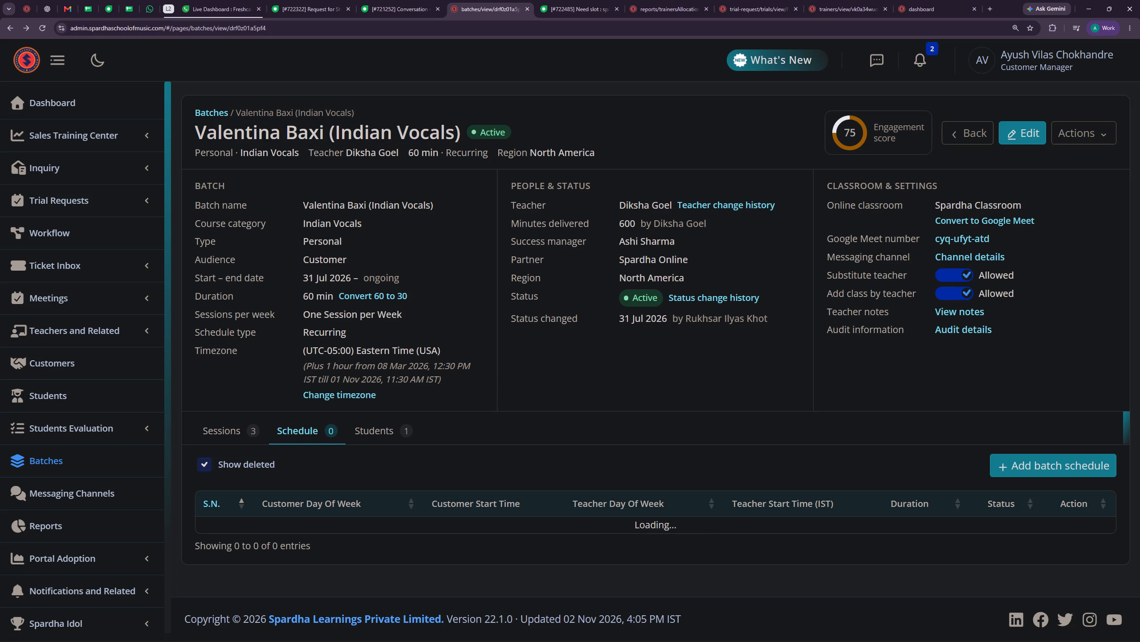
click(209, 464)
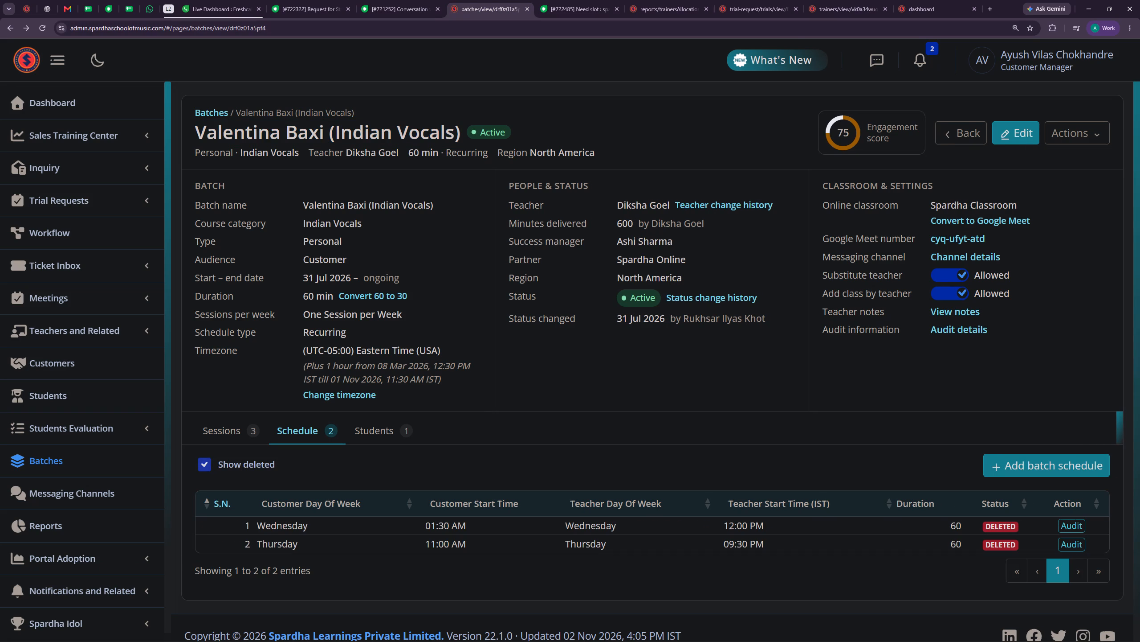
click(384, 0)
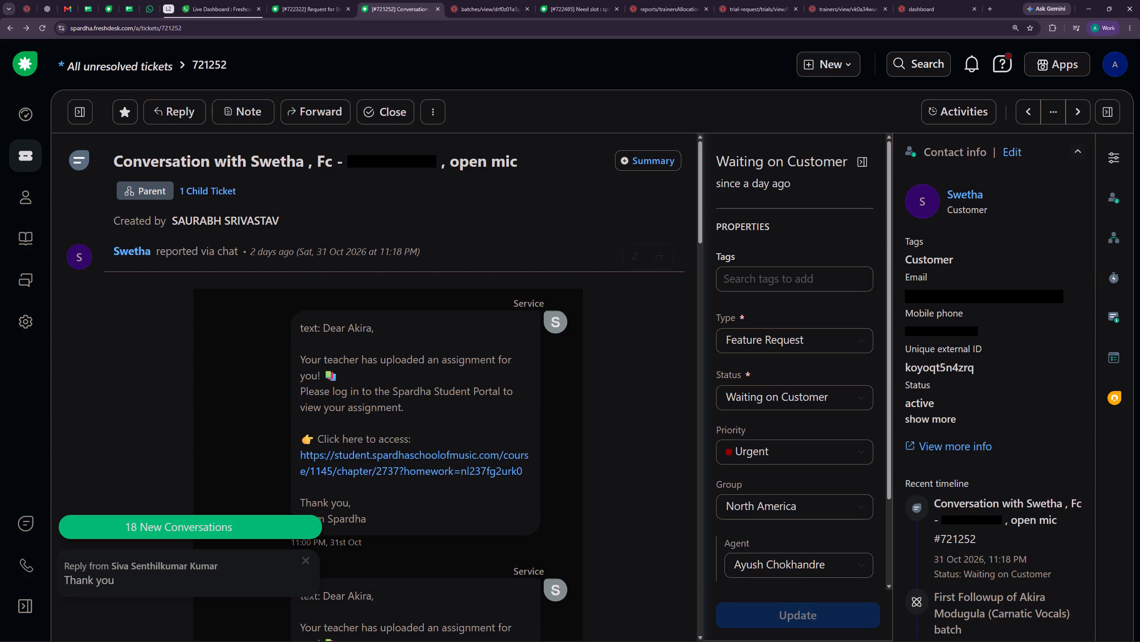
click(555, 0)
click(1061, 611)
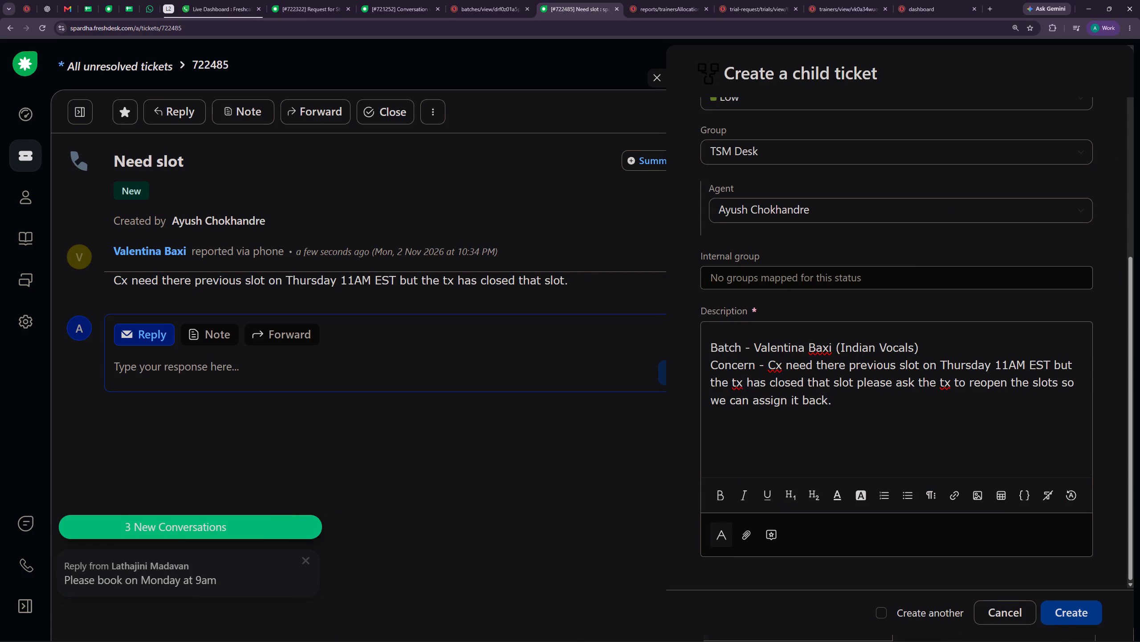
drag(301, 553, 303, 558)
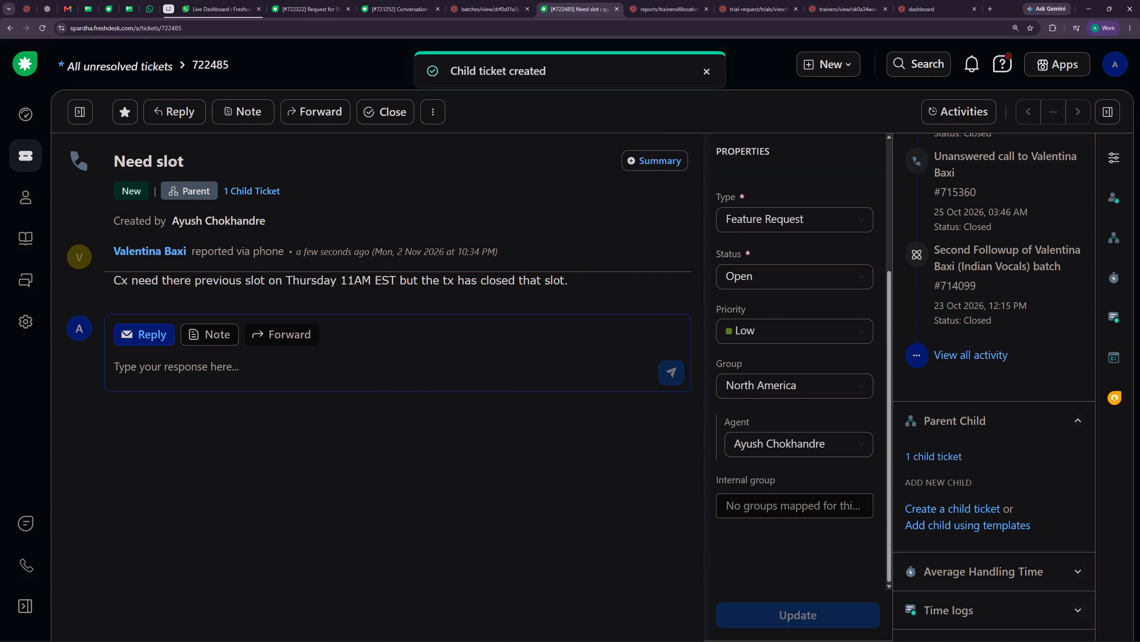
Add a private note to the parent ticket reading "Created a child ticket.".
click(210, 325)
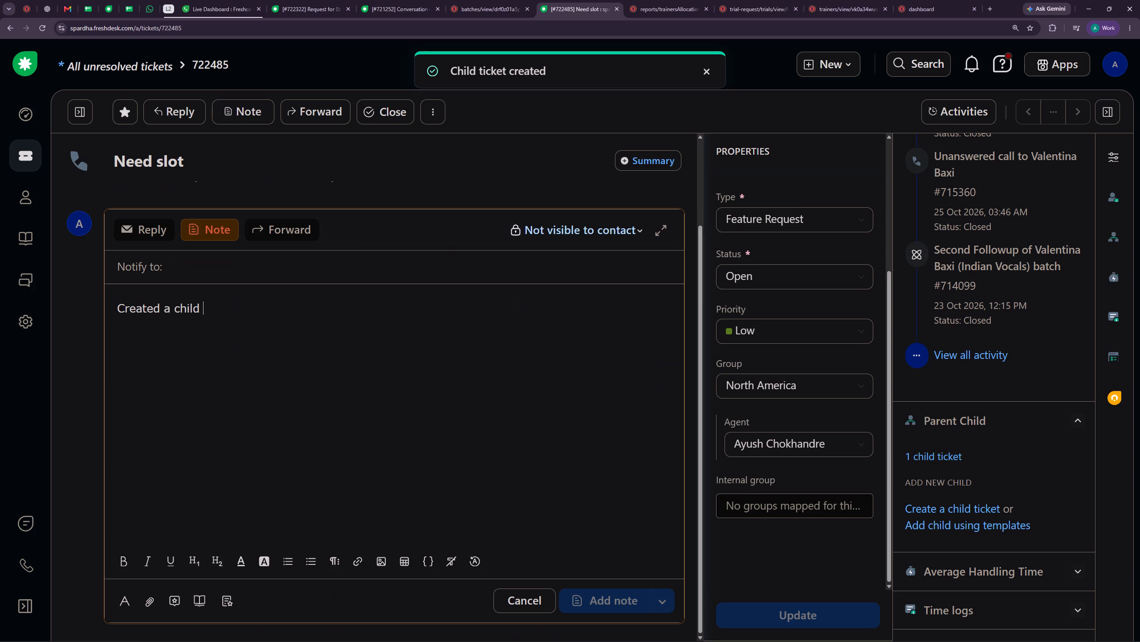
key(BackSpace)
text(ticket.)
click(615, 605)
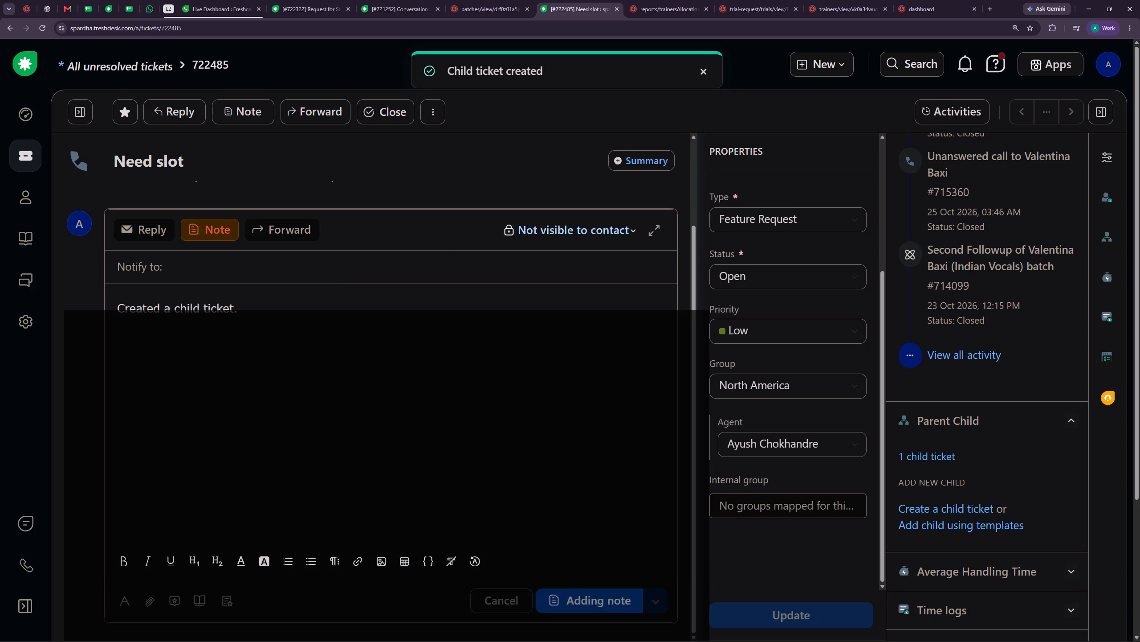
Set the parent ticket's status to Waiting on Customer, update it and close the ticket page.
click(761, 268)
click(772, 433)
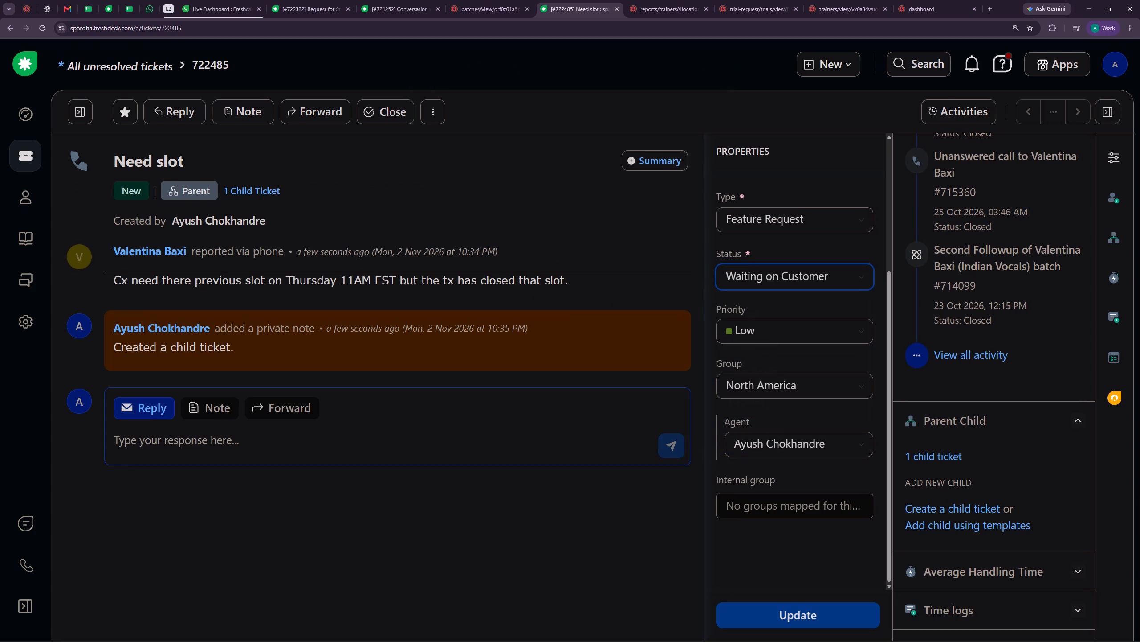
click(823, 621)
click(616, 9)
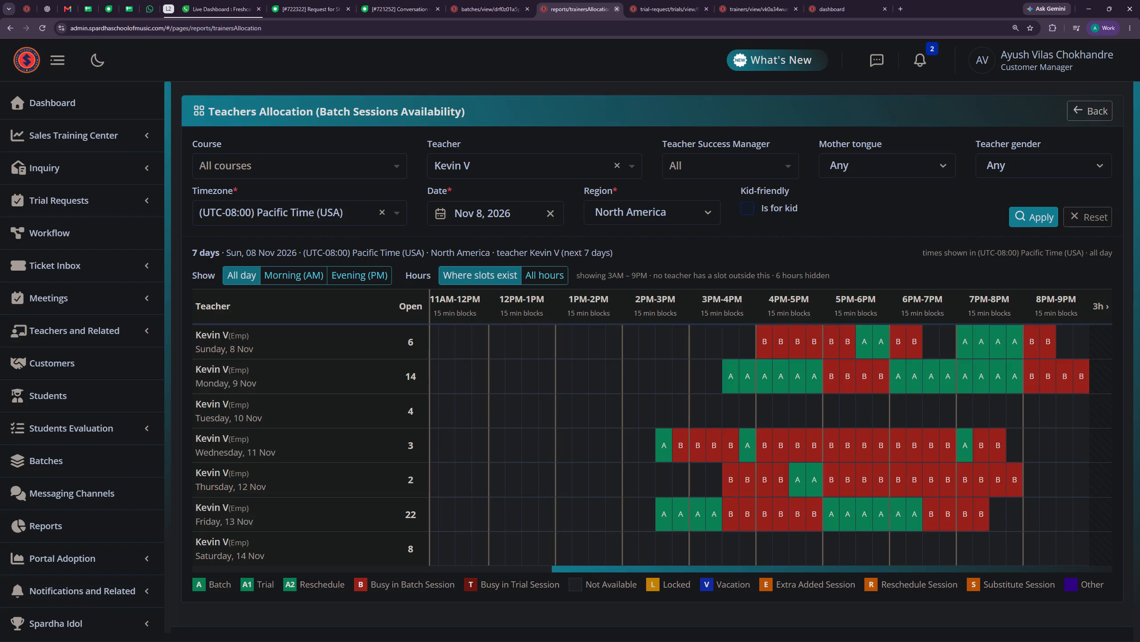
click(494, 6)
click(403, 4)
click(319, 0)
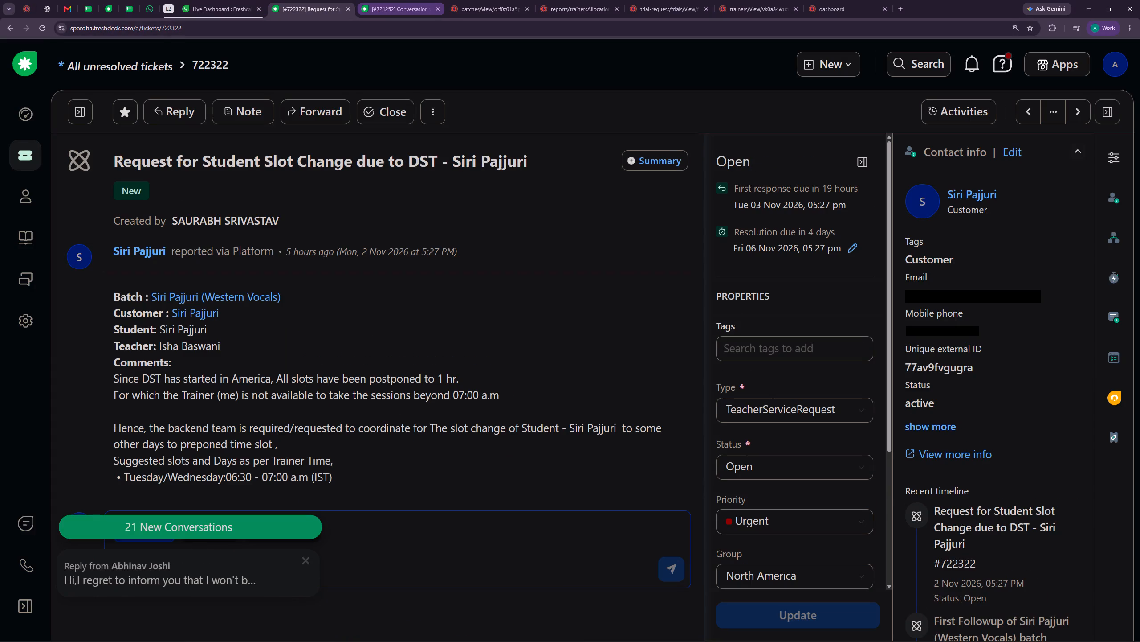
click(305, 563)
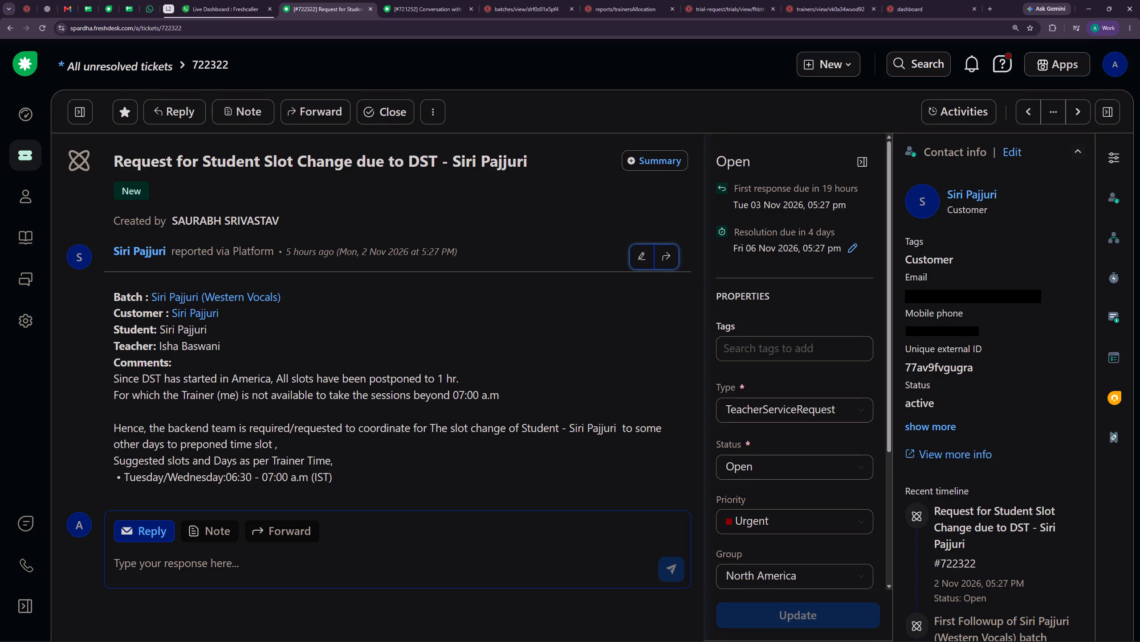
drag(993, 333, 917, 335)
key(ctrl+c)
click(440, 2)
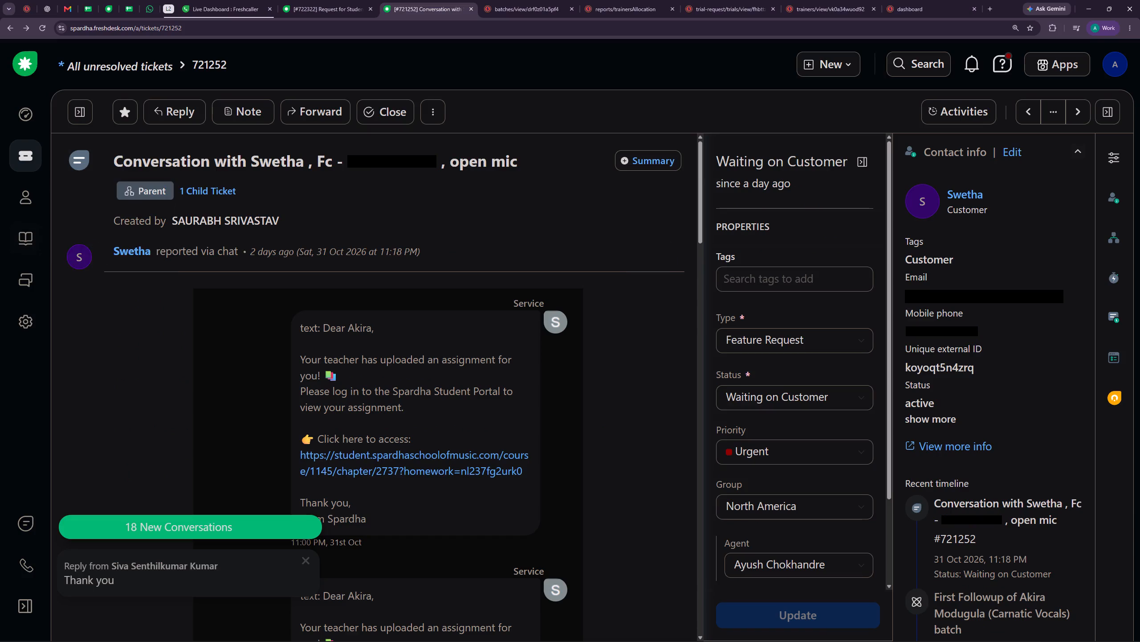
click(472, 7)
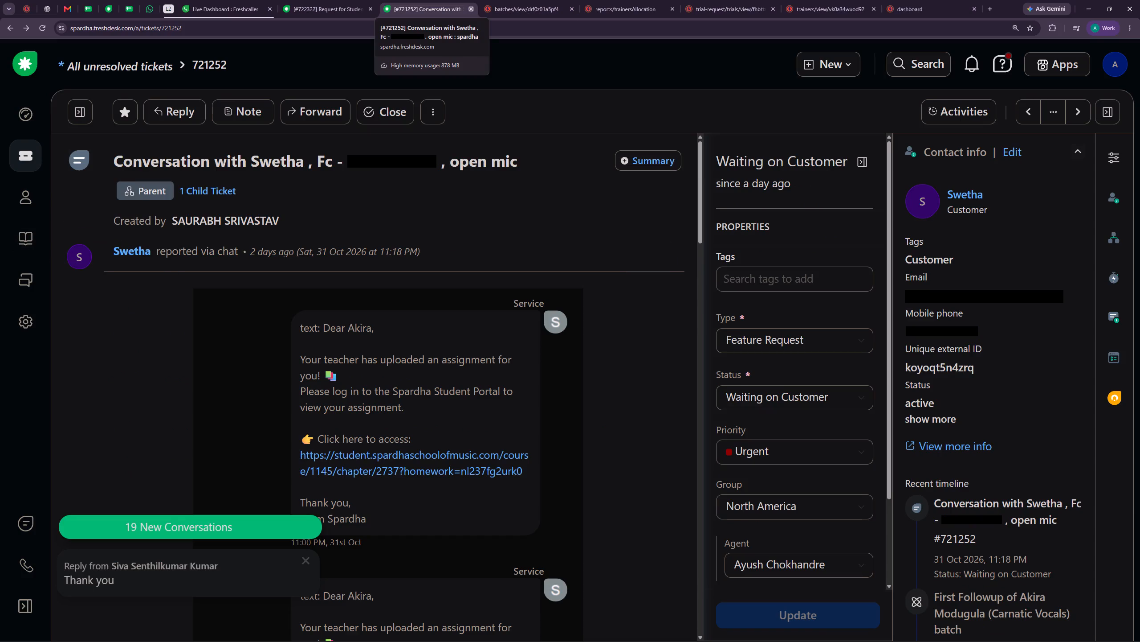
Search the batches by the copied number as family unique number and open the Western Vocals batch's sessions.
click(506, 6)
click(431, 6)
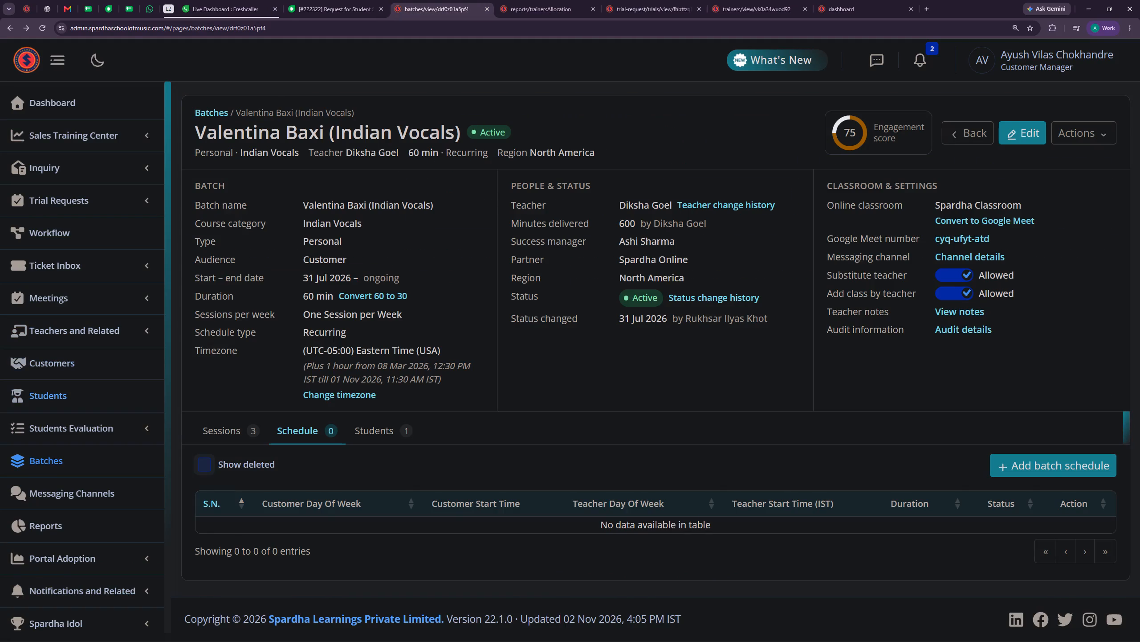
click(50, 455)
drag(591, 165, 465, 165)
key(ctrl+v)
click(212, 197)
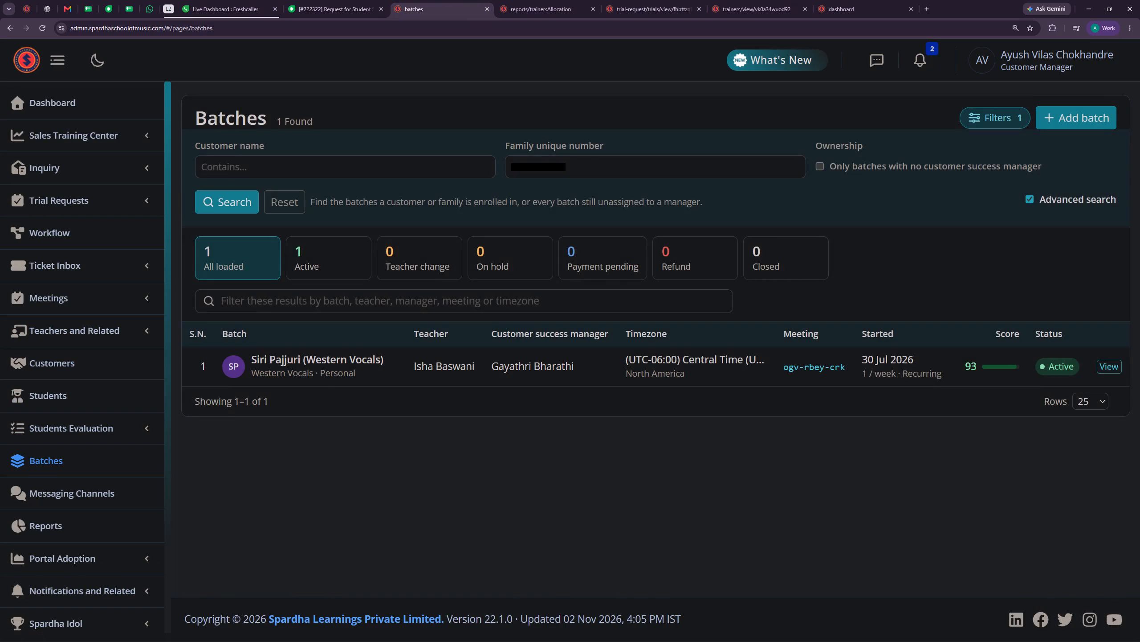
click(1108, 367)
scroll(510, 345, down, 1)
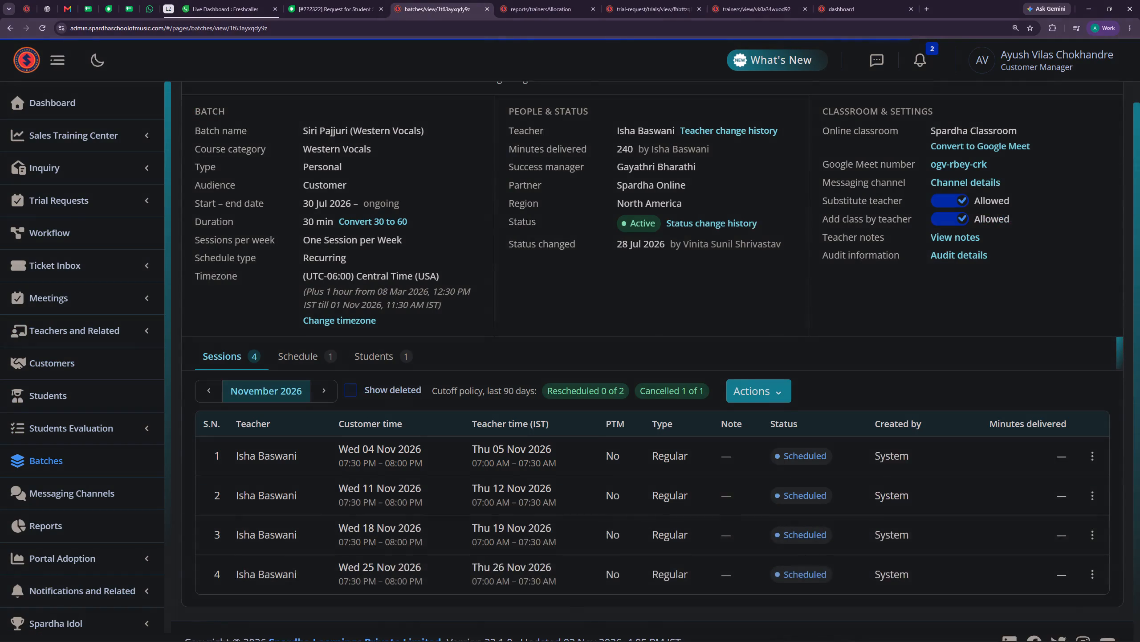
Review the Western Vocals batch's November 2026 sessions and check its schedule with deleted entries shown.
scroll(511, 346, down, 2)
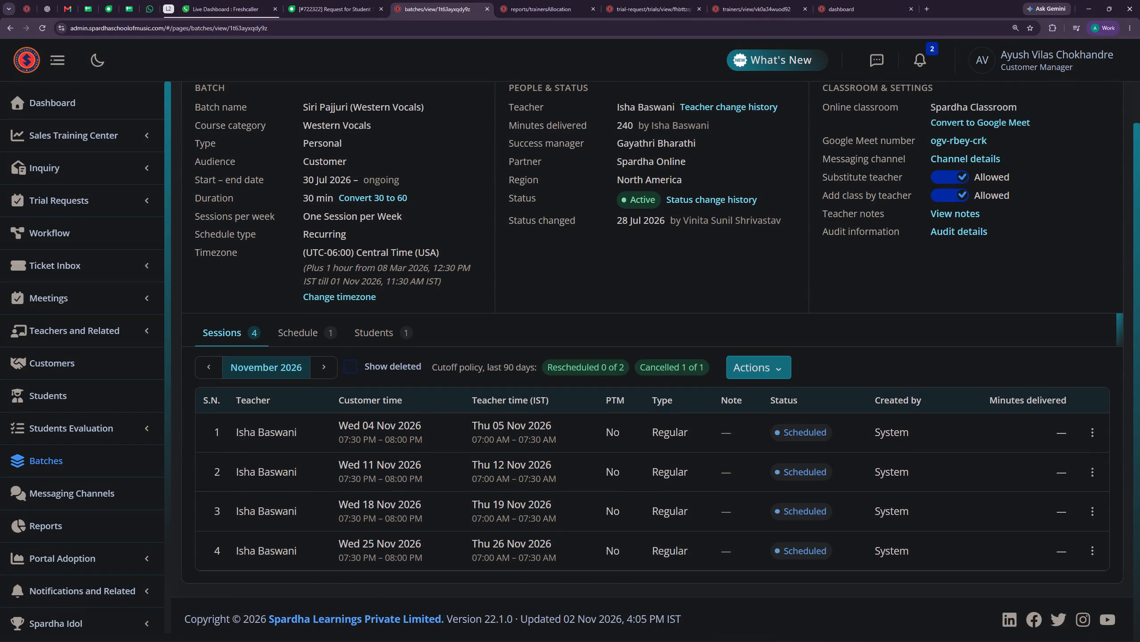
click(286, 337)
click(207, 465)
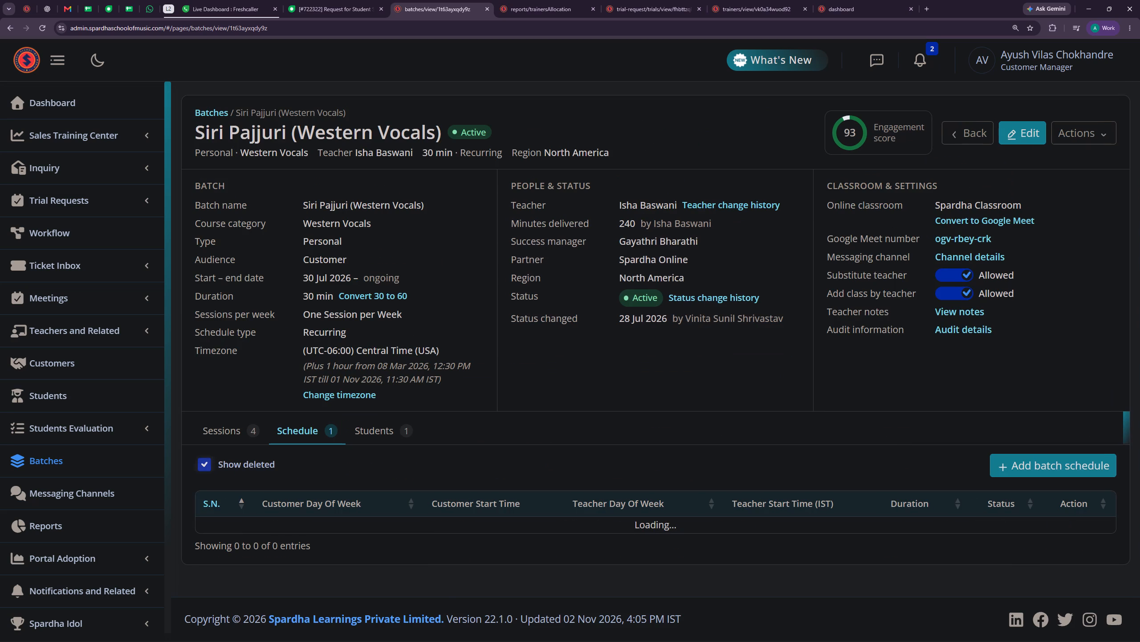
click(207, 465)
click(239, 428)
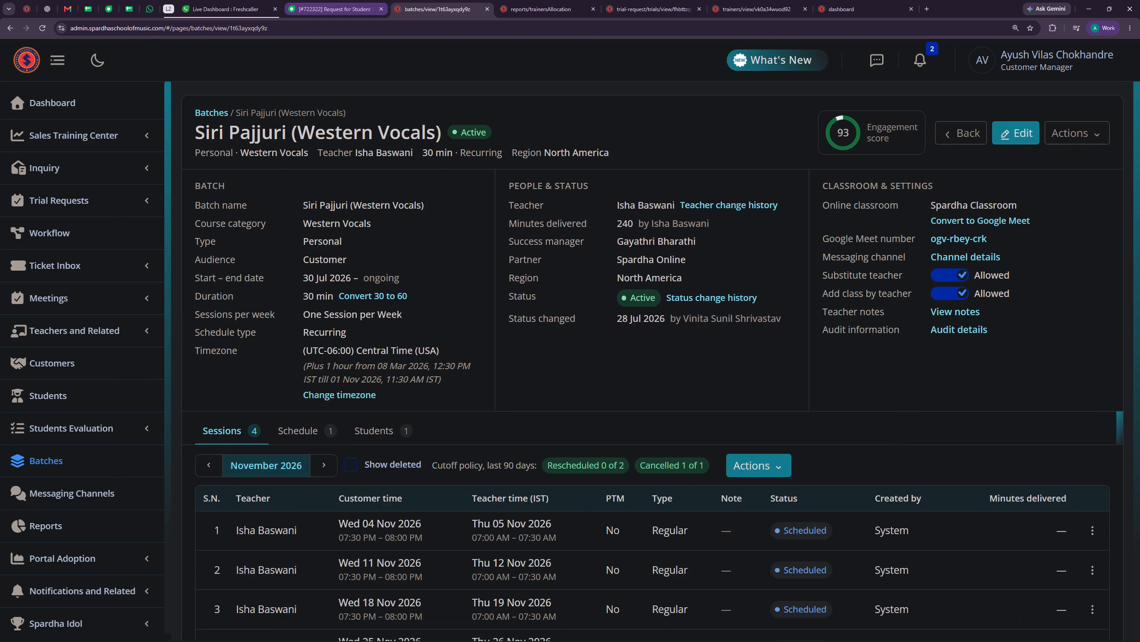
click(328, 0)
click(1001, 326)
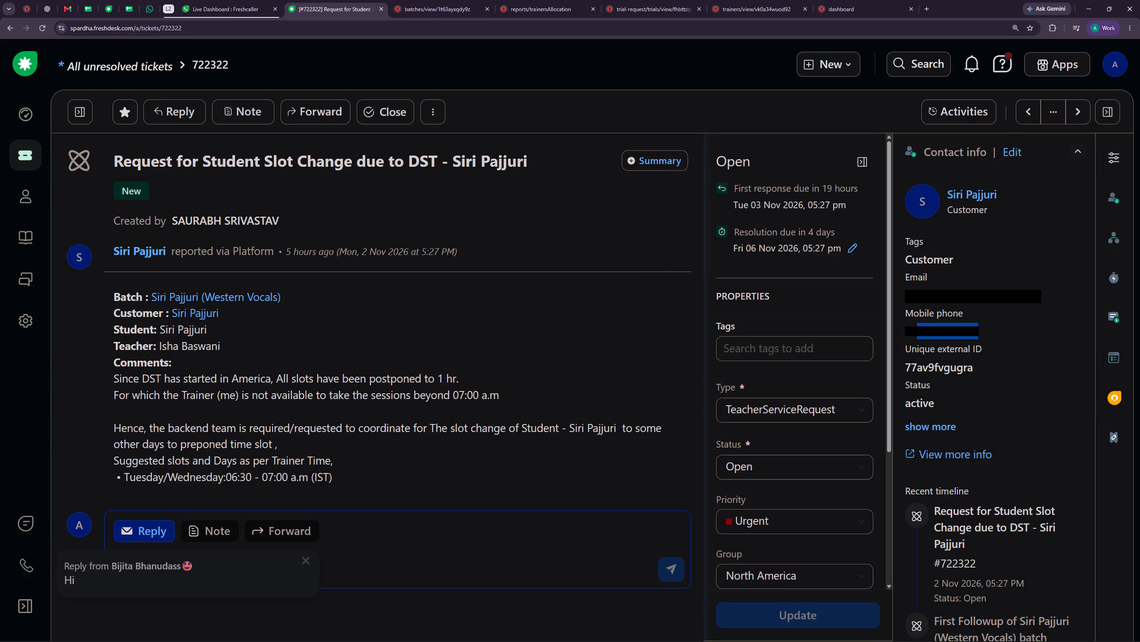
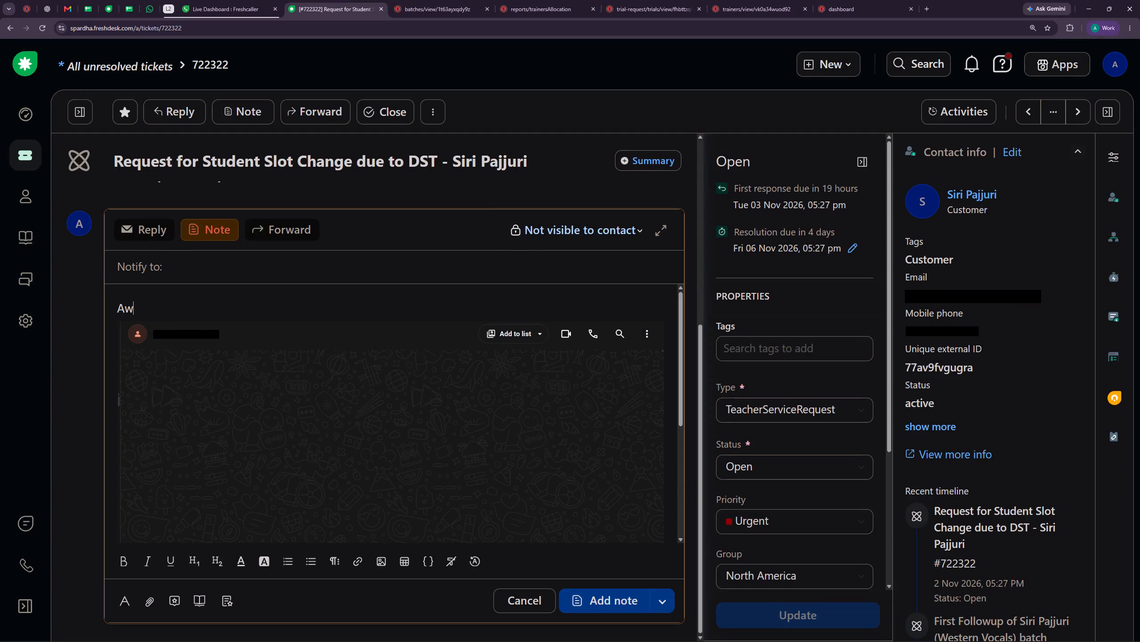
Finish the text "Awaiting response." above the chat screenshot and add the private note to ticket 722322.
text(ait)
key(i)
text(ng response)
key(period)
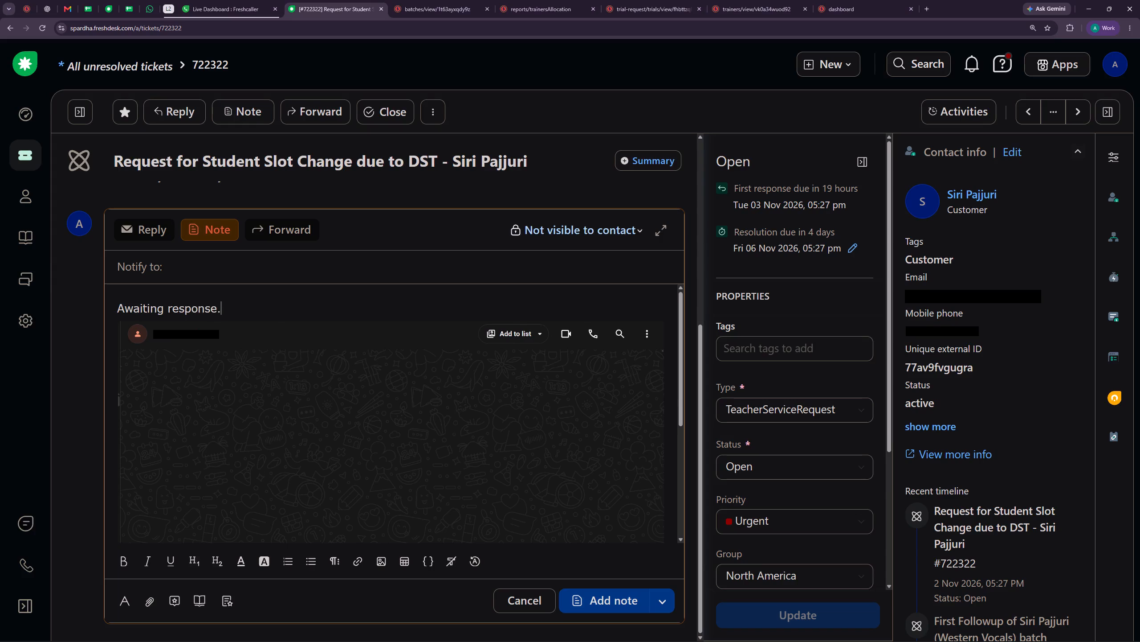
scroll(336, 378, down, 10)
click(591, 597)
Set the status of ticket 722322 to Waiting on Customer and update the ticket.
click(791, 477)
click(782, 436)
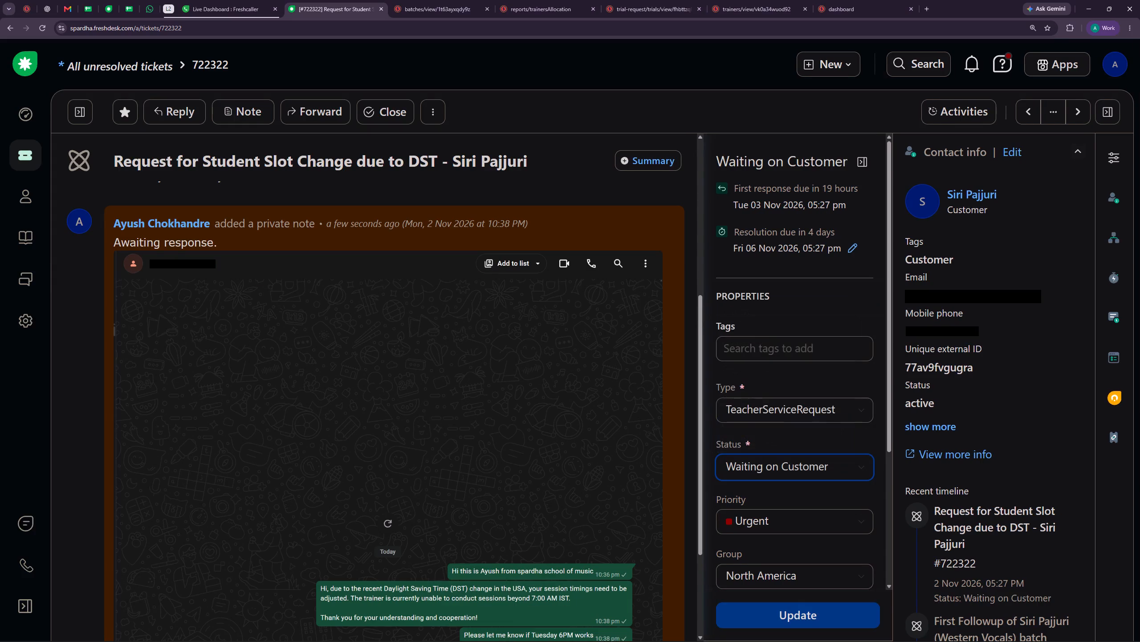
click(785, 614)
click(1030, 111)
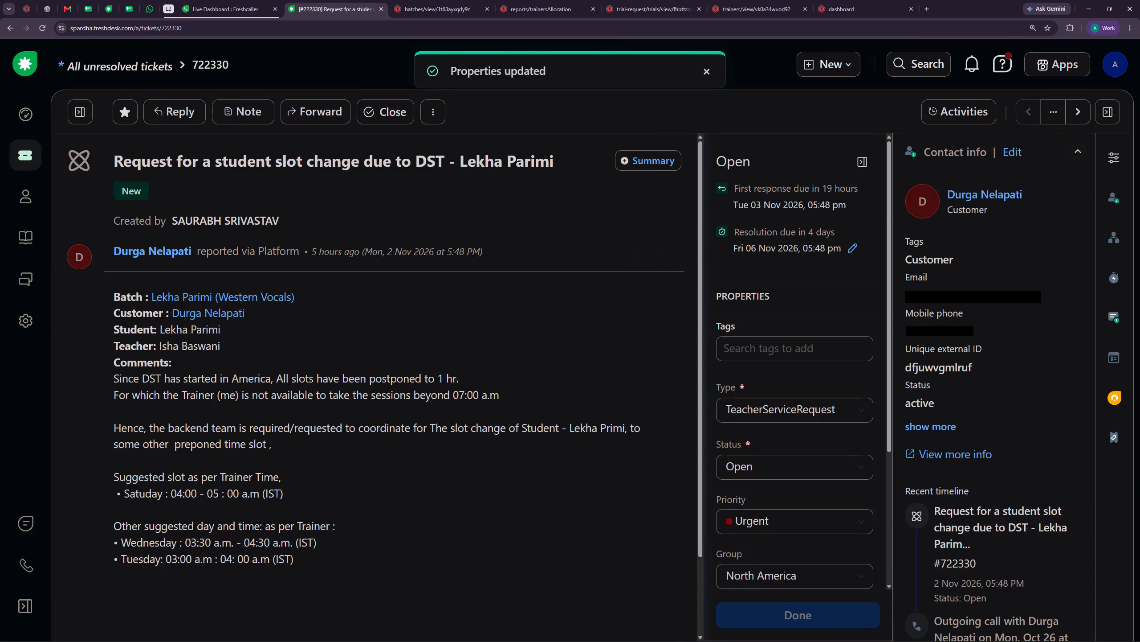
scroll(459, 330, down, 2)
scroll(449, 368, up, 1)
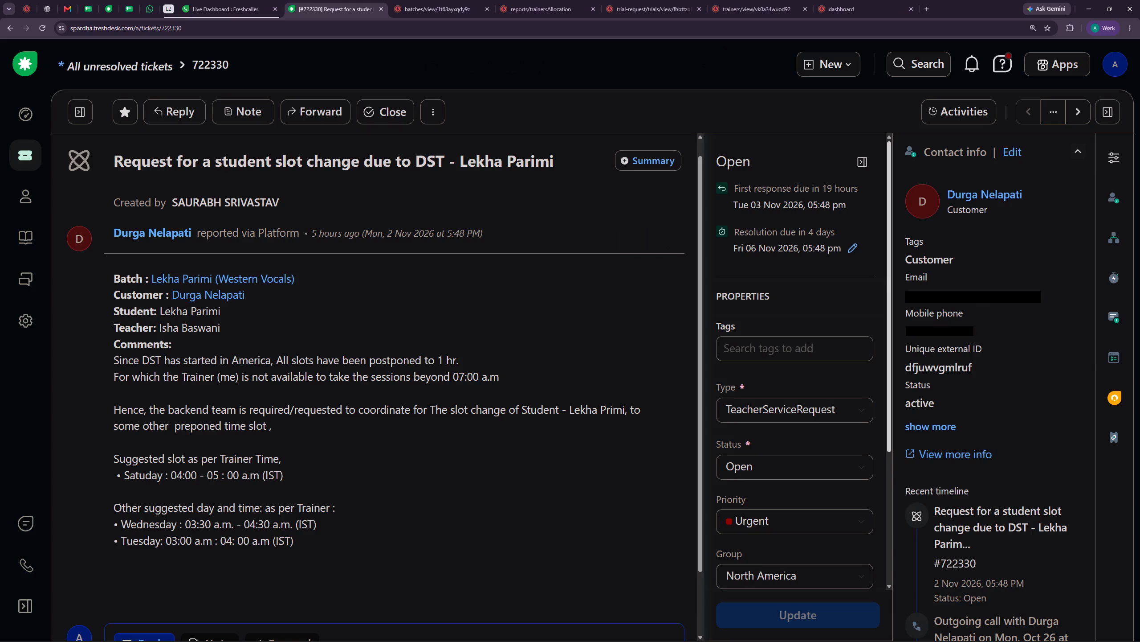
drag(989, 330, 918, 330)
key(ctrl+c)
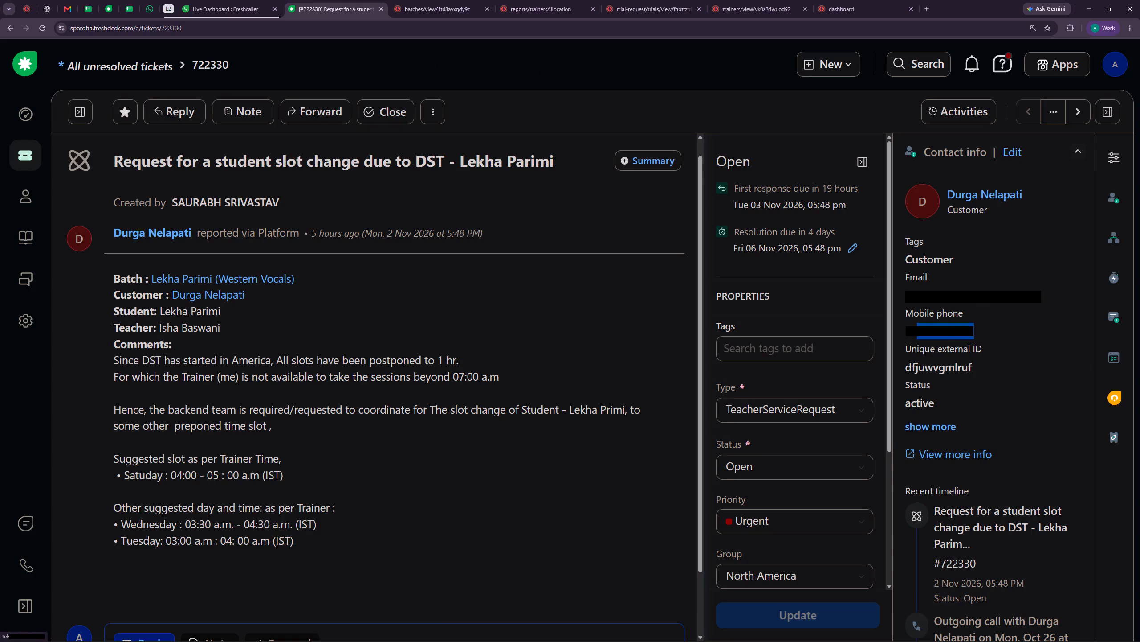
Search the batches by the copied number and open the student's Western Vocals batch.
click(422, 0)
click(59, 464)
drag(592, 166, 444, 165)
key(ctrl+v)
click(226, 206)
click(1120, 370)
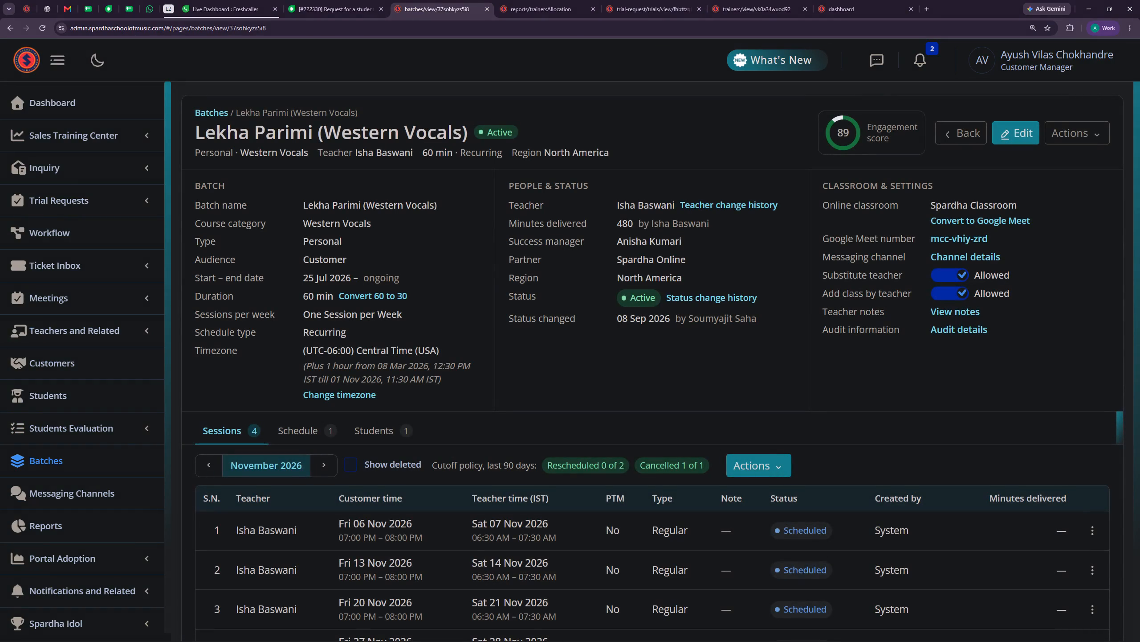
Review the batch's November 2026 sessions and check the teacher's available slots from Mon, 02 Nov, 2026.
scroll(425, 412, down, 5)
scroll(407, 449, down, 2)
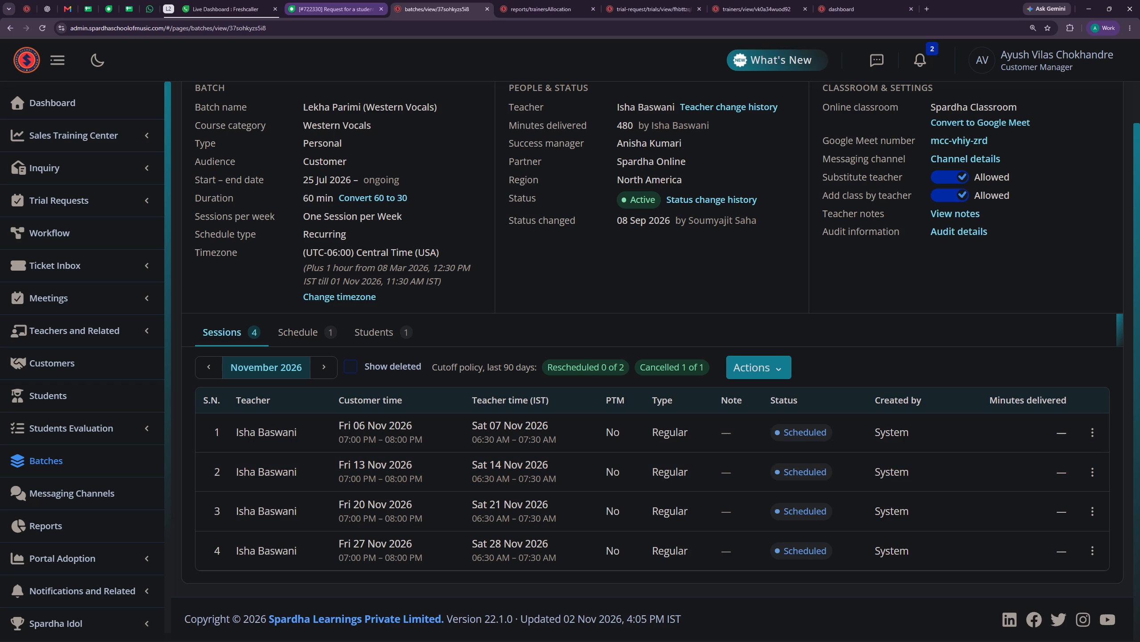
click(758, 354)
click(755, 371)
click(731, 440)
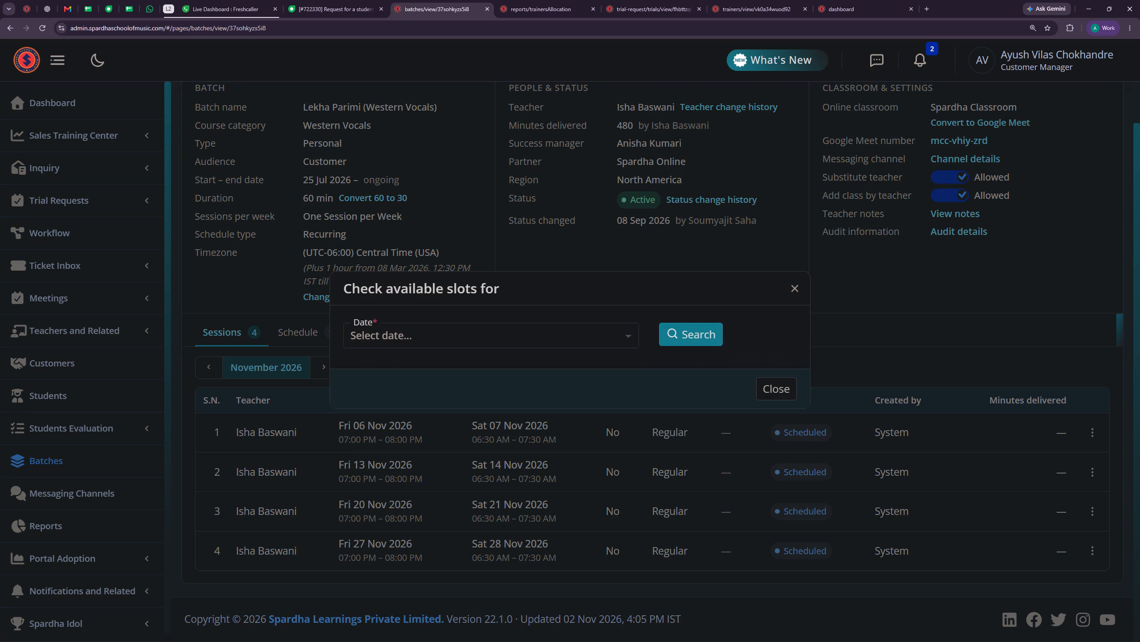
click(479, 342)
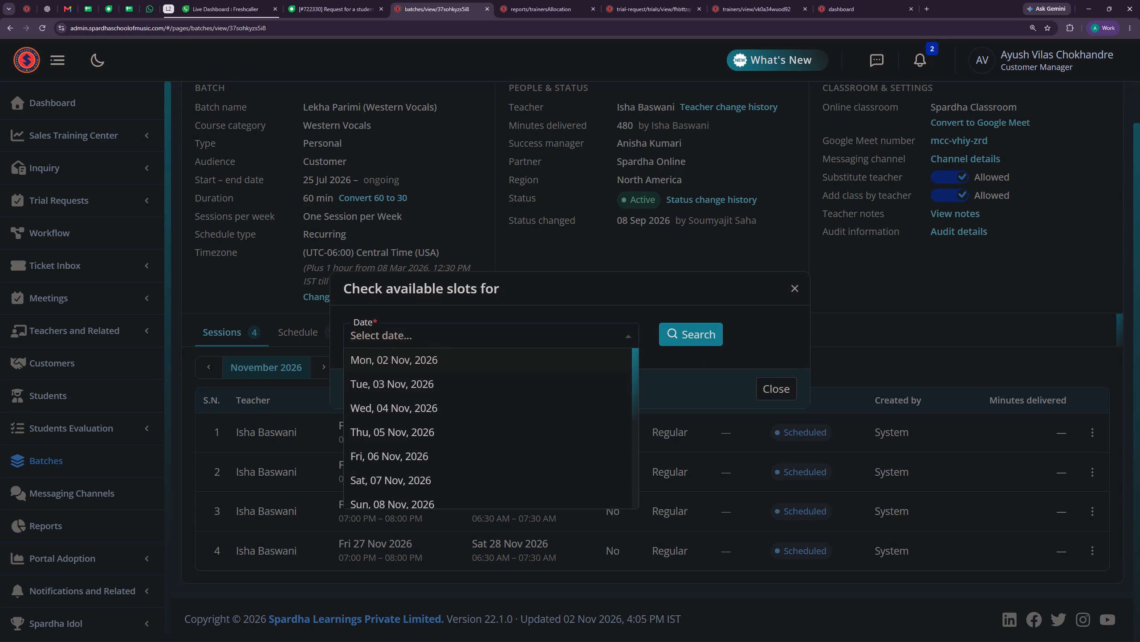
click(426, 367)
click(673, 326)
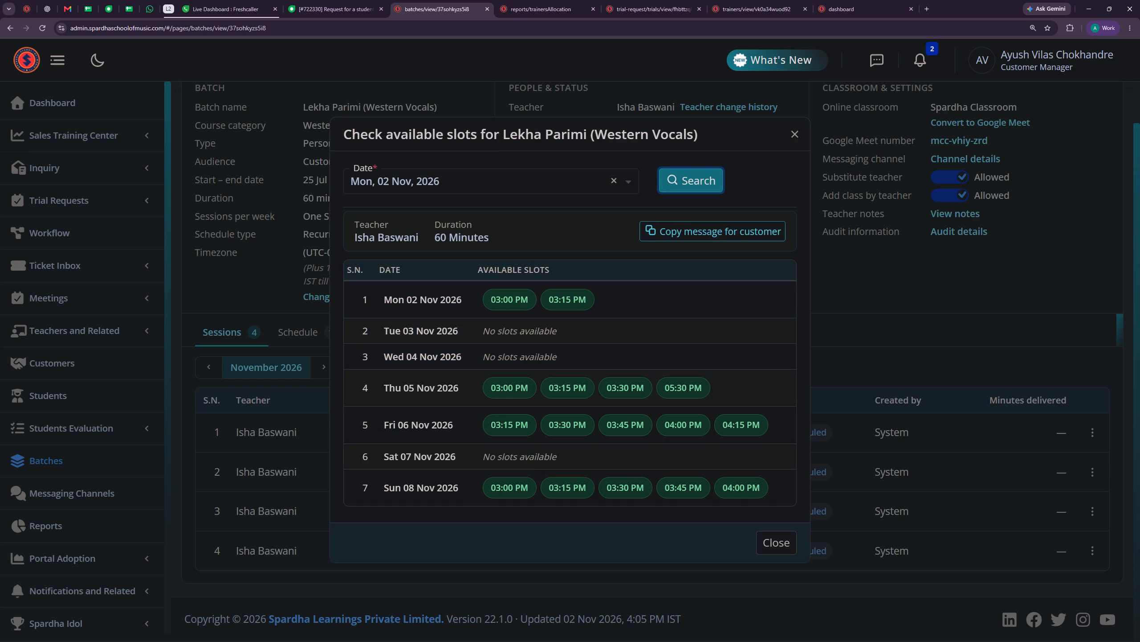
click(798, 133)
Return to ticket 722330 to review the trainer's suggested slots and dismiss the new conversation notification.
click(350, 0)
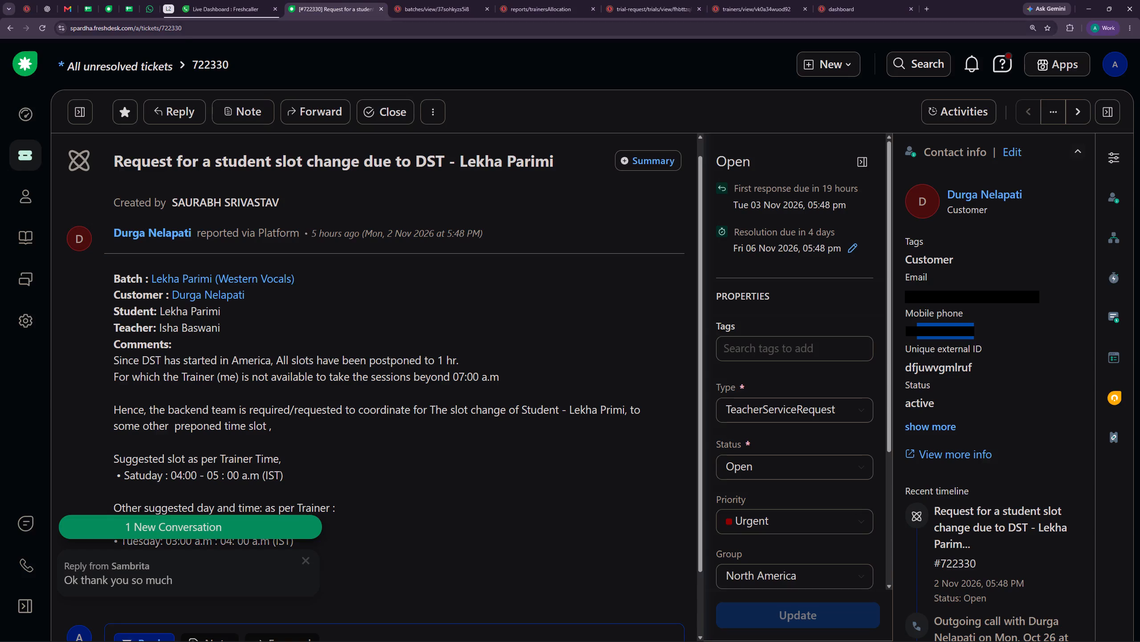
click(312, 564)
click(302, 564)
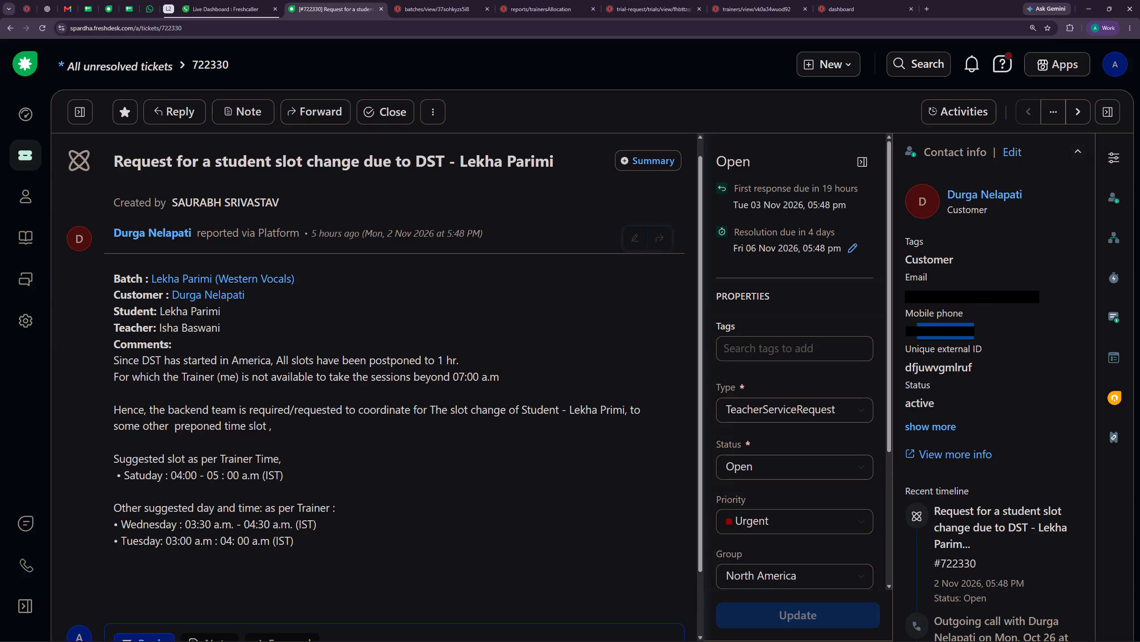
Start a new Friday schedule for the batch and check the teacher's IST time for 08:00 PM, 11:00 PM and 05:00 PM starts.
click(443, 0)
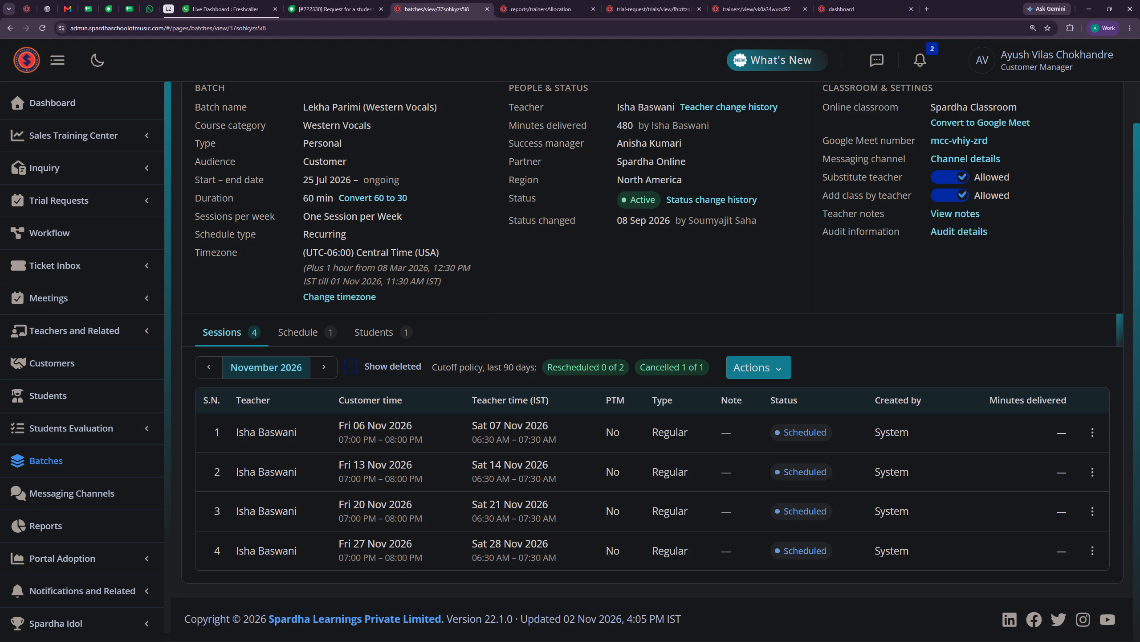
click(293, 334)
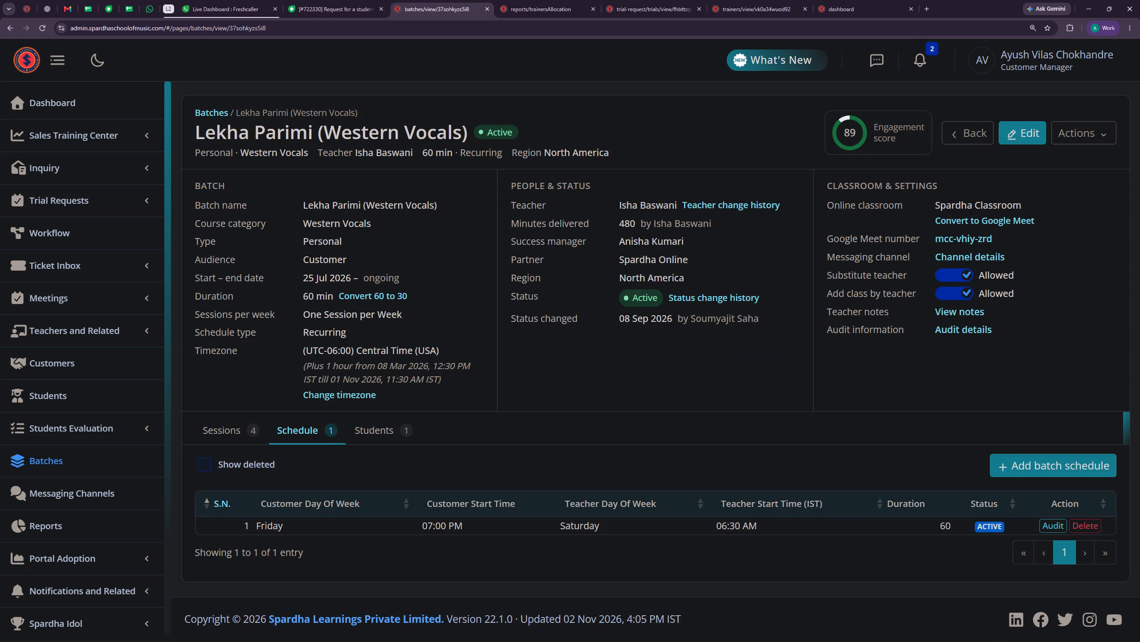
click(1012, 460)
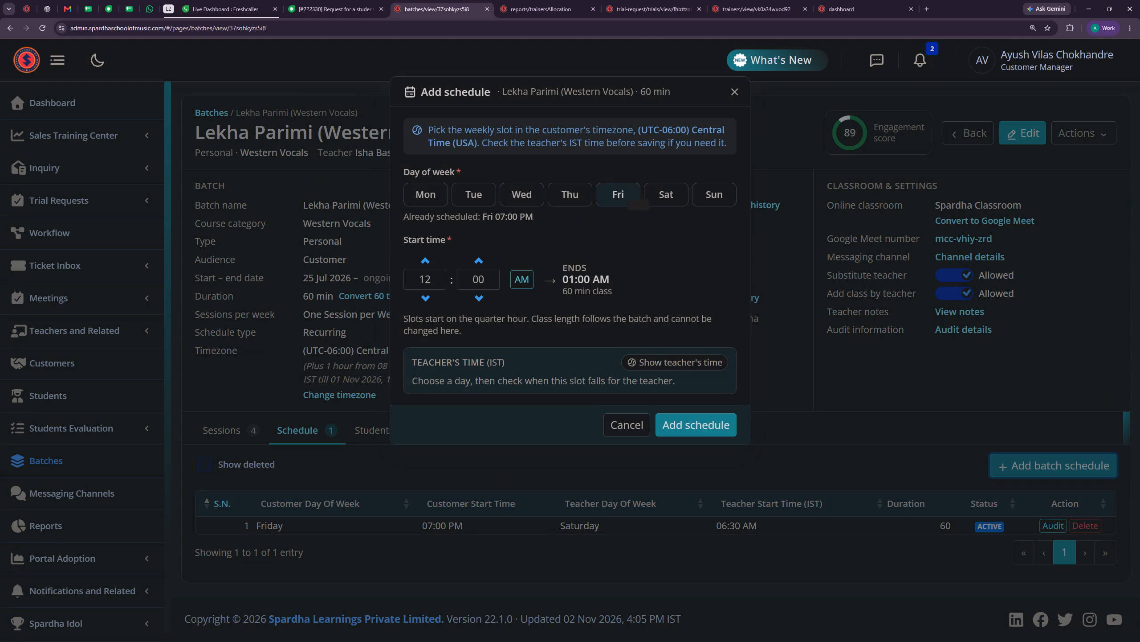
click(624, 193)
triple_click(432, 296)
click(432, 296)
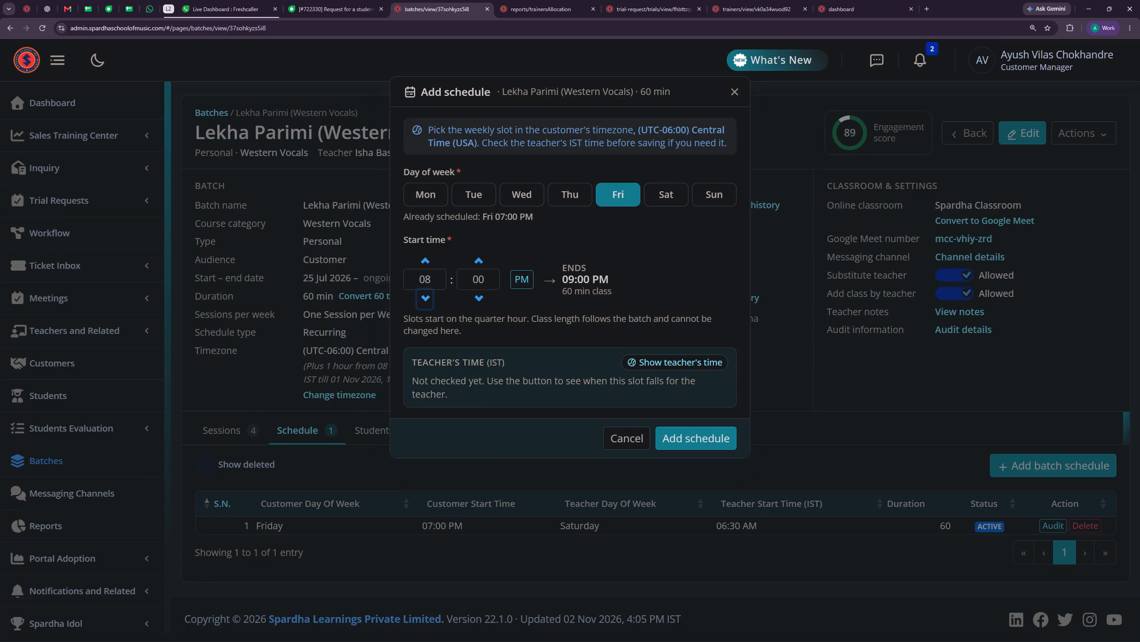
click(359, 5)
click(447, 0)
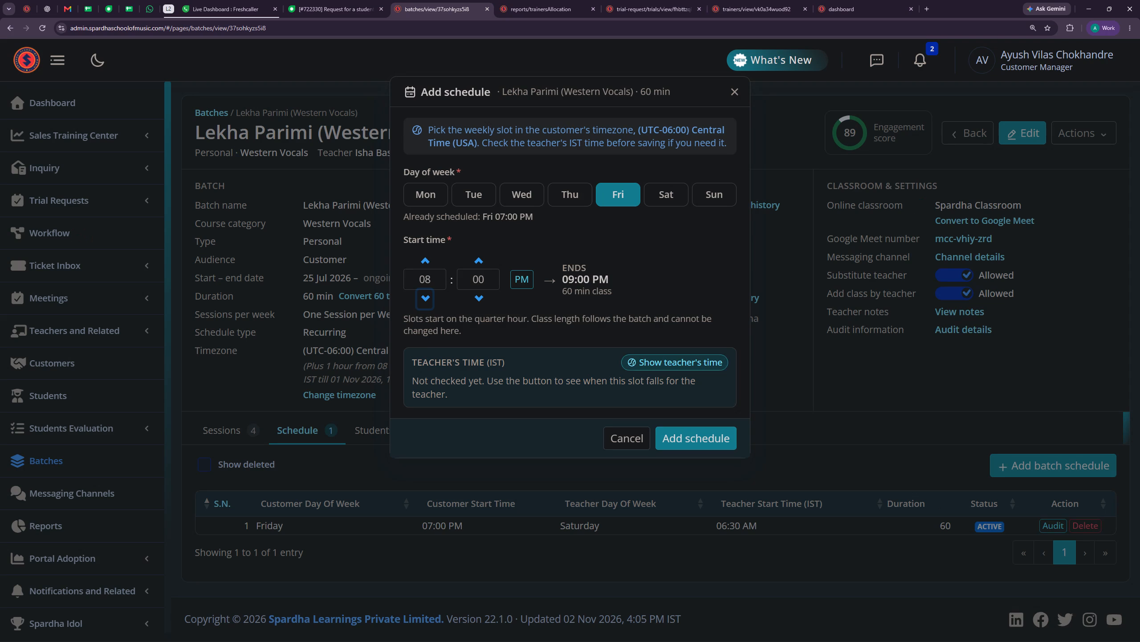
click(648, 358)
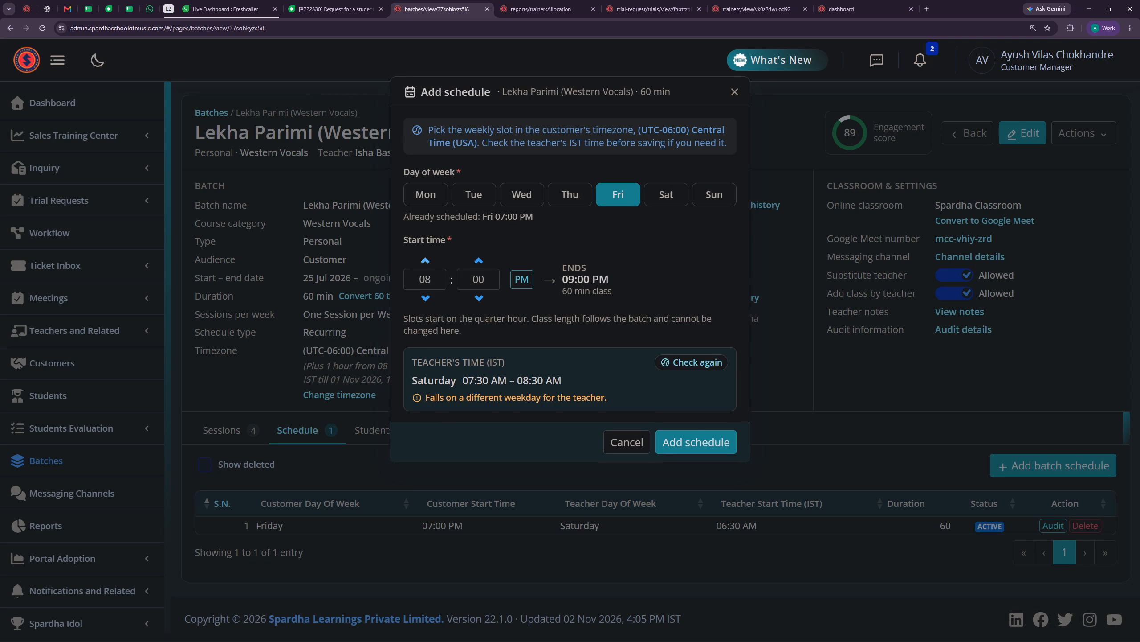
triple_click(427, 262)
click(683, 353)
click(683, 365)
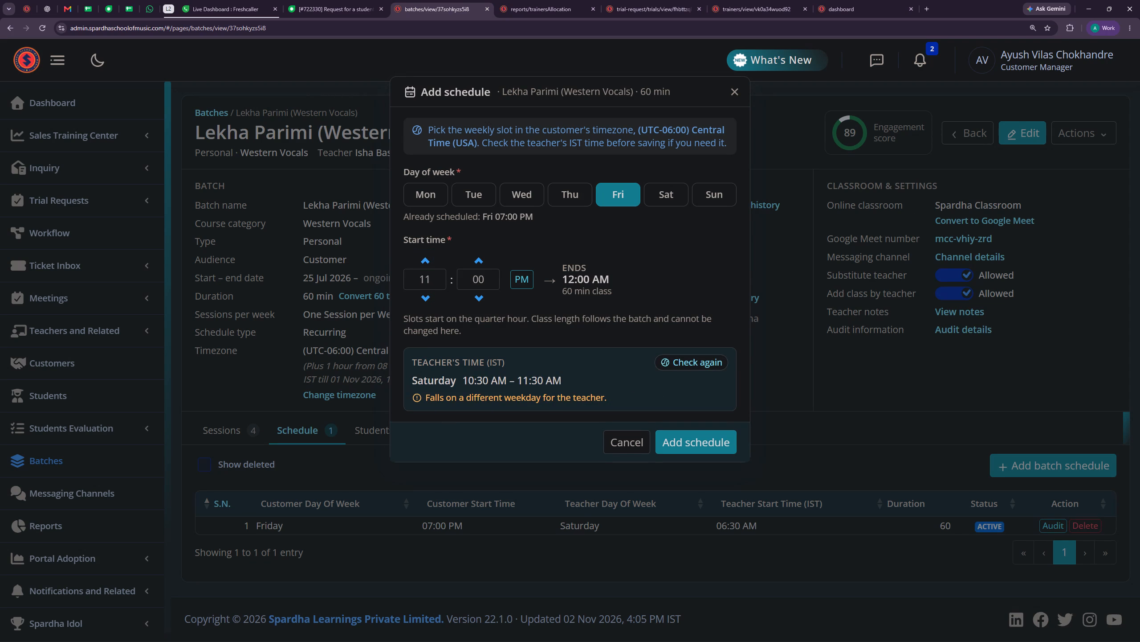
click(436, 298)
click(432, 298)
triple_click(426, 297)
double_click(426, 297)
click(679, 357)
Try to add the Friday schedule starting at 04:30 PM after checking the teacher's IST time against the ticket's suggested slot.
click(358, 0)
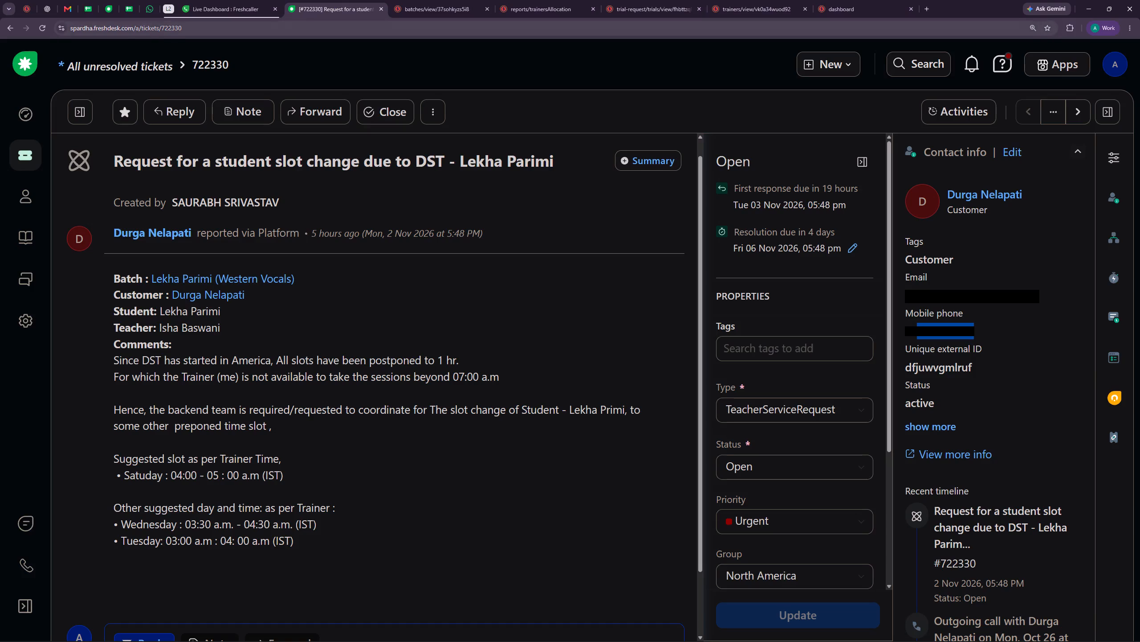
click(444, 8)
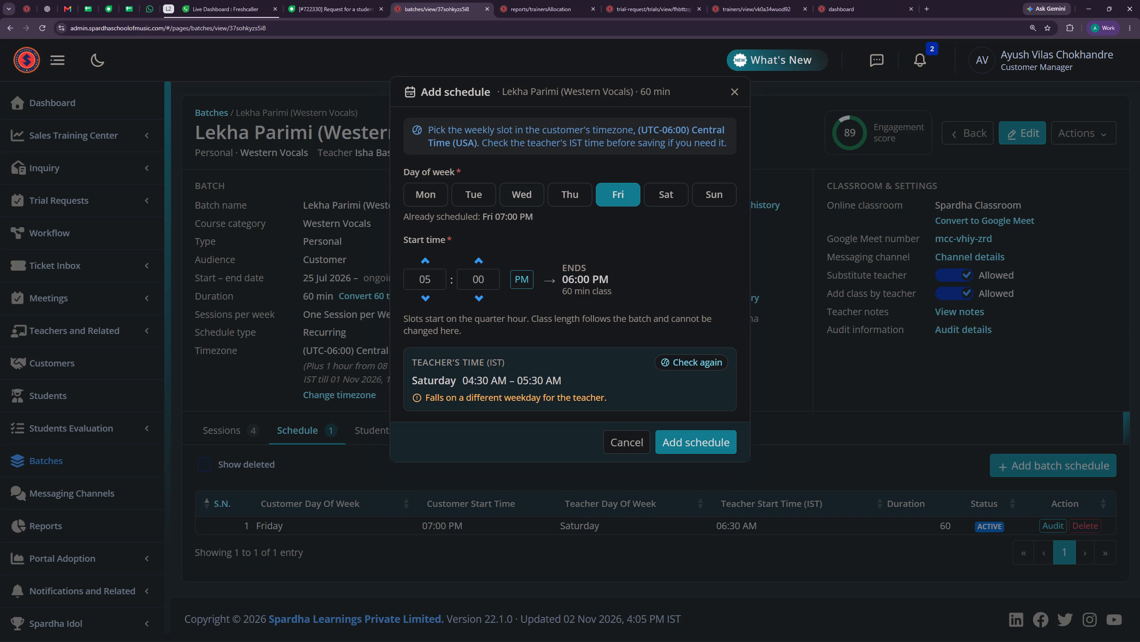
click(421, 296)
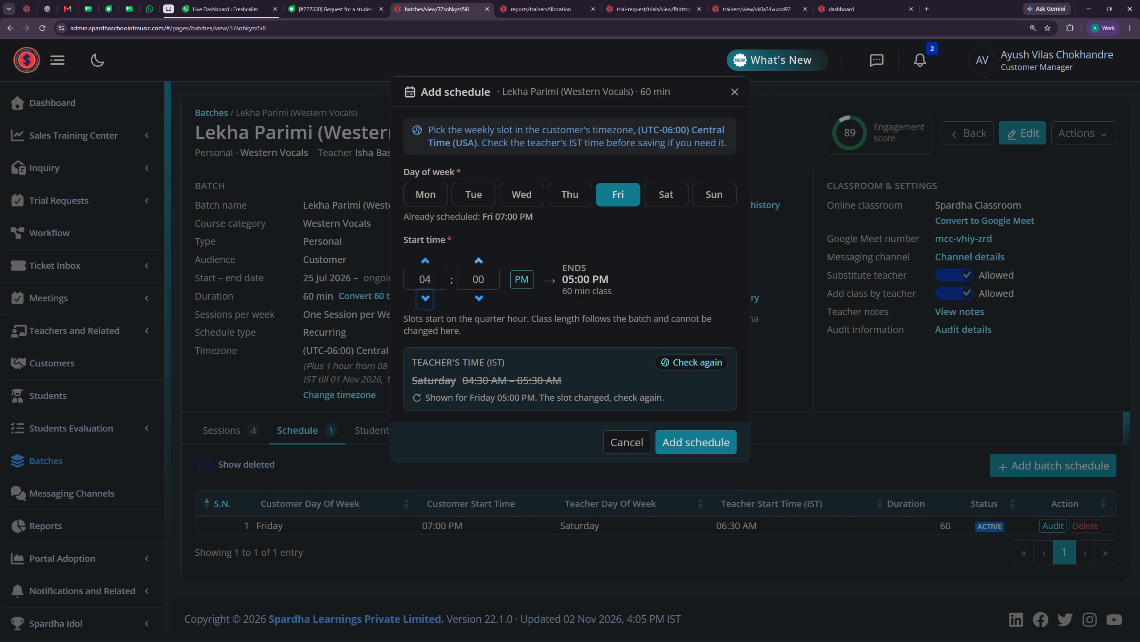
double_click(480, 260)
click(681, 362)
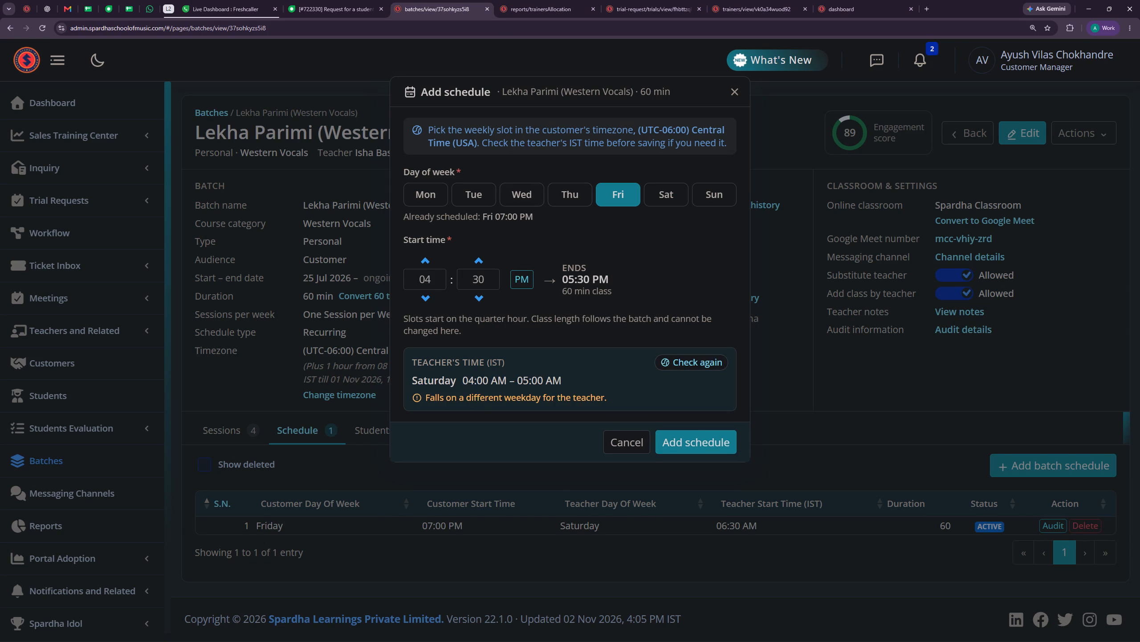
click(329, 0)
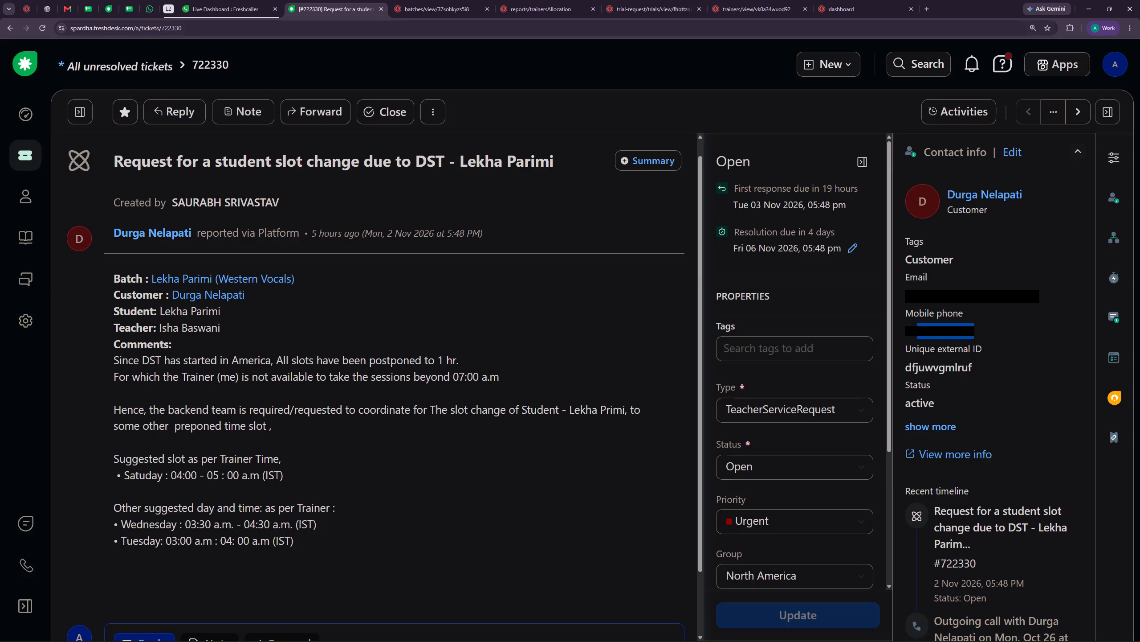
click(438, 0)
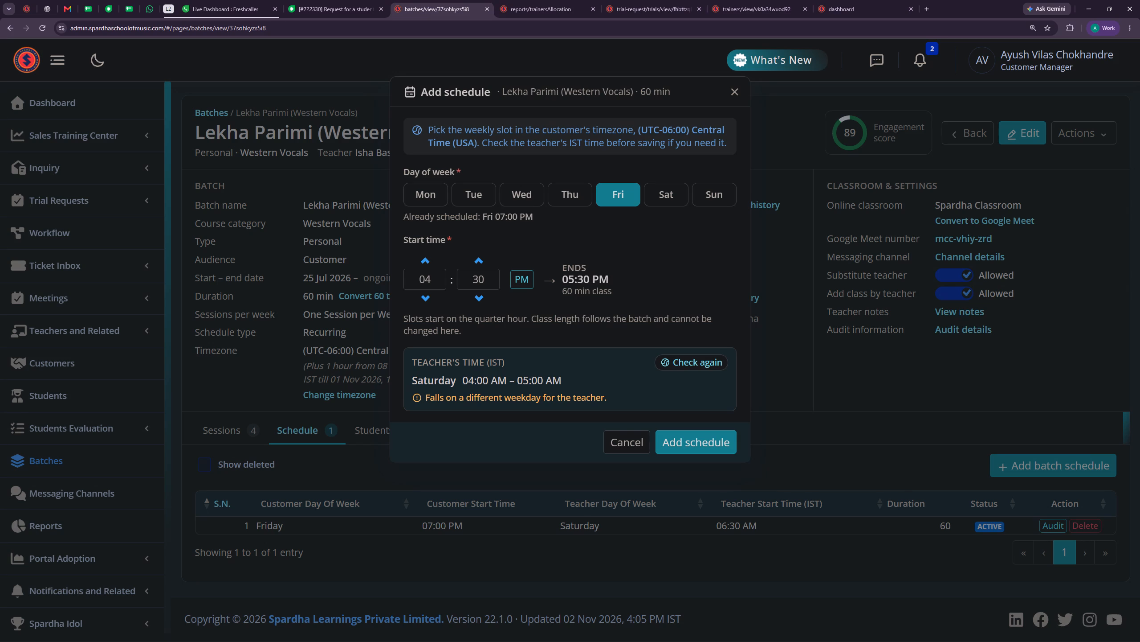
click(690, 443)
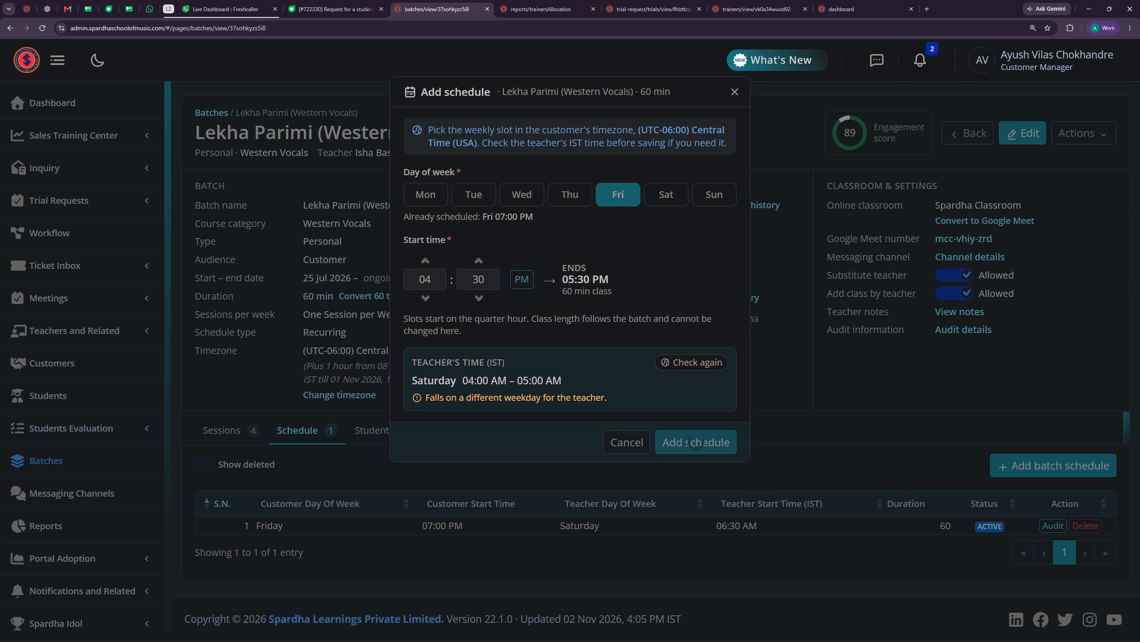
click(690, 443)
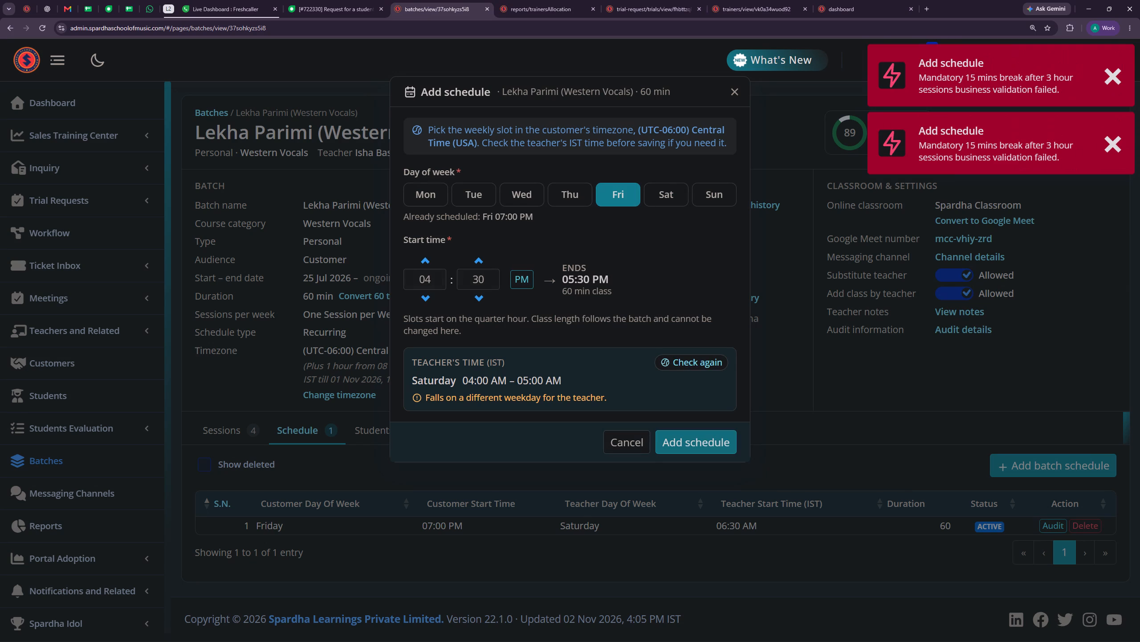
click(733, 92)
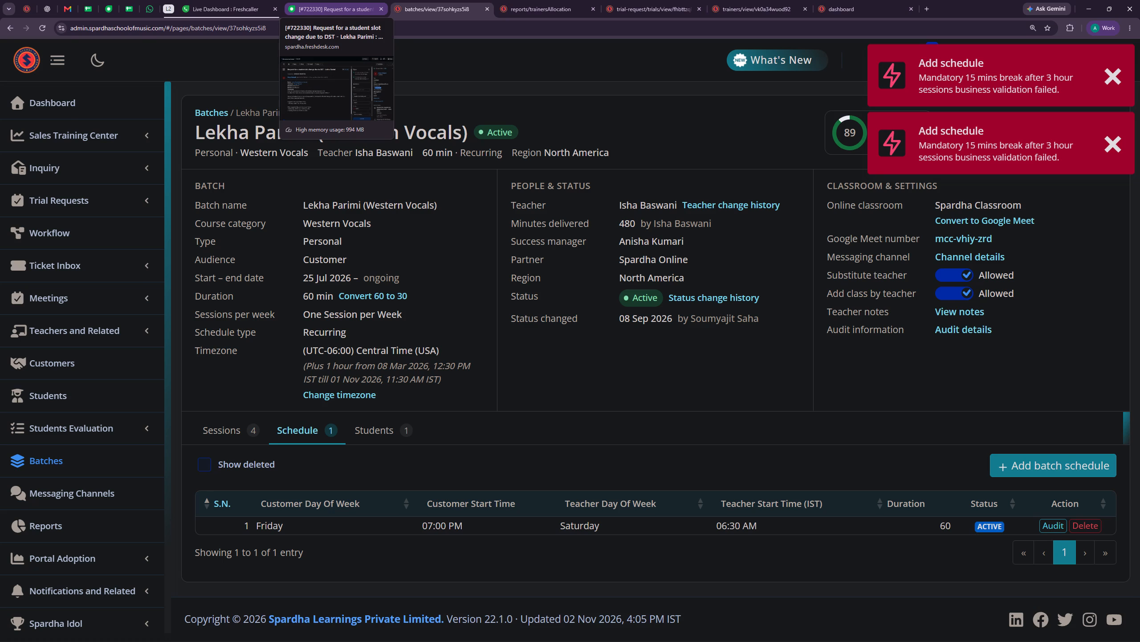
click(338, 0)
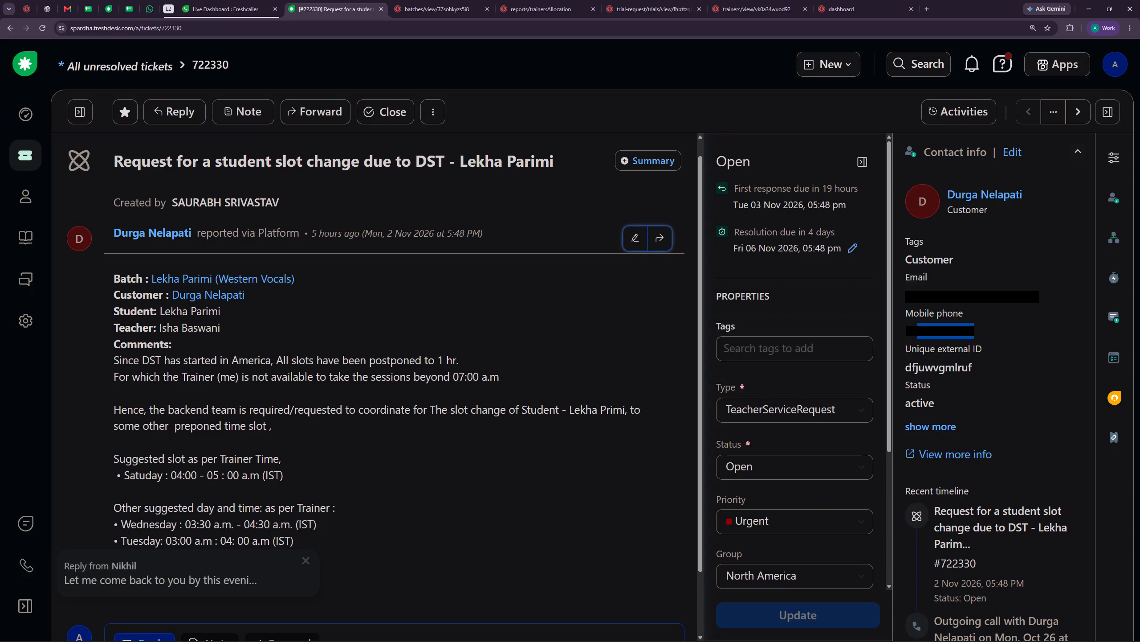
scroll(361, 388, down, 1)
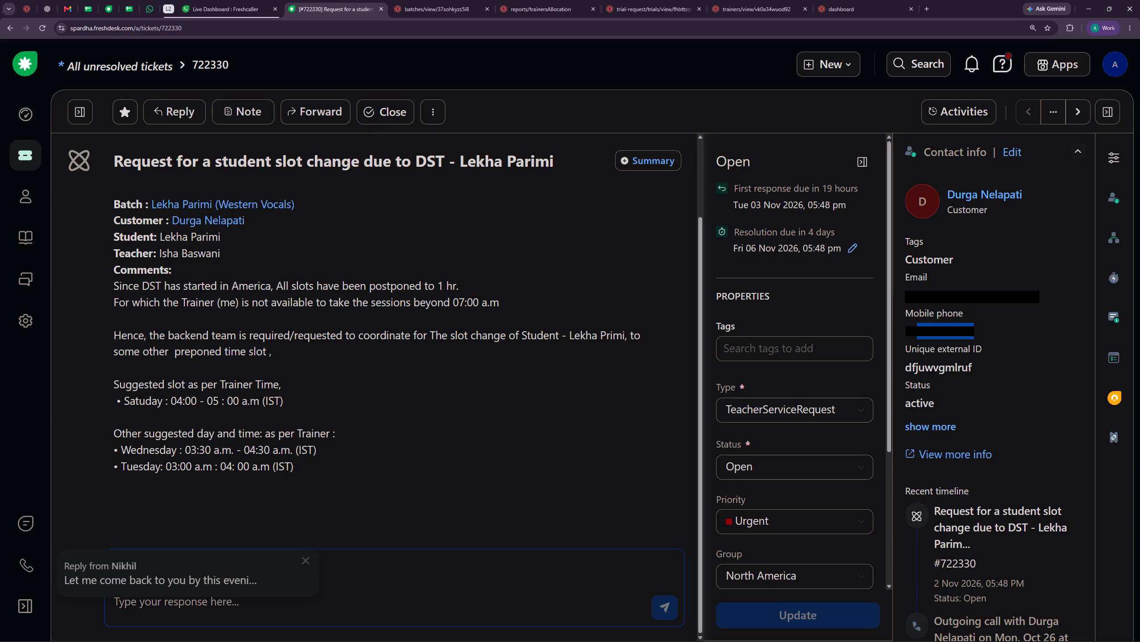
Return to the Western Vocals batch and check the teacher's available session slots from Mon, 02 Nov, 2026.
click(443, 3)
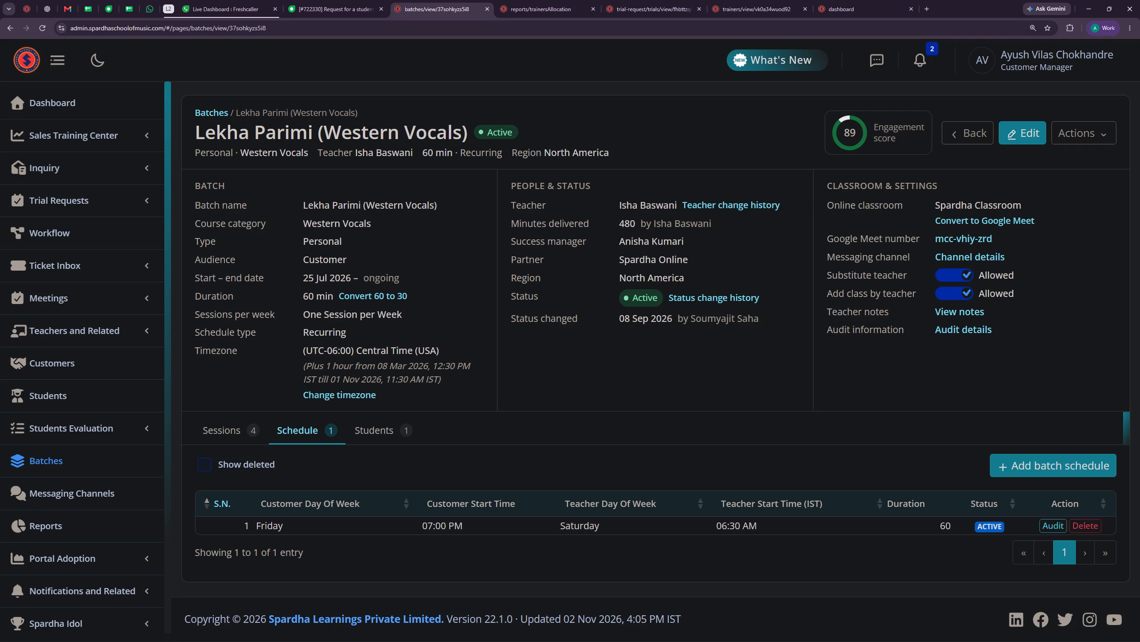
click(244, 437)
click(742, 468)
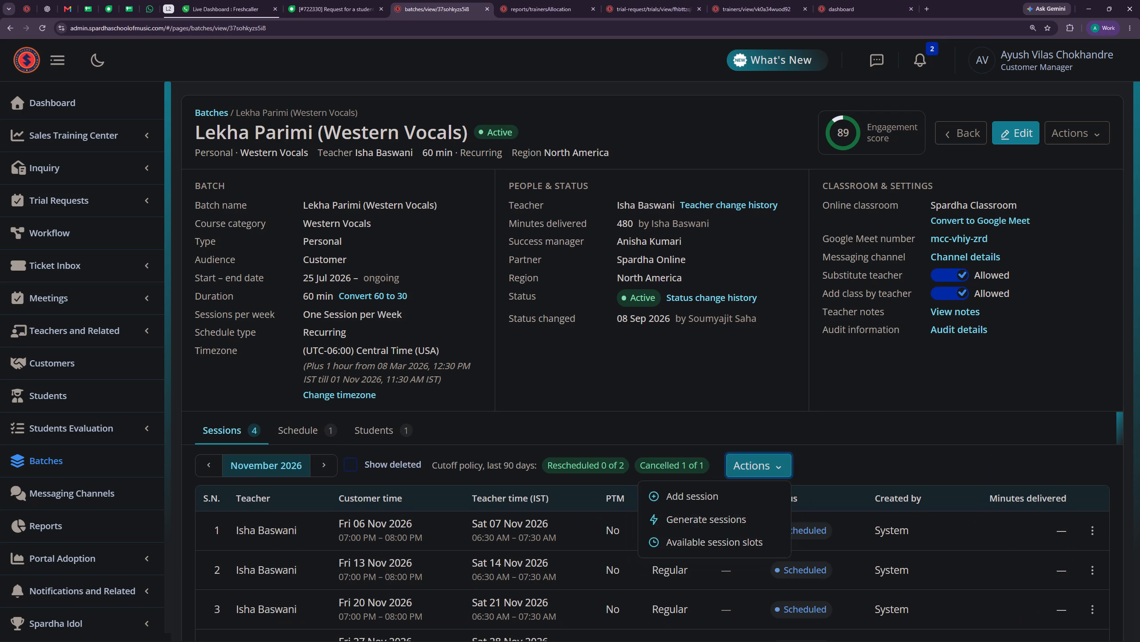
click(708, 548)
click(474, 333)
click(406, 366)
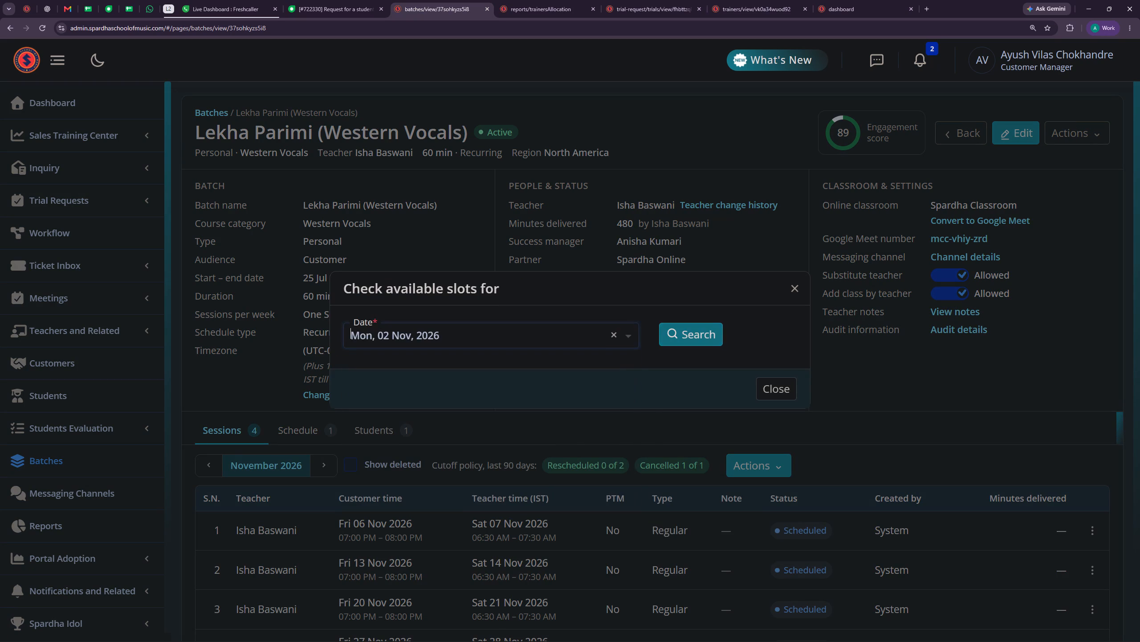
click(714, 324)
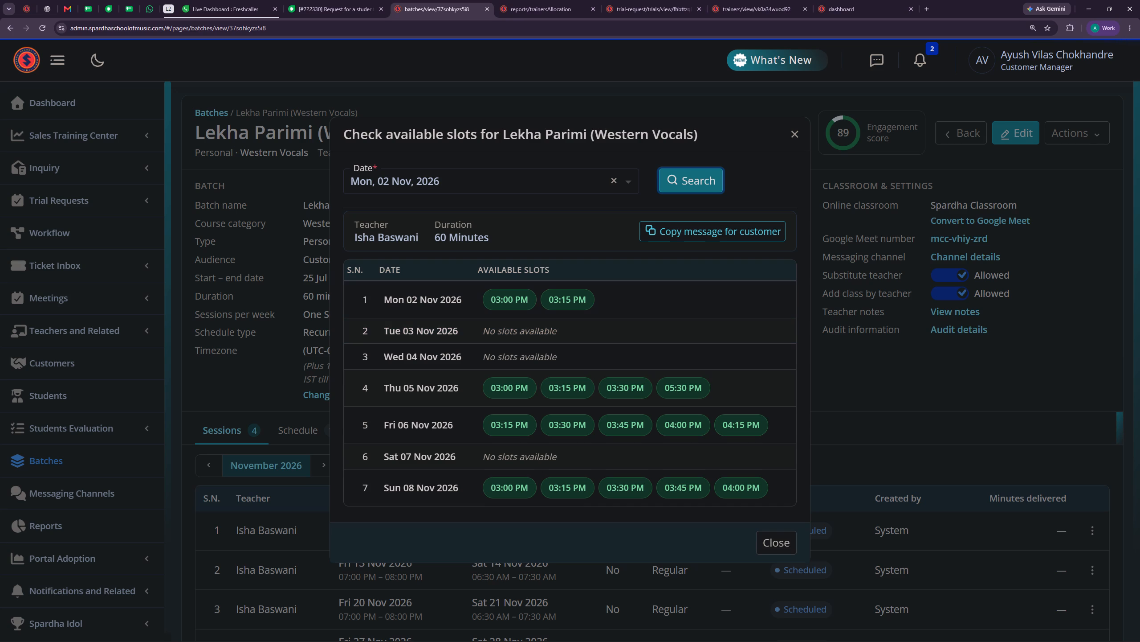
click(797, 136)
Switch back to ticket 722330 to compare the trainer's suggested slots with the available ones.
click(346, 0)
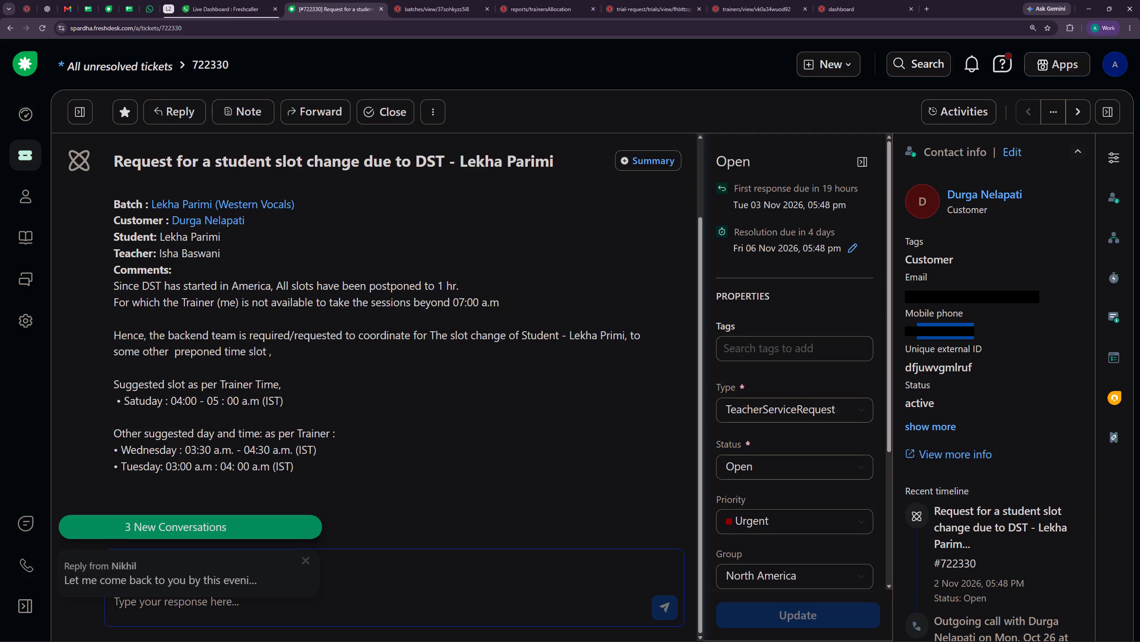
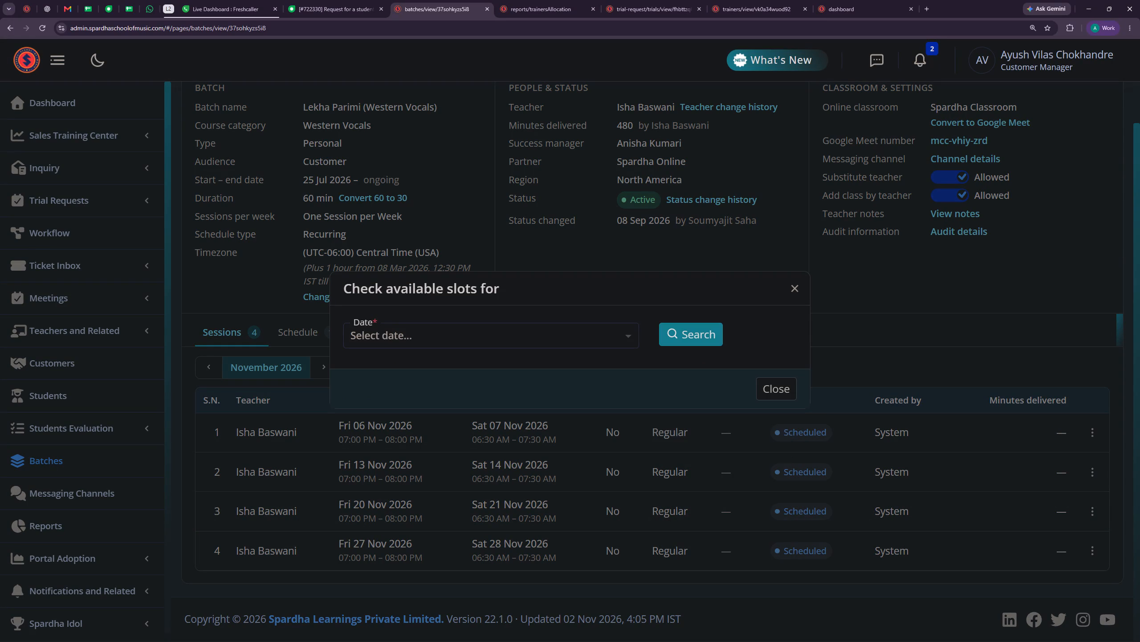
Check the teacher's available slots for the Western Vocals batch from Mon, 02 Nov, 2026.
click(505, 333)
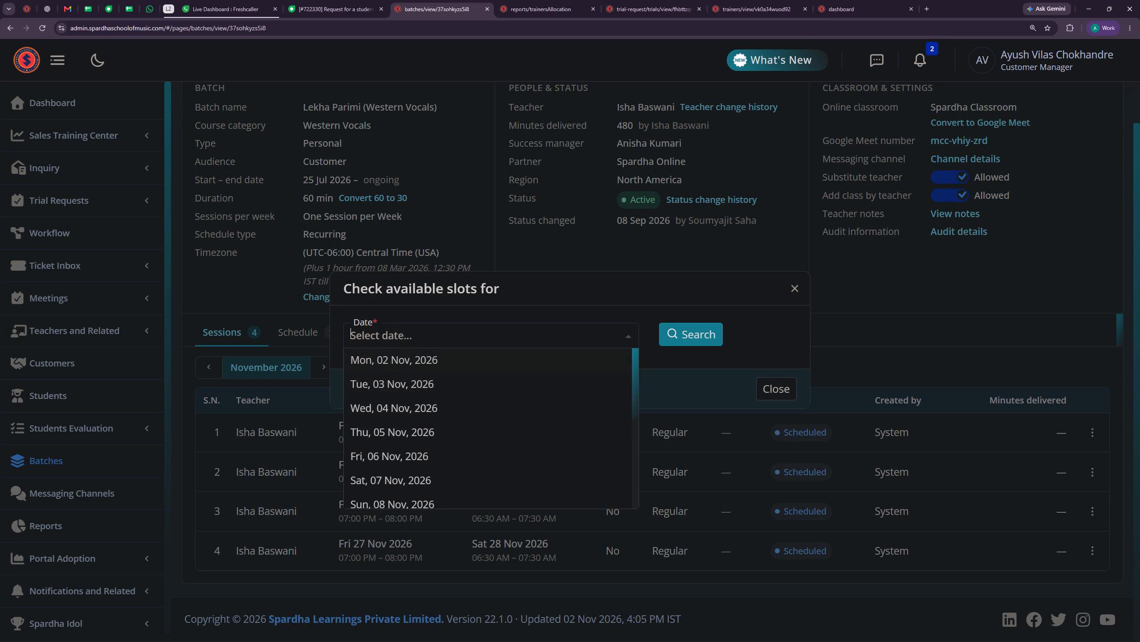
click(423, 364)
click(693, 337)
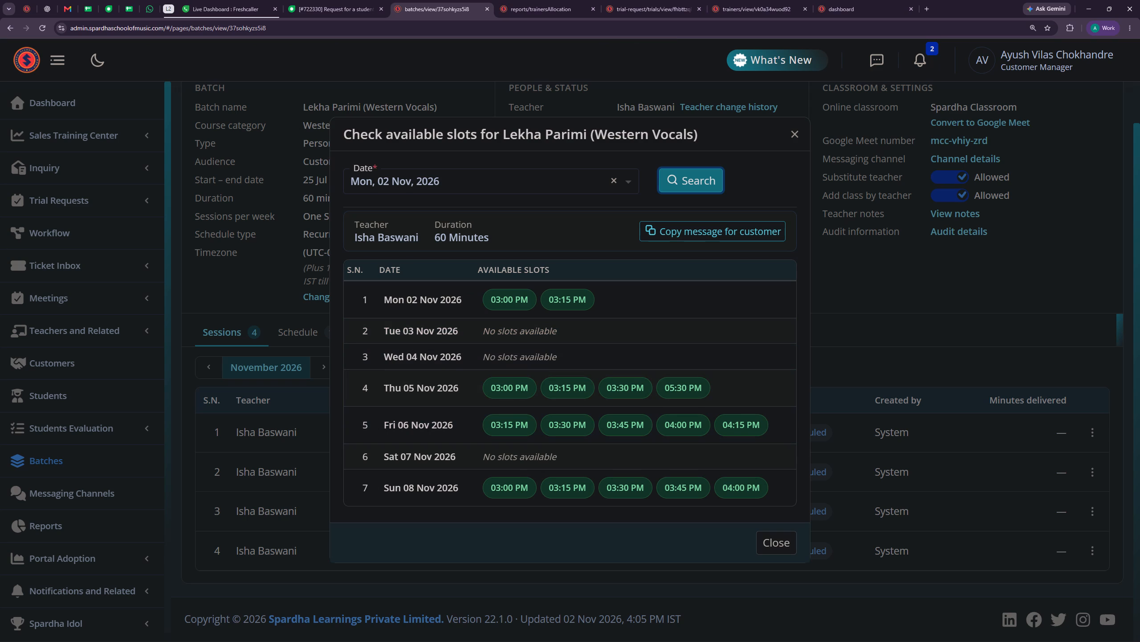
click(796, 132)
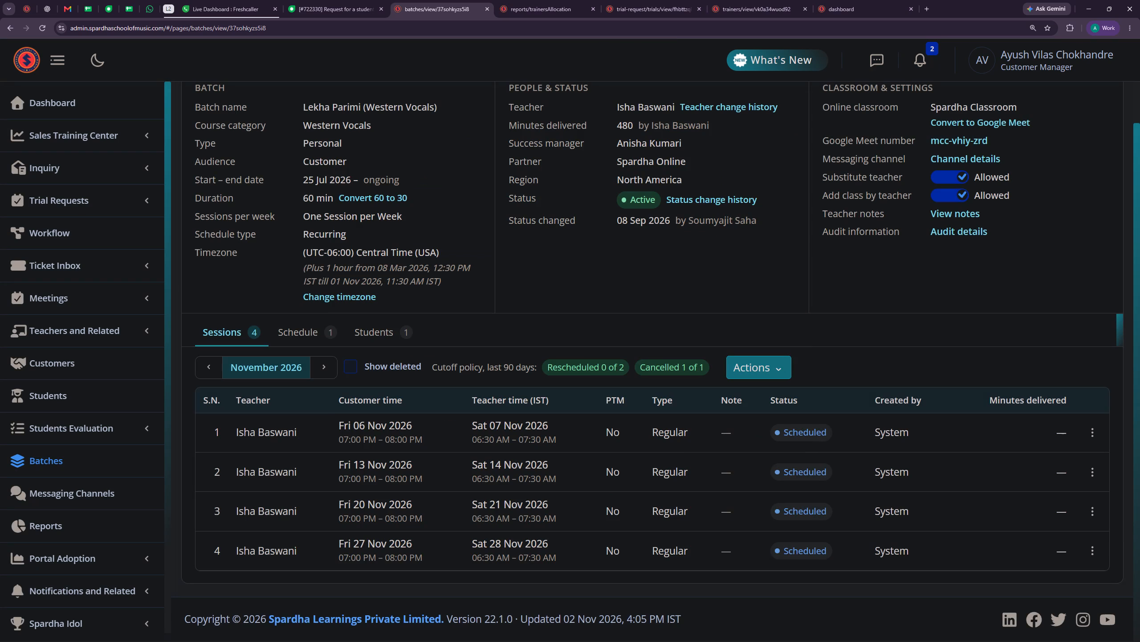
click(743, 370)
Add a Friday schedule starting at 04:15 PM to the Western Vocals batch.
click(310, 343)
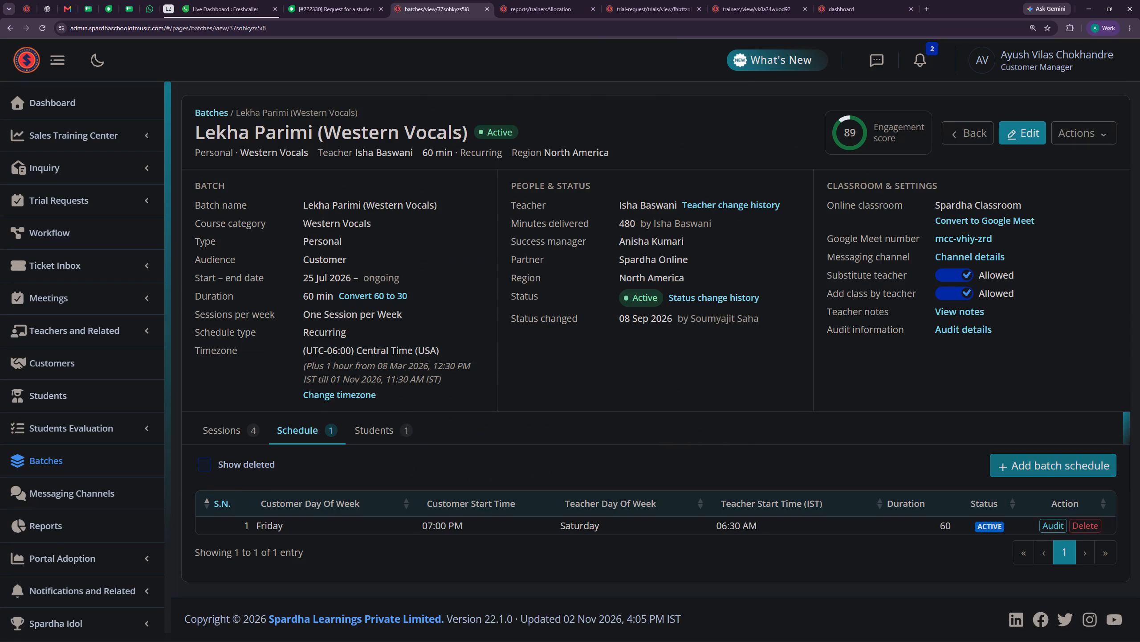
click(1047, 470)
click(613, 194)
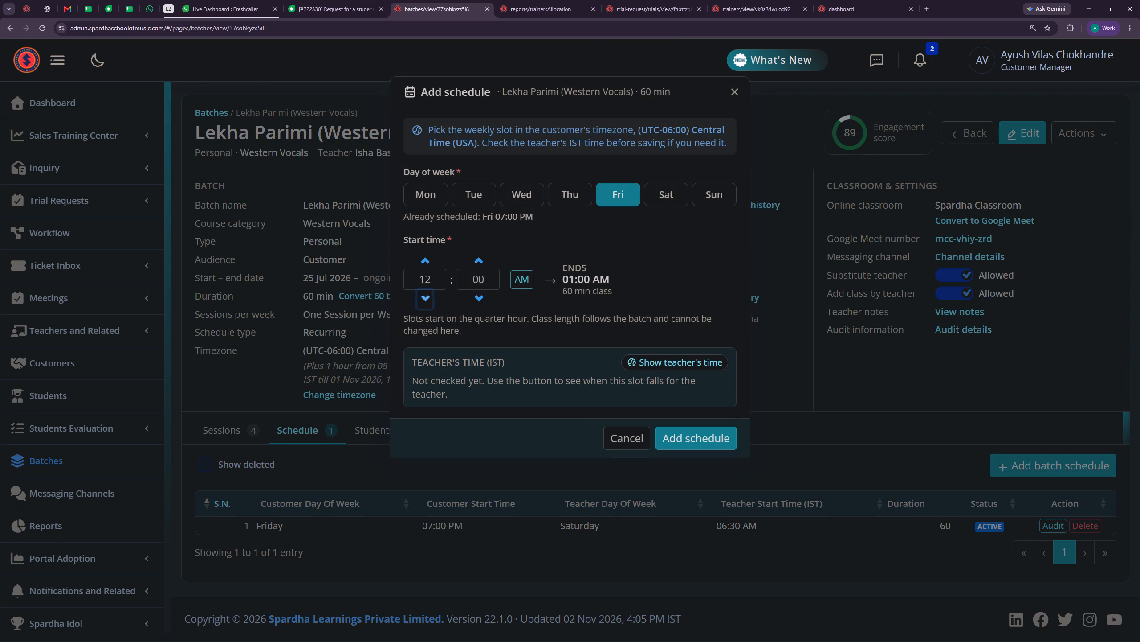
click(427, 303)
triple_click(427, 300)
double_click(427, 300)
click(424, 295)
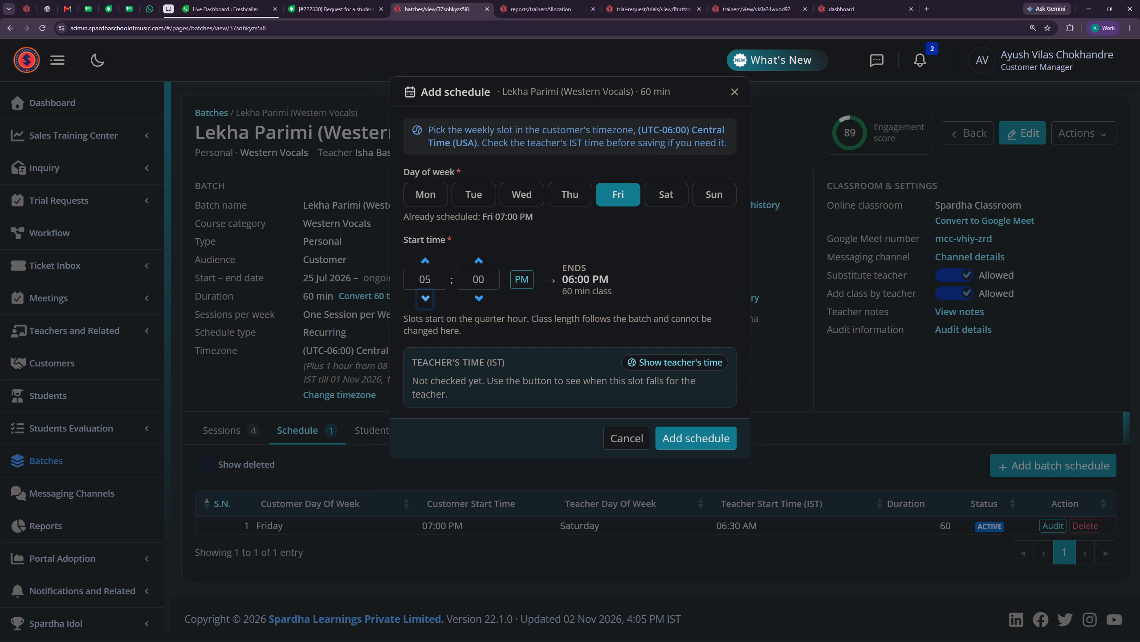
click(427, 296)
click(477, 260)
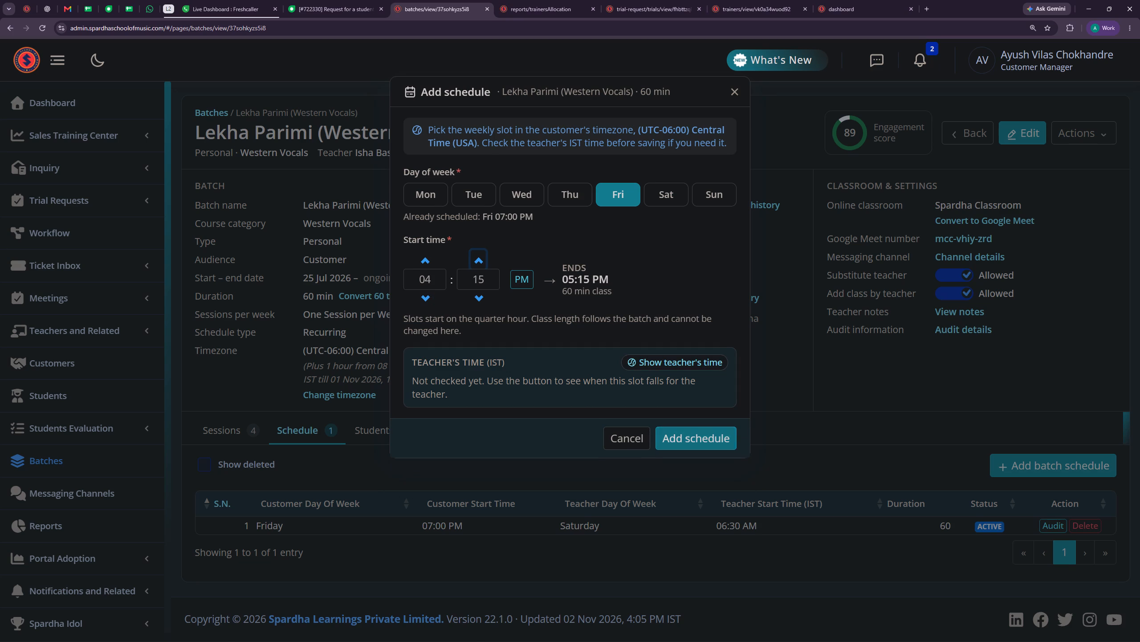
click(695, 434)
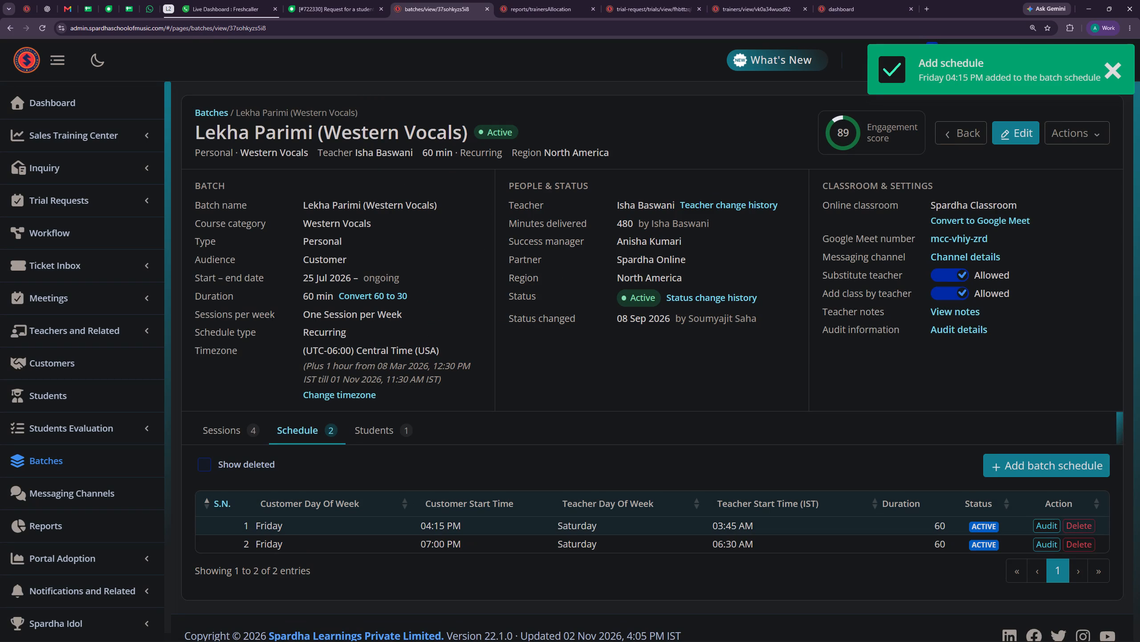
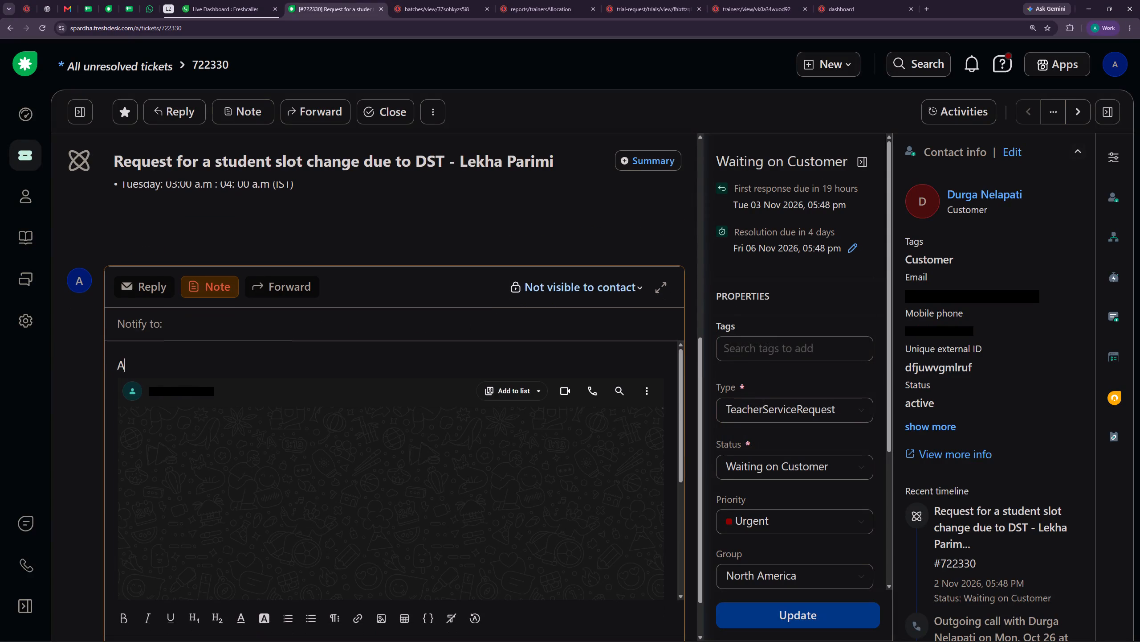
Add the private note "Awaiting response." above the chat screenshot on ticket #722330.
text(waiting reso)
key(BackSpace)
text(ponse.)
scroll(394, 479, down, 6)
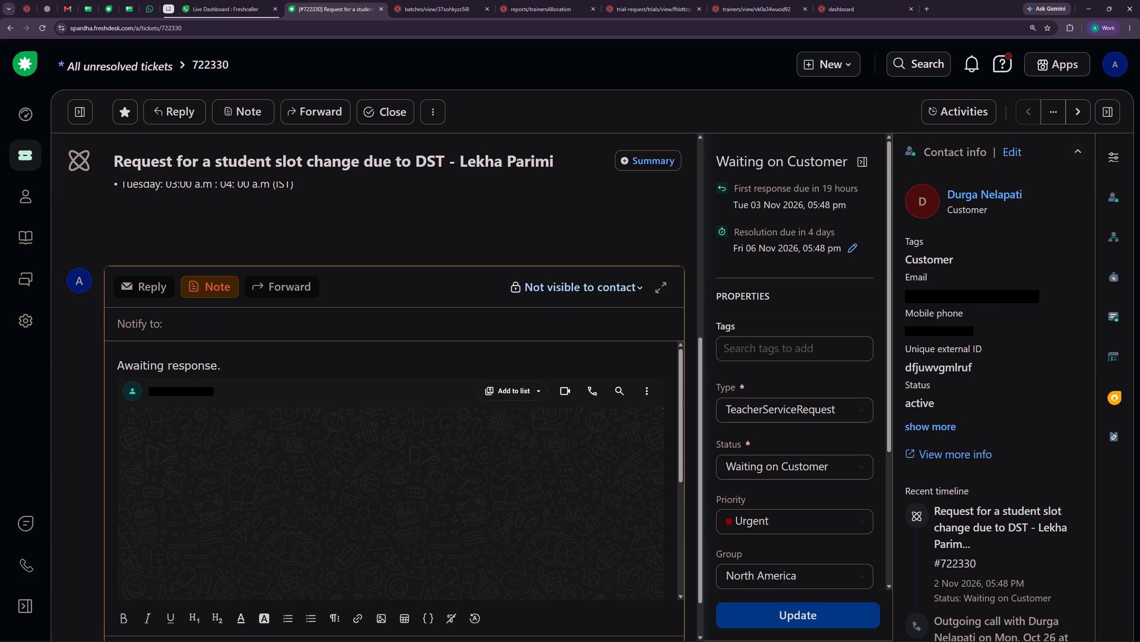
click(598, 601)
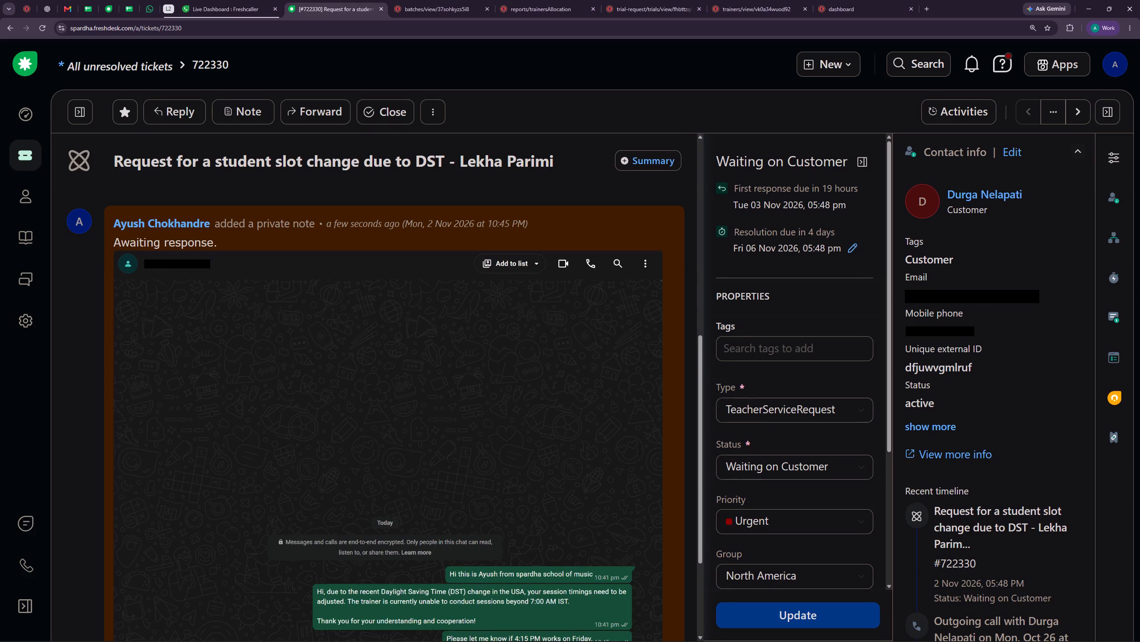
click(792, 479)
click(827, 497)
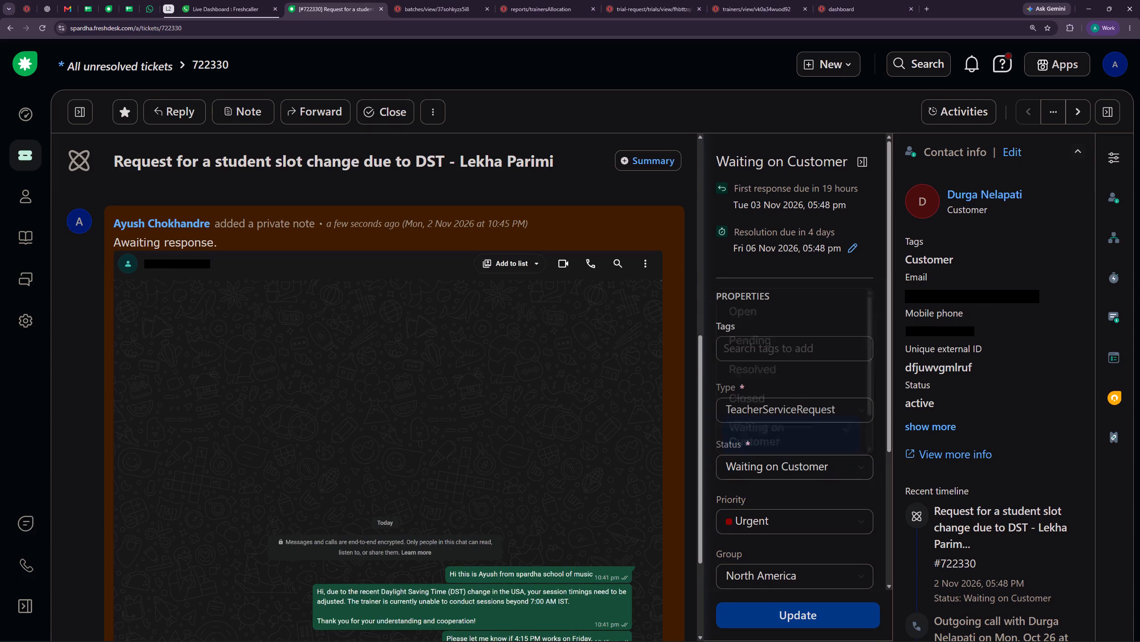
click(810, 613)
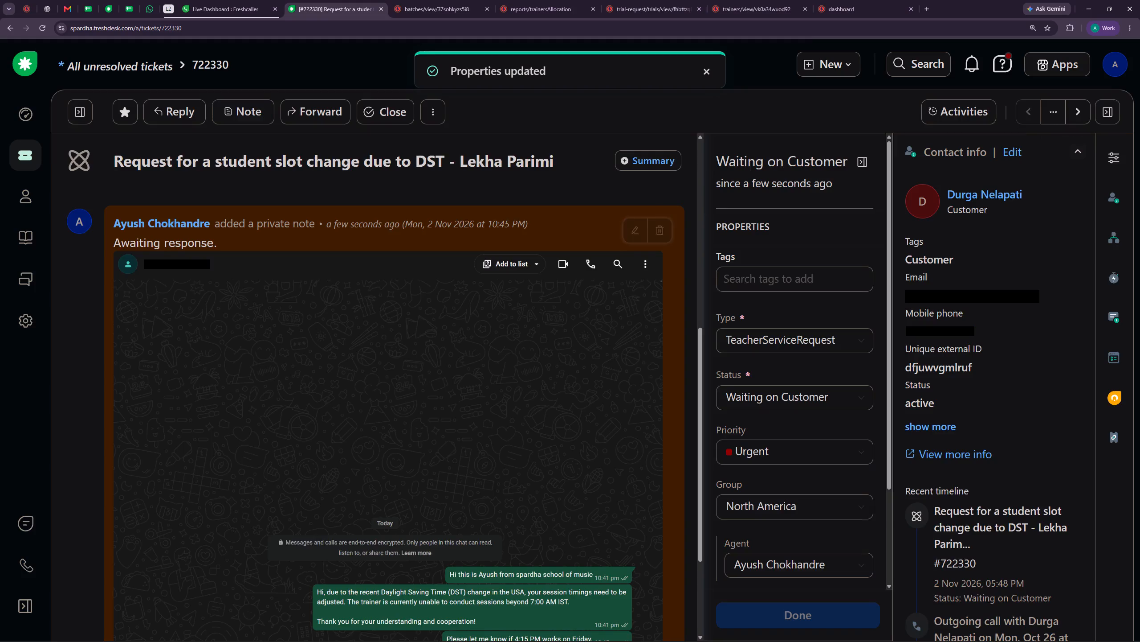
click(18, 150)
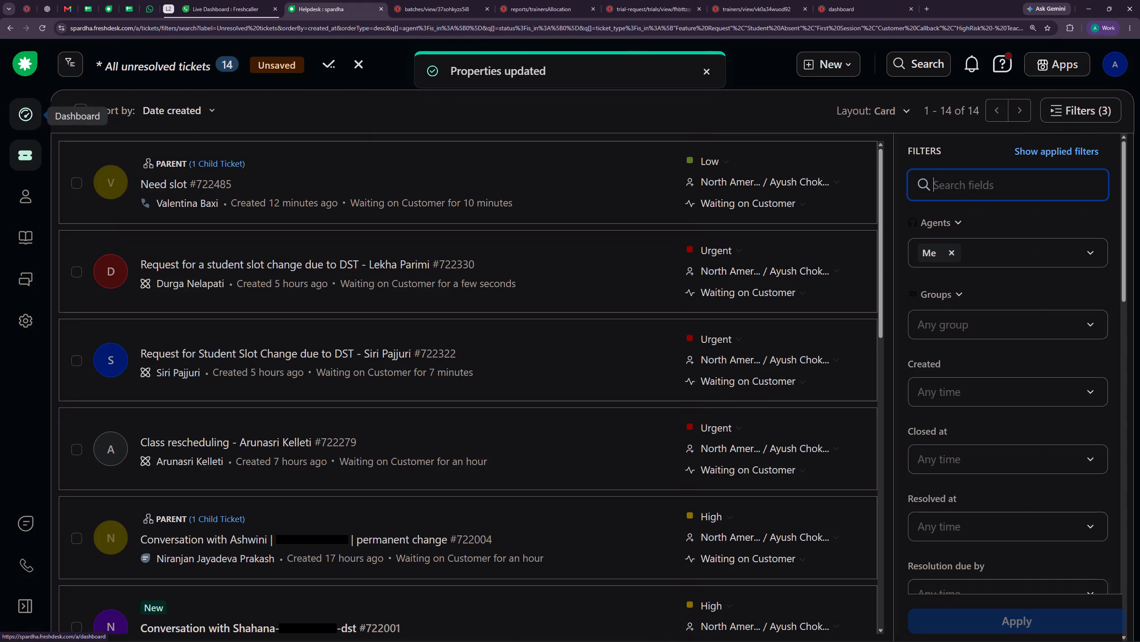
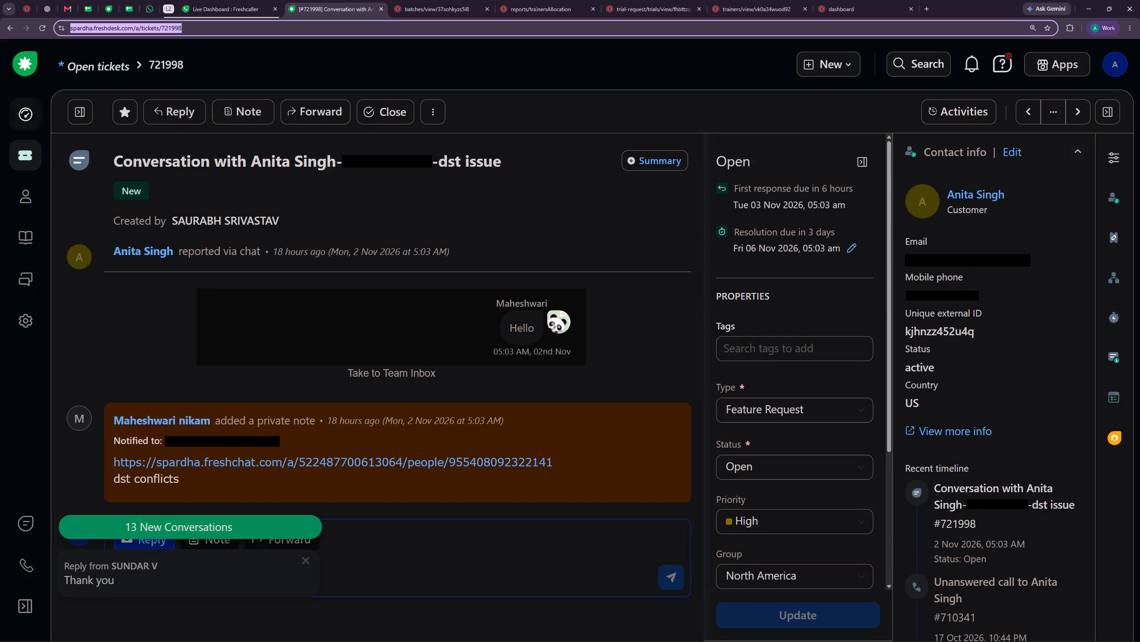
Look over the open tickets, the notifications and the list of all unresolved tickets in the helpdesk.
click(28, 161)
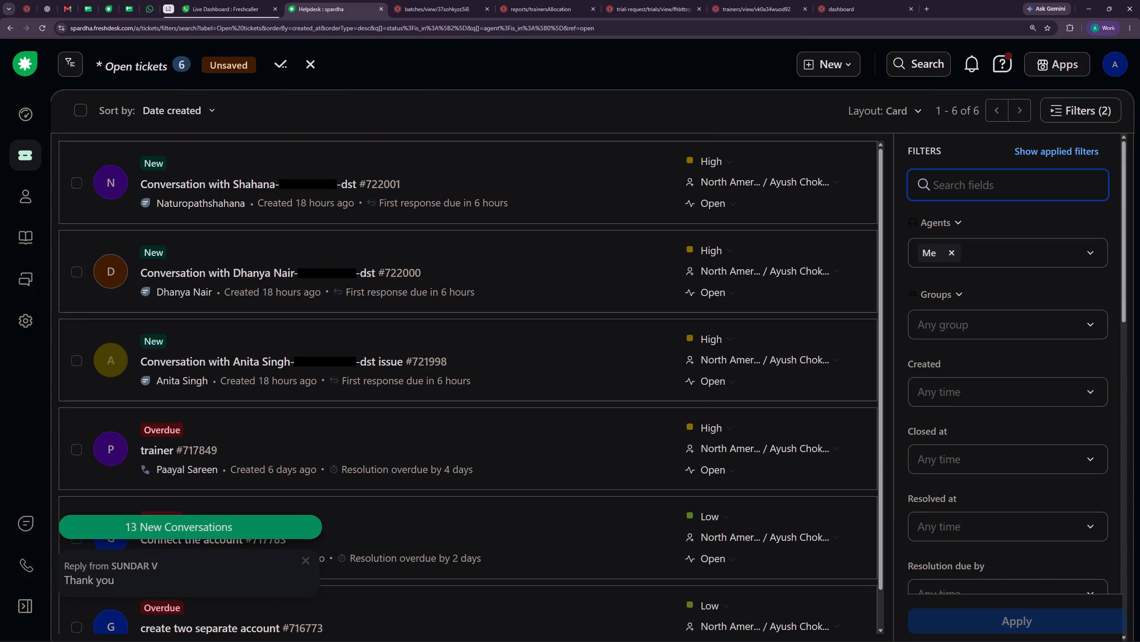
scroll(402, 356, down, 5)
scroll(399, 360, up, 6)
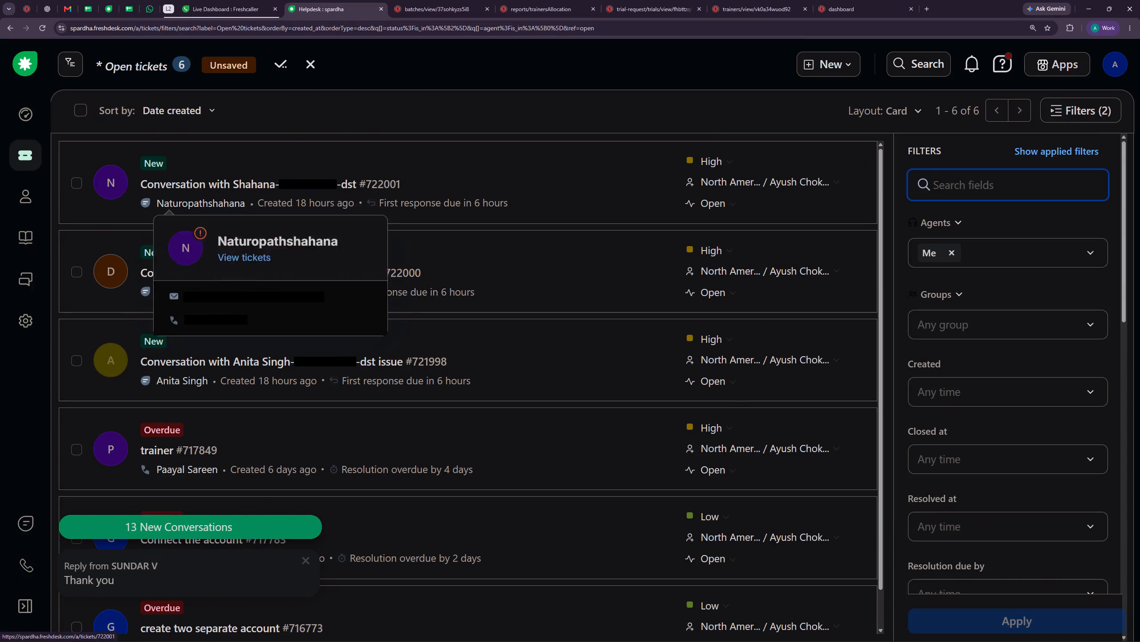
click(19, 112)
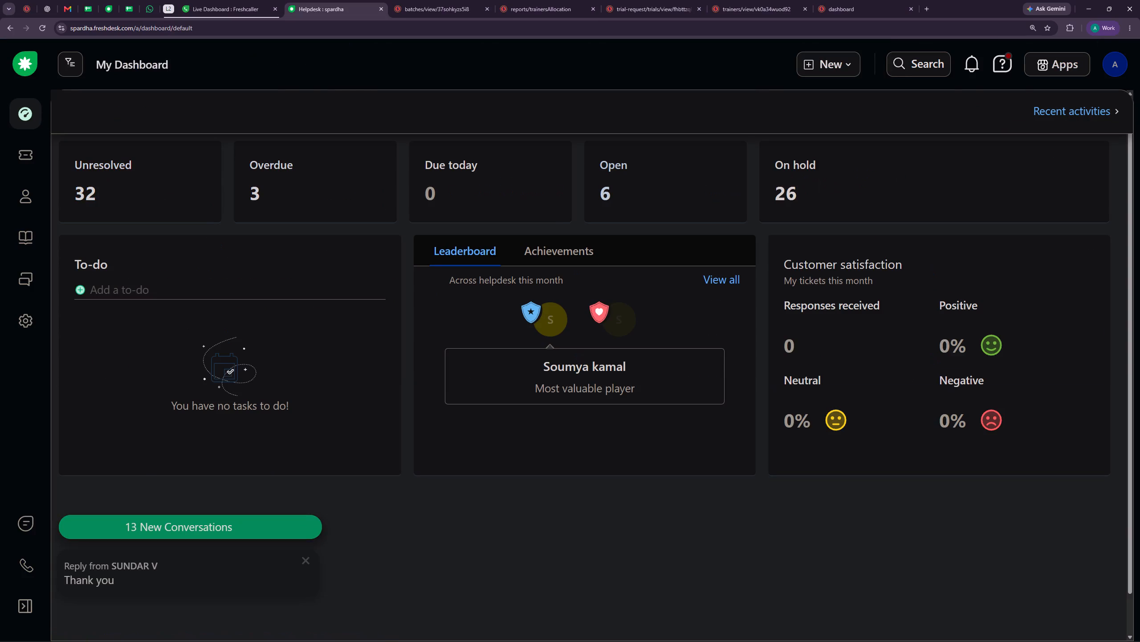
click(969, 59)
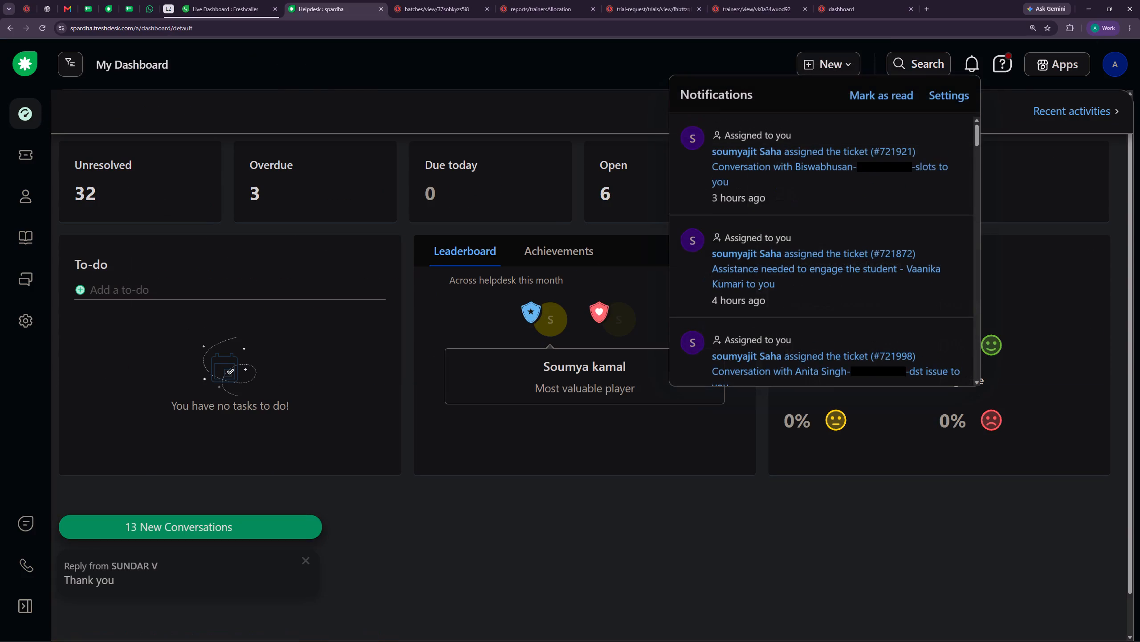
click(975, 64)
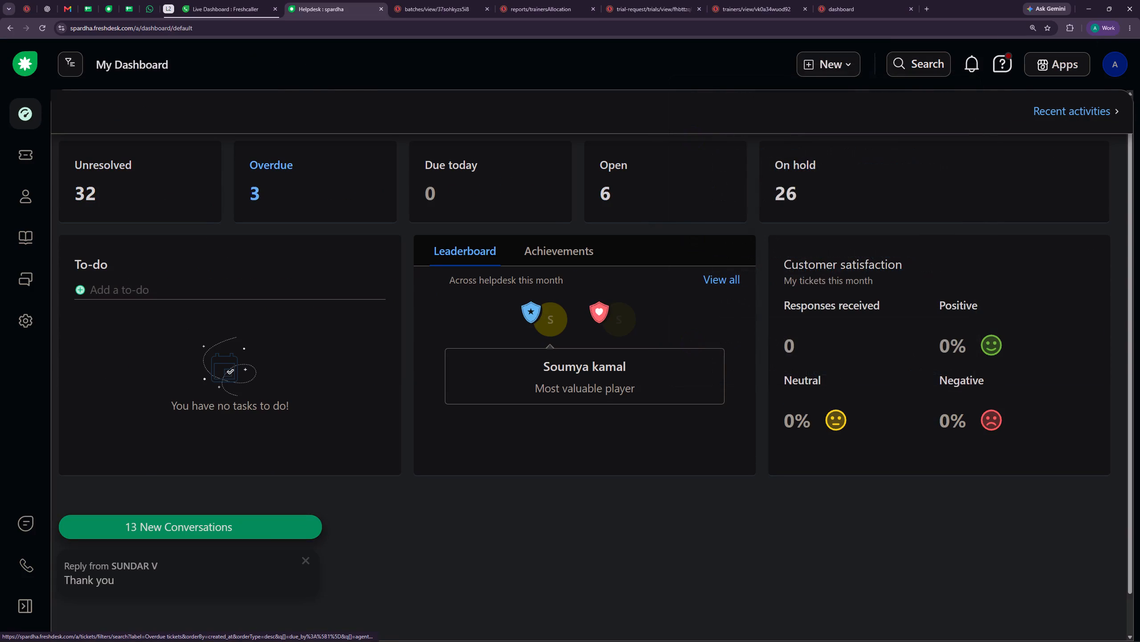
click(112, 187)
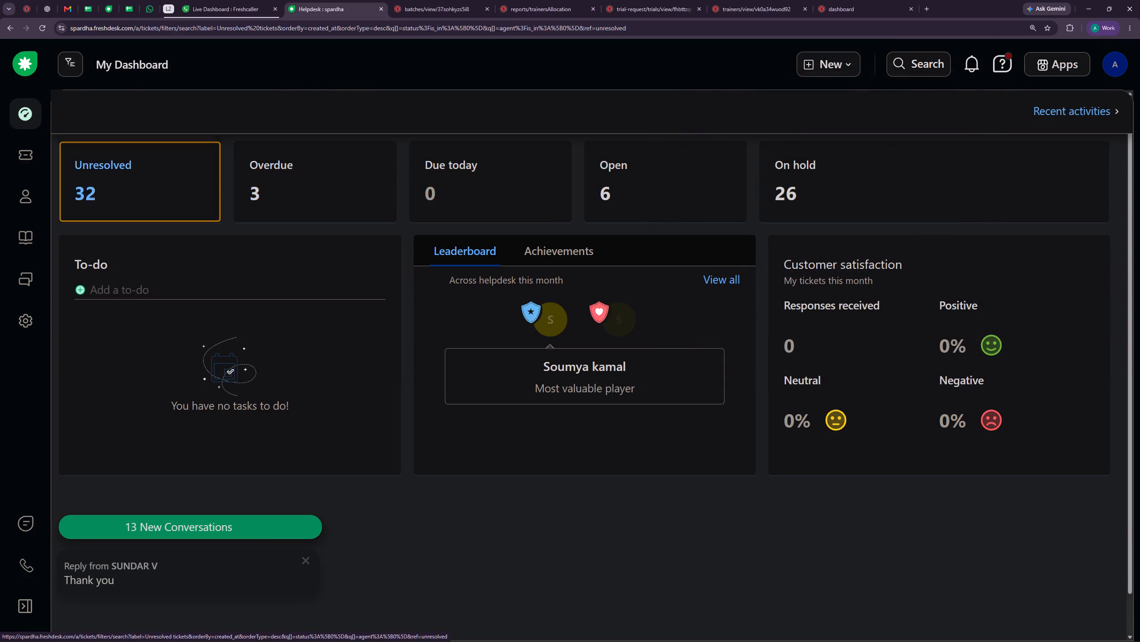
click(24, 106)
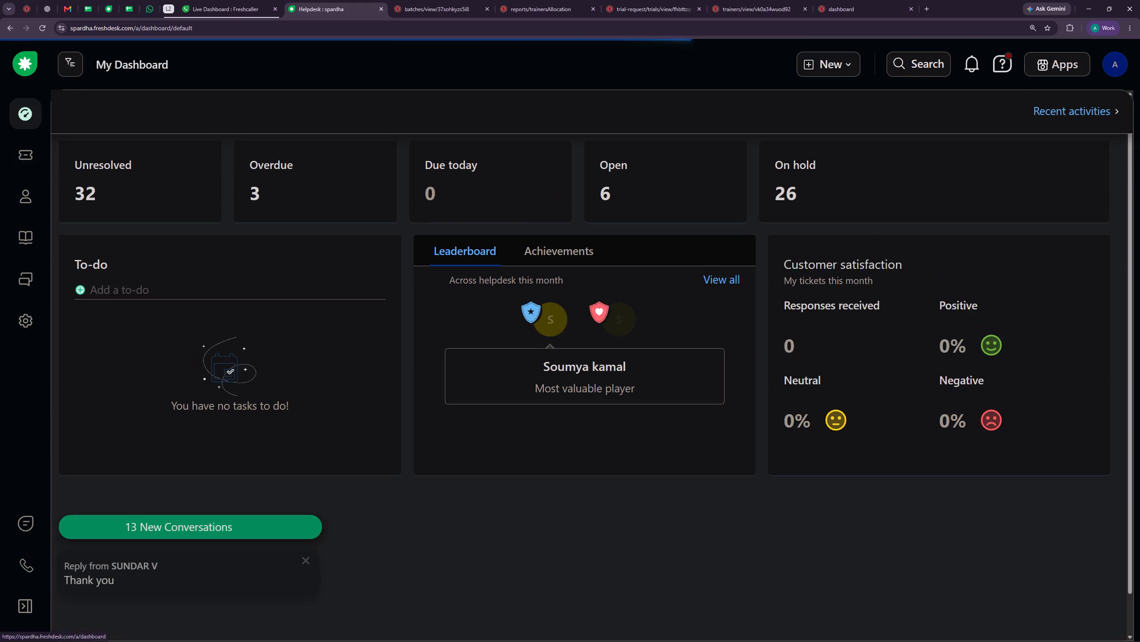
click(126, 184)
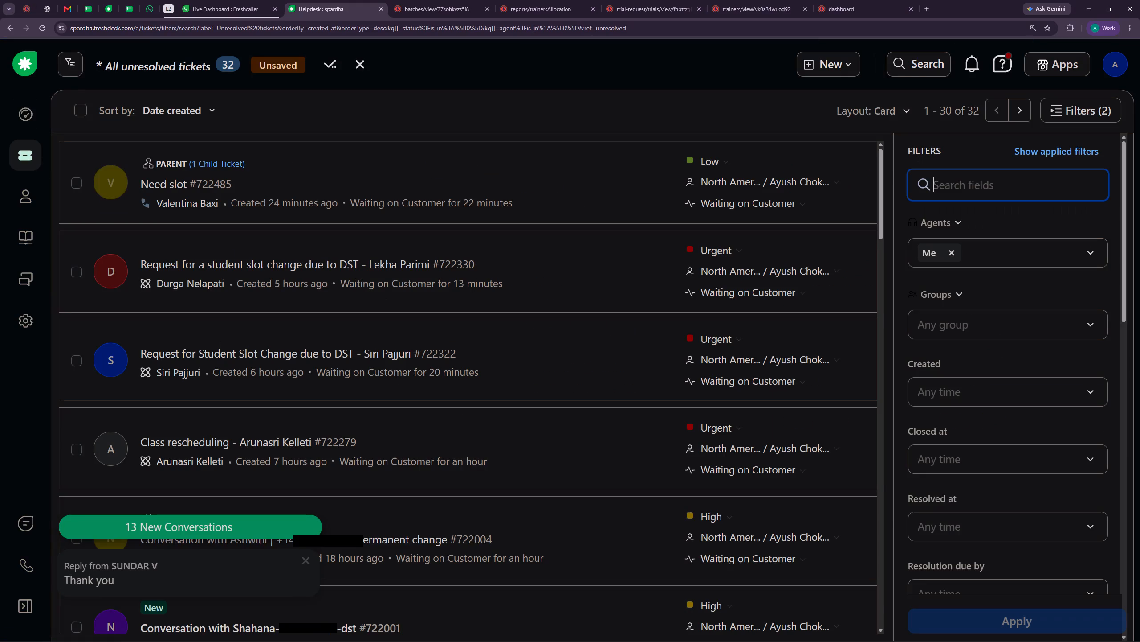
click(32, 111)
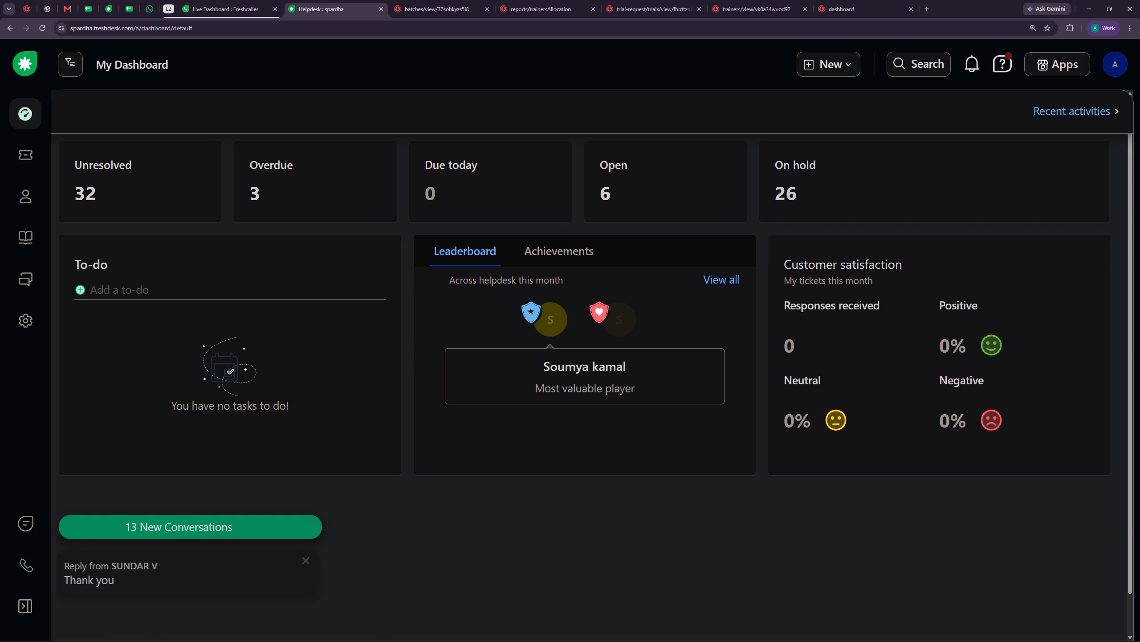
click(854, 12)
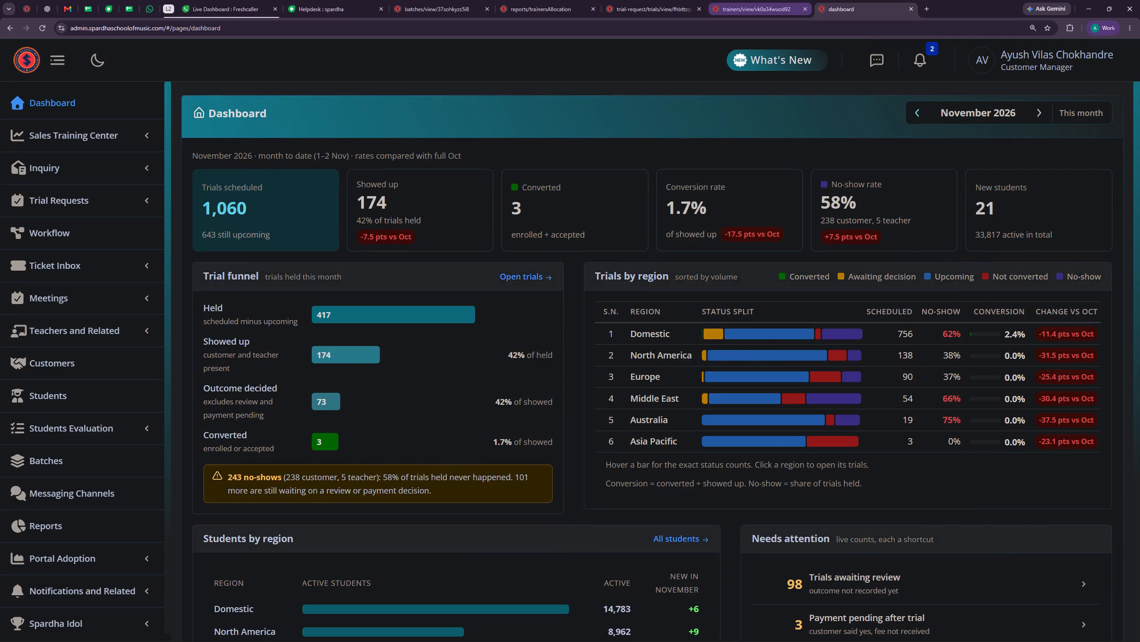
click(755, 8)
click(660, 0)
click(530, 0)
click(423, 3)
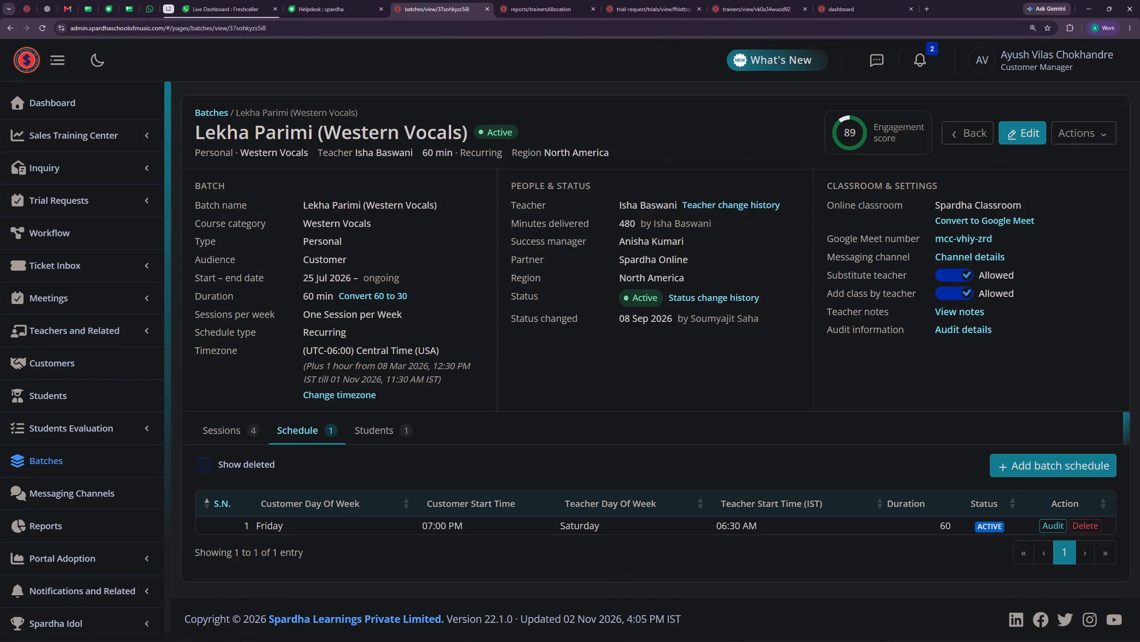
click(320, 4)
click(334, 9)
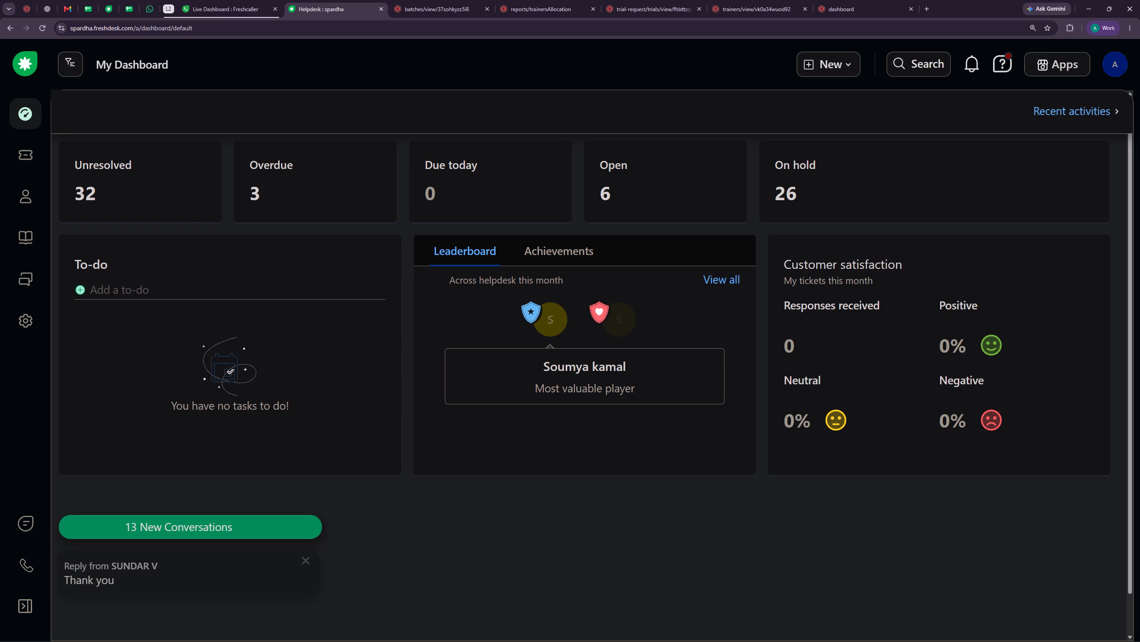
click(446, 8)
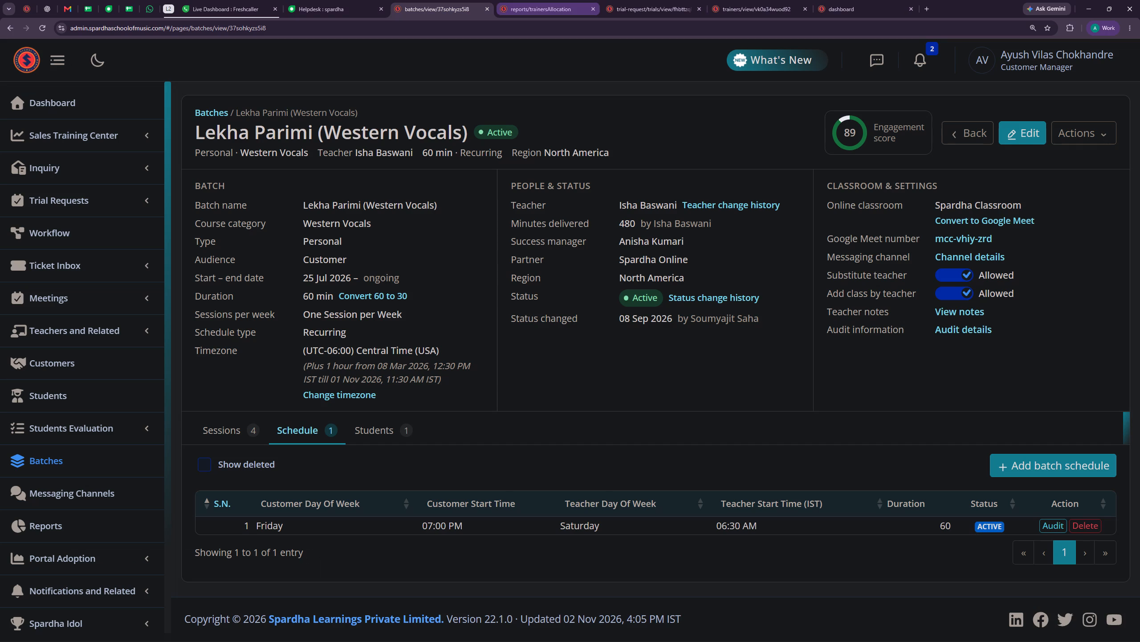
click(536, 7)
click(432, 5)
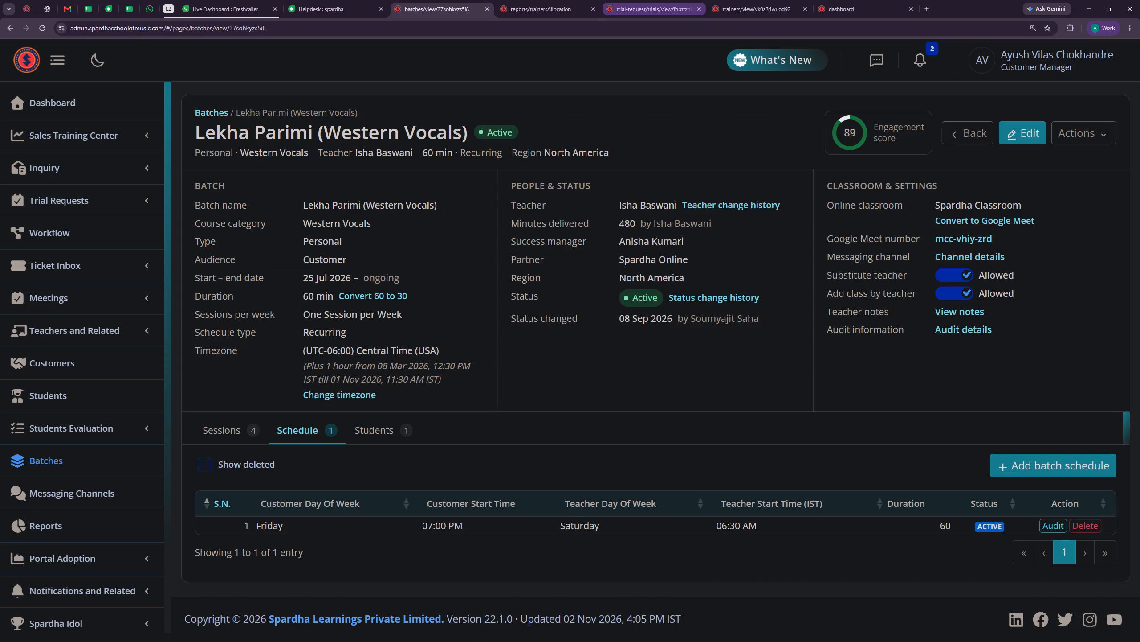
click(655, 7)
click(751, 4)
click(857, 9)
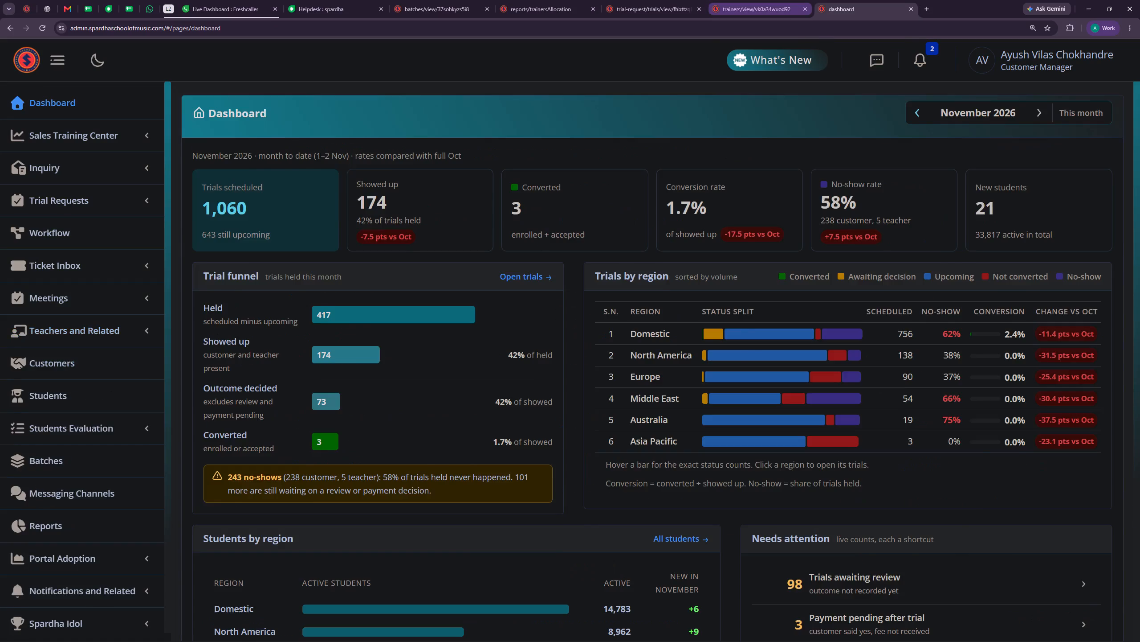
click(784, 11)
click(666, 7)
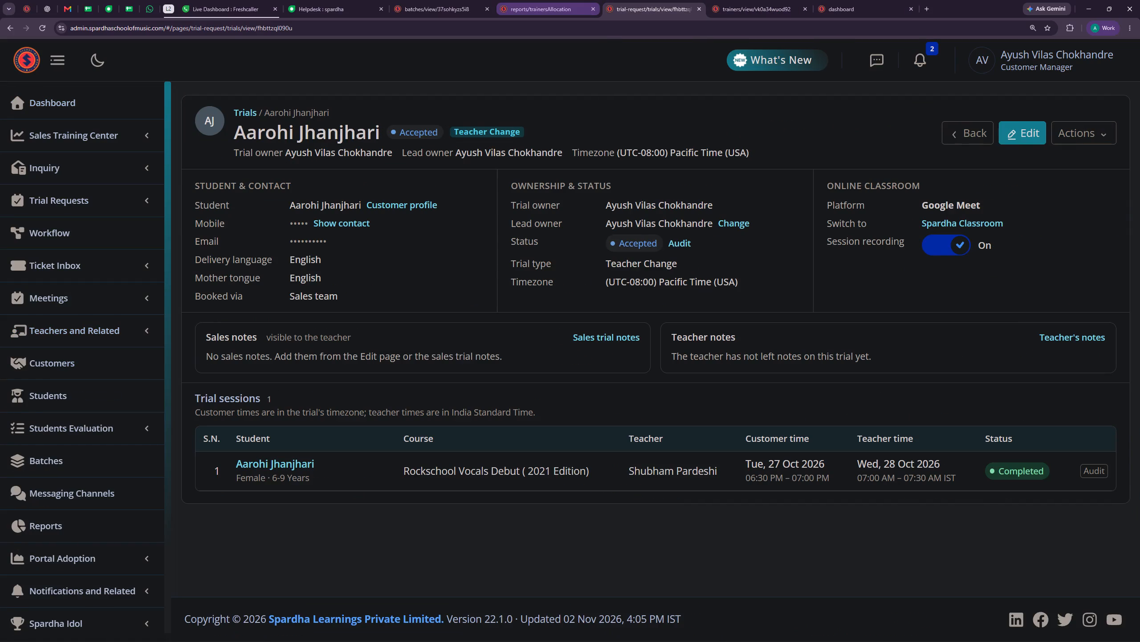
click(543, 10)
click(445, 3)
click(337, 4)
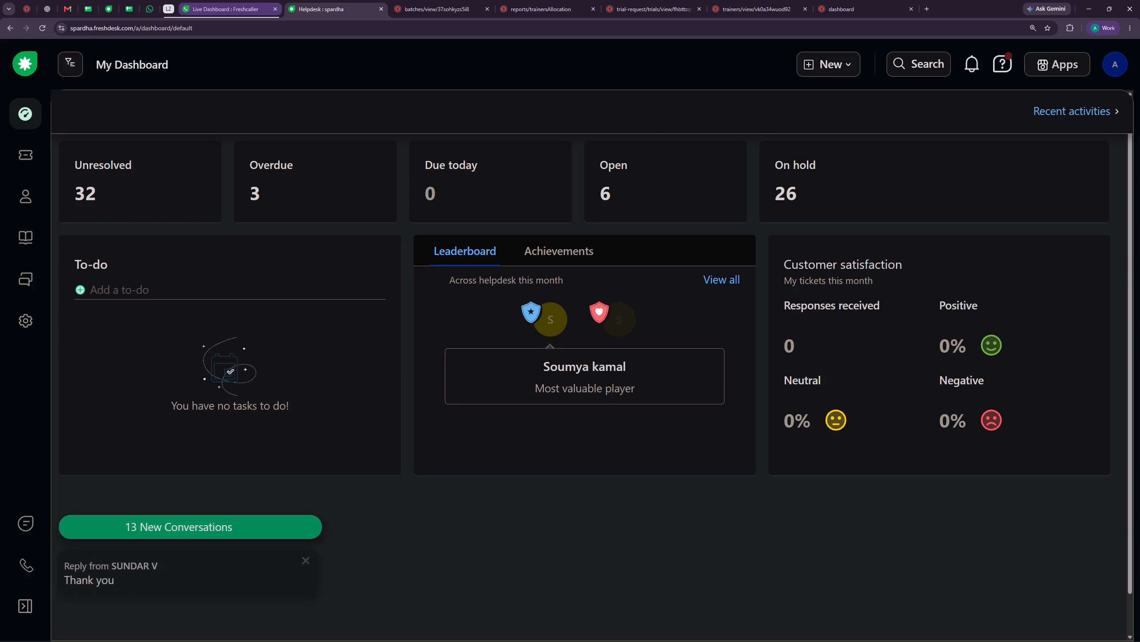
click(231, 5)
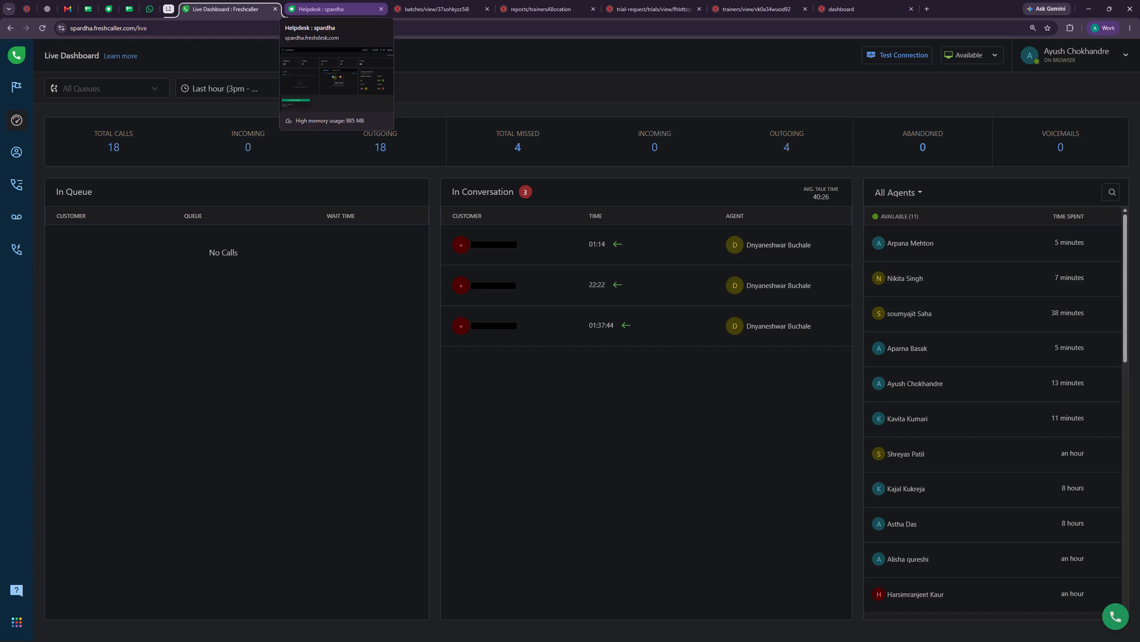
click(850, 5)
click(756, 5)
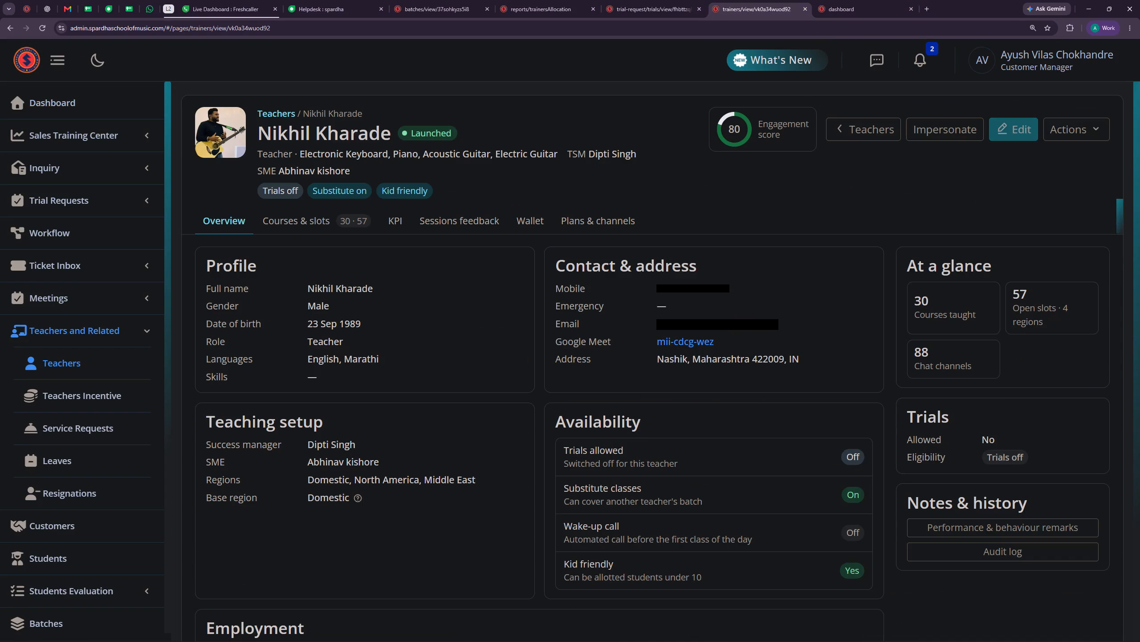
Look over the open trial request, the teacher allocation report, the live call dashboard and the NA & UK- L2 Team chat.
click(661, 6)
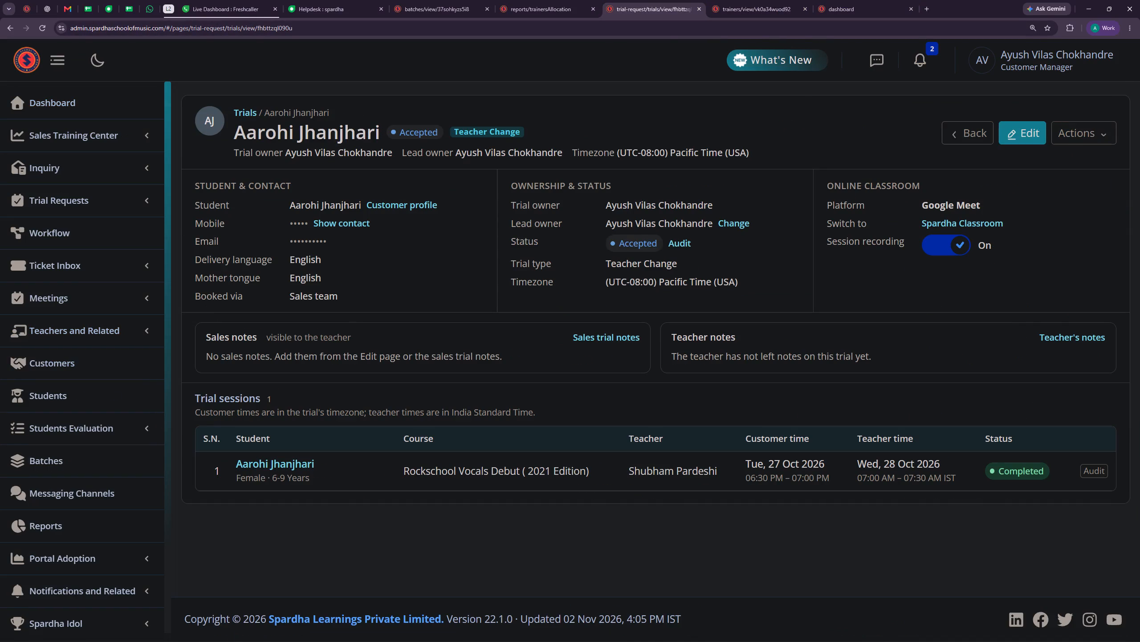
click(548, 6)
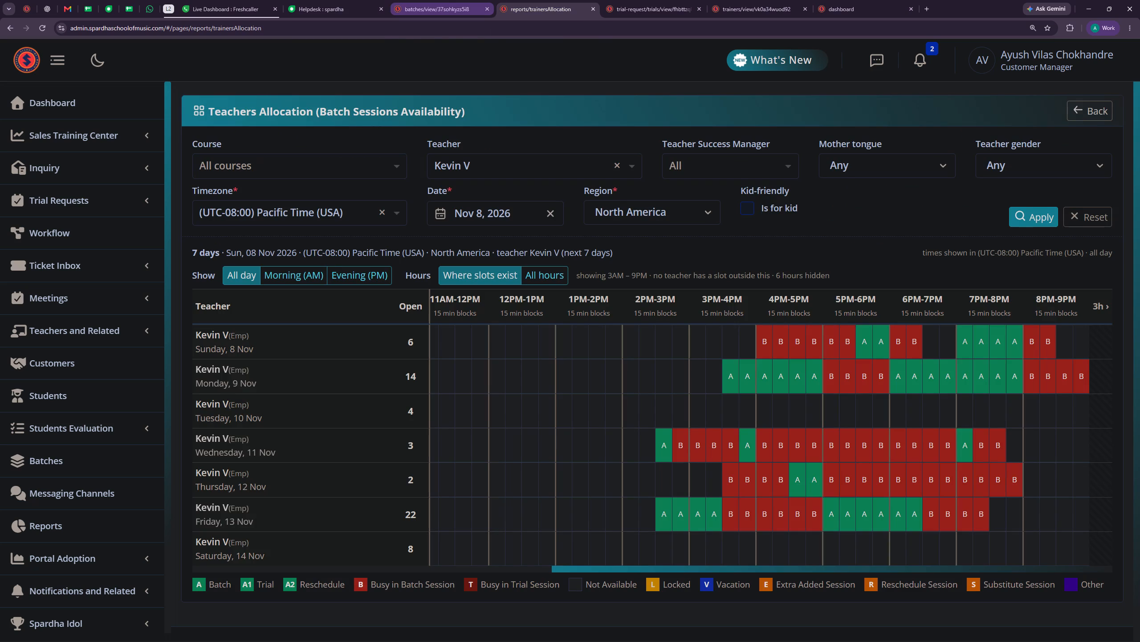
click(295, 4)
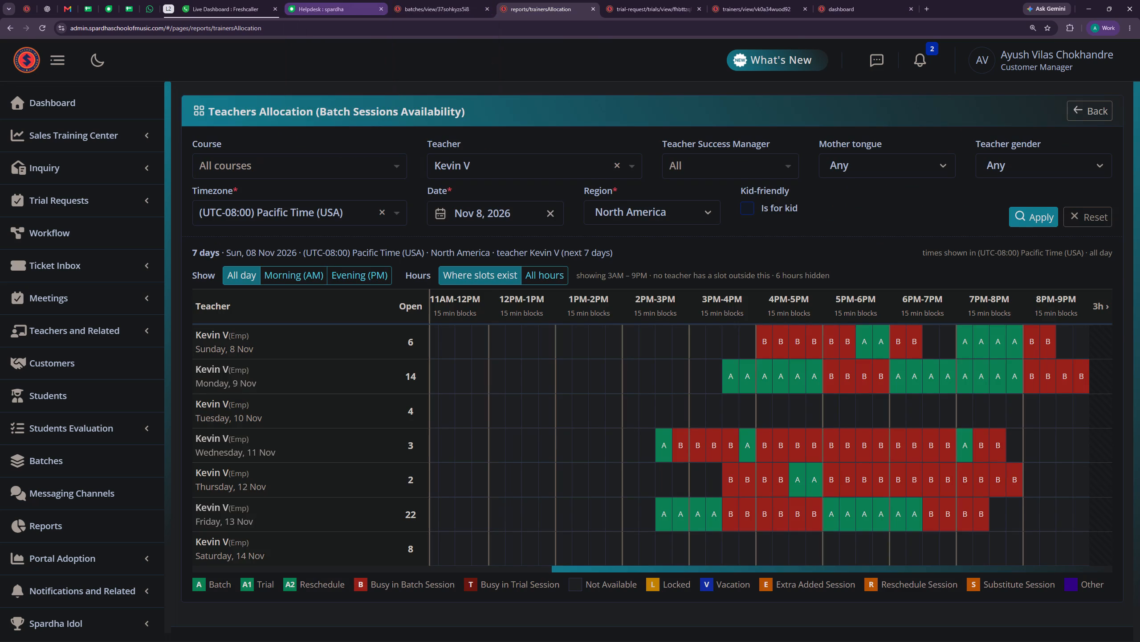
click(217, 0)
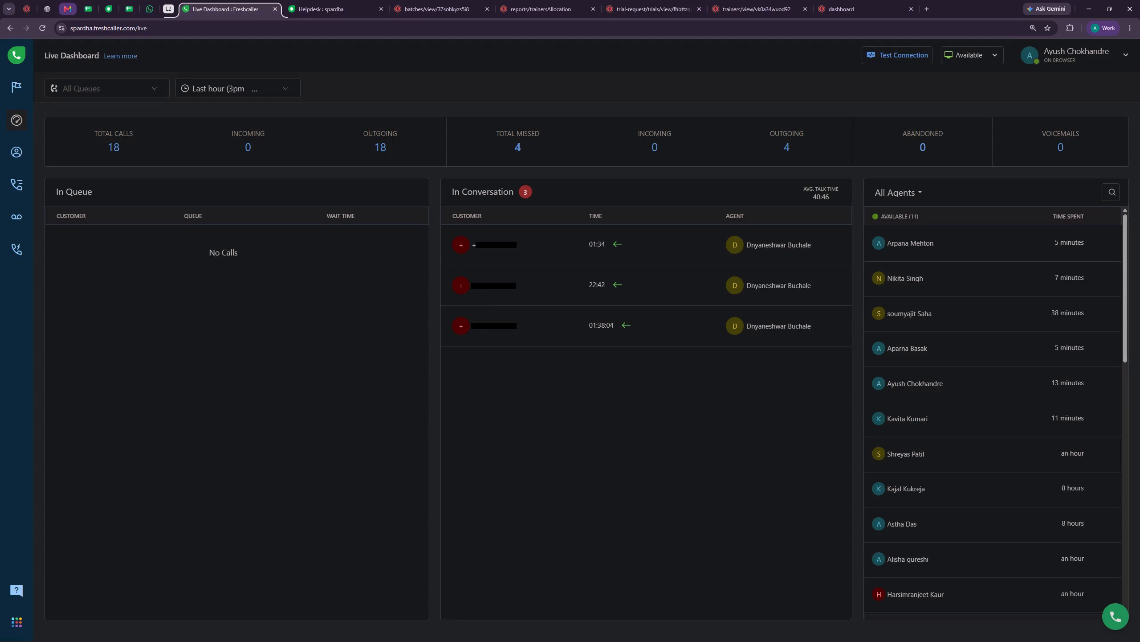
click(73, 0)
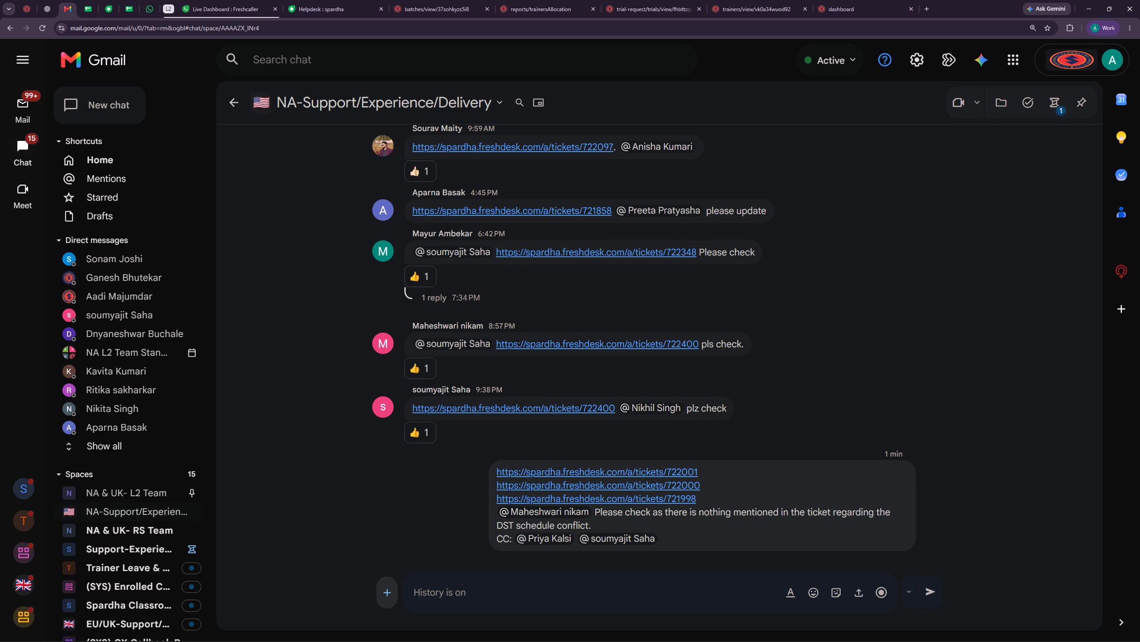
scroll(136, 414, up, 3)
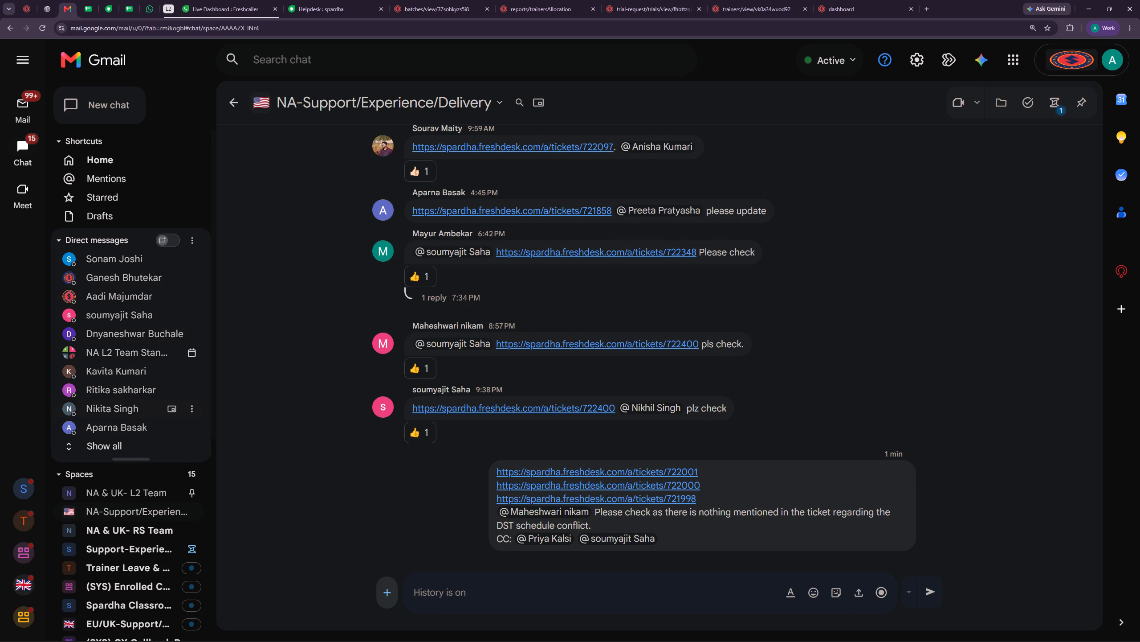
click(136, 491)
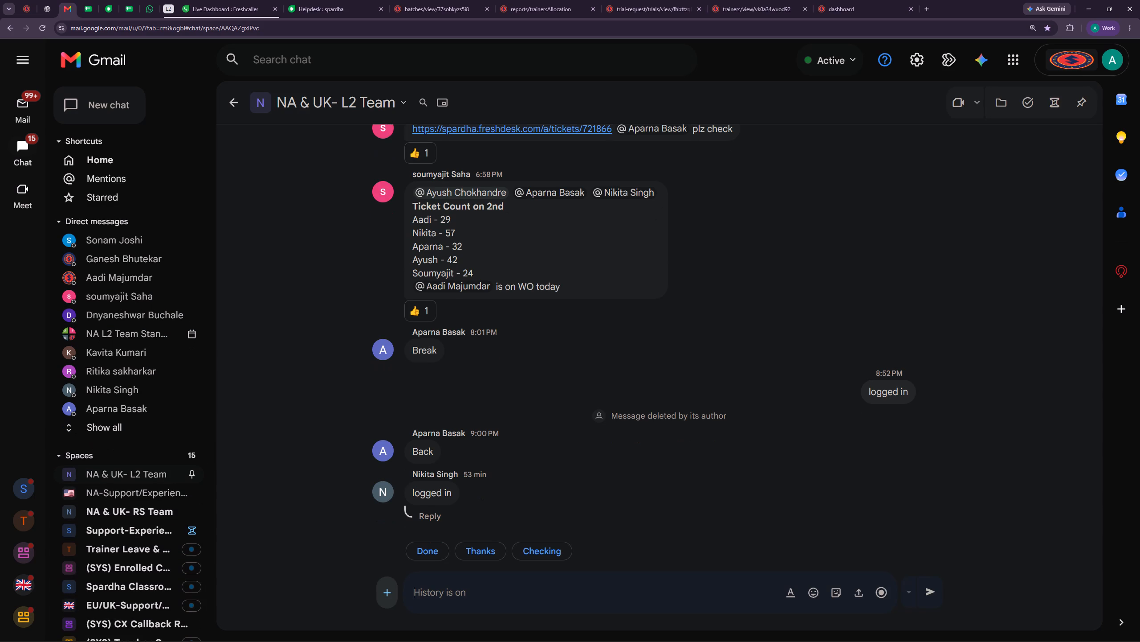
scroll(340, 437, down, 5)
Refresh the call availability on the live dashboard by switching the status away and back to Available.
click(252, 0)
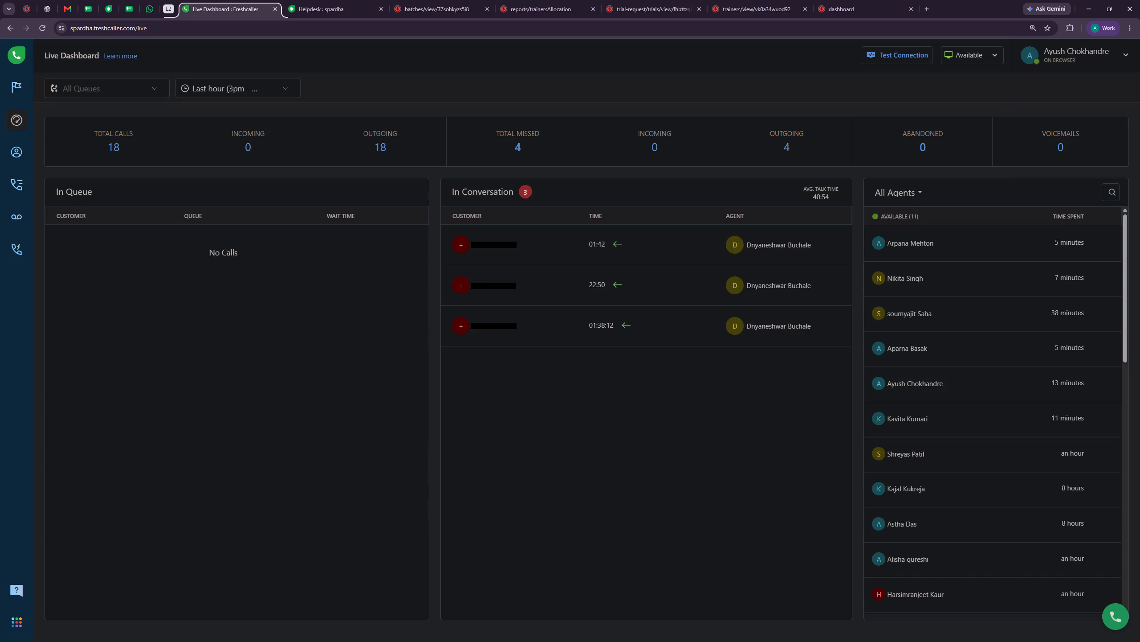
click(955, 53)
click(915, 118)
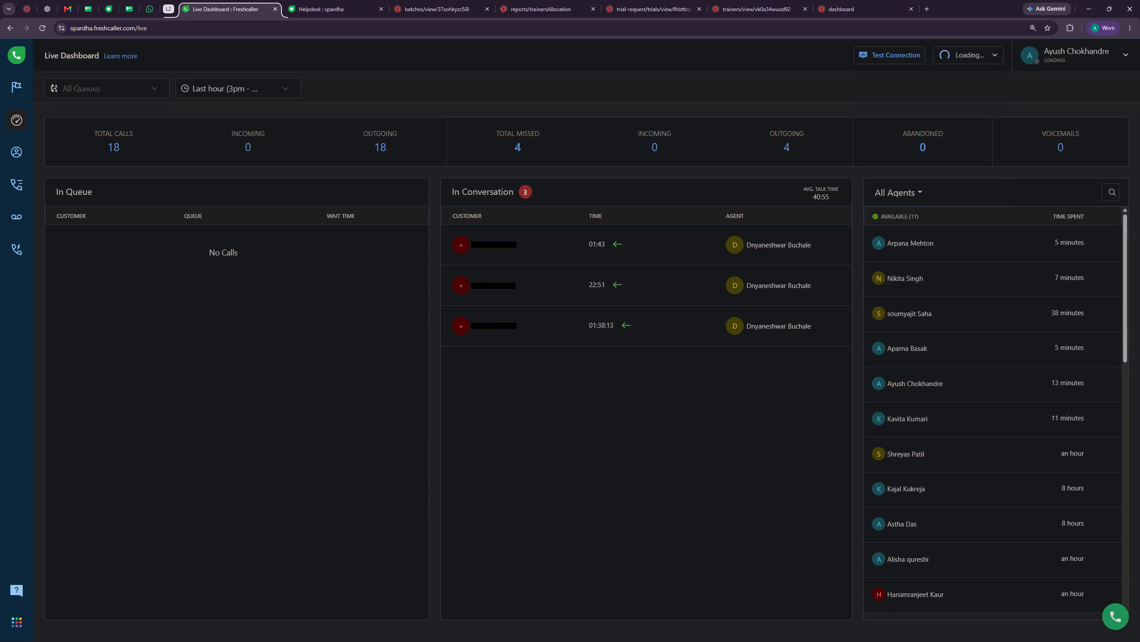
click(977, 58)
click(957, 74)
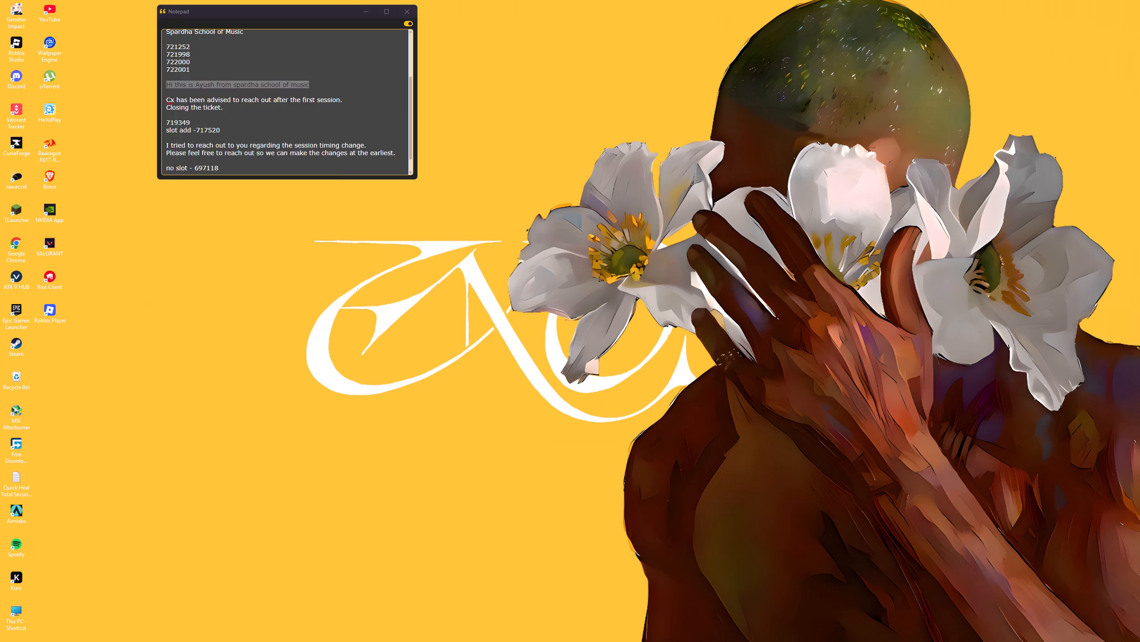
Close the Notepad window on the desktop and return to the Helpdesk dashboard in Chrome.
click(416, 6)
click(635, 633)
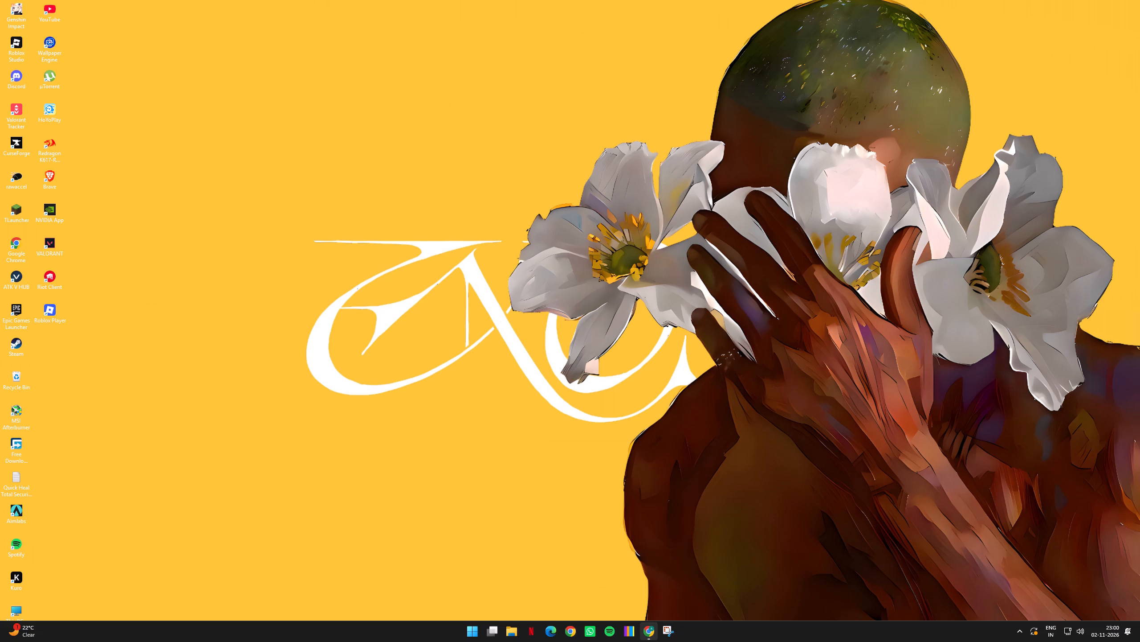
click(647, 627)
click(354, 0)
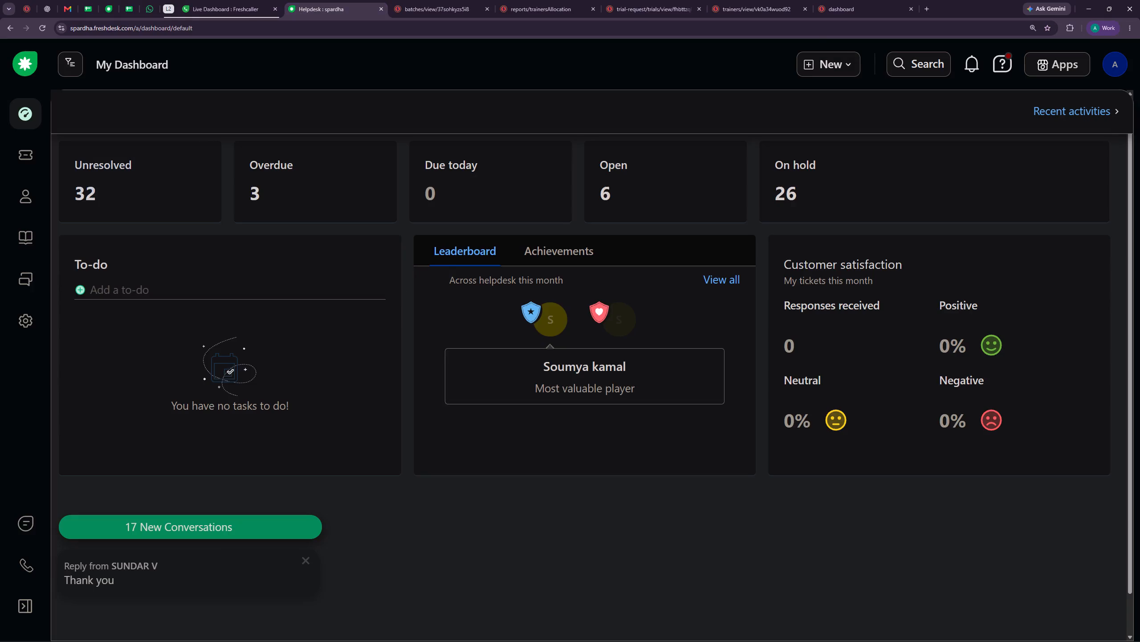
Filter the list of all unresolved tickets to the ticket type Trainer Change.
click(145, 191)
scroll(978, 389, down, 5)
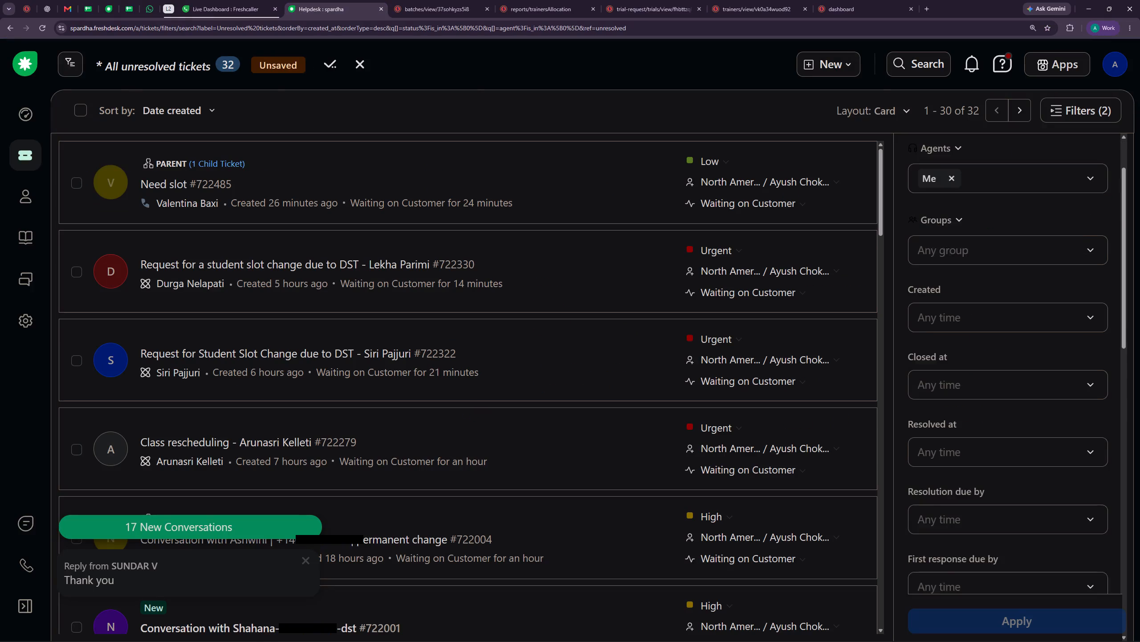
scroll(981, 417, down, 2)
scroll(953, 448, down, 1)
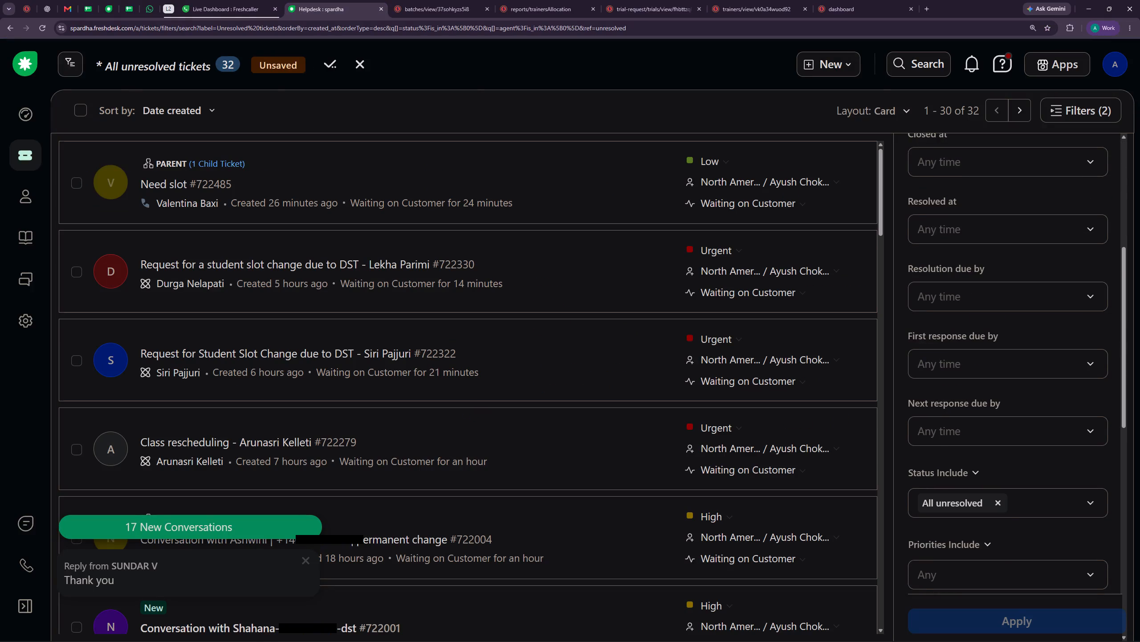
scroll(971, 434, down, 1)
click(959, 500)
click(1007, 547)
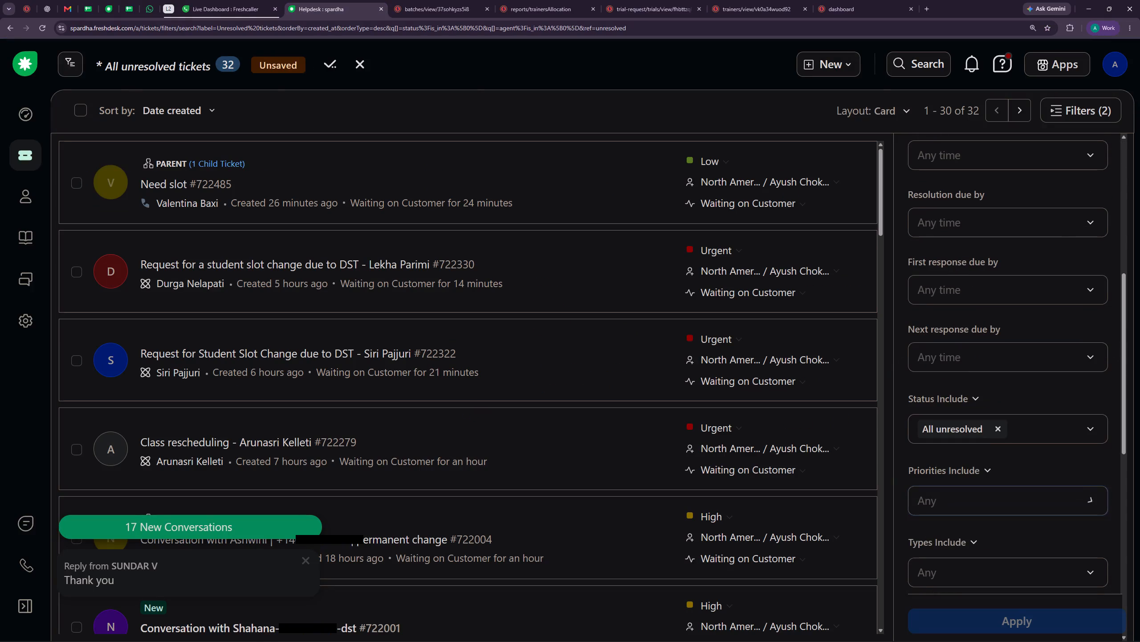
scroll(1013, 548, down, 1)
click(974, 502)
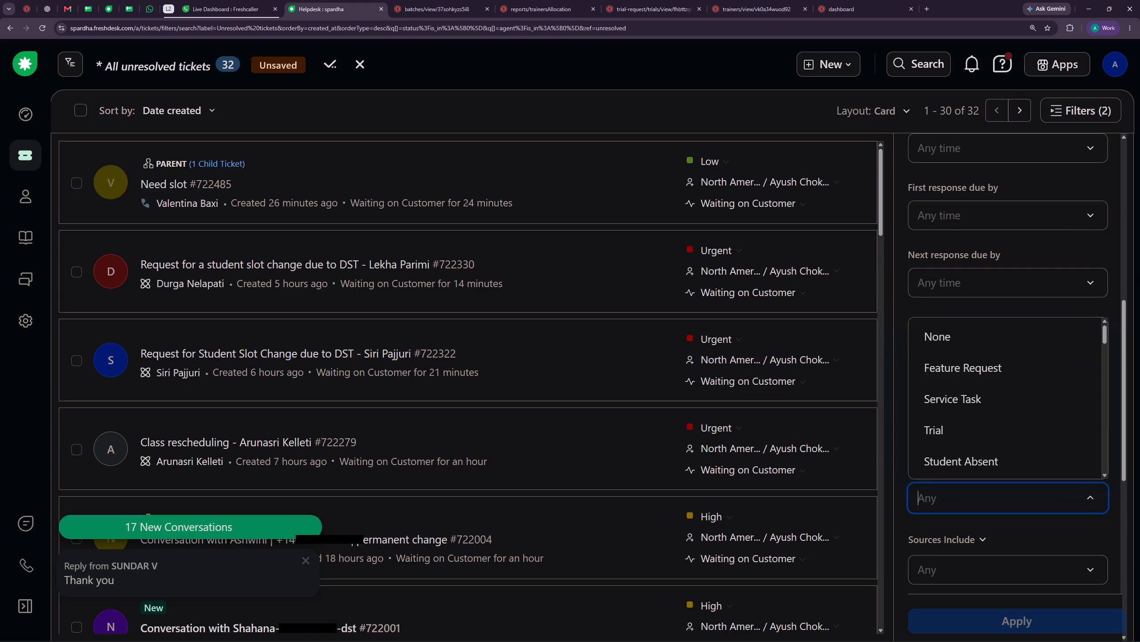
text(teach)
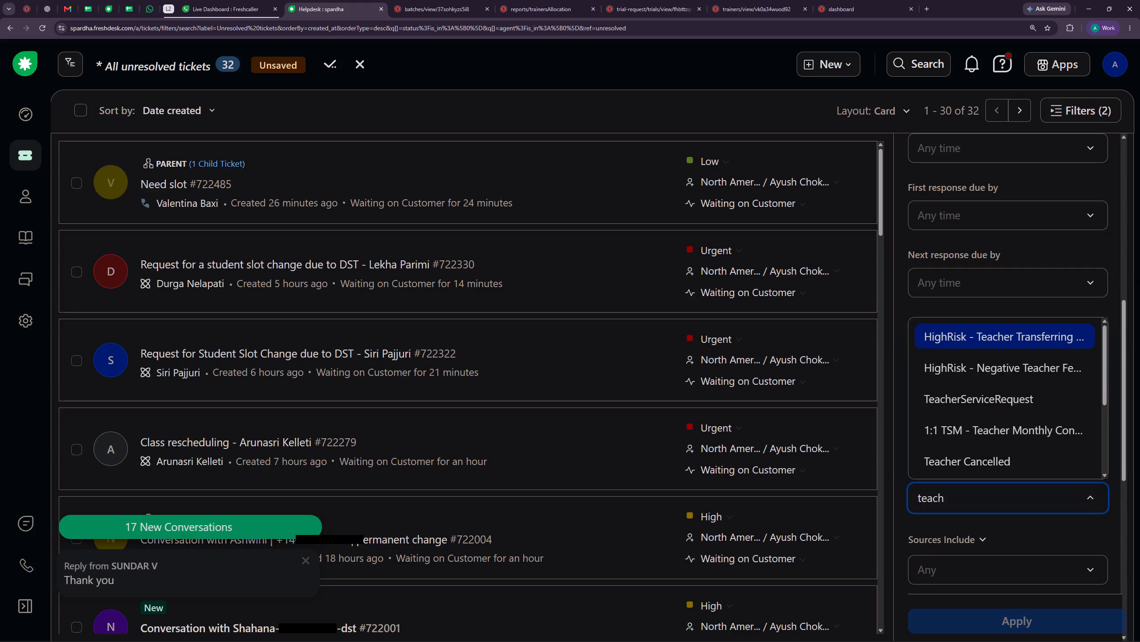
key(space)
text(cha)
key(BackSpace)
key(BackSpace)
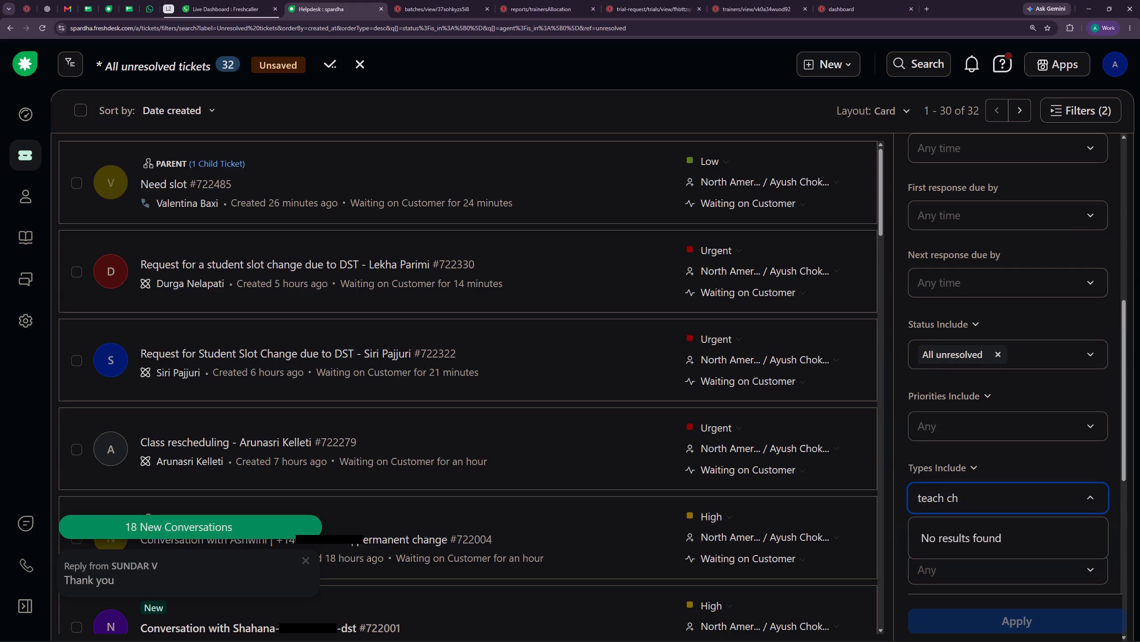
key(BackSpace)
key(BackSpace)
key(BackSpace)
key(BackSpace)
key(BackSpace)
key(BackSpace)
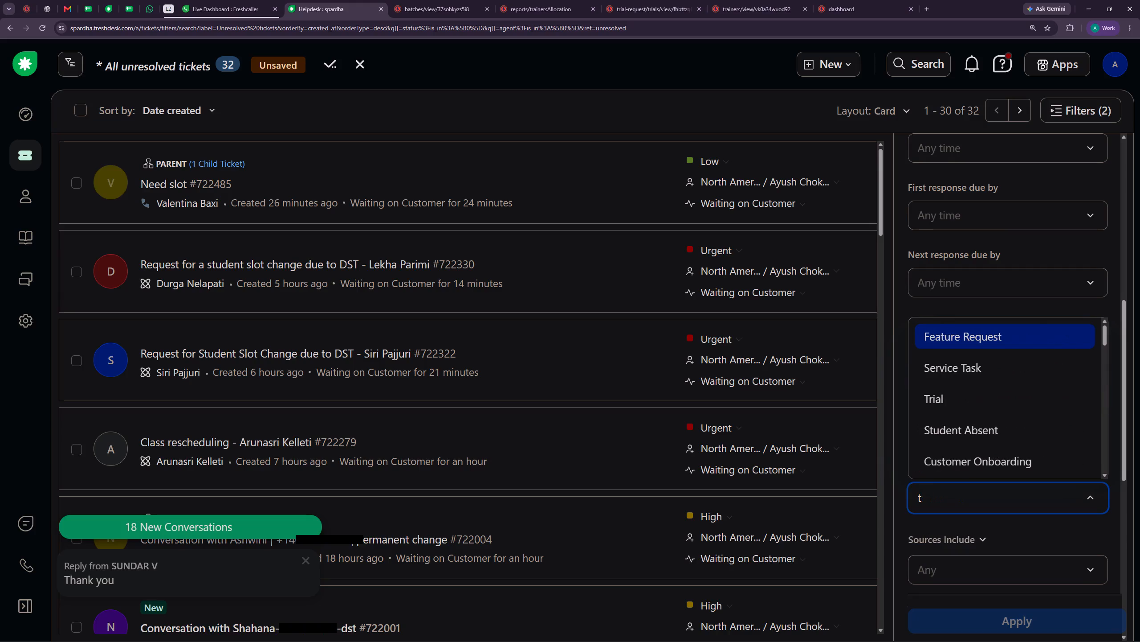
text(ra)
click(1007, 399)
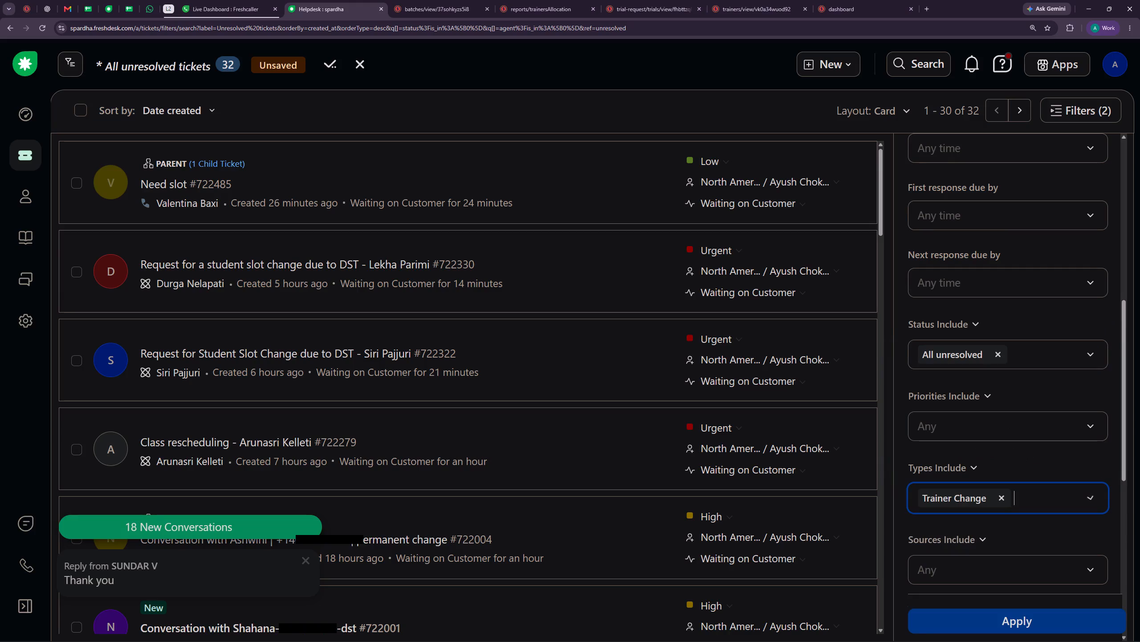
click(1021, 627)
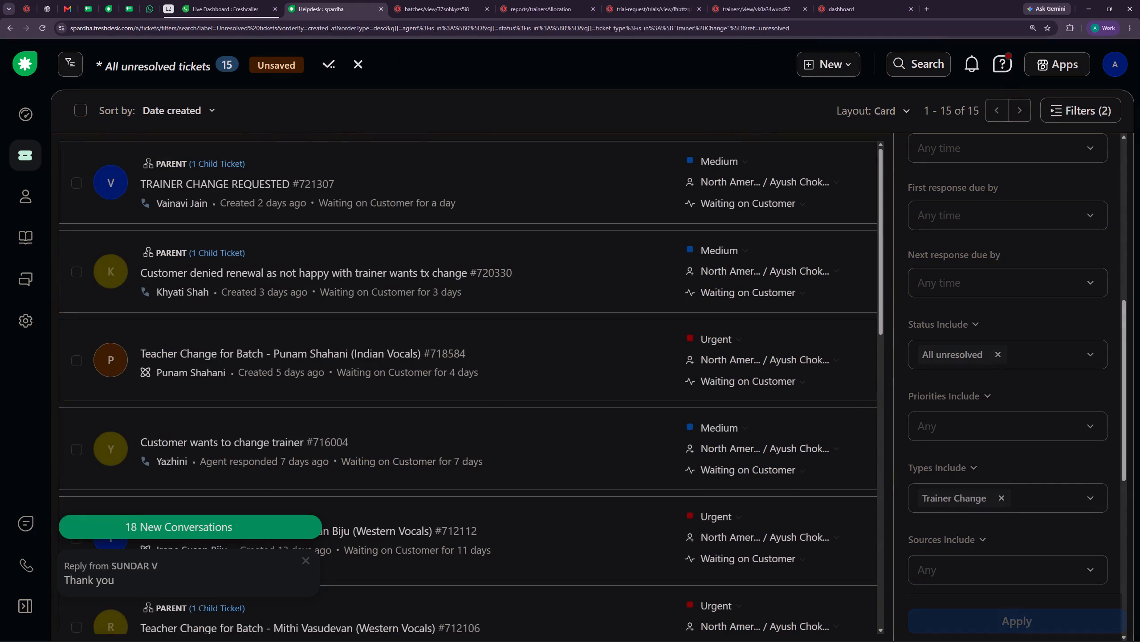
Open trainer change ticket #721307, open its child ticket in a separate tab, and read the request and the private note there.
click(227, 184)
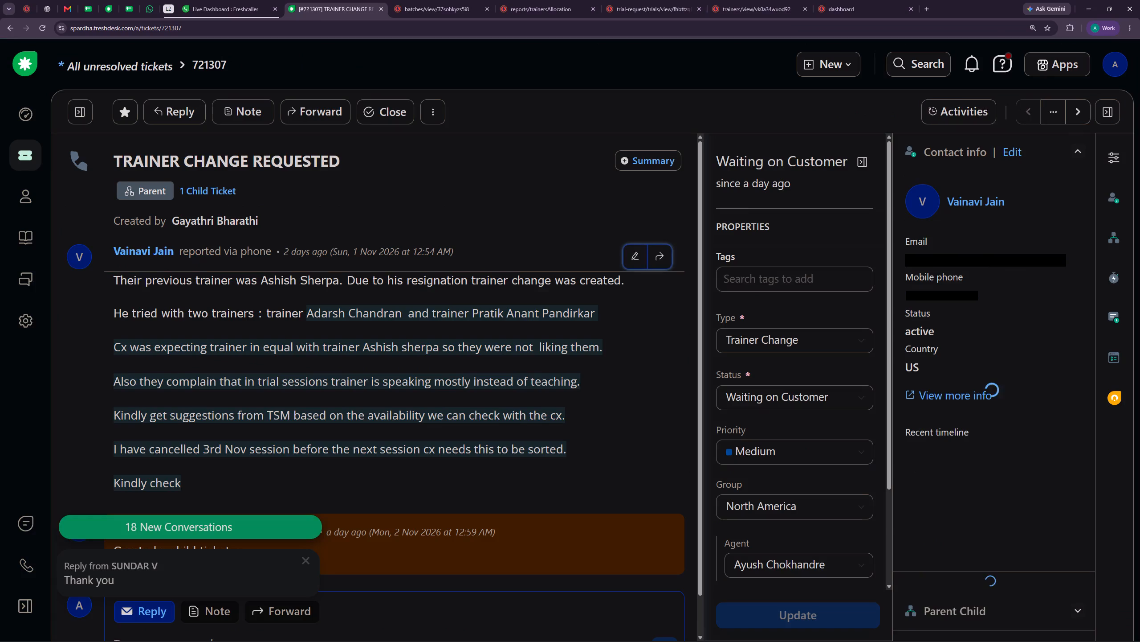
click(303, 560)
scroll(533, 368, down, 12)
scroll(986, 436, down, 4)
click(965, 458)
click(936, 494)
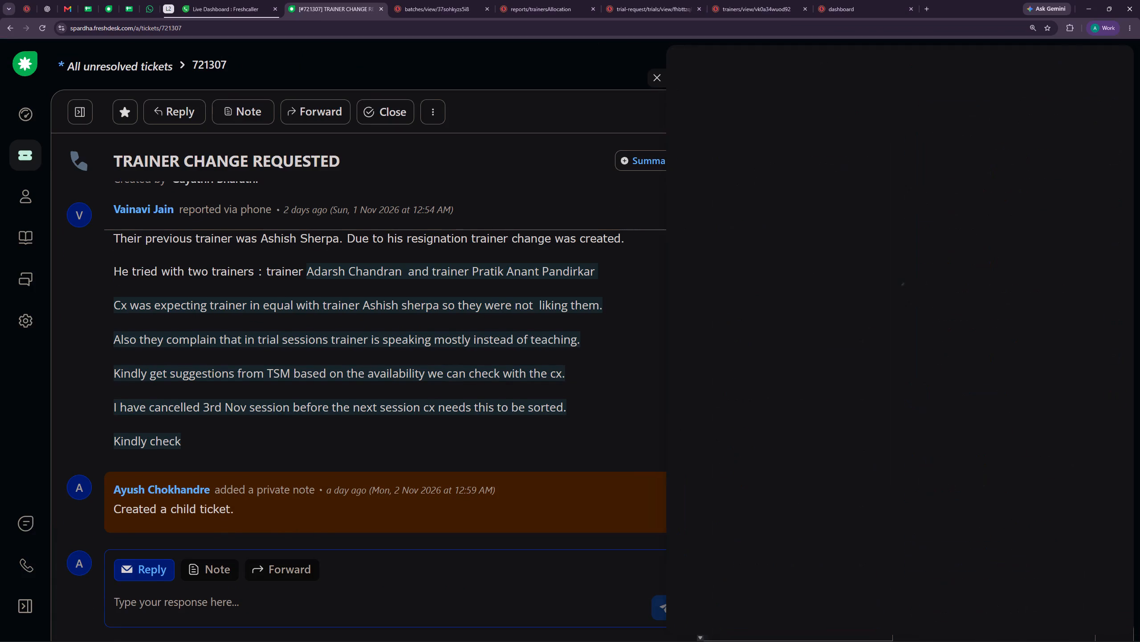
click(795, 147)
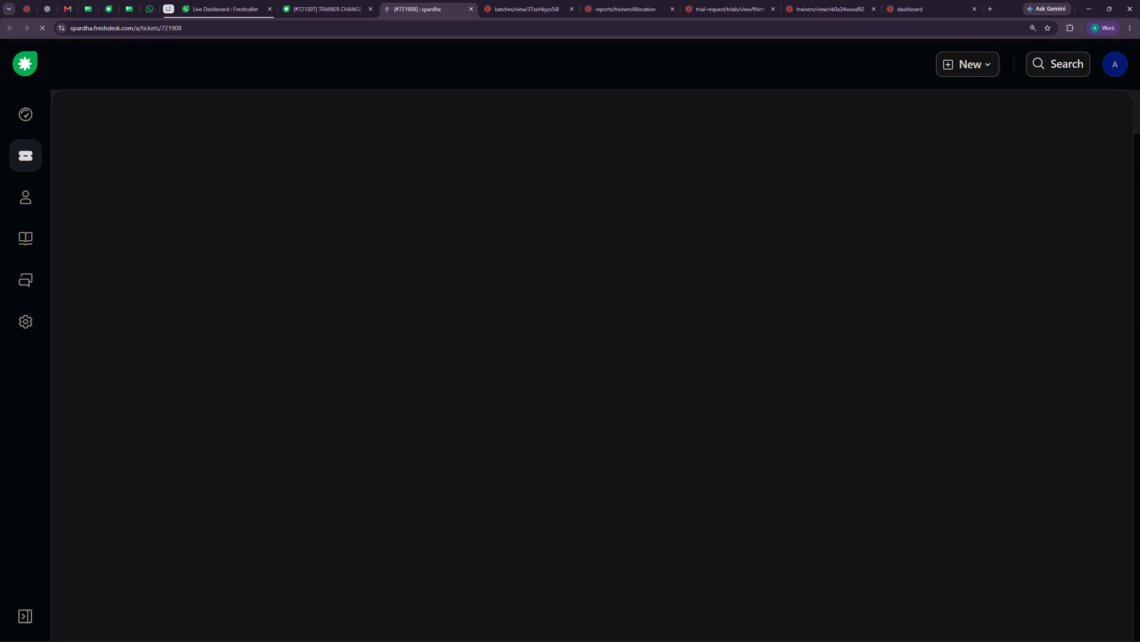
scroll(504, 323, down, 2)
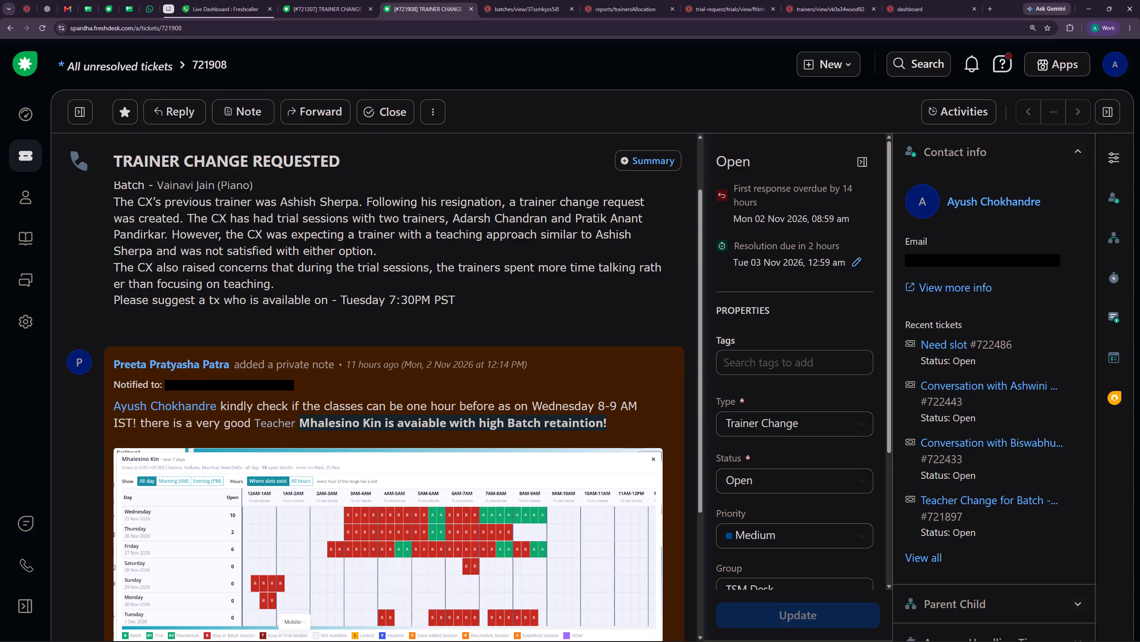
scroll(536, 332, down, 1)
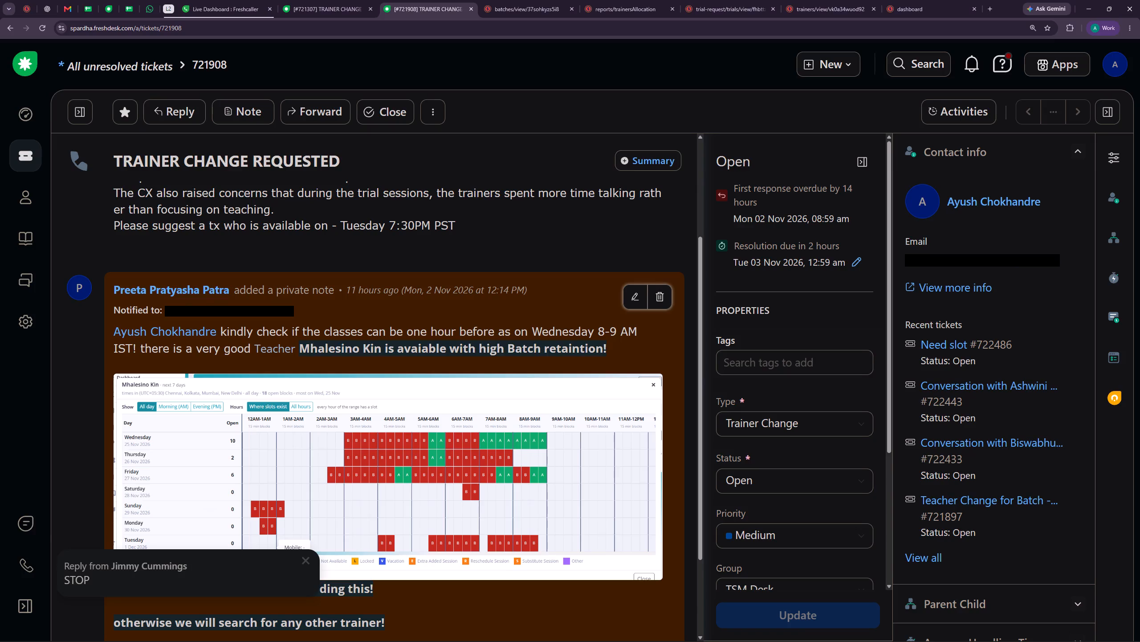
scroll(521, 362, up, 1)
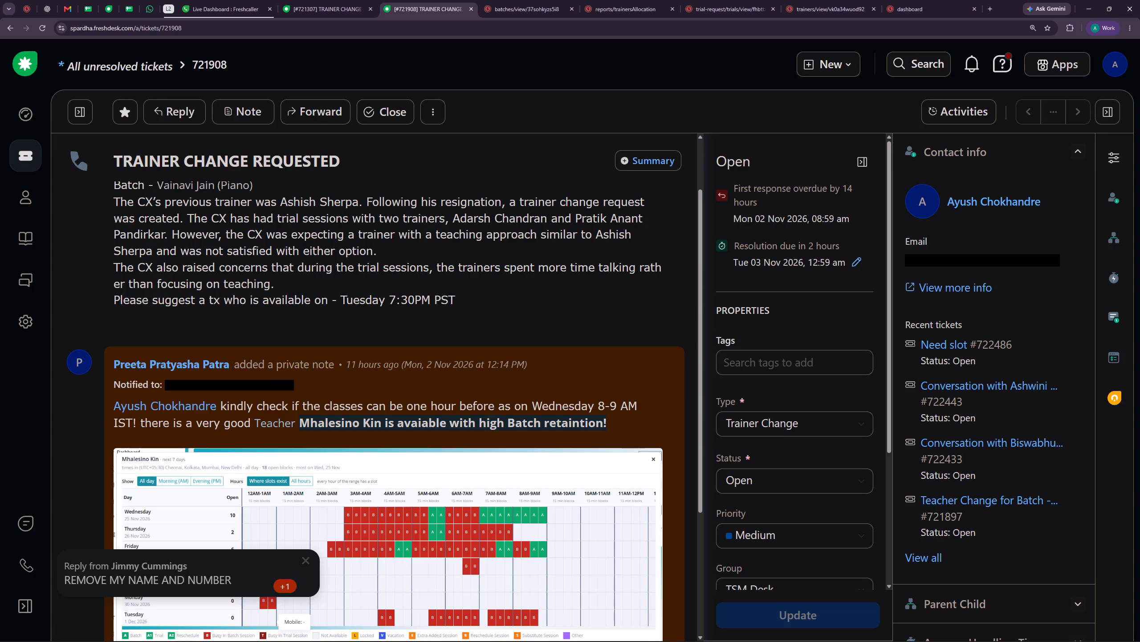
scroll(517, 330, up, 3)
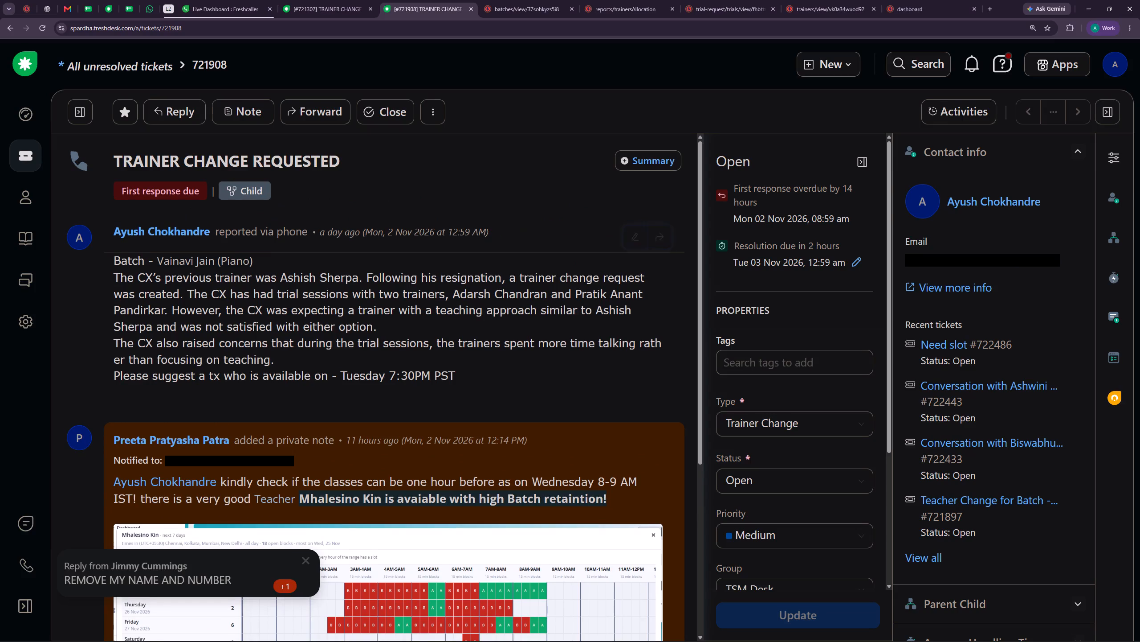
click(335, 0)
click(660, 77)
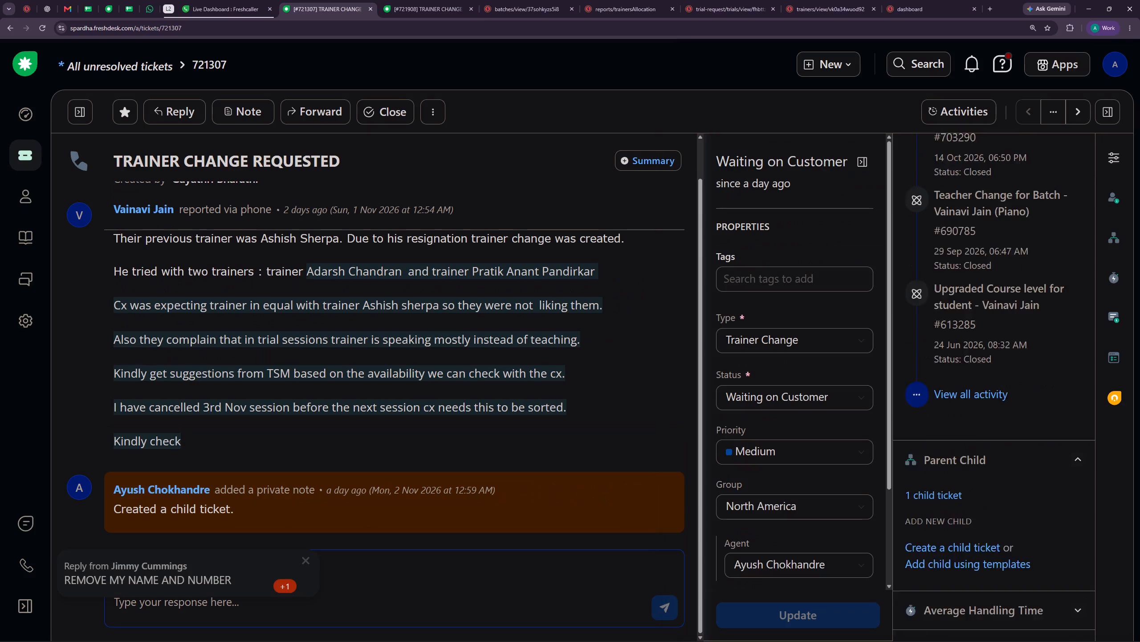
scroll(1050, 330, up, 12)
drag(995, 286, 916, 290)
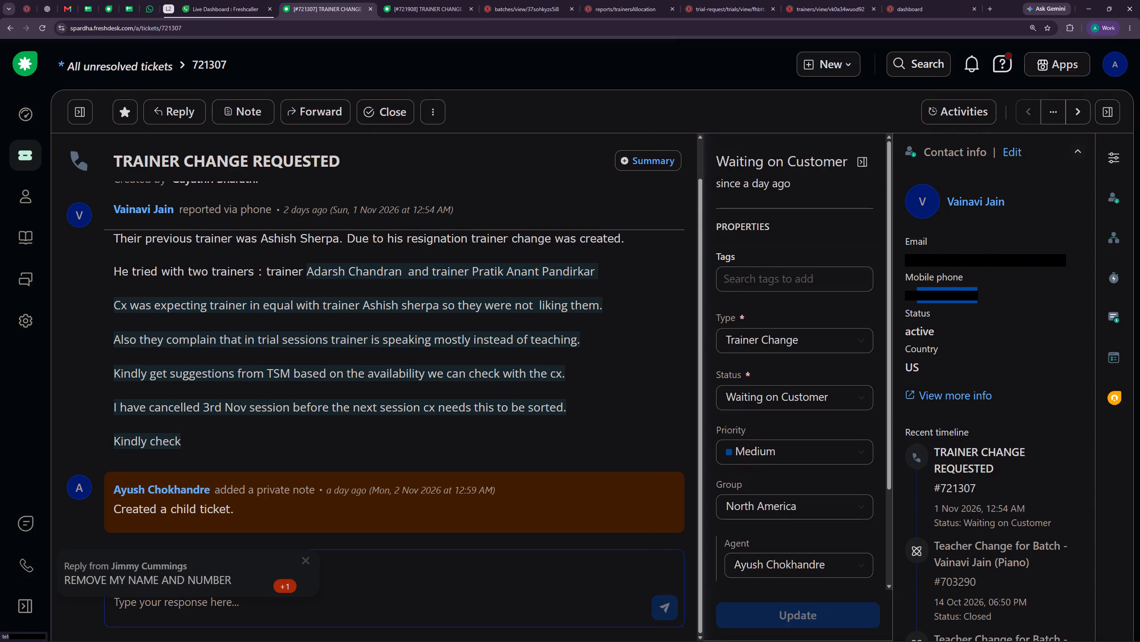
key(ctrl+c)
click(441, 5)
click(519, 1)
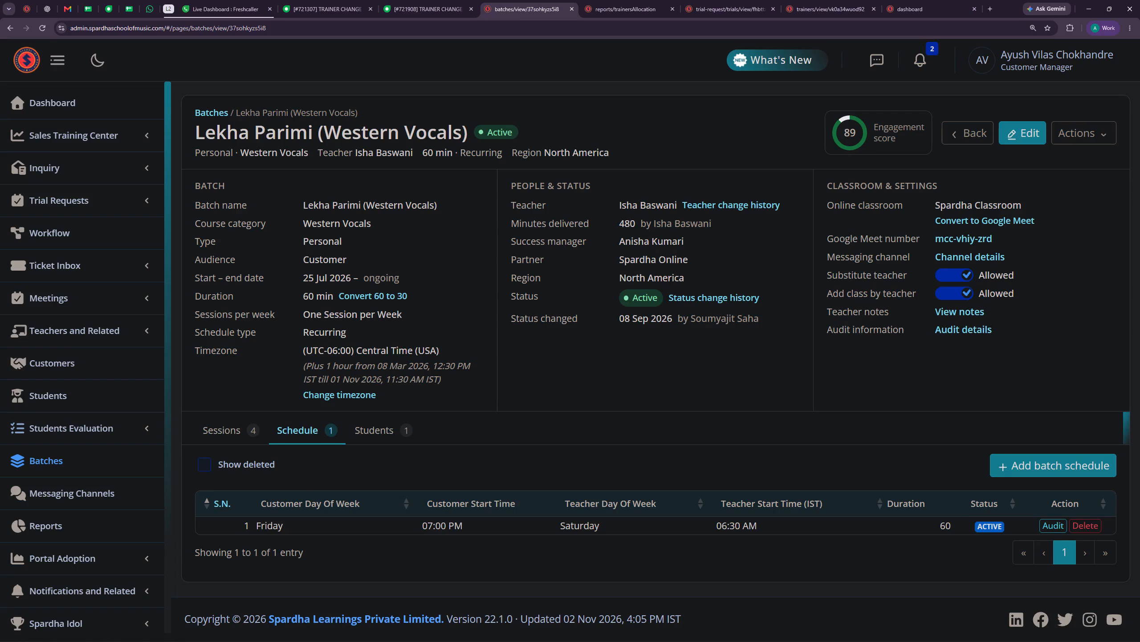
click(73, 456)
drag(600, 158, 427, 158)
key(ctrl+v)
click(216, 202)
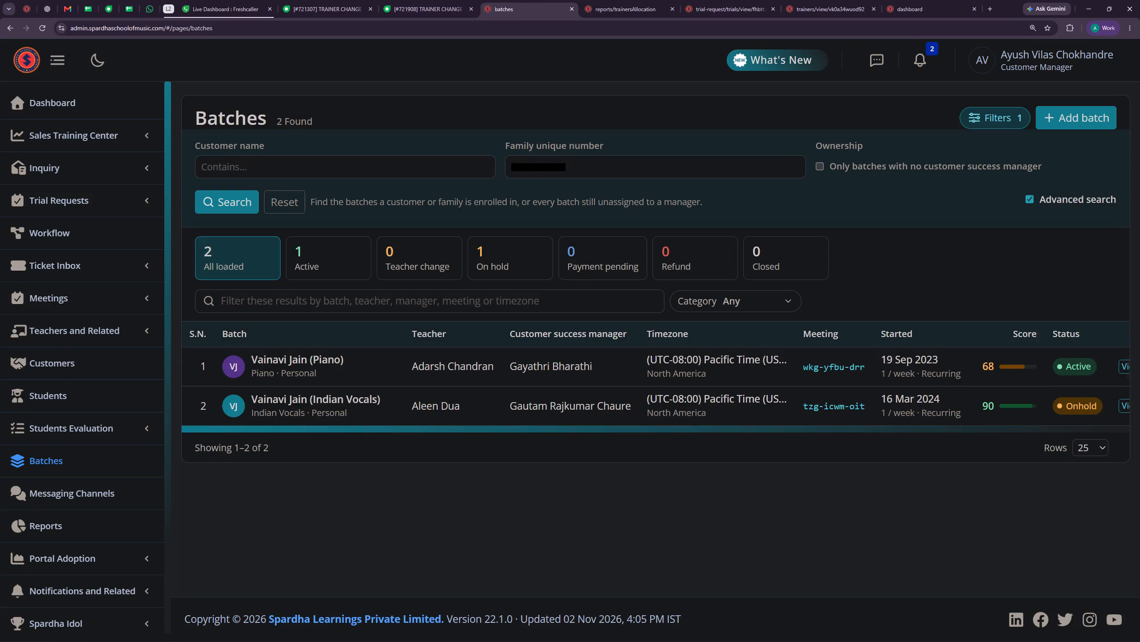
drag(631, 432, 768, 432)
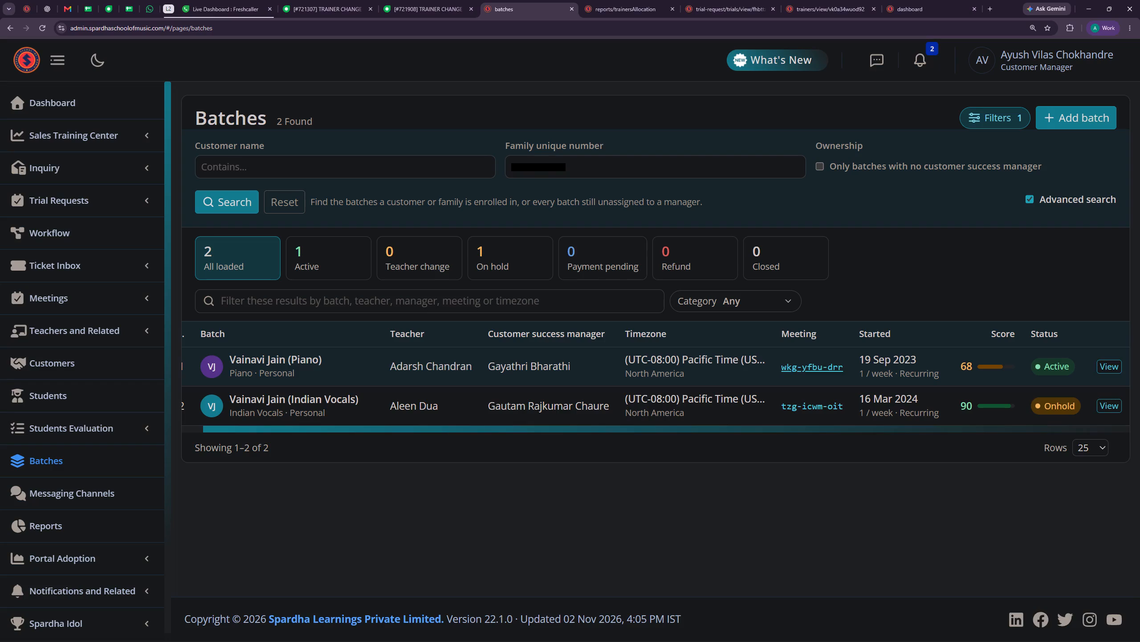
click(1111, 369)
scroll(578, 349, down, 4)
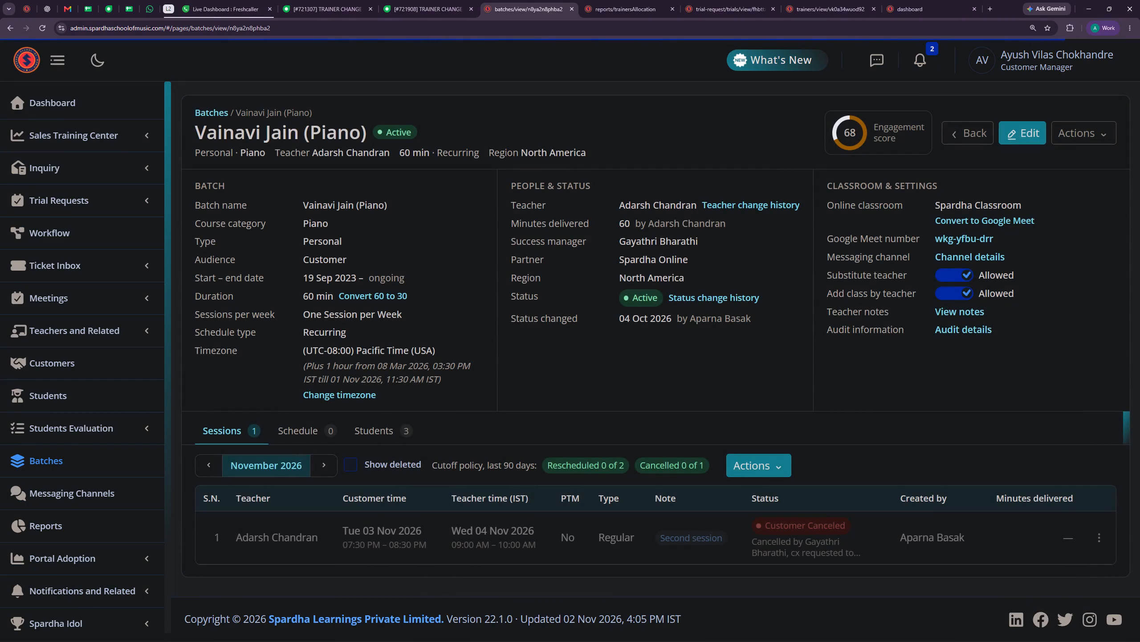
click(427, 2)
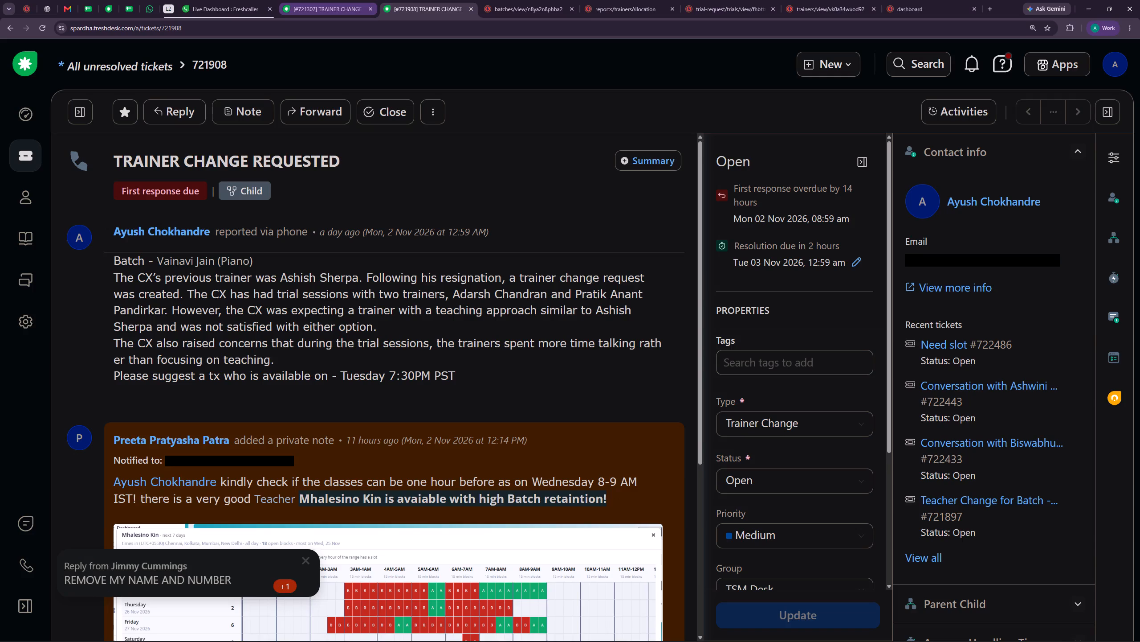
click(322, 7)
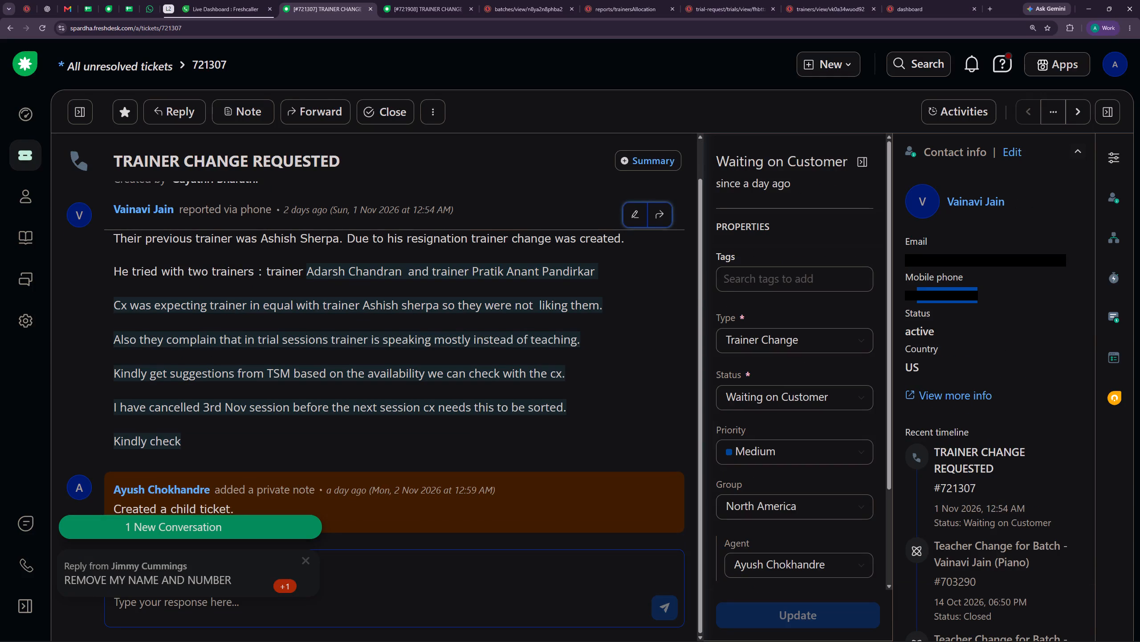
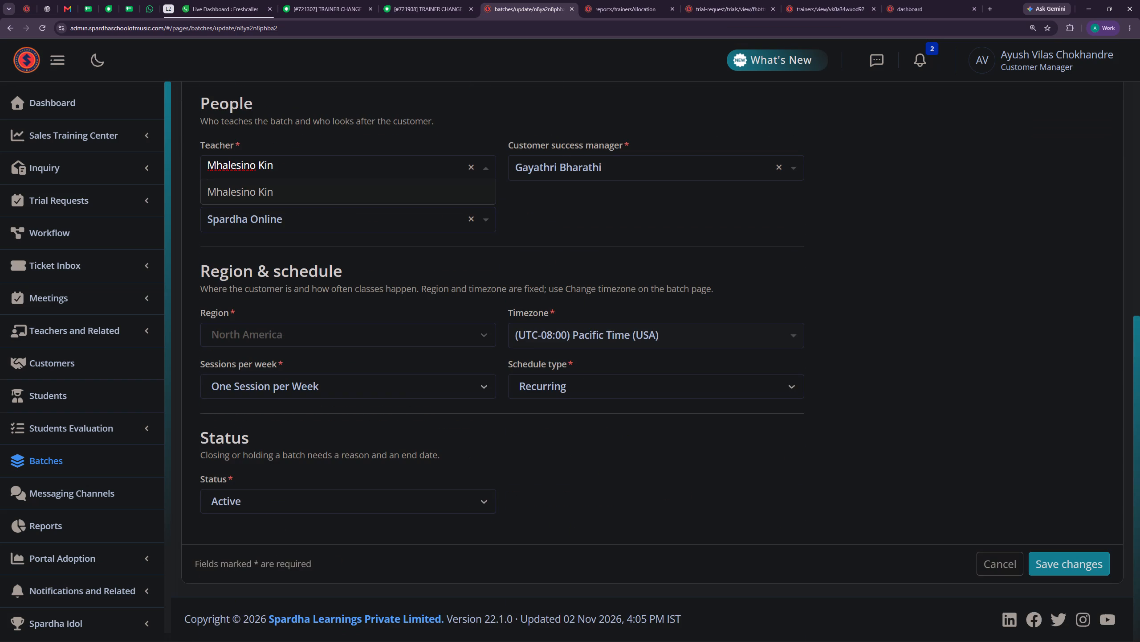
click(1070, 576)
click(1062, 564)
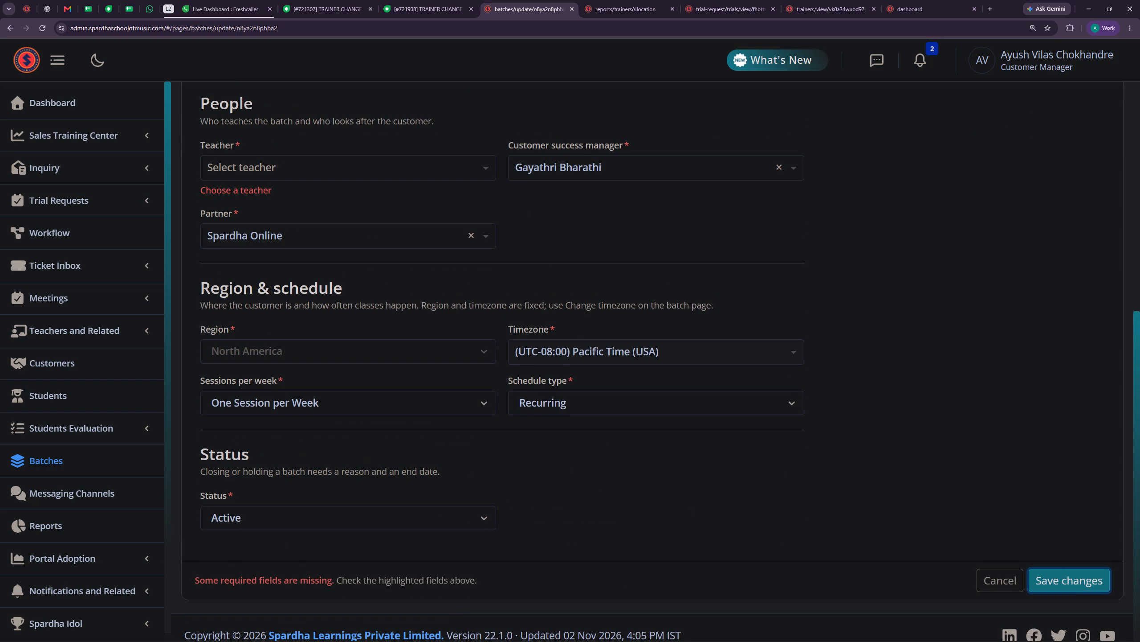
click(339, 168)
ctrl+click(312, 168)
key(ctrl+v)
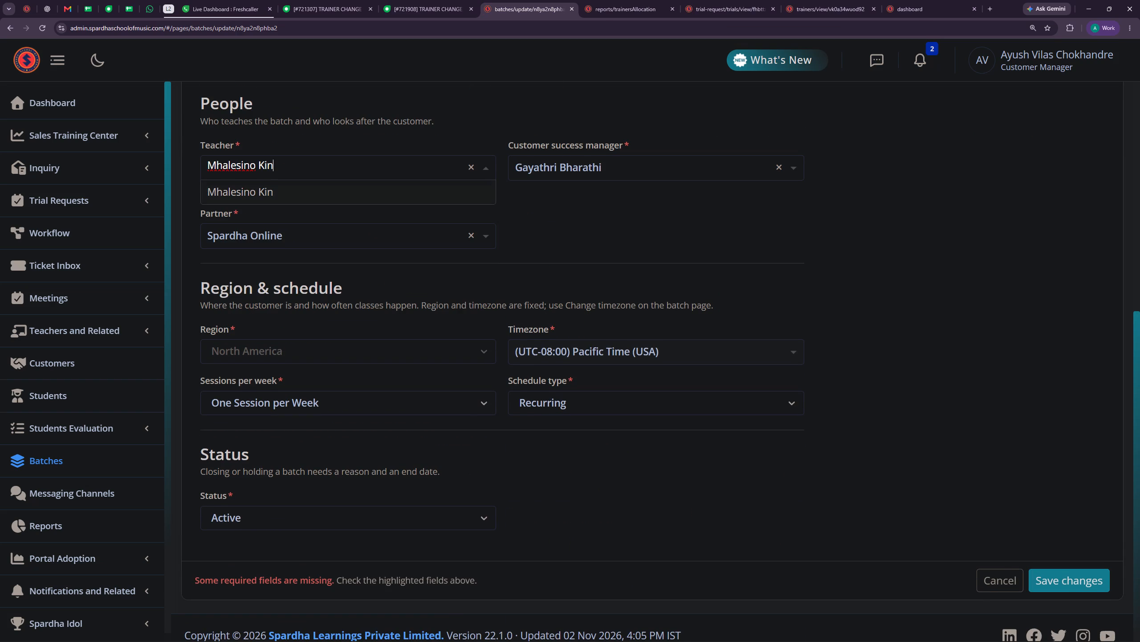
click(251, 193)
click(1078, 561)
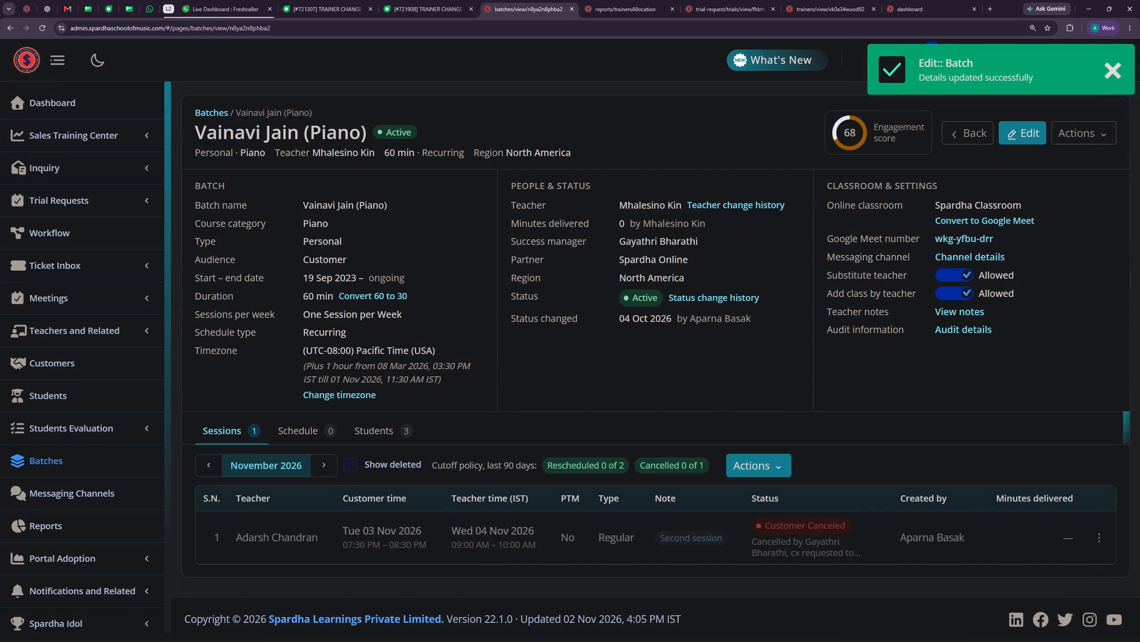
Return to child ticket #721908 and review the original trainer change request with the requested class time.
click(432, 16)
scroll(393, 288, up, 3)
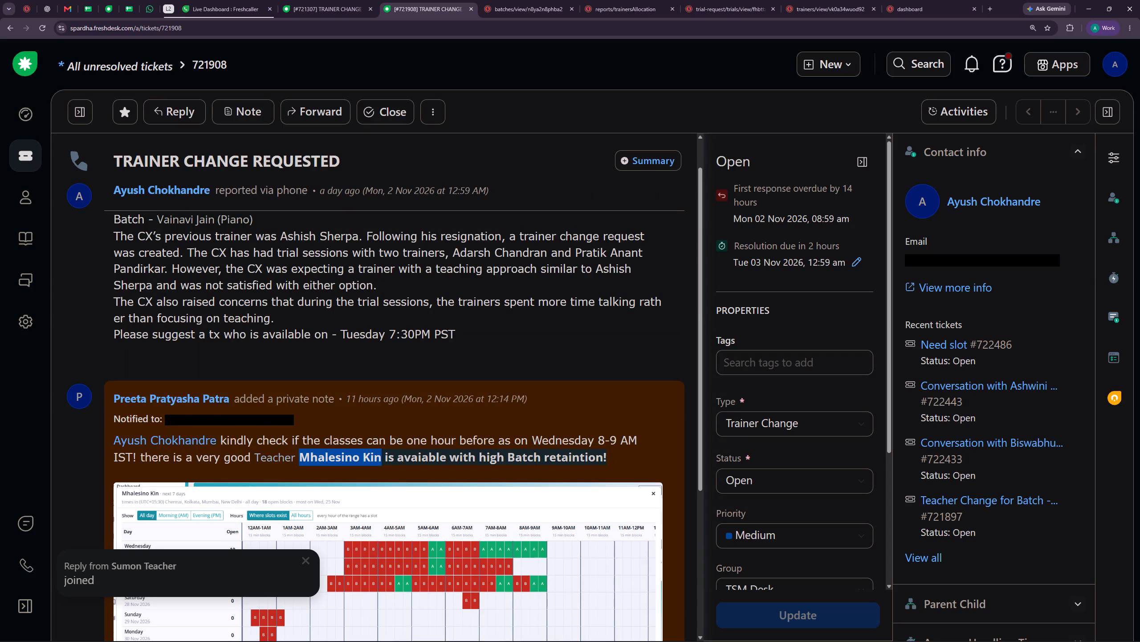
Check the new teacher's available slots for the customer's Piano batch for the week starting Mon, 02 Nov 2026.
click(313, 0)
click(402, 0)
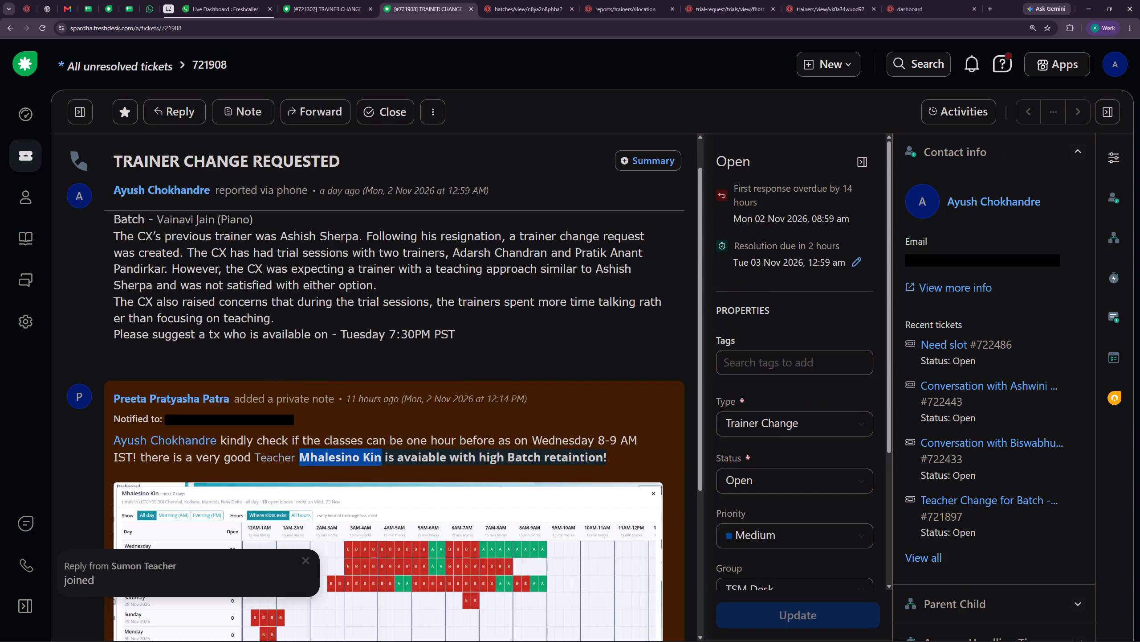
scroll(413, 269, down, 6)
click(528, 0)
click(295, 427)
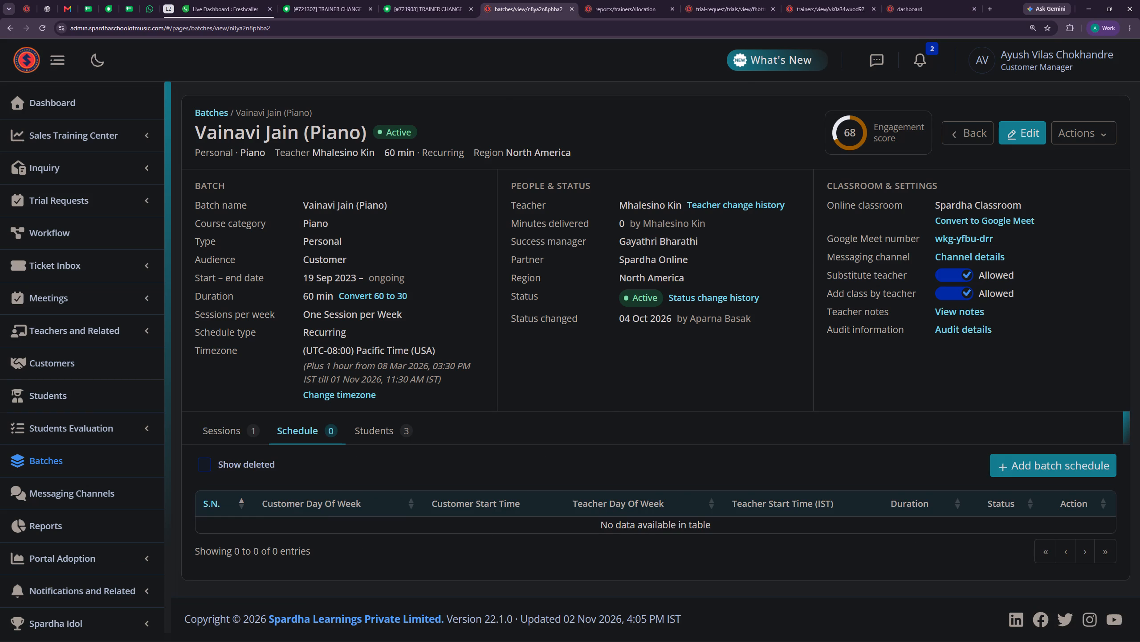
click(1040, 475)
click(727, 92)
click(218, 433)
drag(765, 460, 752, 459)
click(712, 539)
click(450, 336)
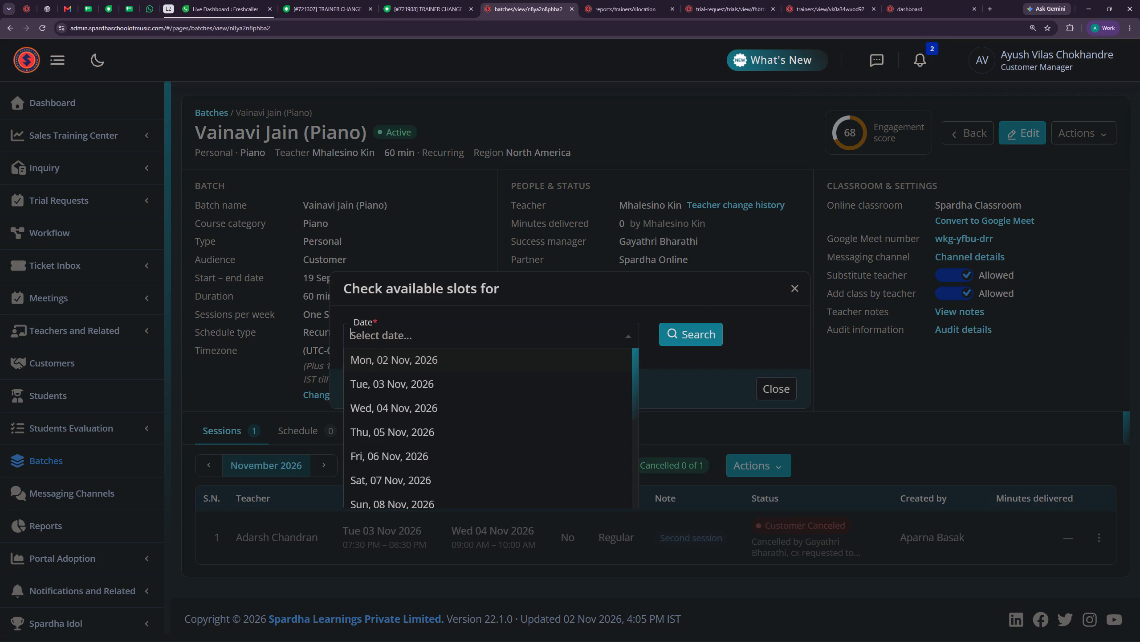
click(413, 350)
click(704, 328)
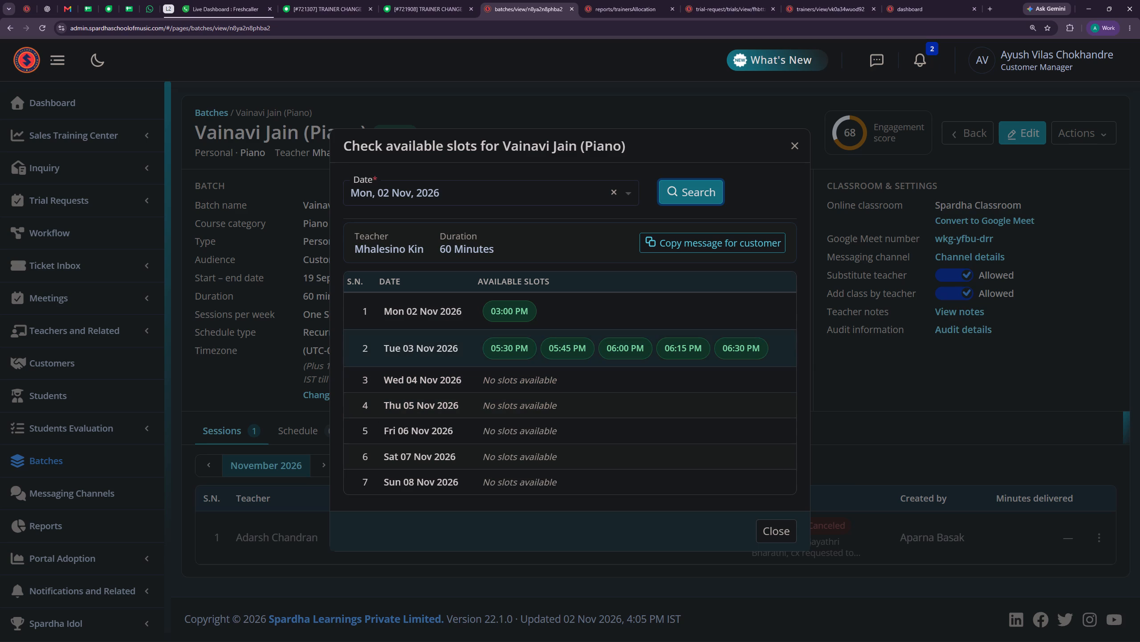
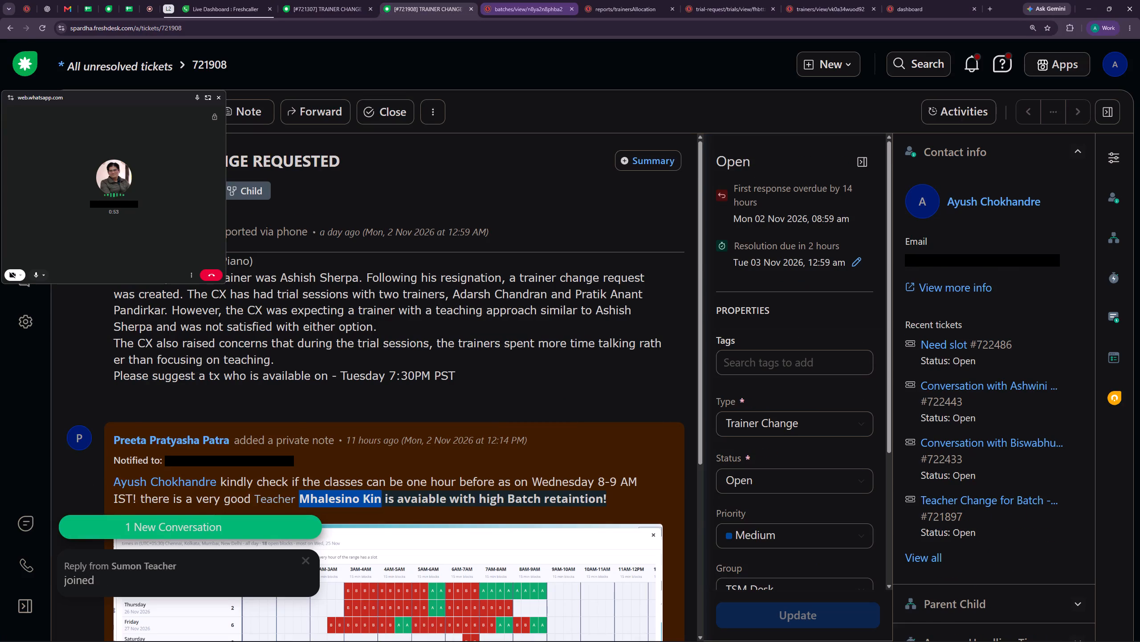
Examine the Piano batch's current and deleted schedule entries and its November 2026 sessions.
click(517, 2)
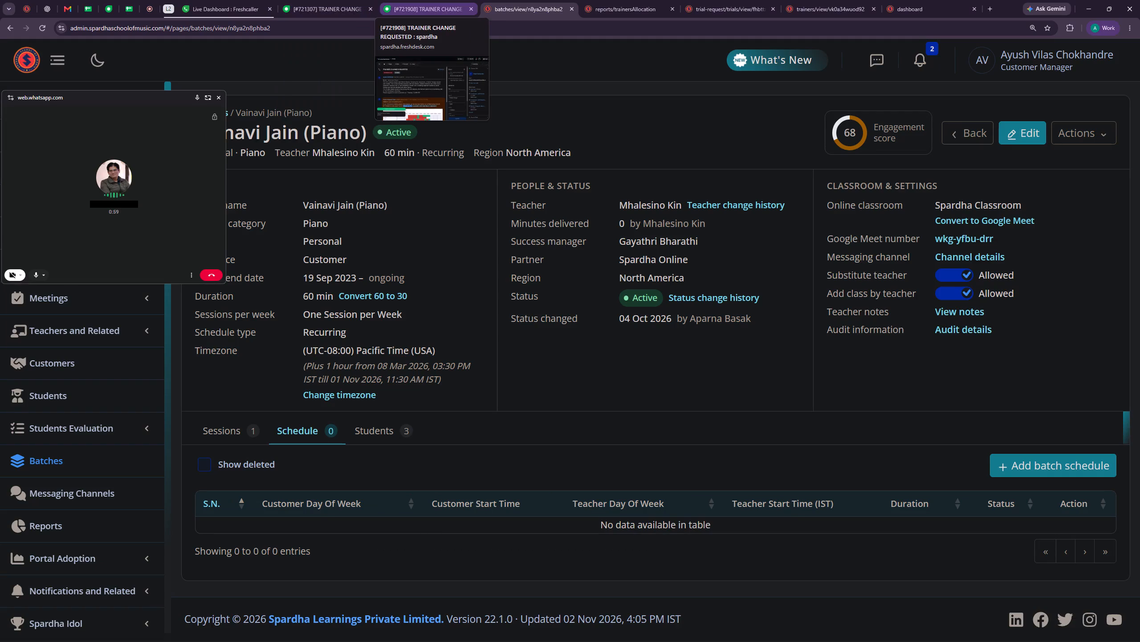
click(437, 5)
click(515, 12)
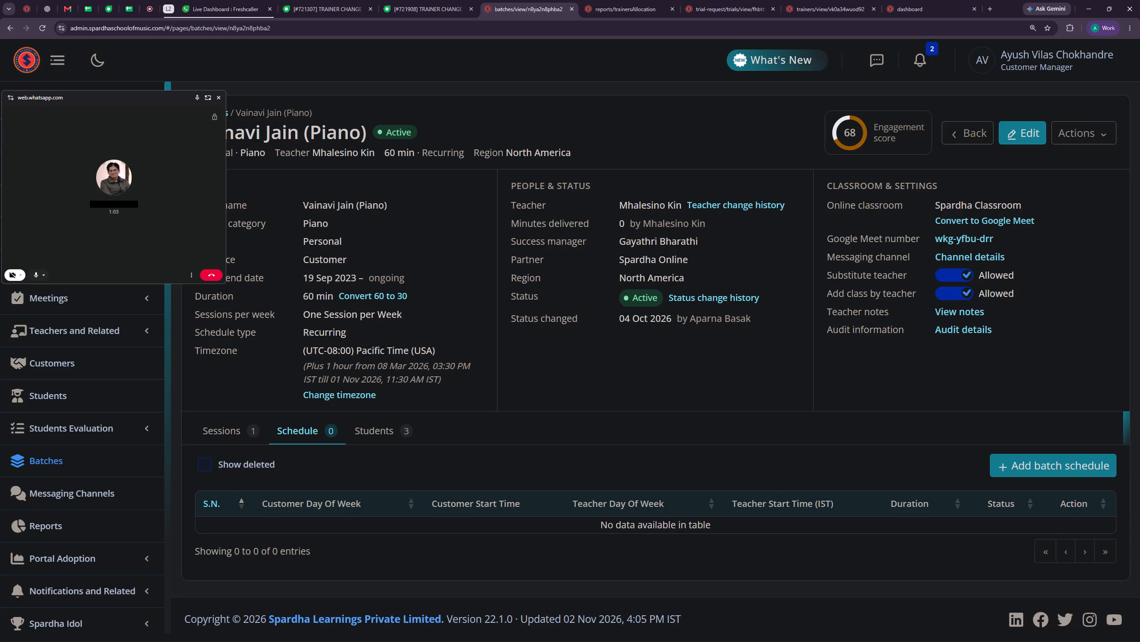
click(196, 466)
click(203, 465)
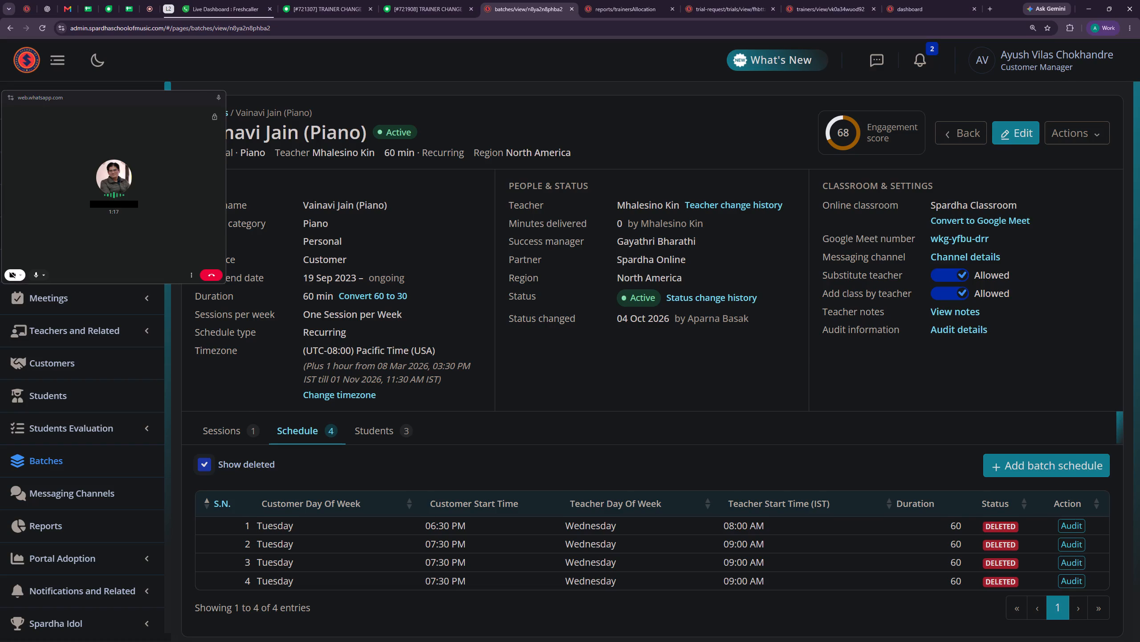
scroll(342, 349, down, 3)
click(221, 379)
scroll(457, 421, down, 2)
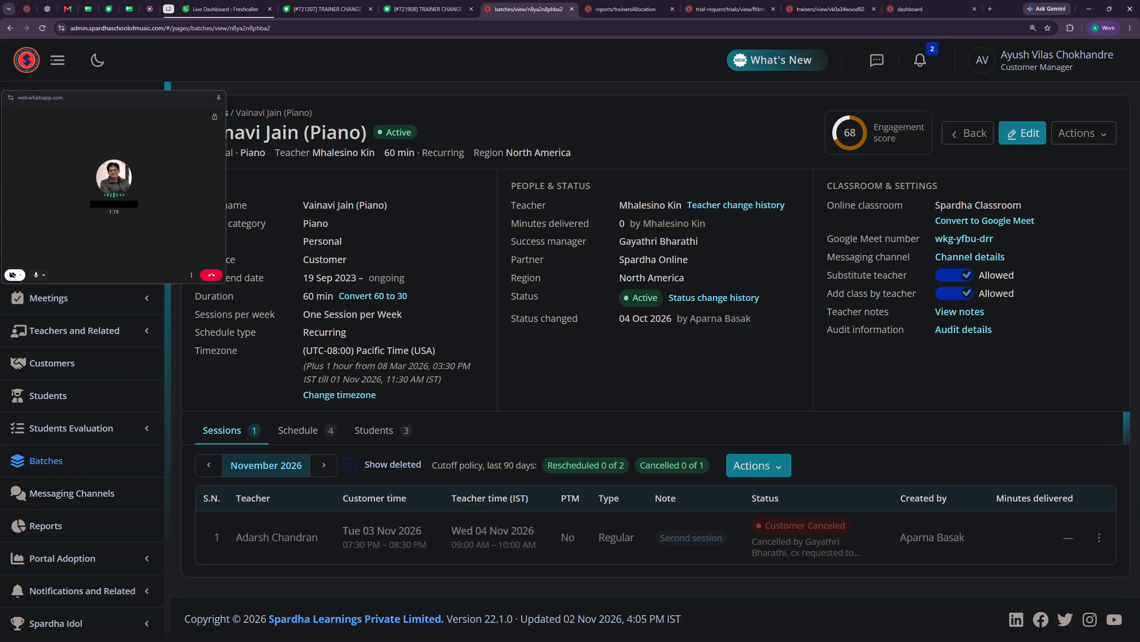
click(1105, 641)
click(1105, 641)
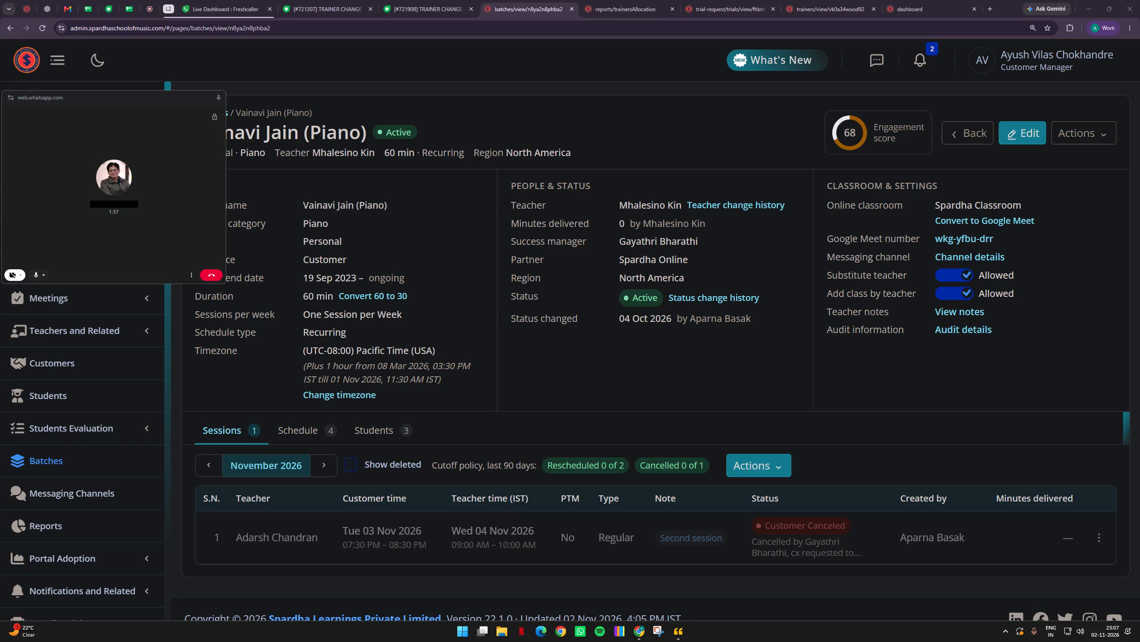
click(299, 430)
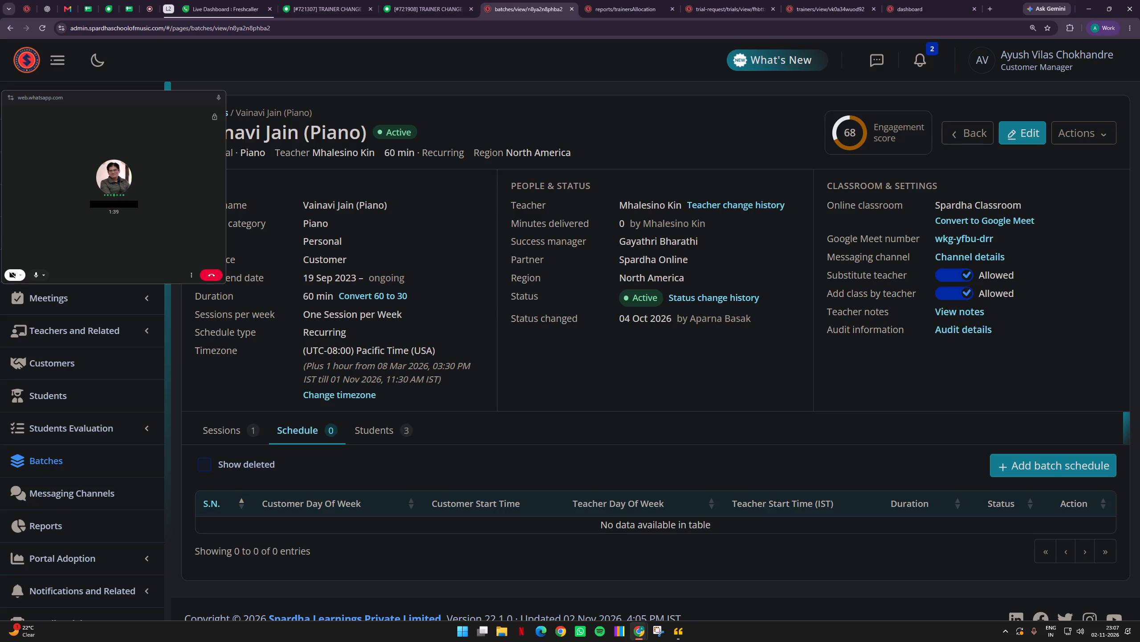
click(223, 427)
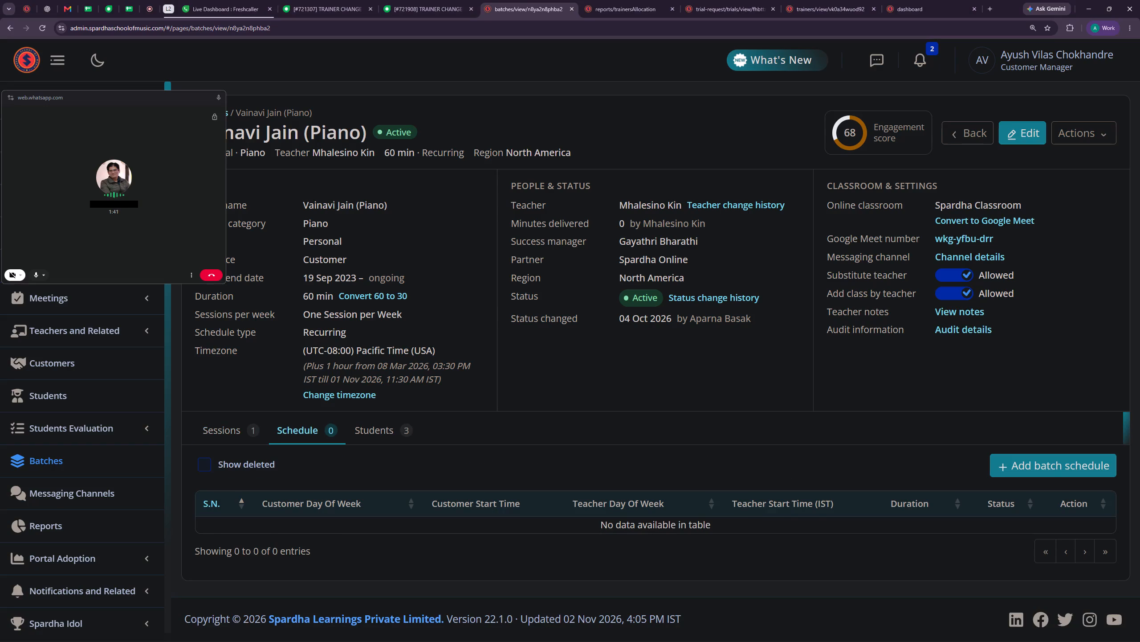
click(298, 430)
click(431, 7)
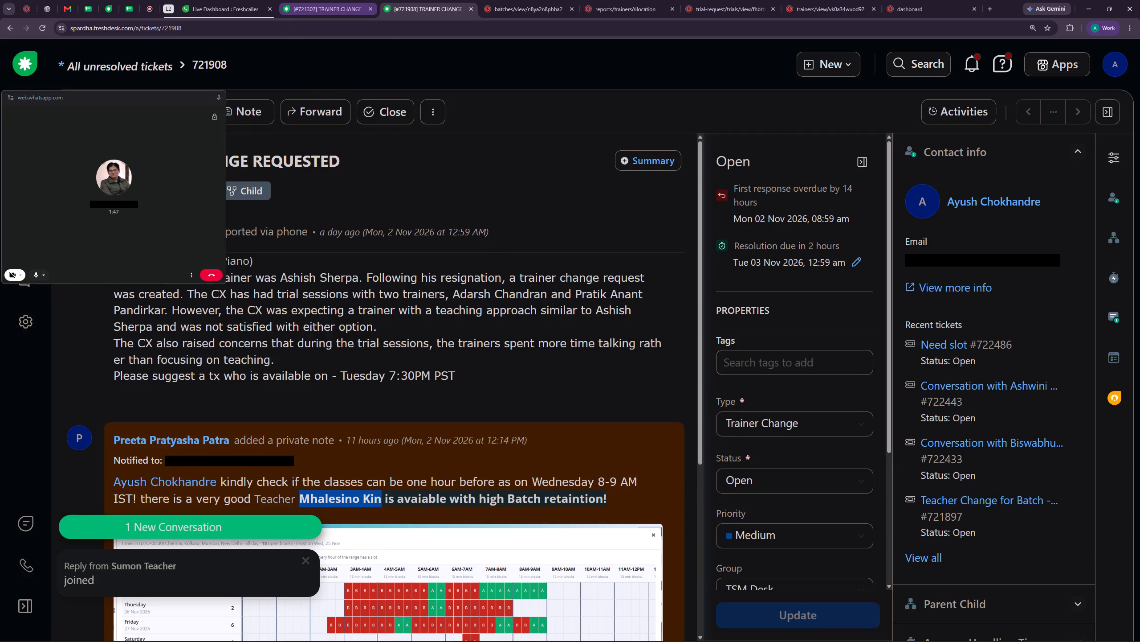
click(336, 0)
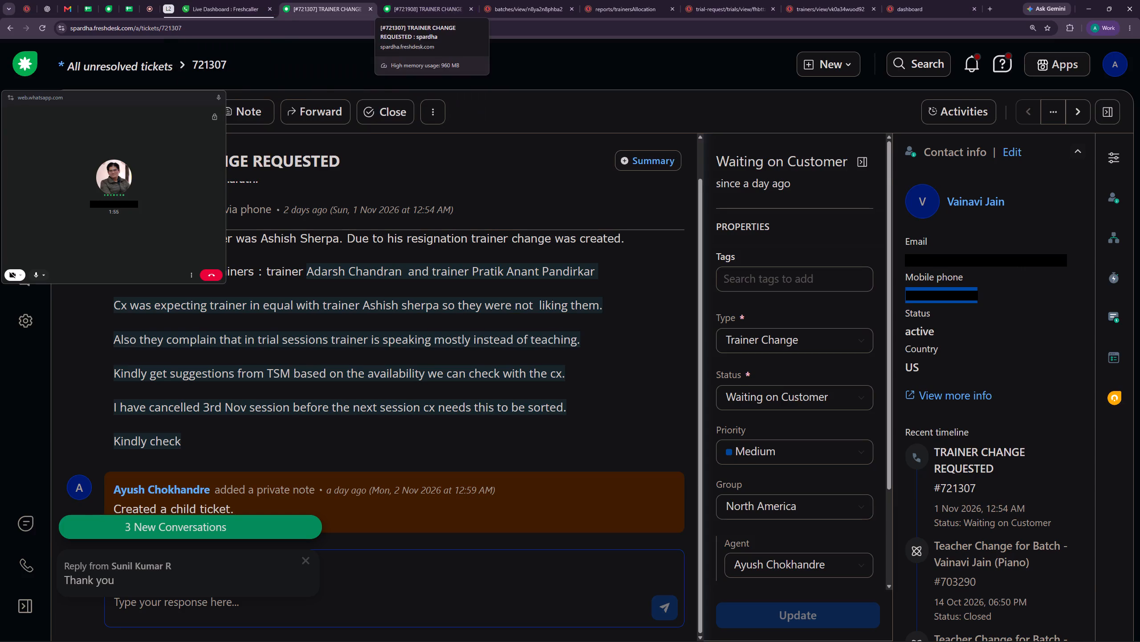
click(439, 3)
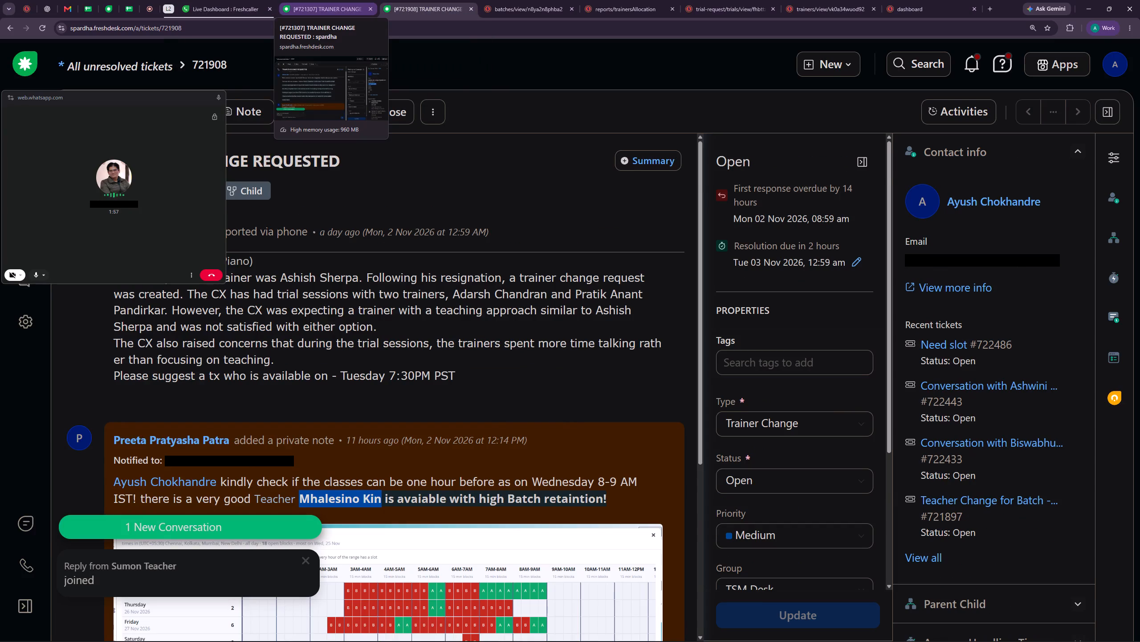
click(326, 4)
click(419, 9)
click(519, 10)
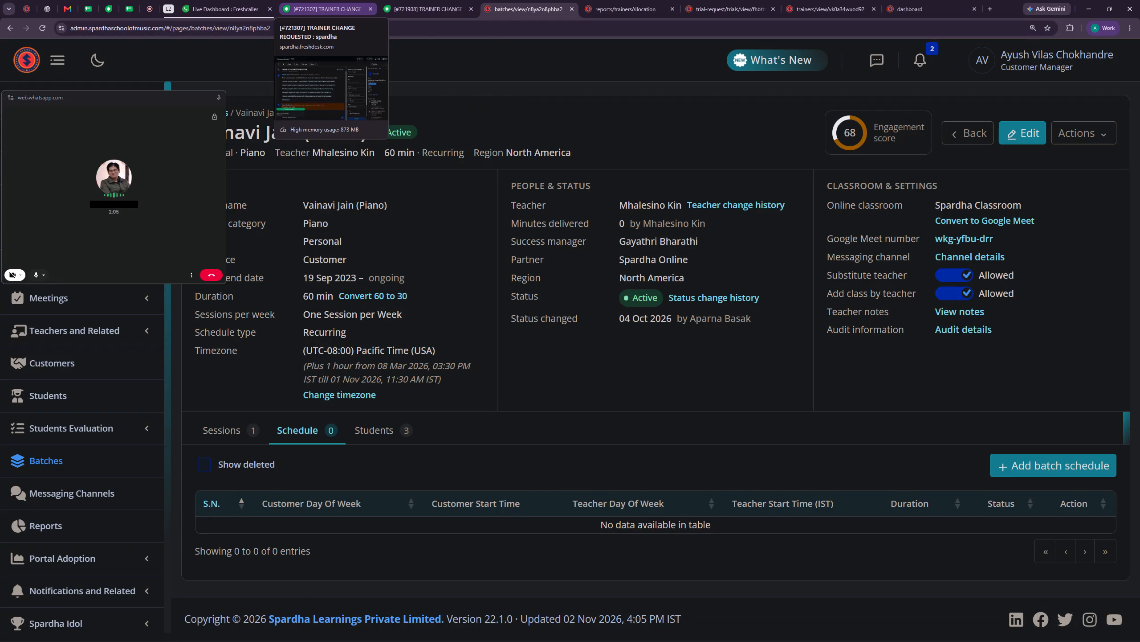
click(411, 0)
click(518, 0)
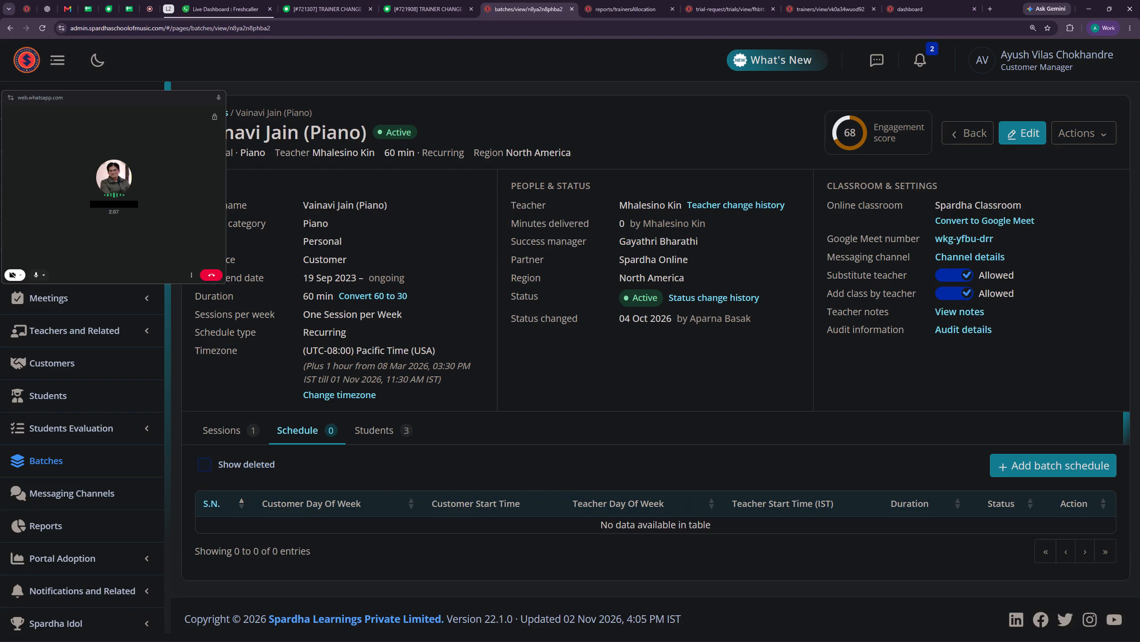
Add a weekly Tuesday 06:30 PM slot in the customer's timezone to the Piano batch's schedule.
click(1044, 469)
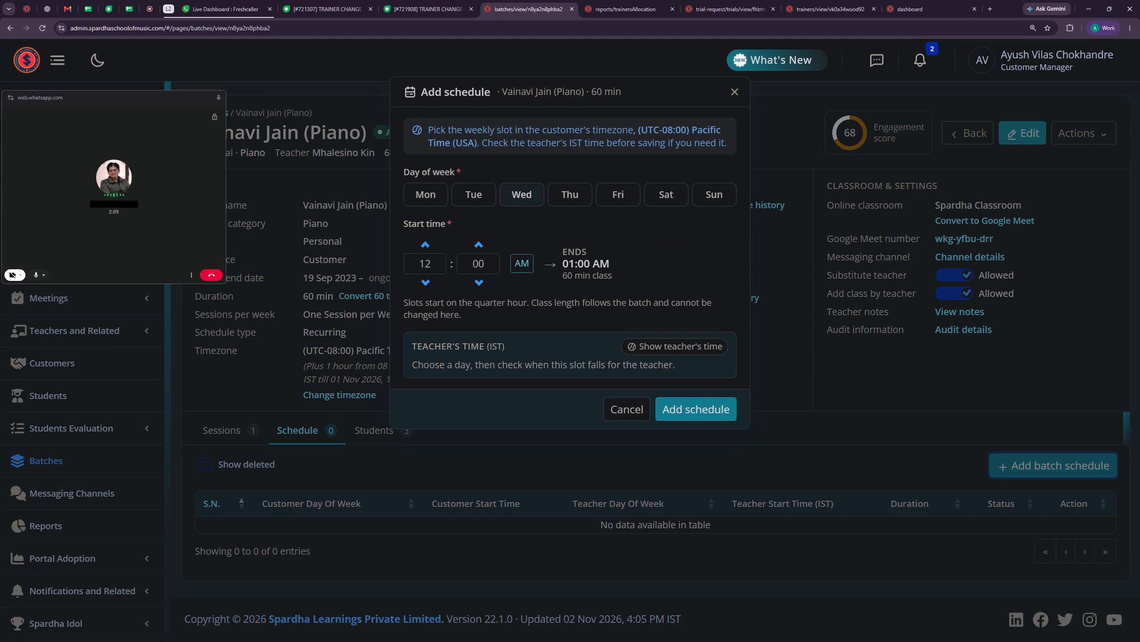
click(479, 194)
triple_click(427, 243)
double_click(427, 243)
click(427, 243)
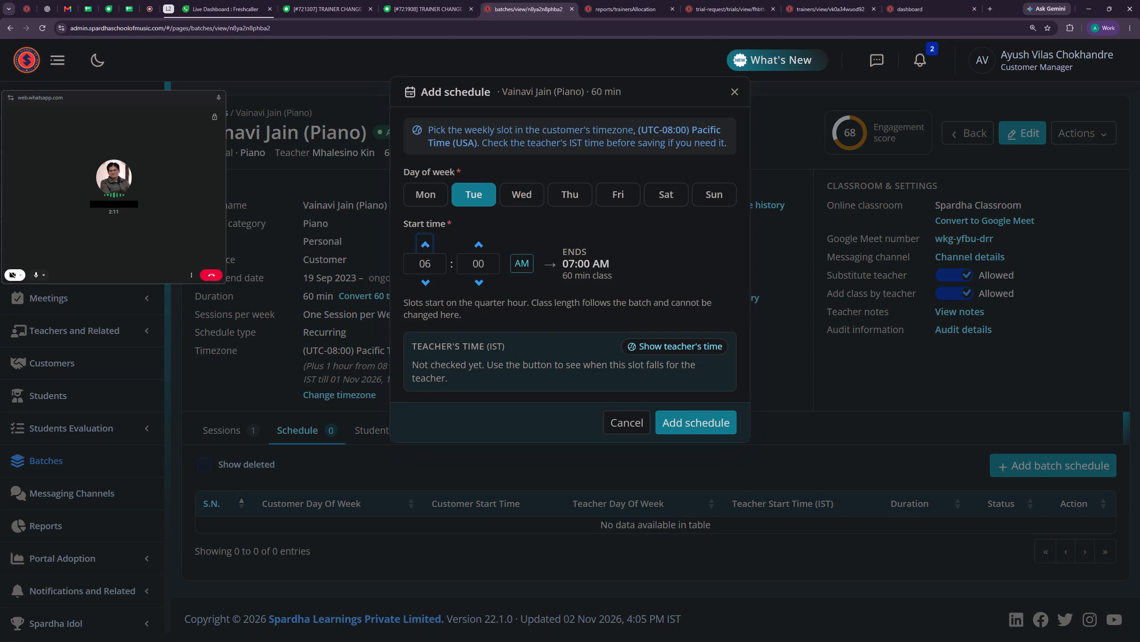
double_click(474, 239)
click(527, 267)
click(684, 419)
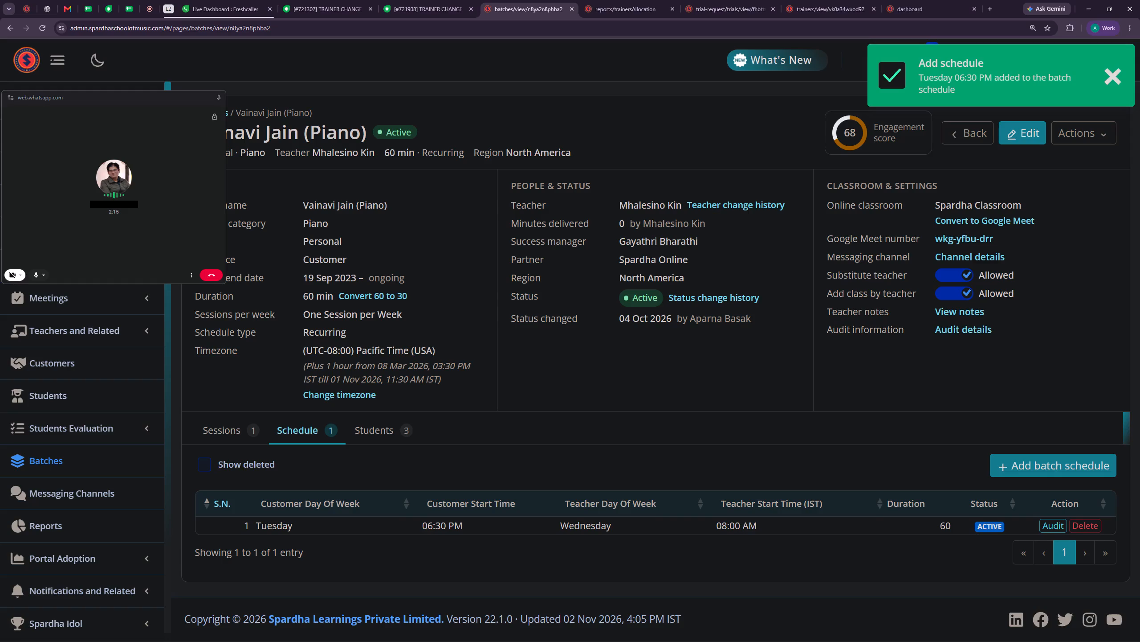
Open the Piano batch's teacher change history to review its previous teachers.
click(719, 211)
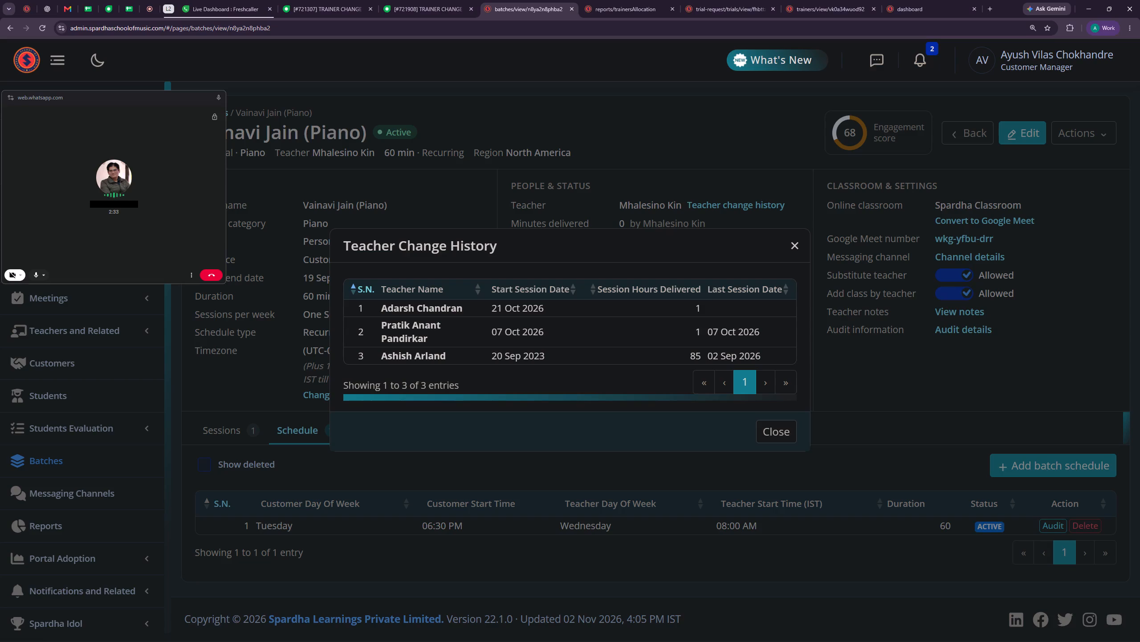
Recheck the suggested trainer and class time on ticket #721908, then return to the Piano batch's November 2026 sessions.
click(437, 2)
click(339, 6)
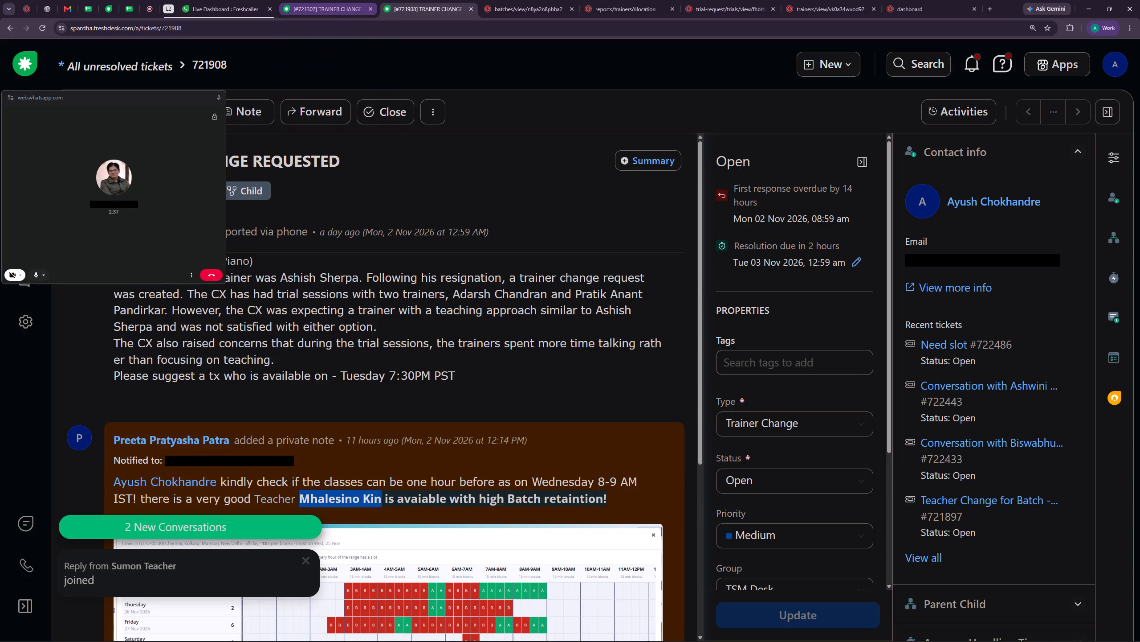
click(441, 0)
click(533, 0)
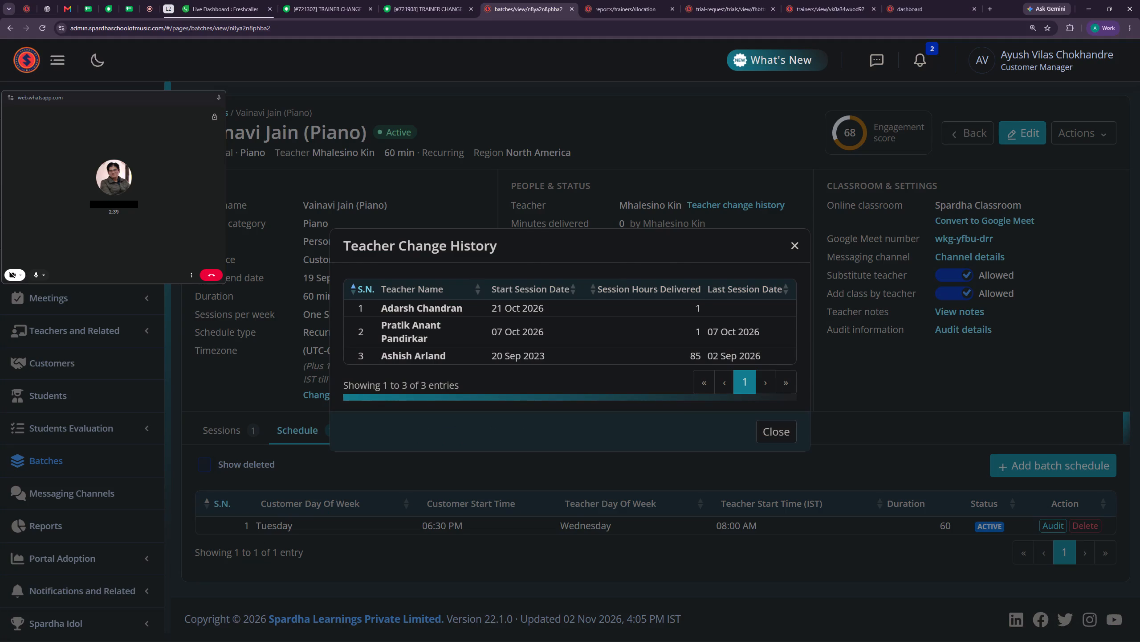
click(798, 247)
click(228, 433)
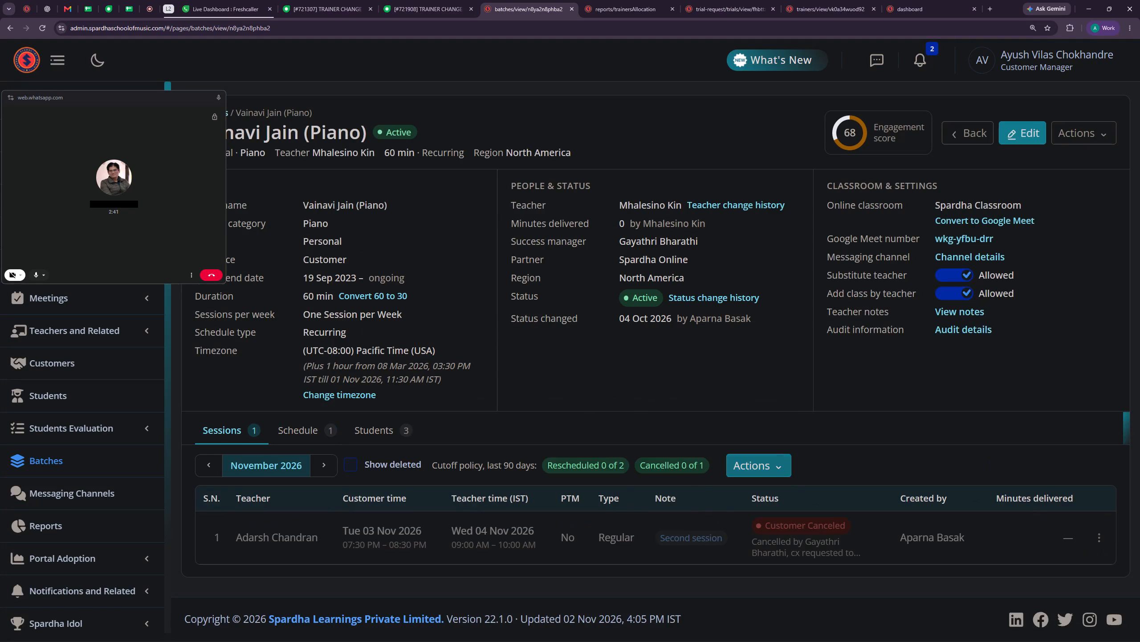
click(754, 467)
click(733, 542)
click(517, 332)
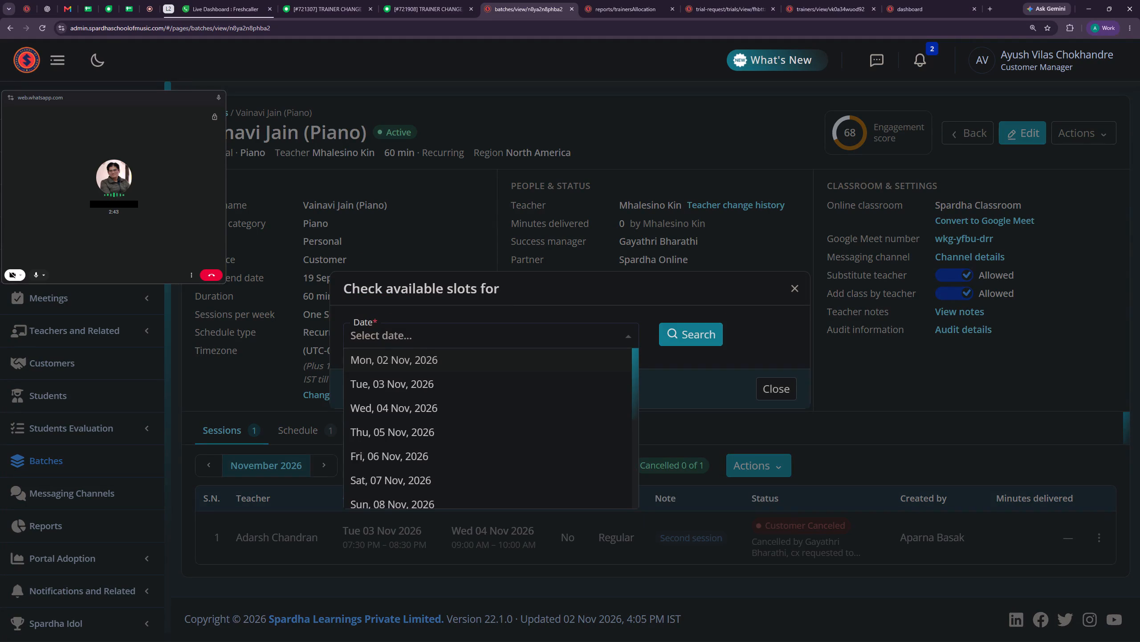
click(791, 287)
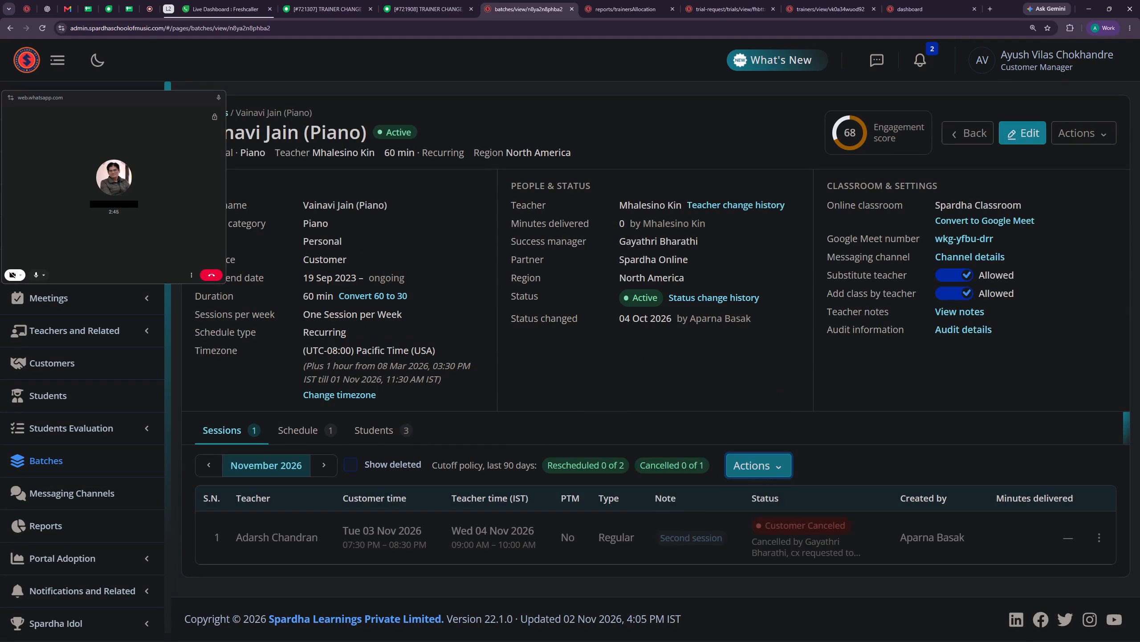
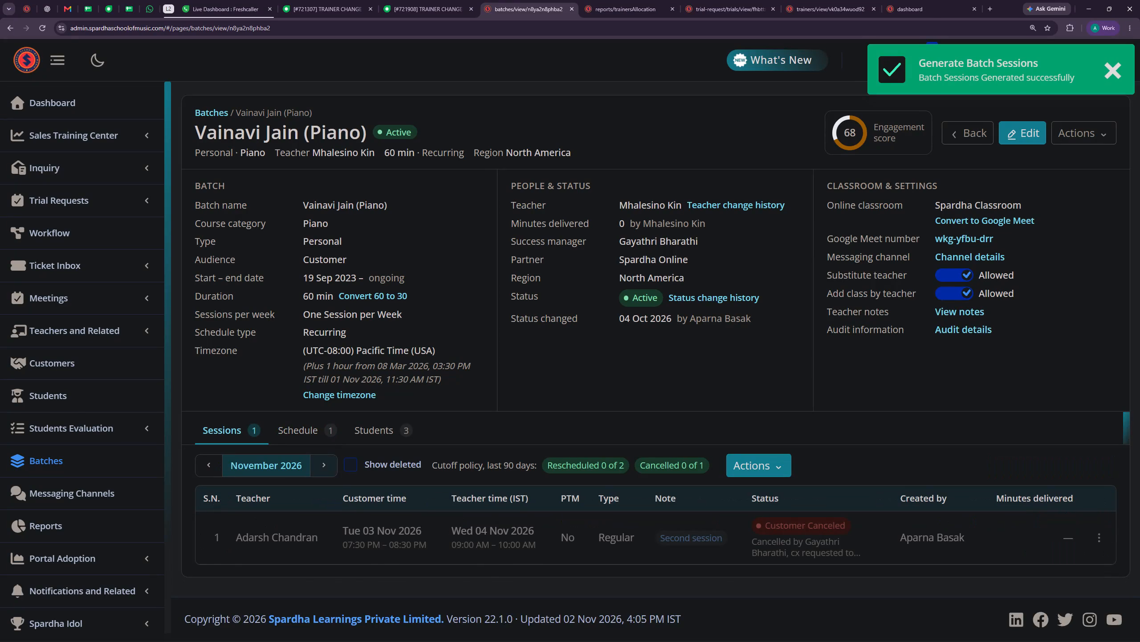
Examine the Piano batch's newly generated November 2026 sessions, including their teacher and class times.
click(203, 468)
scroll(421, 496, down, 6)
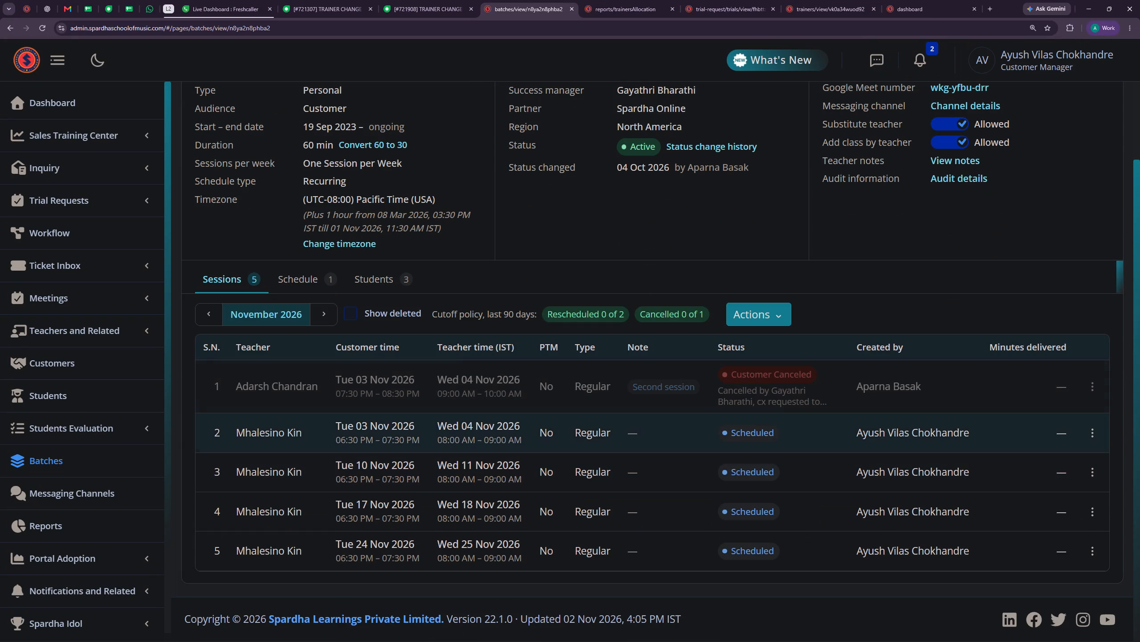
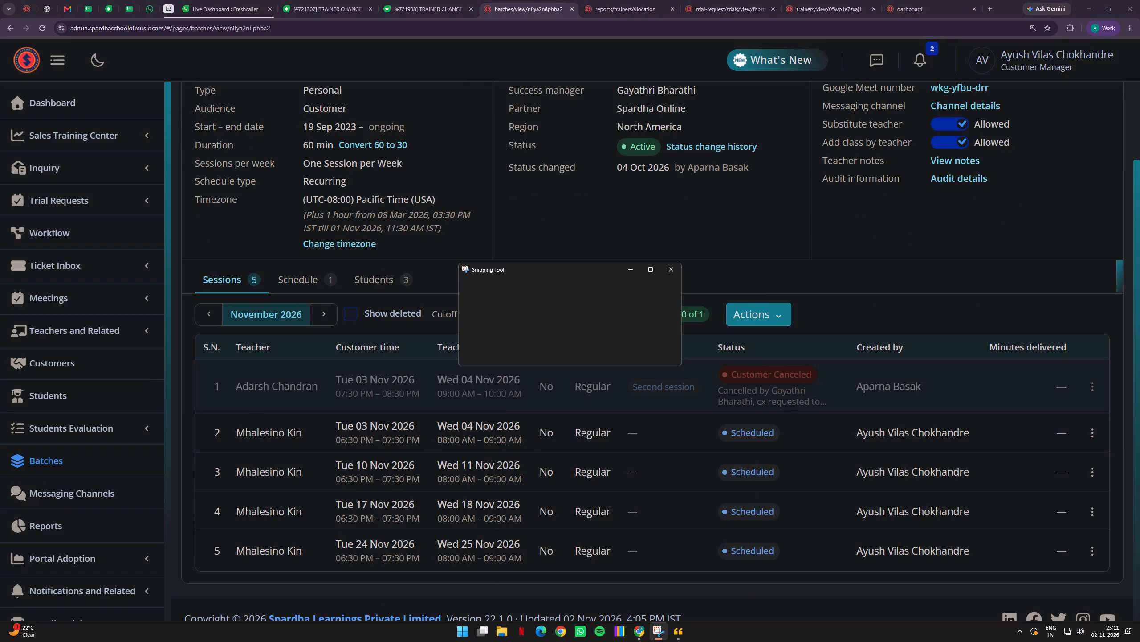
Capture a screenshot of the Piano batch's four scheduled November 2026 session rows, from 03 Nov to 24 Nov, and copy it.
click(487, 291)
drag(196, 414, 1027, 576)
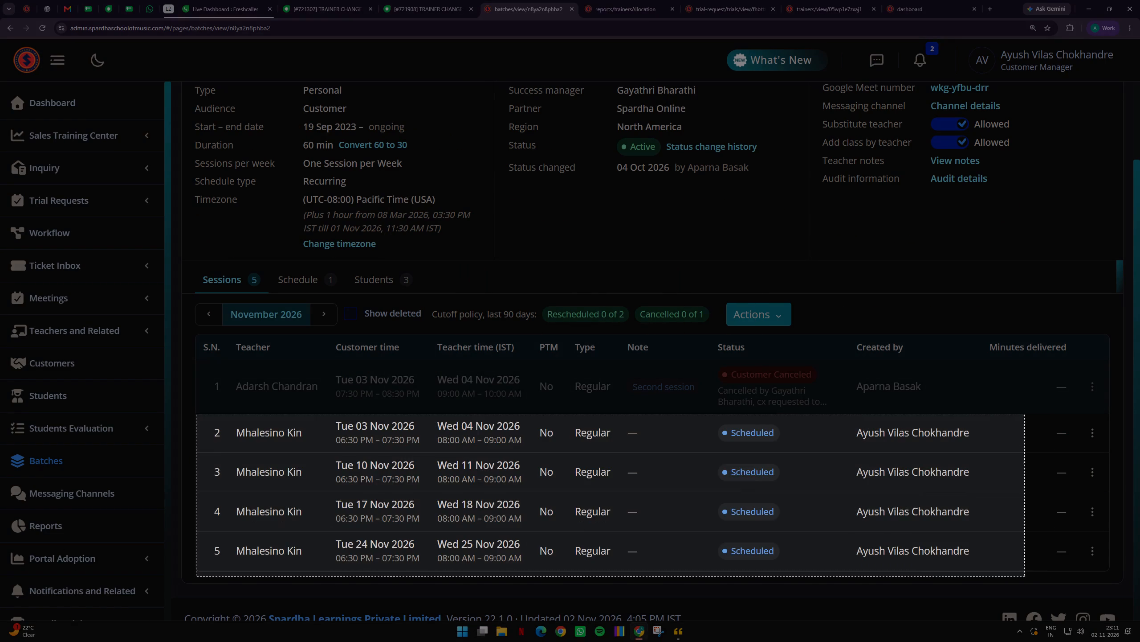
drag(1027, 576, 1110, 576)
click(928, 288)
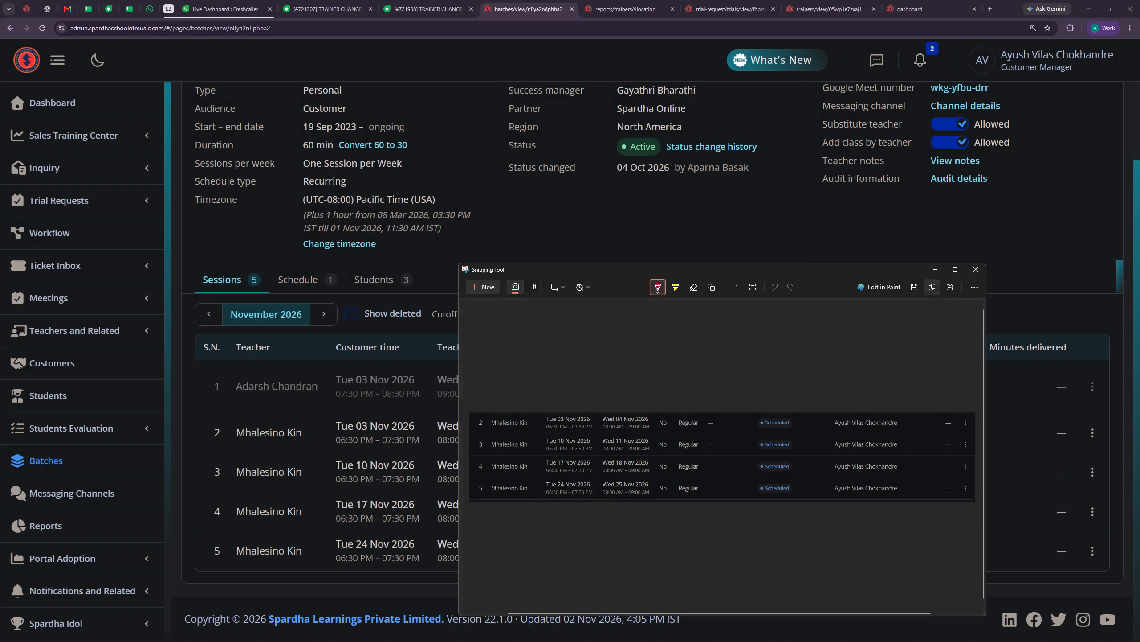
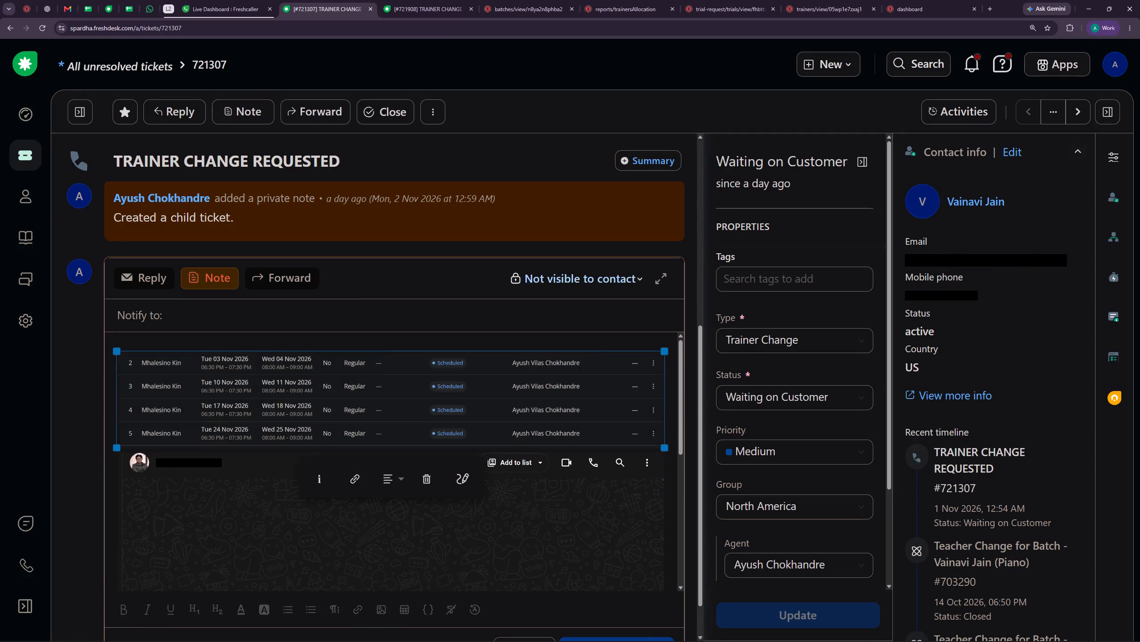
Copy the saved closing remark "Cx has been advised to reach out after the first session. Closing the ticket." into the private note above the screenshots.
click(163, 340)
click(1071, 28)
click(991, 192)
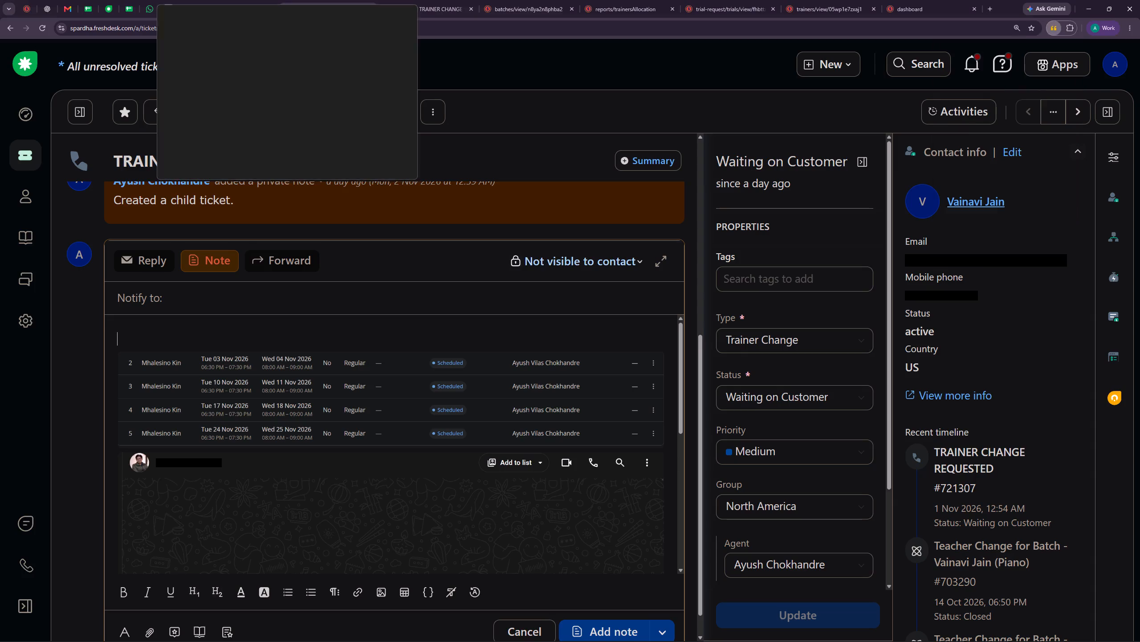
scroll(265, 120, down, 1)
drag(232, 106, 162, 98)
key(ctrl+c)
click(134, 340)
key(ctrl+v)
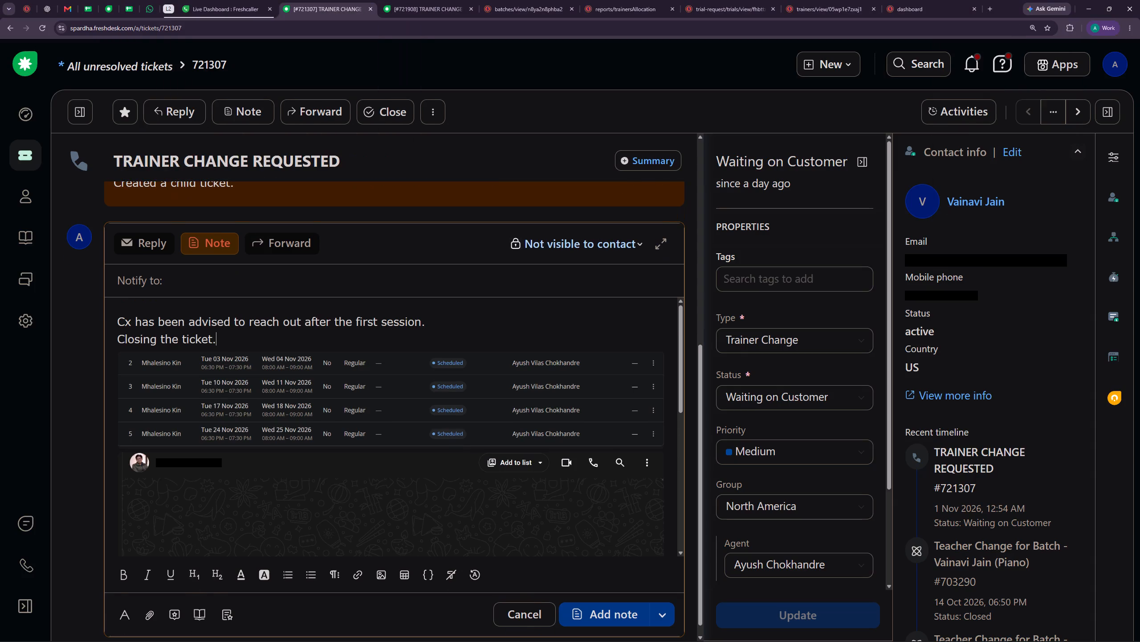
Post the drafted private note on ticket #721307 about the customer reaching out after the first session and closing the ticket.
click(598, 615)
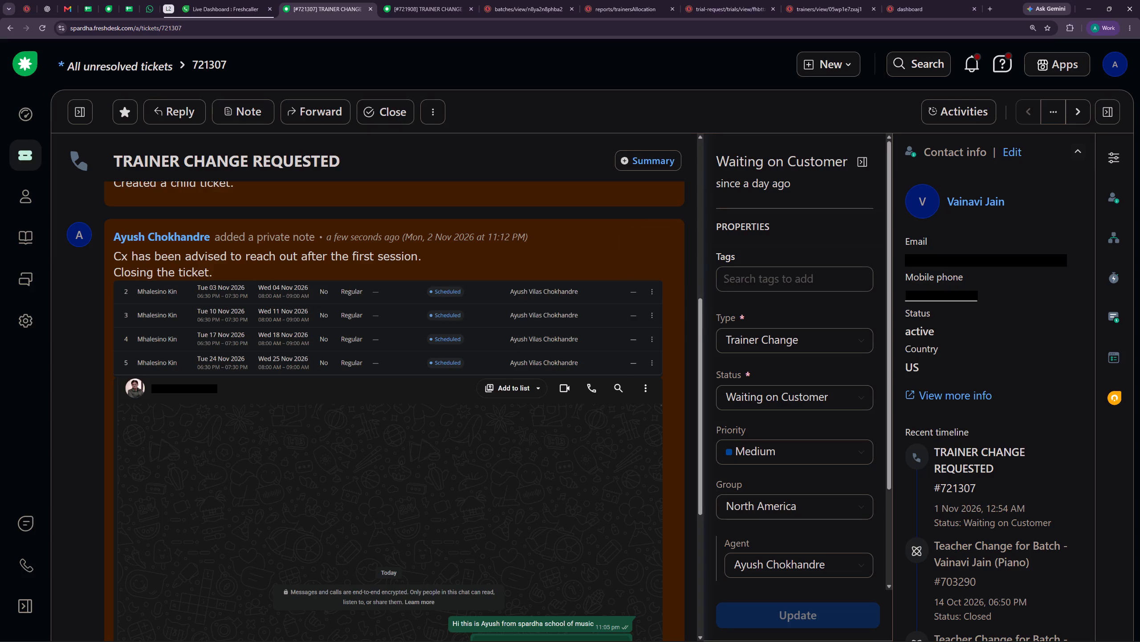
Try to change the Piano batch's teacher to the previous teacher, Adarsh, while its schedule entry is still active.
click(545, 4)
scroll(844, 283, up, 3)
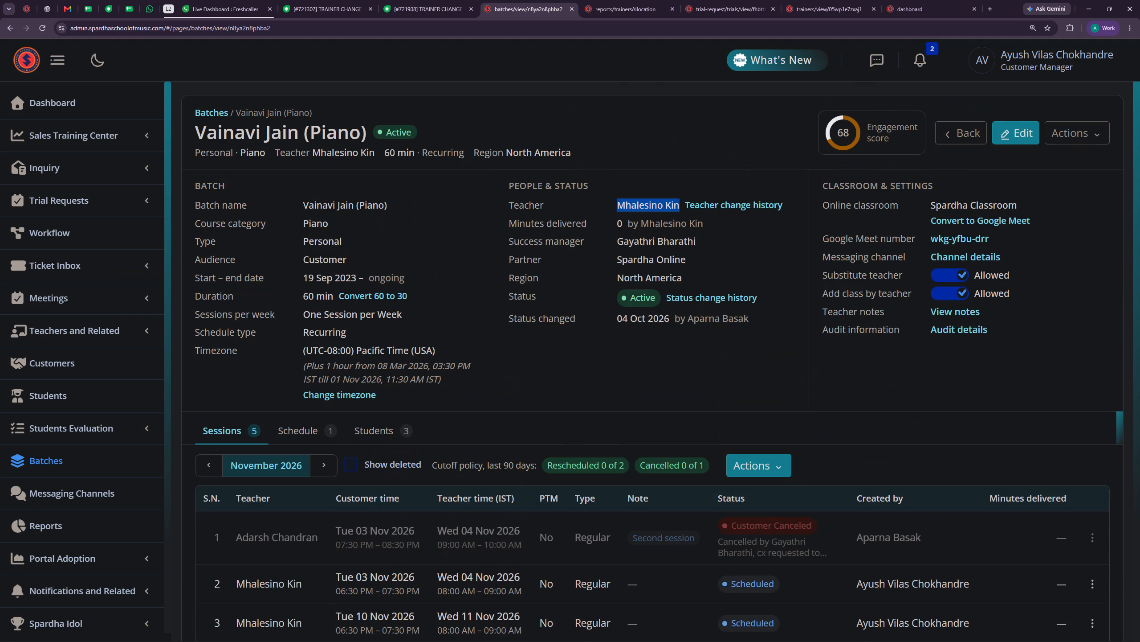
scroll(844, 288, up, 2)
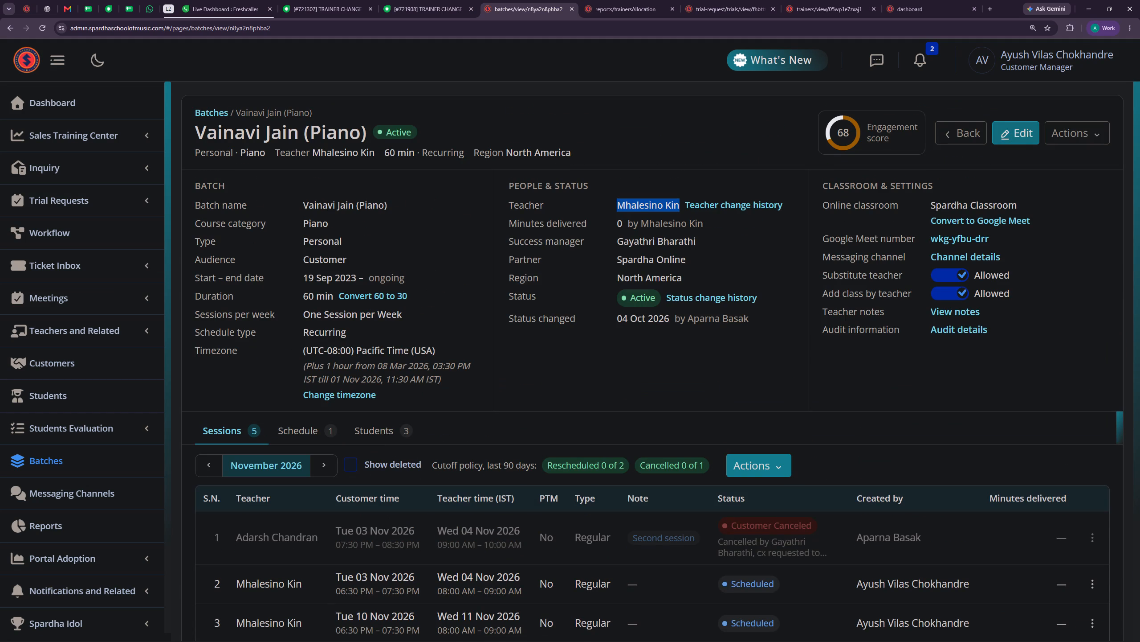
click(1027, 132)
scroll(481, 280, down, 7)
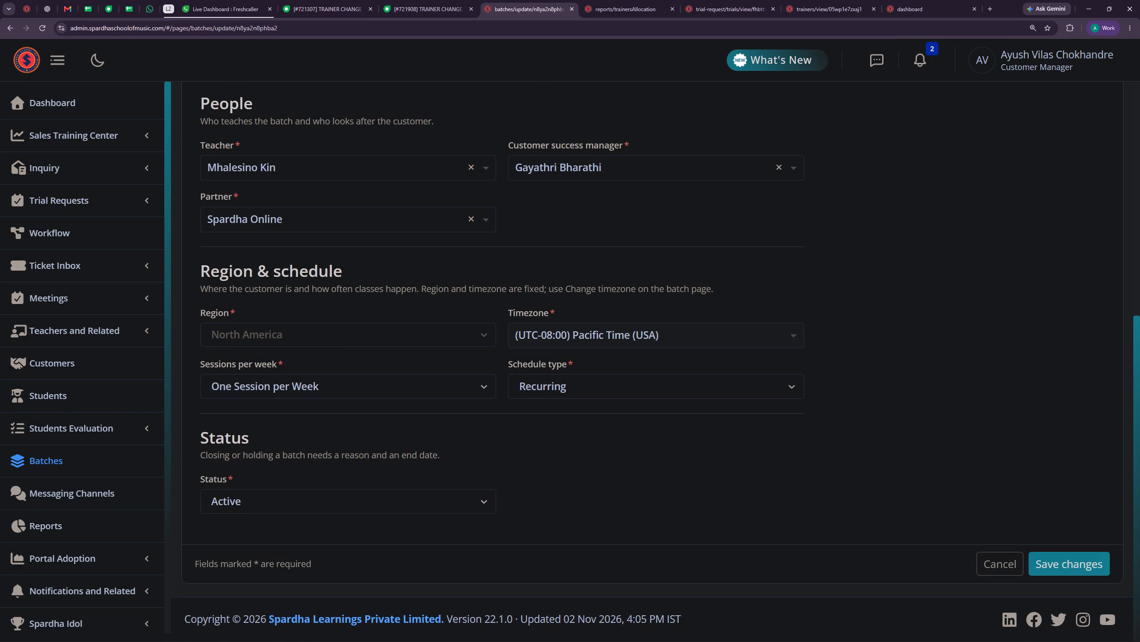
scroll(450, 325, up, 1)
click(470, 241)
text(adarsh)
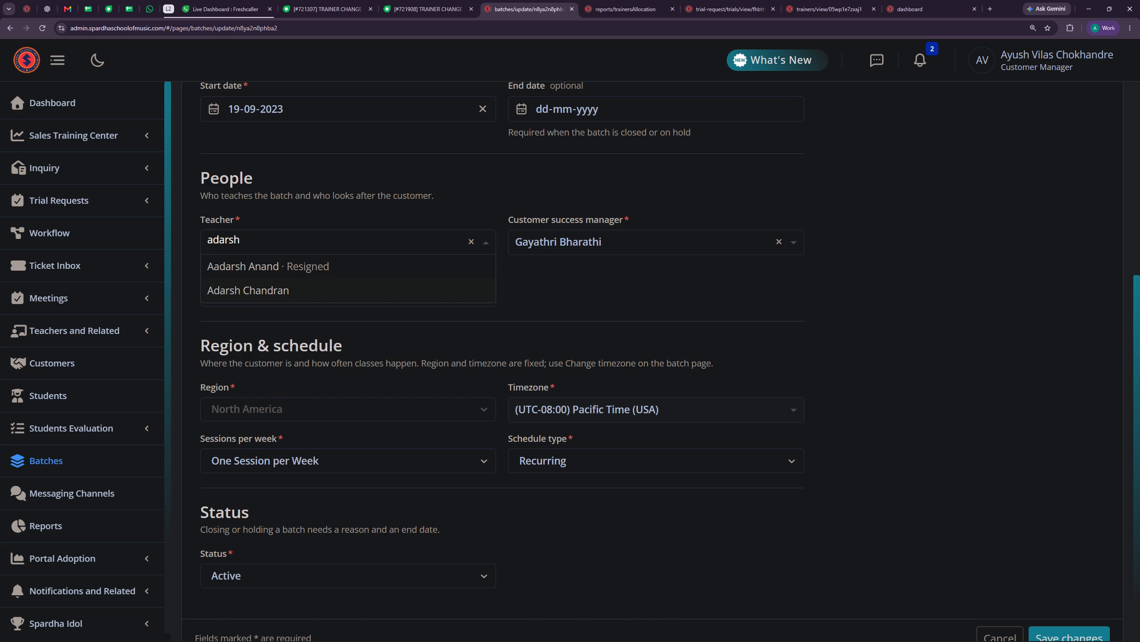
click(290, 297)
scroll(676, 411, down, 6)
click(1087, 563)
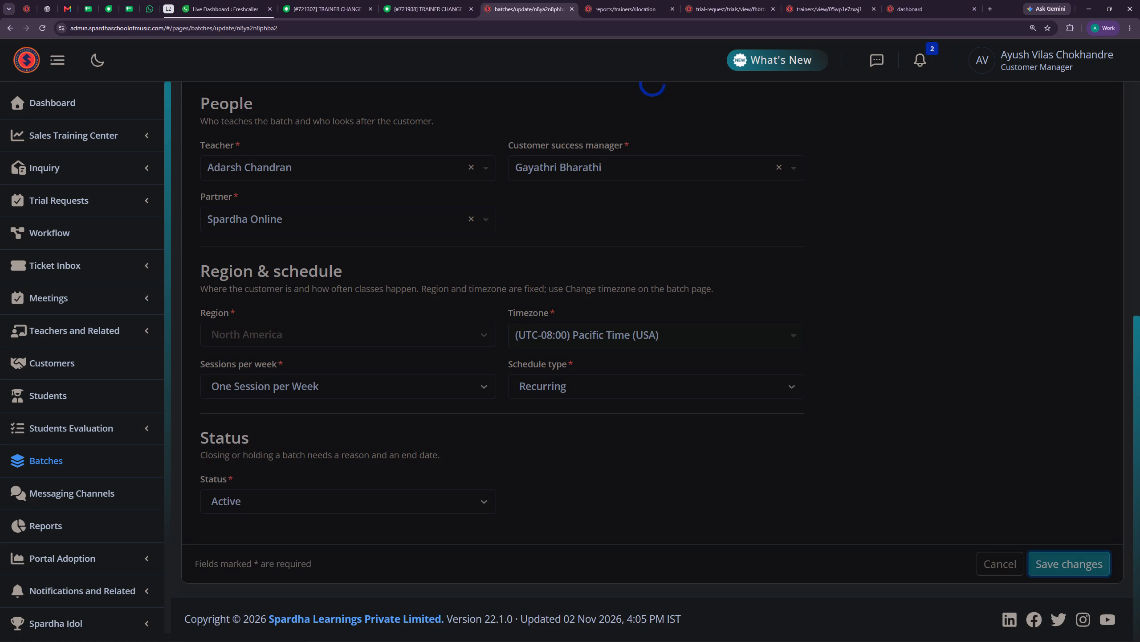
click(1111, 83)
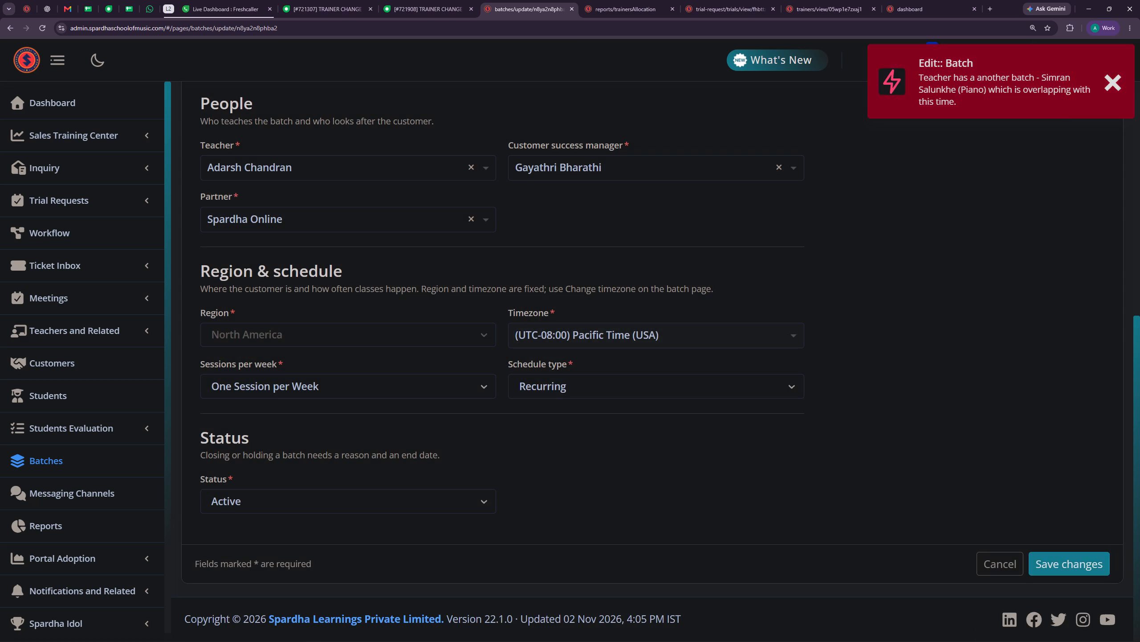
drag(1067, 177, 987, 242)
Delete the Tuesday 06:30 PM entry from the Piano batch's schedule.
click(309, 432)
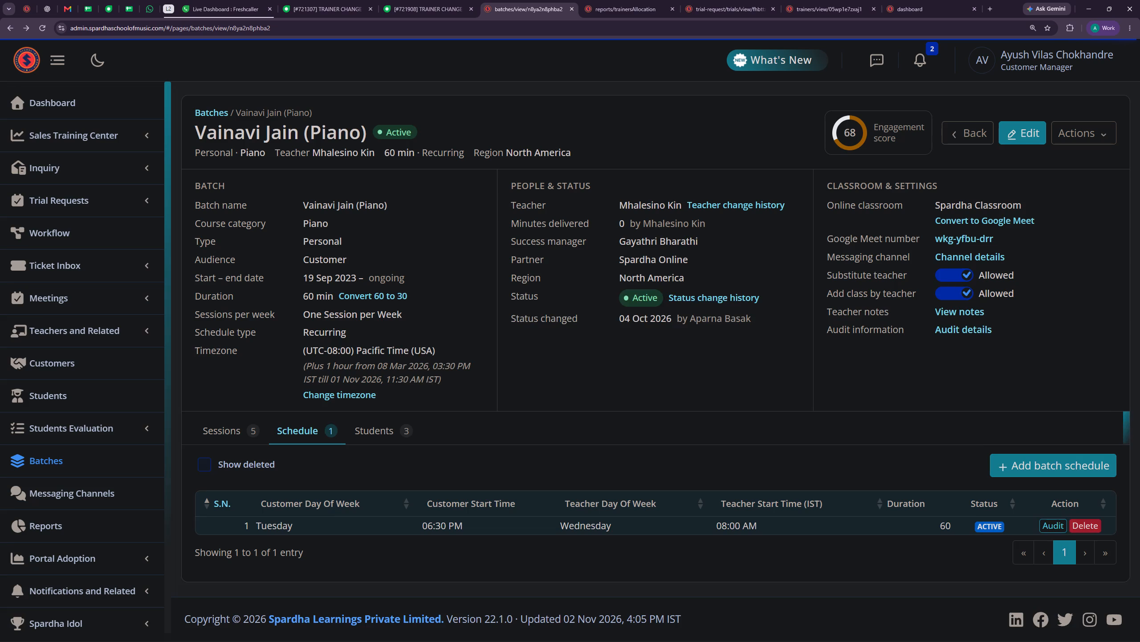
click(1090, 524)
click(695, 379)
Set the Piano batch's teacher to the previous teacher, Adarsh, and save the batch.
click(1020, 137)
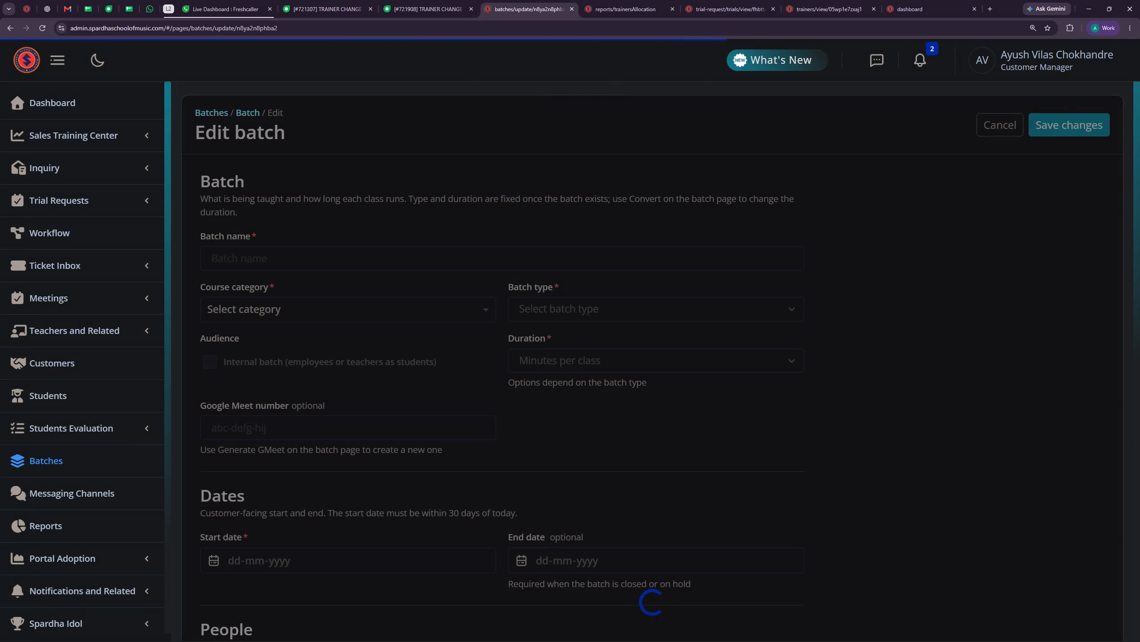
scroll(397, 380, down, 1)
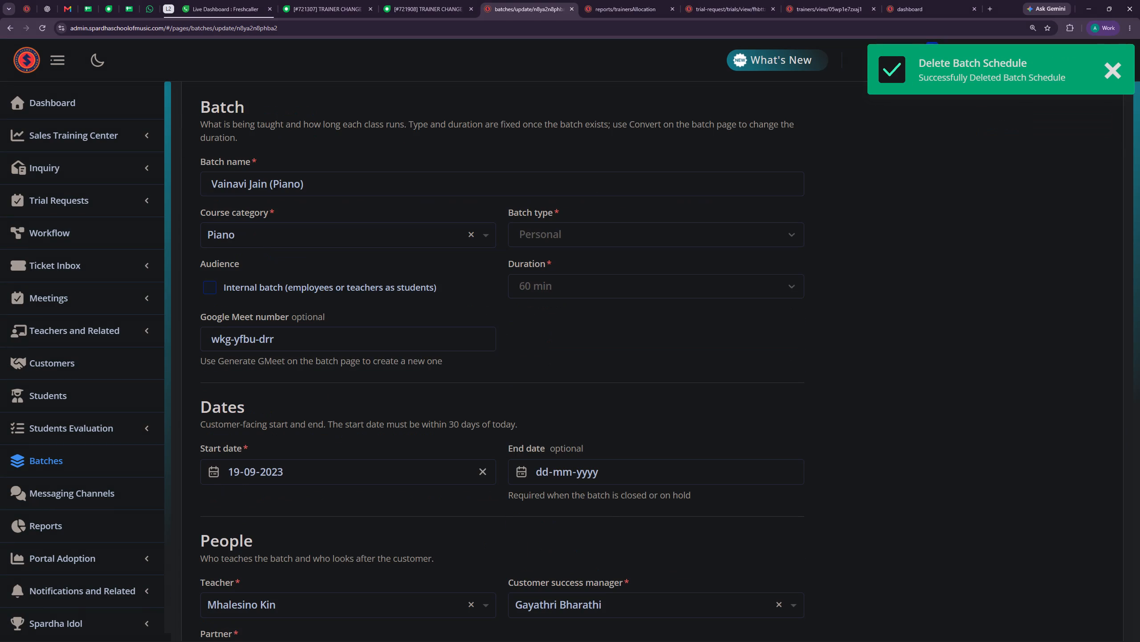
scroll(330, 342, down, 1)
click(472, 536)
click(385, 524)
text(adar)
click(310, 481)
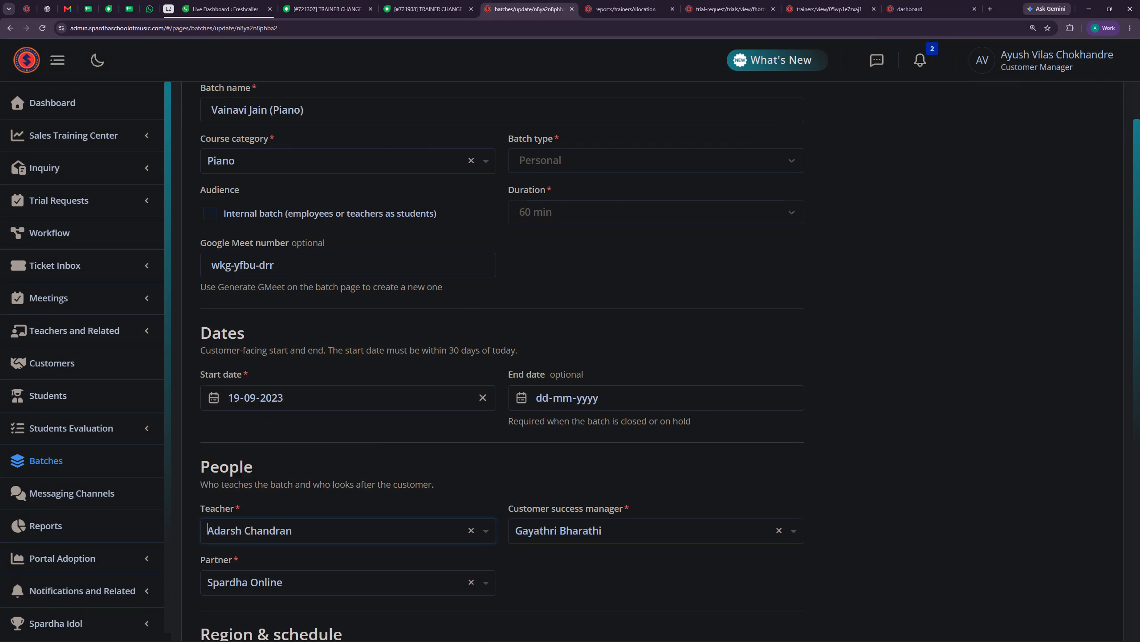
scroll(600, 568, down, 6)
click(1059, 558)
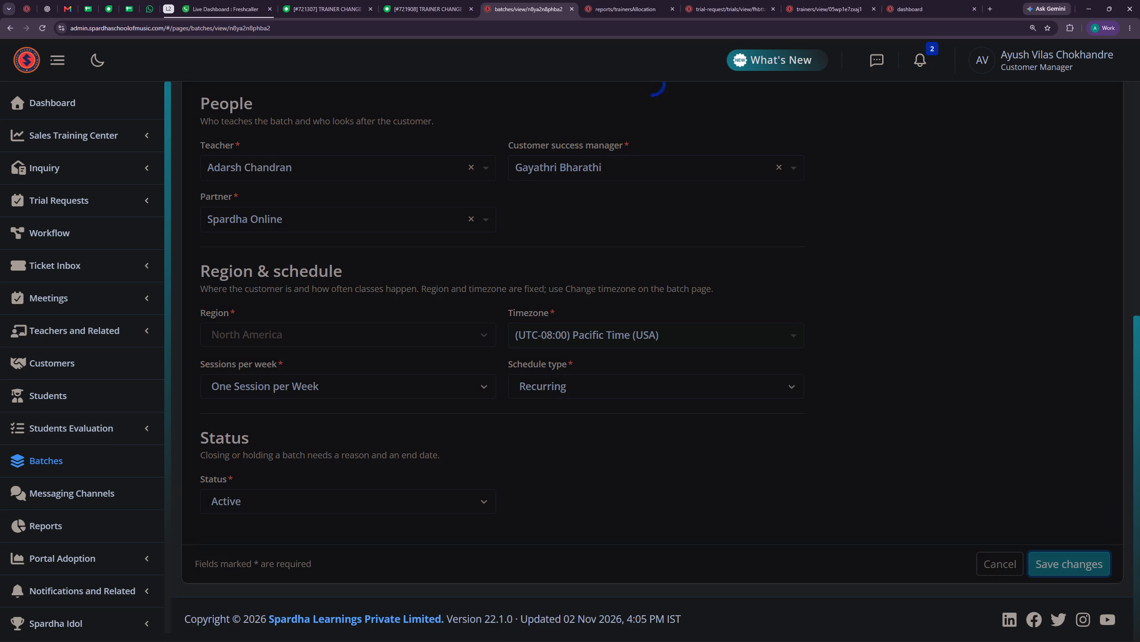
click(1063, 137)
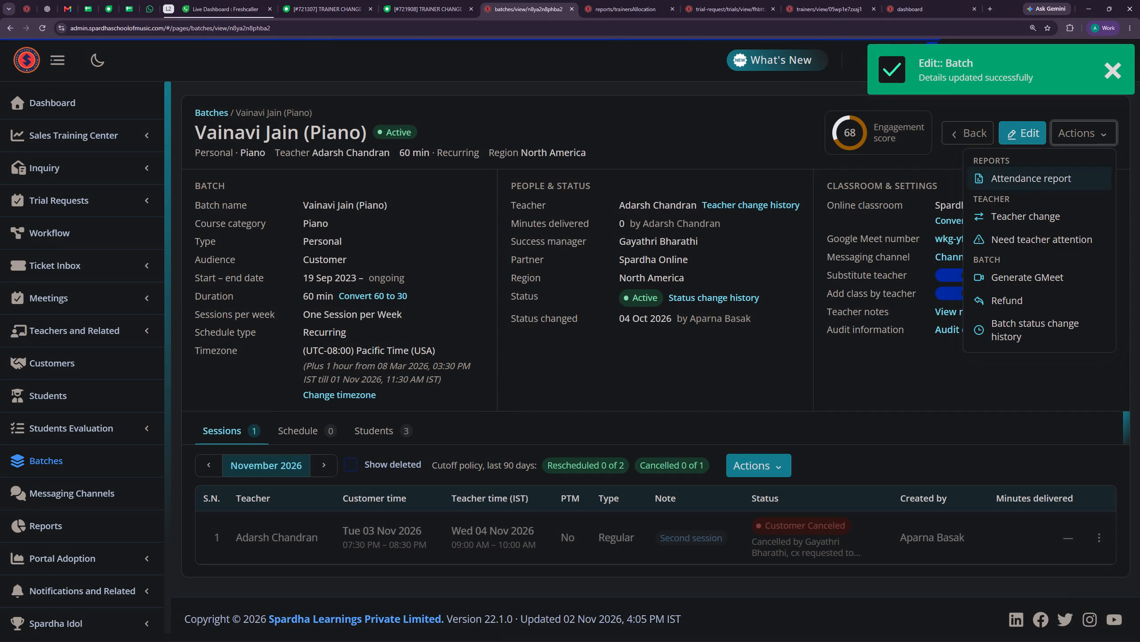
click(1049, 212)
click(573, 255)
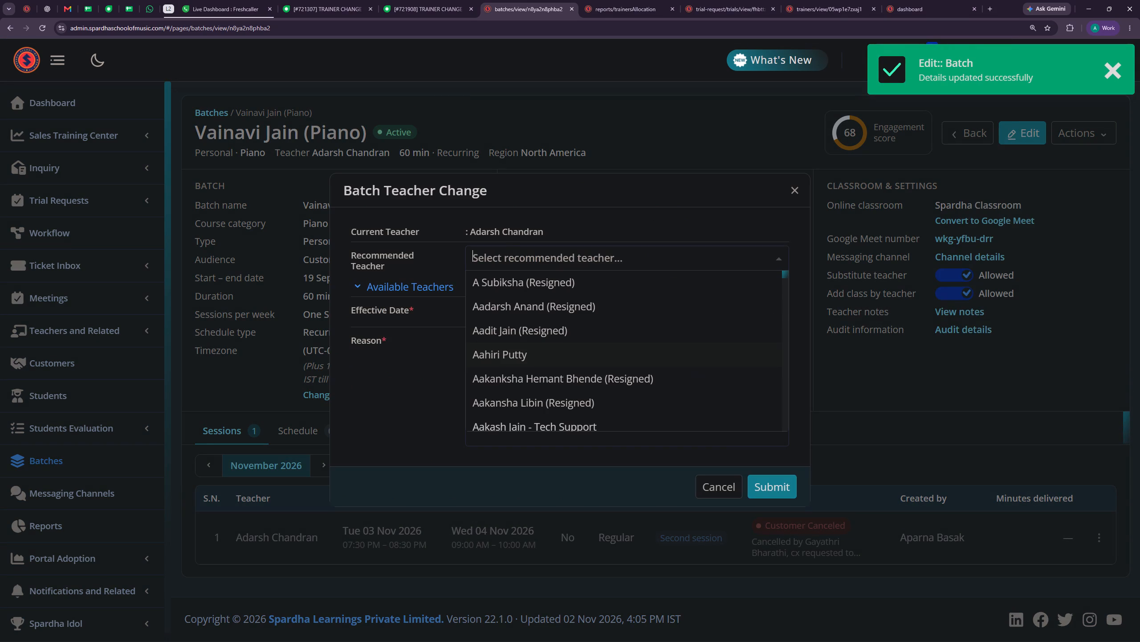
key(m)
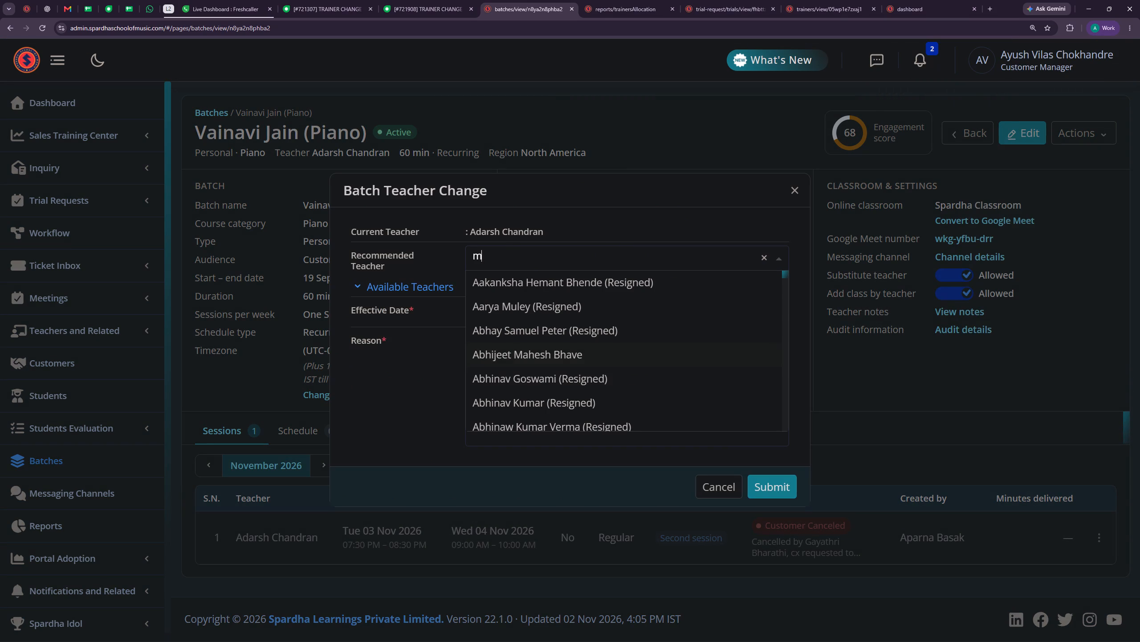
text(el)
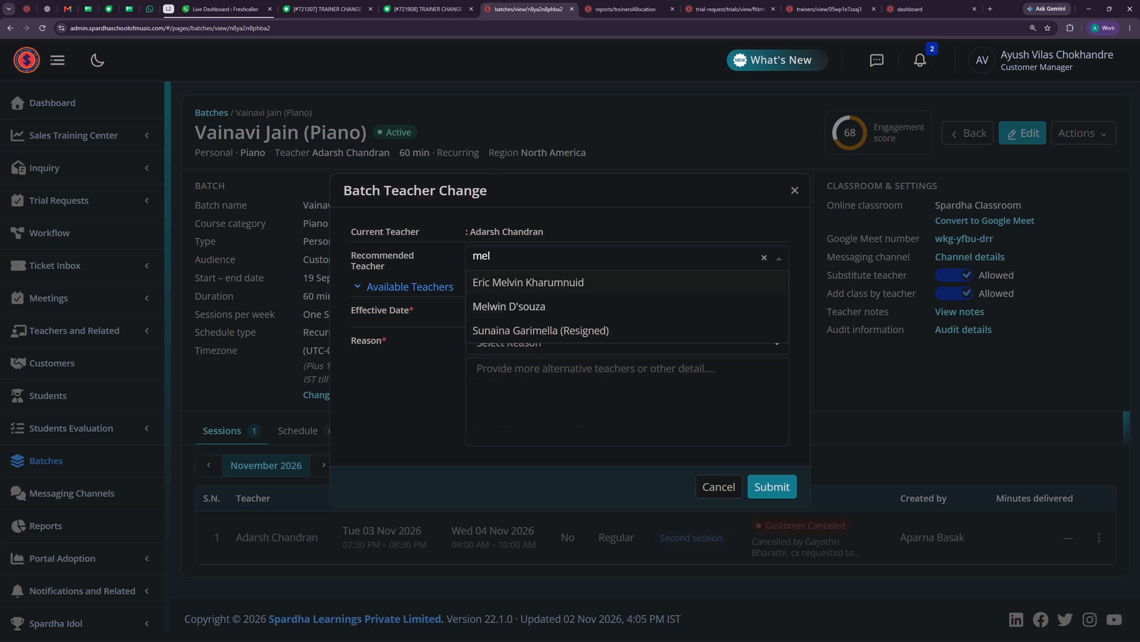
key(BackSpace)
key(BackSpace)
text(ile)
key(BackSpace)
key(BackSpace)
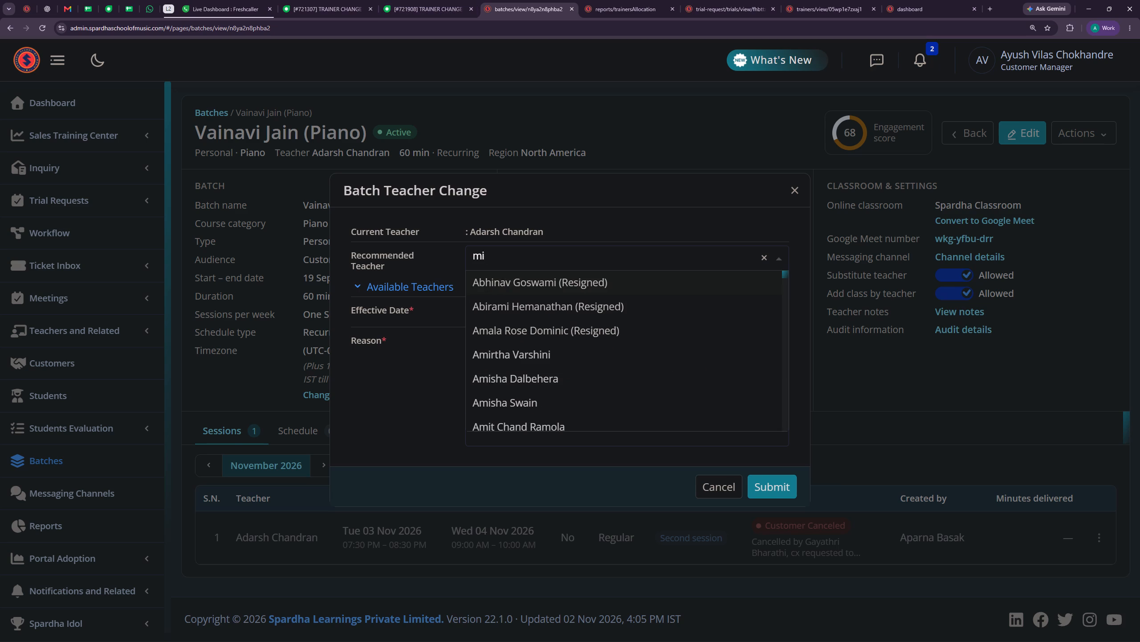
click(611, 0)
click(673, 0)
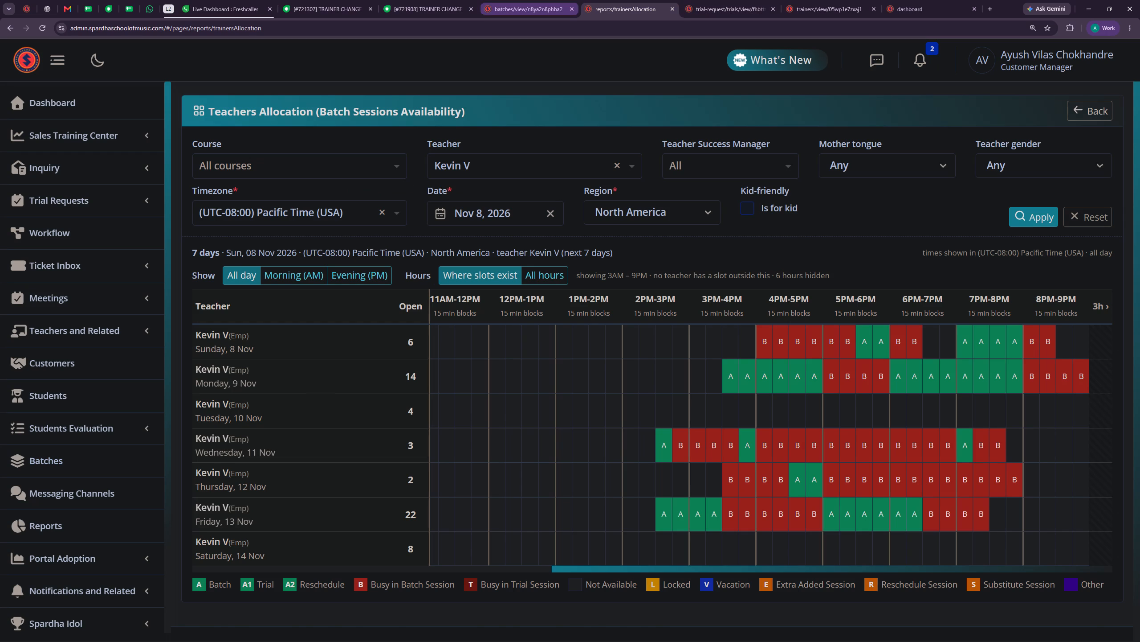
click(504, 0)
click(399, 0)
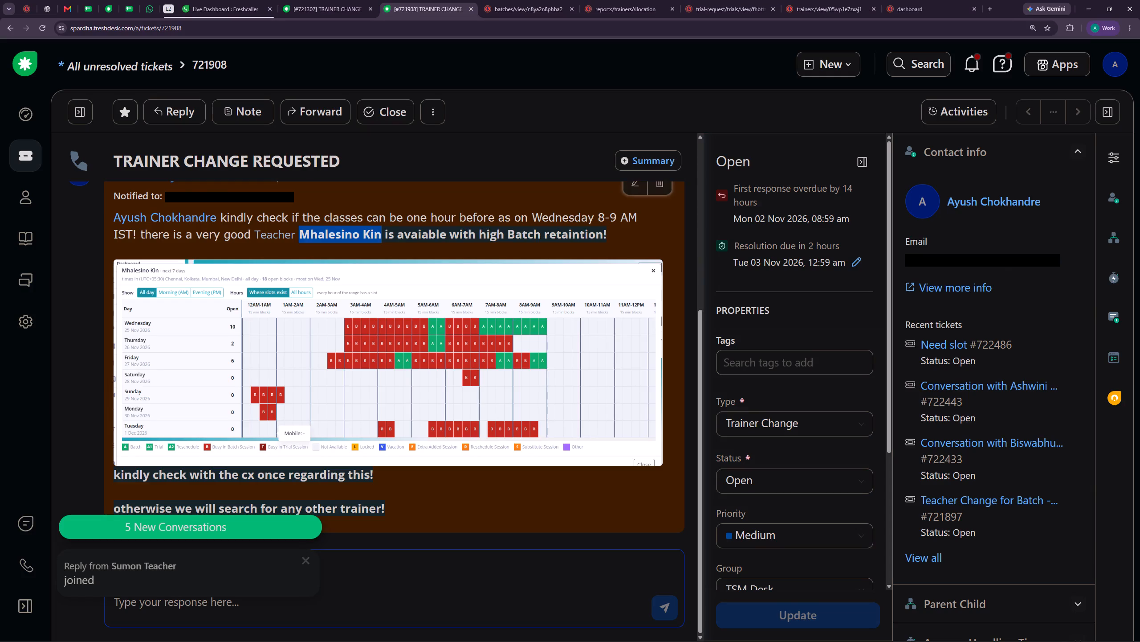
click(531, 1)
key(BackSpace)
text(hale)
click(577, 293)
click(544, 341)
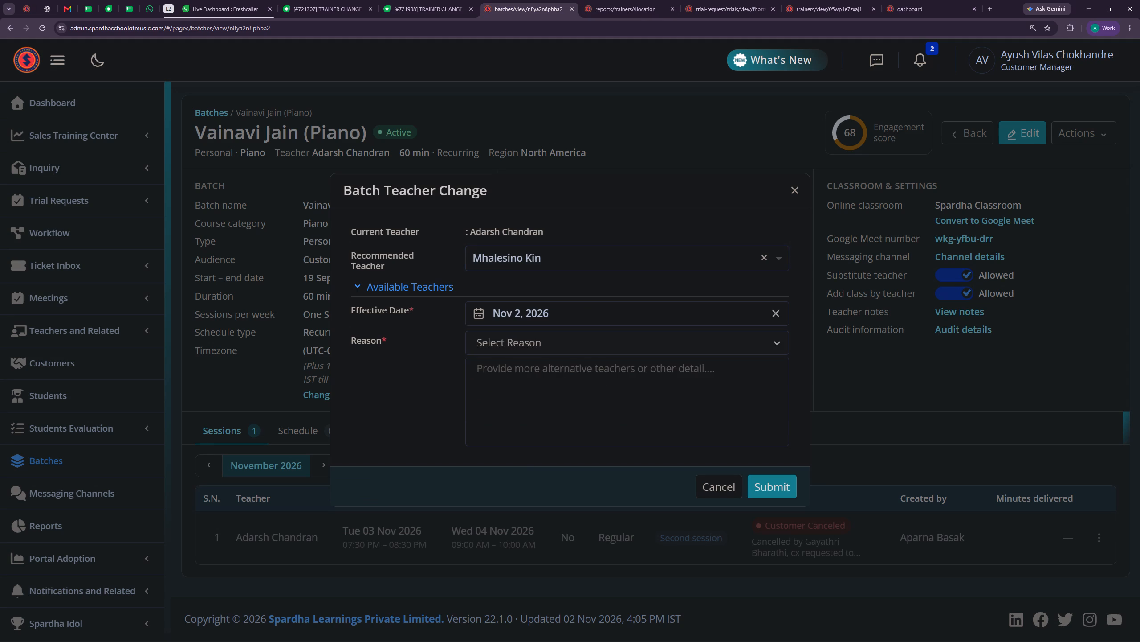
click(535, 431)
click(538, 388)
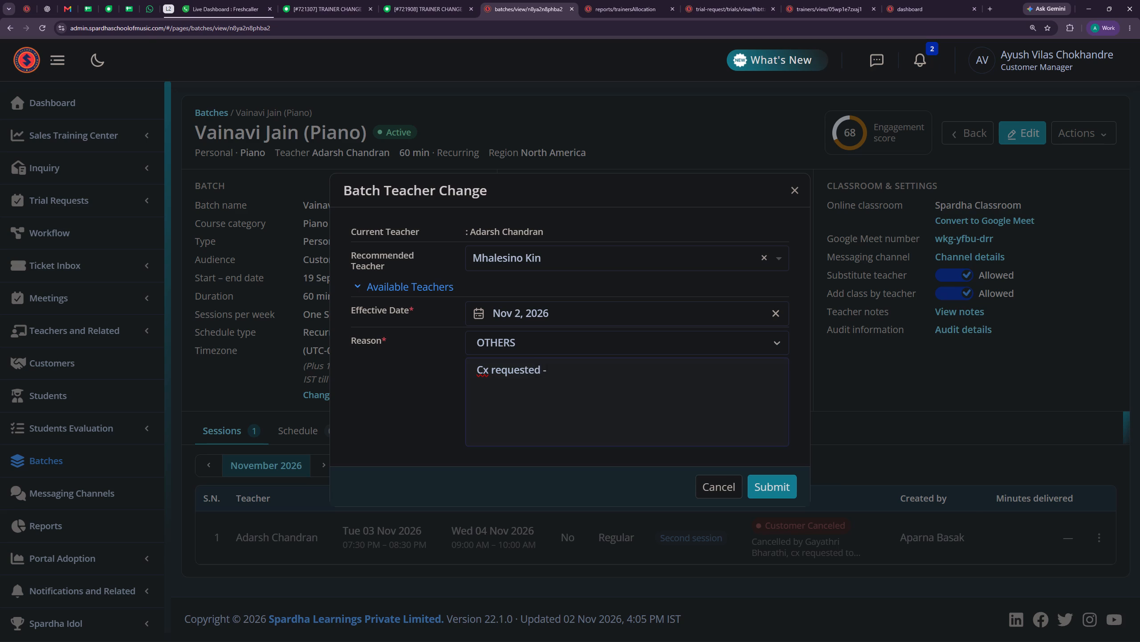
click(444, 0)
click(347, 0)
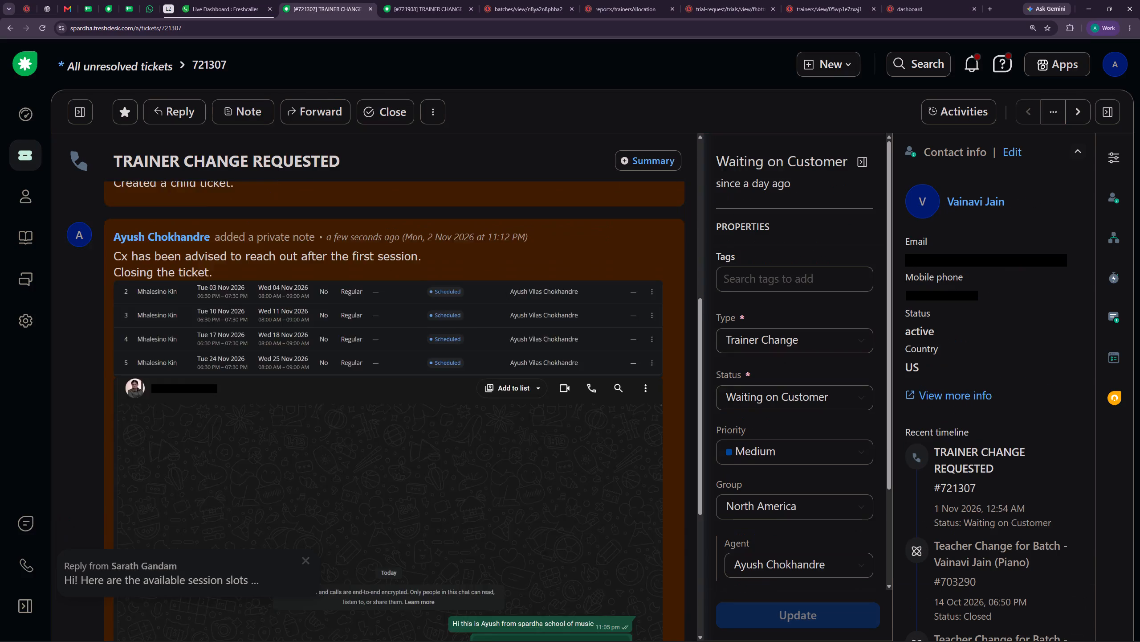
scroll(170, 177, up, 3)
drag(214, 30, 81, 29)
drag(79, 29, 68, 28)
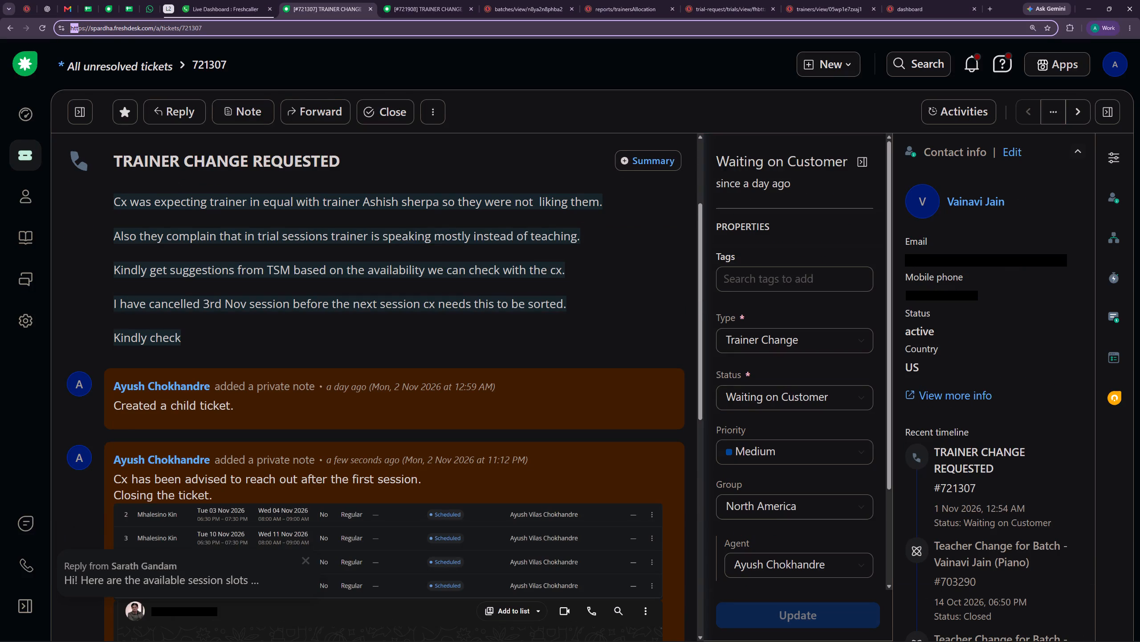
click(220, 52)
drag(209, 33, 60, 29)
key(ctrl+c)
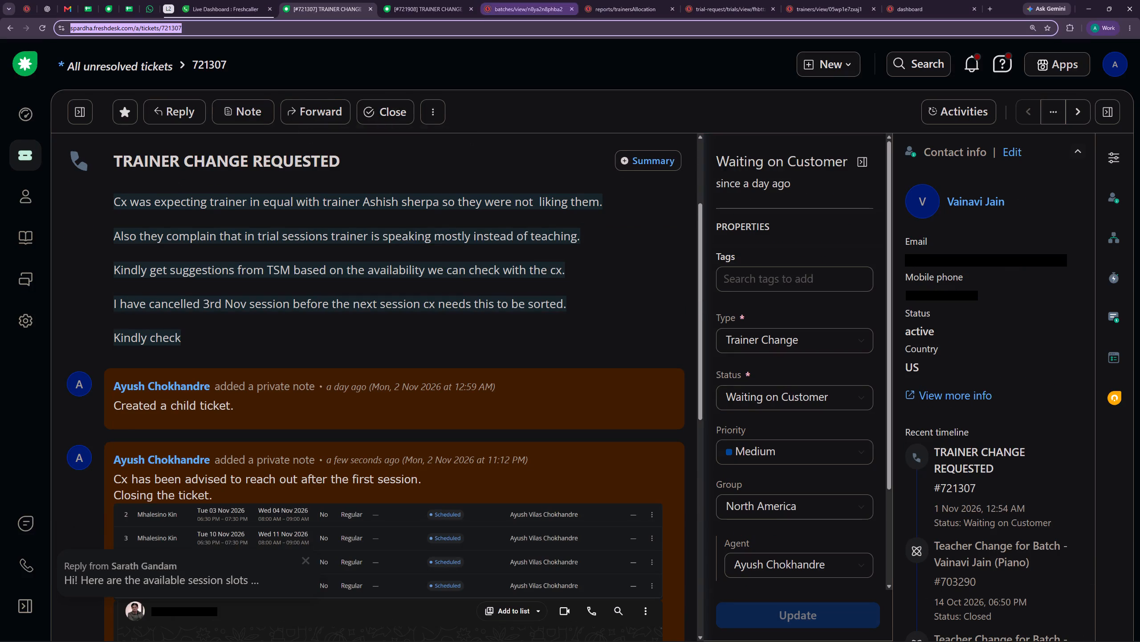
click(505, 0)
key(ctrl+v)
click(780, 487)
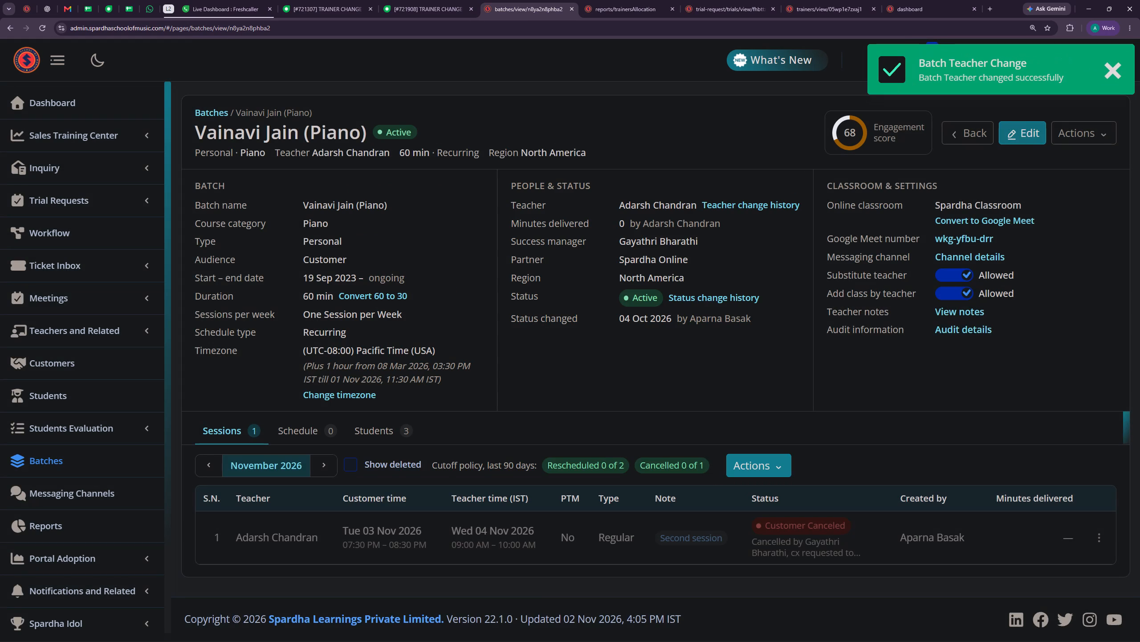
Set the Piano batch's teacher to the suggested teacher, Mhalesino, and save the batch.
click(1017, 136)
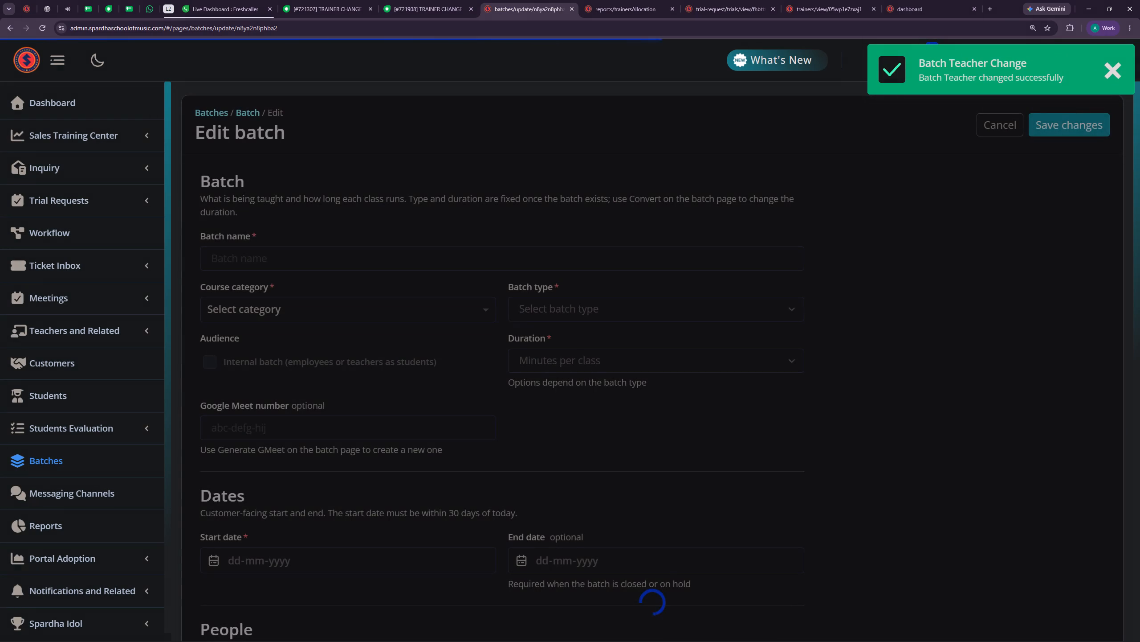
scroll(407, 347, down, 6)
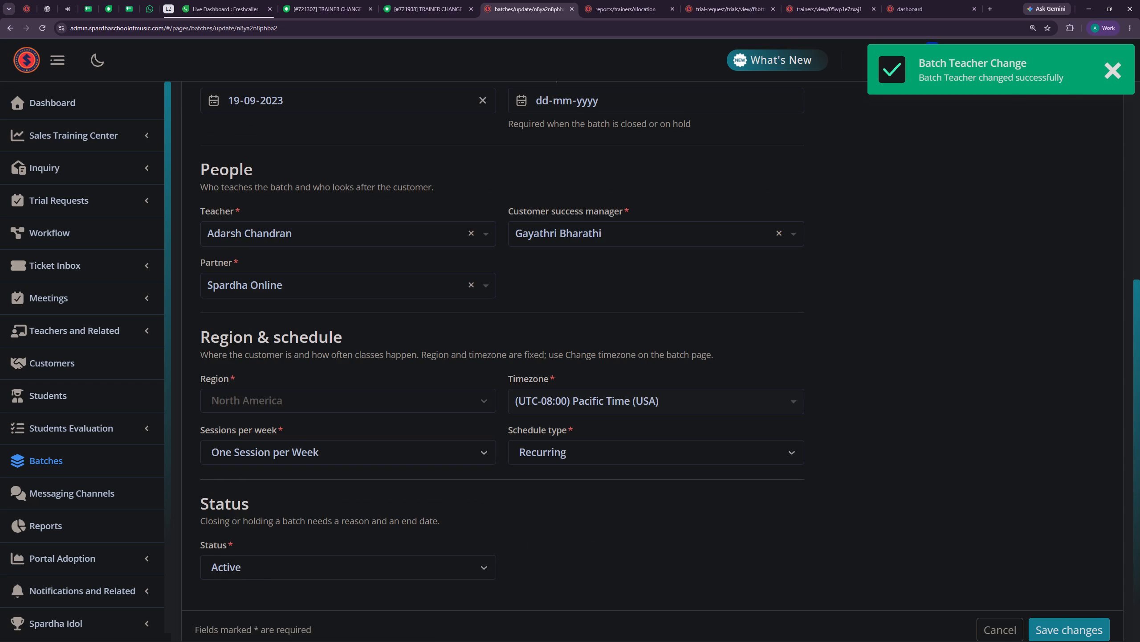
click(470, 235)
click(367, 239)
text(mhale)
click(310, 262)
scroll(477, 378, down, 7)
click(1071, 572)
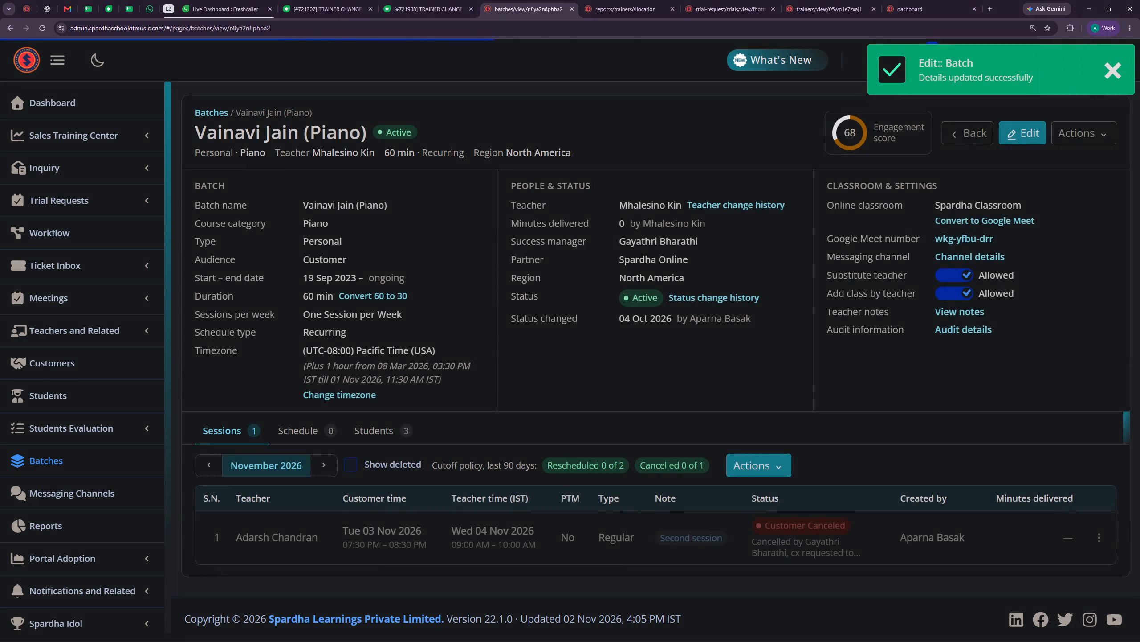
Add a weekly Tuesday 06:30 PM slot in the customer's timezone to the Piano batch's schedule.
click(310, 432)
click(1041, 464)
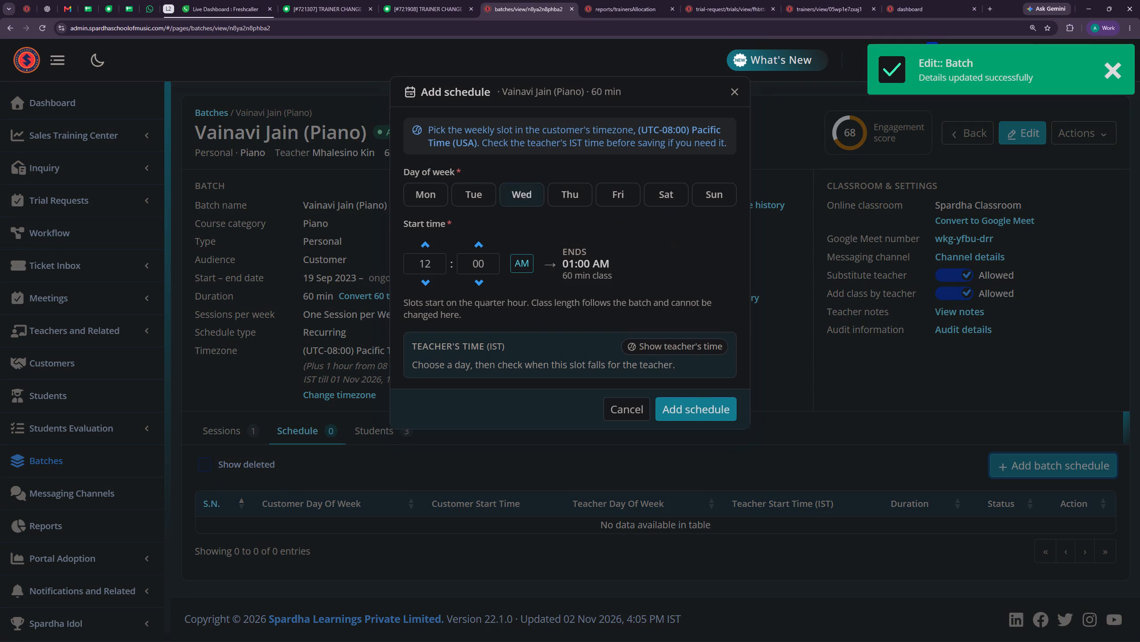
click(484, 203)
triple_click(423, 248)
double_click(423, 248)
click(429, 248)
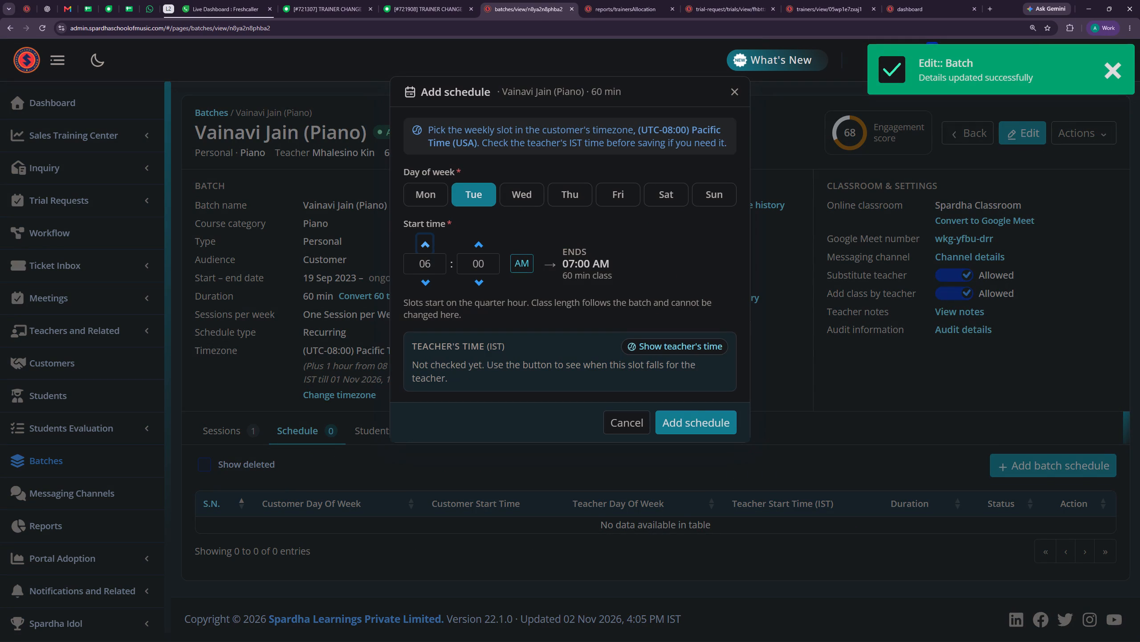
double_click(478, 245)
click(532, 272)
click(680, 408)
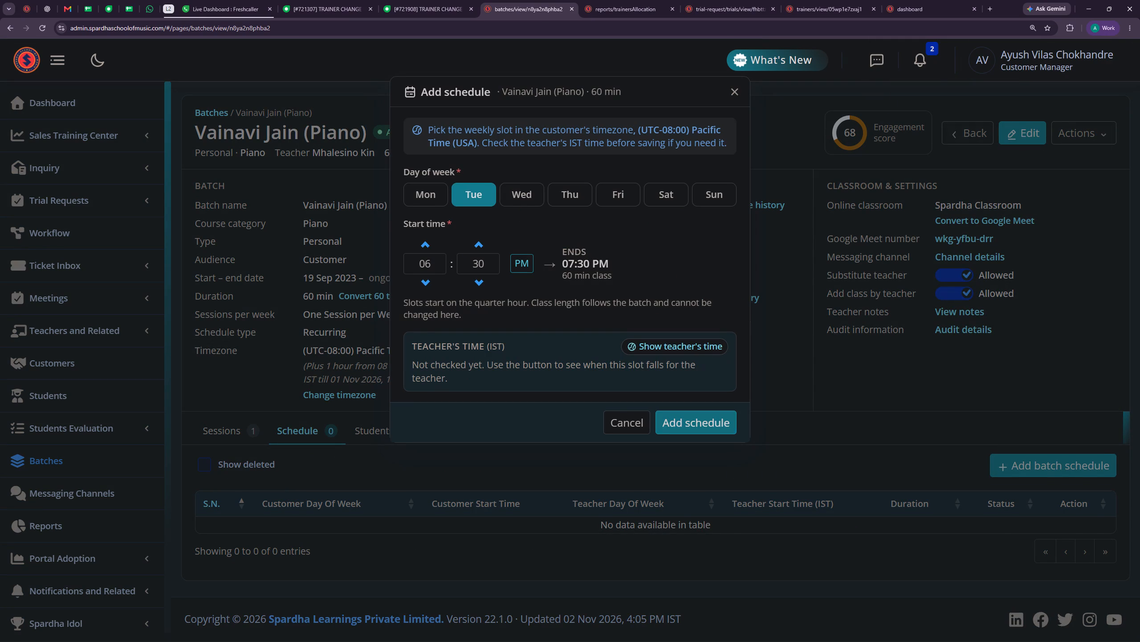
click(707, 423)
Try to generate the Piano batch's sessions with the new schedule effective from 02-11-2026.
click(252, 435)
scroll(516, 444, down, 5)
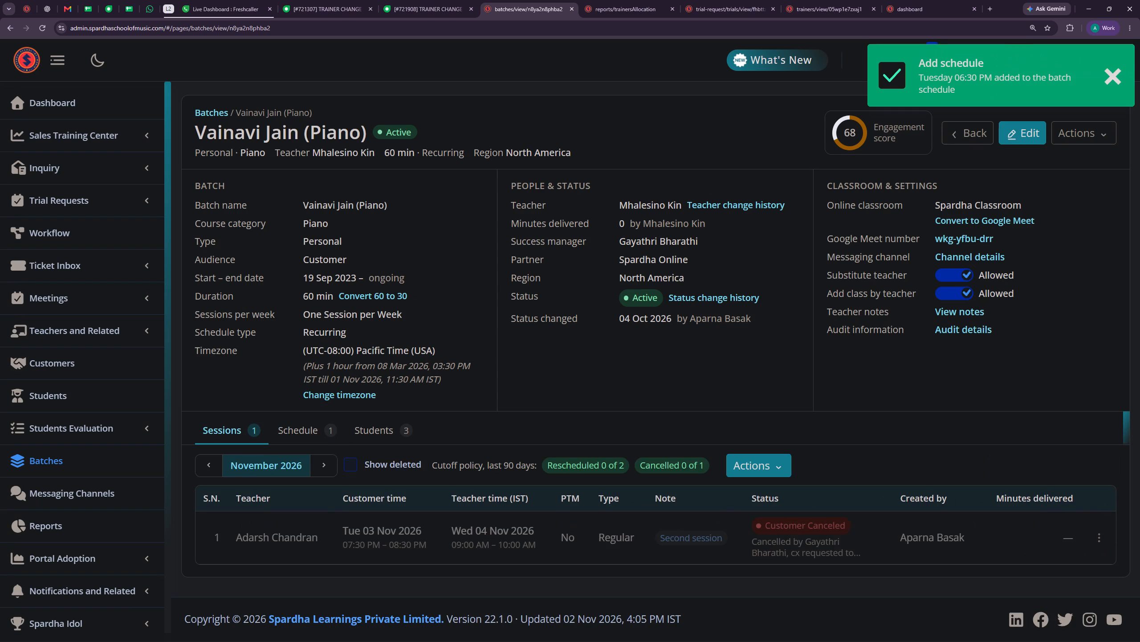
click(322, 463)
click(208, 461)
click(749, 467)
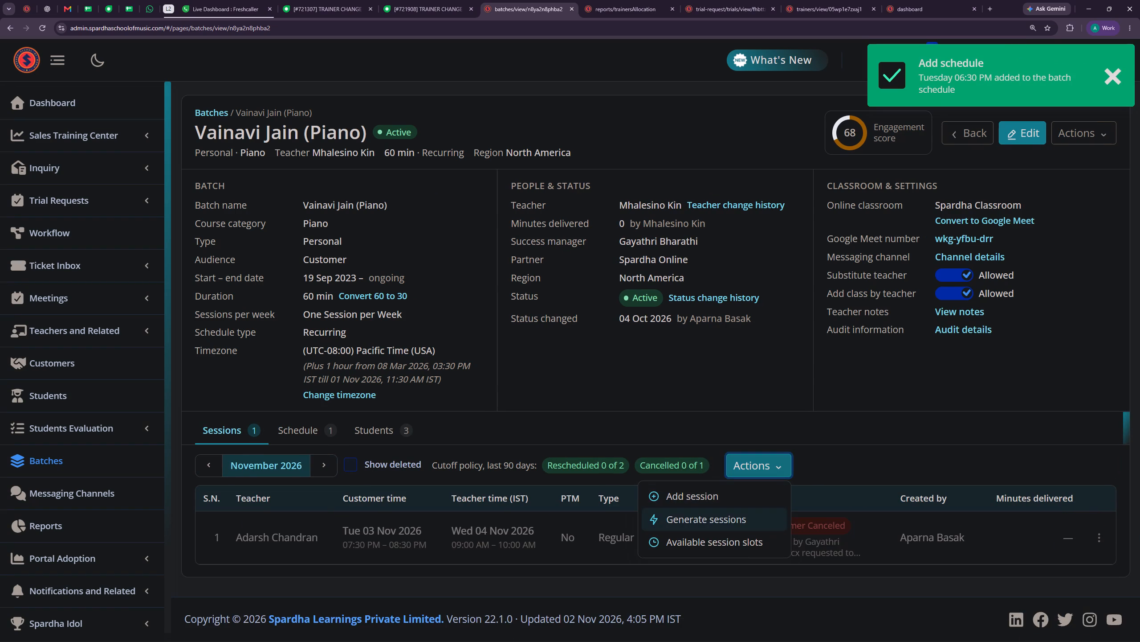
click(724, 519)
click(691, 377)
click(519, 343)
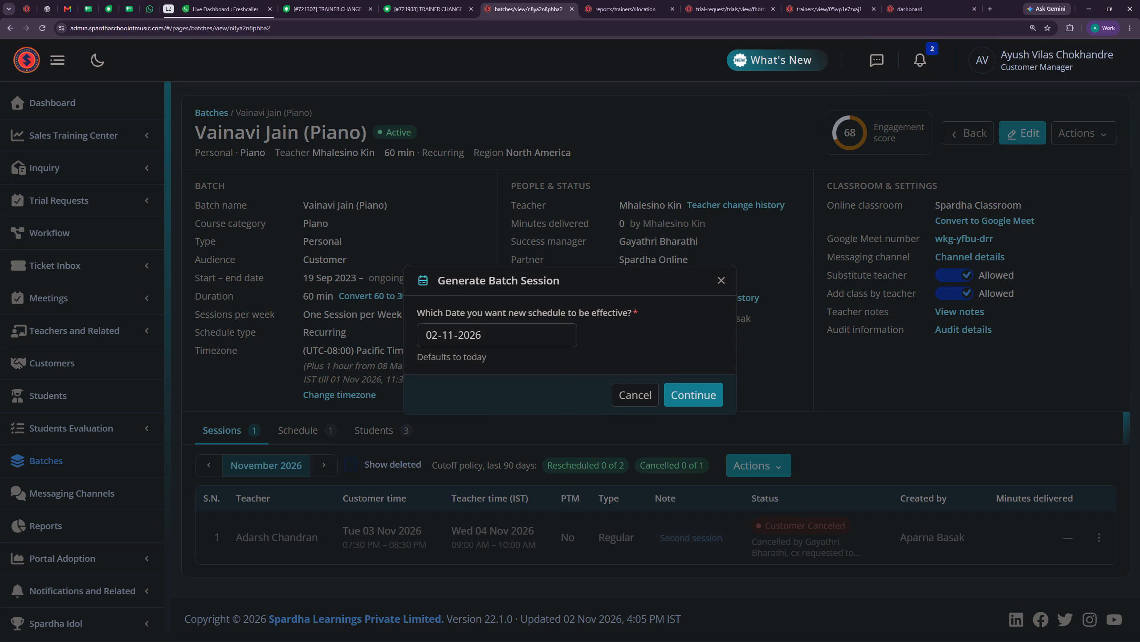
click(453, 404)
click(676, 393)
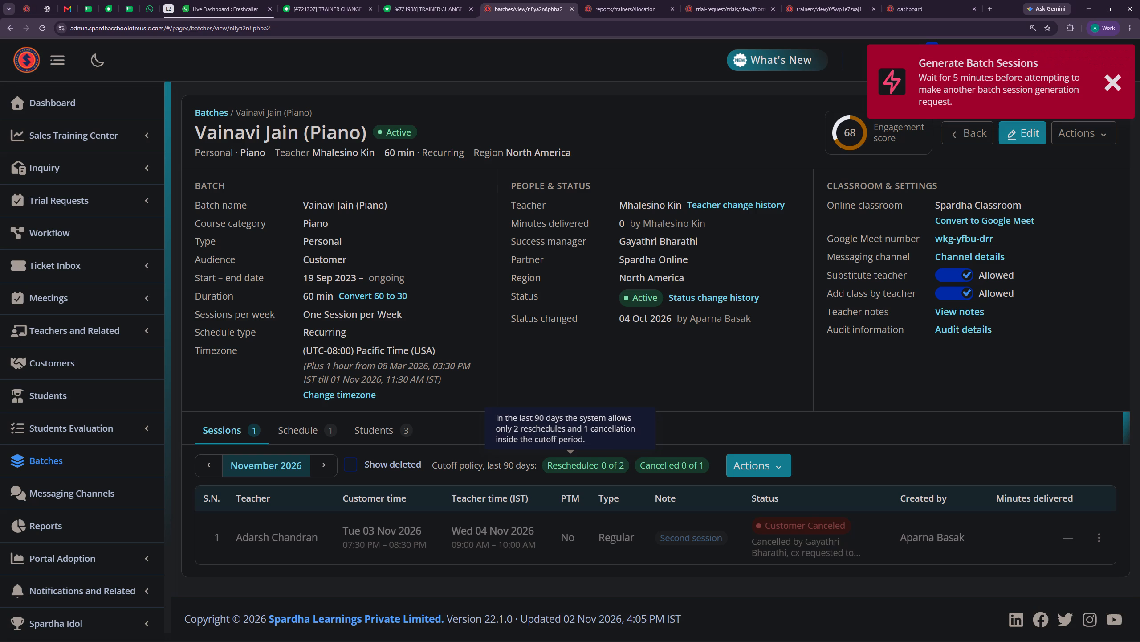
click(442, 1)
scroll(545, 200, up, 1)
drag(472, 6, 449, 64)
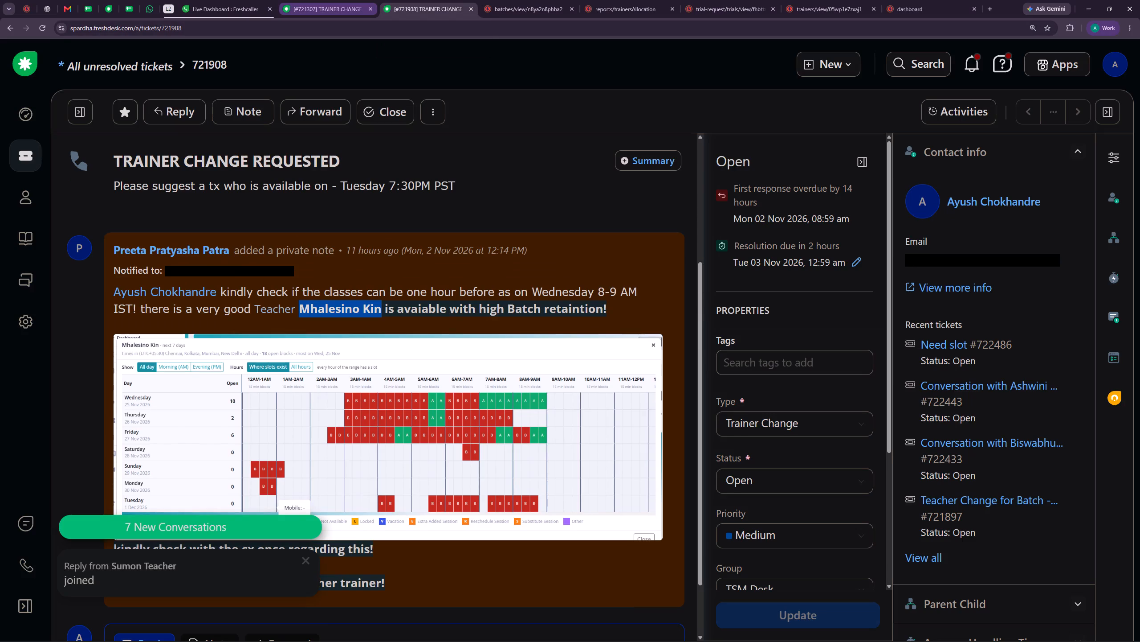
click(473, 8)
click(349, 9)
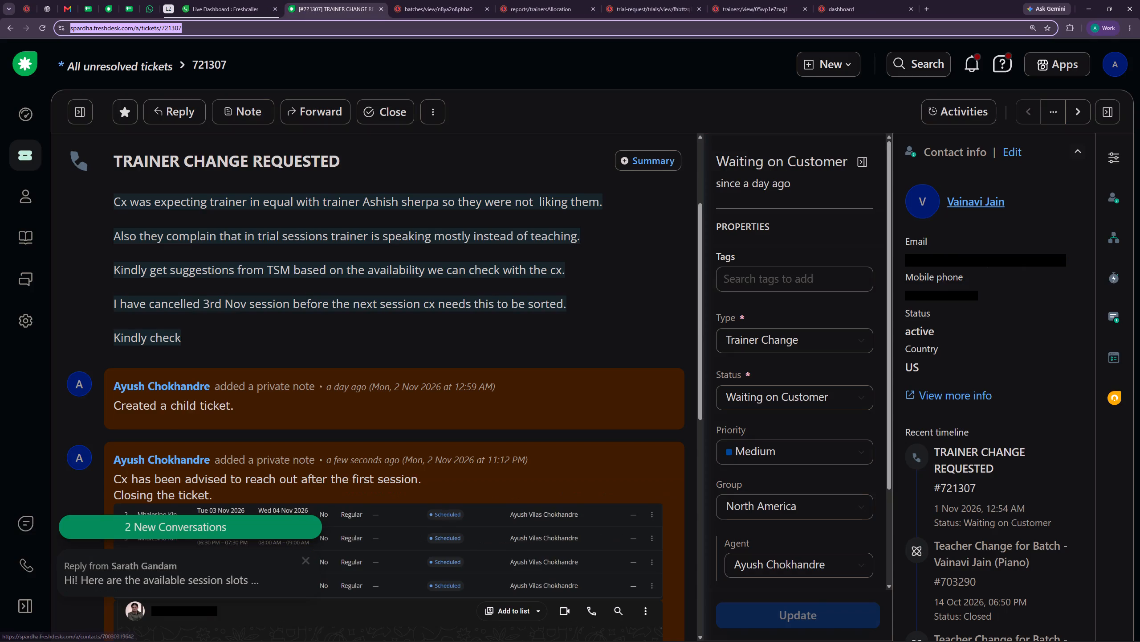
scroll(369, 310, up, 4)
click(966, 206)
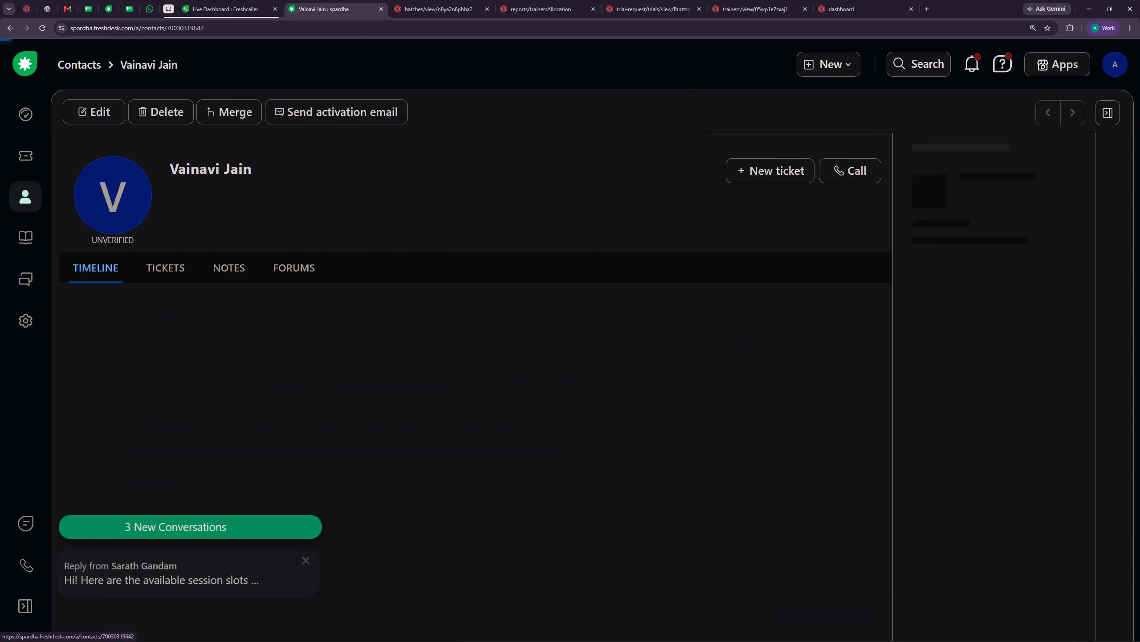
click(183, 363)
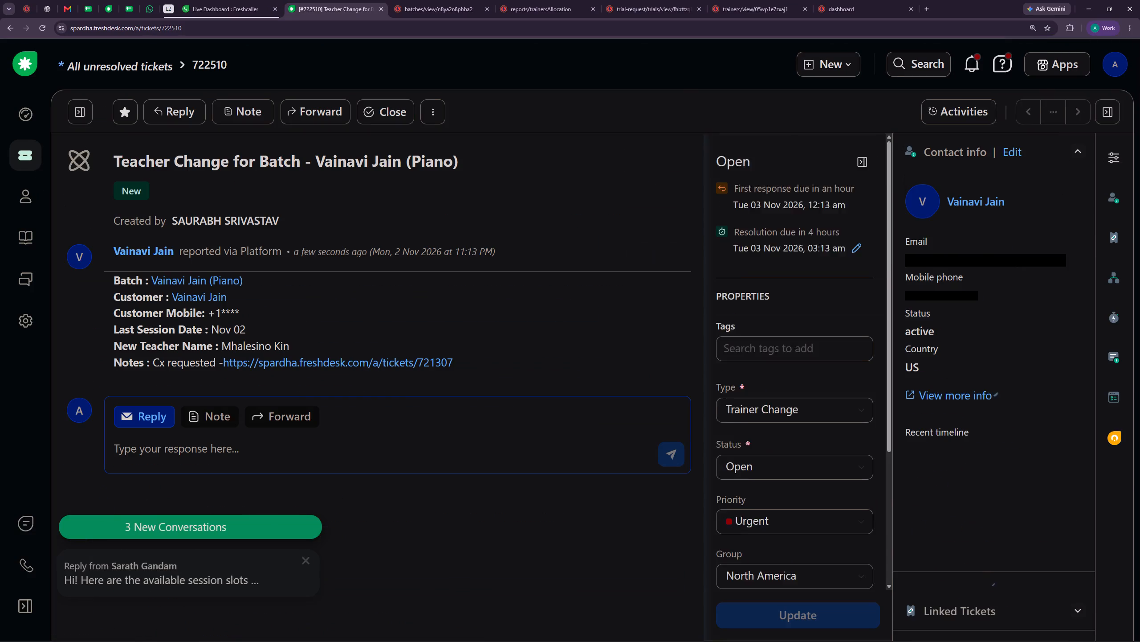
Assign the Piano batch's Teacher Change ticket to agent Ayush and update the ticket properties.
scroll(705, 457, down, 5)
click(779, 441)
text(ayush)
click(795, 410)
click(807, 615)
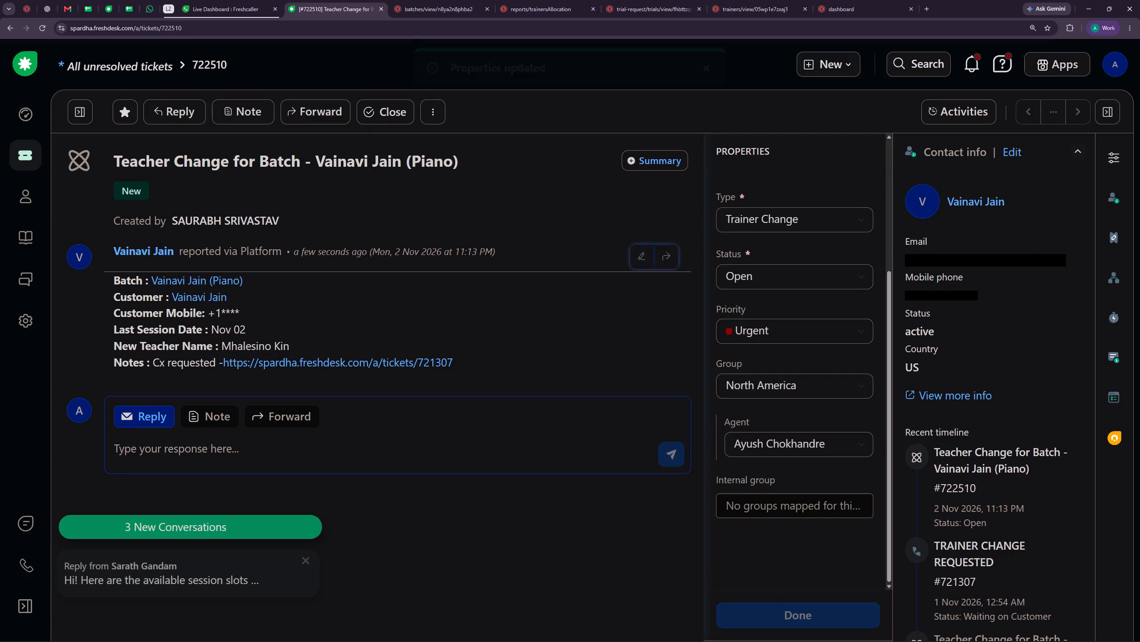
Copy the ticket number 722510 and search the reloaded Teacher Change Requests report for it.
click(216, 74)
double_click(216, 66)
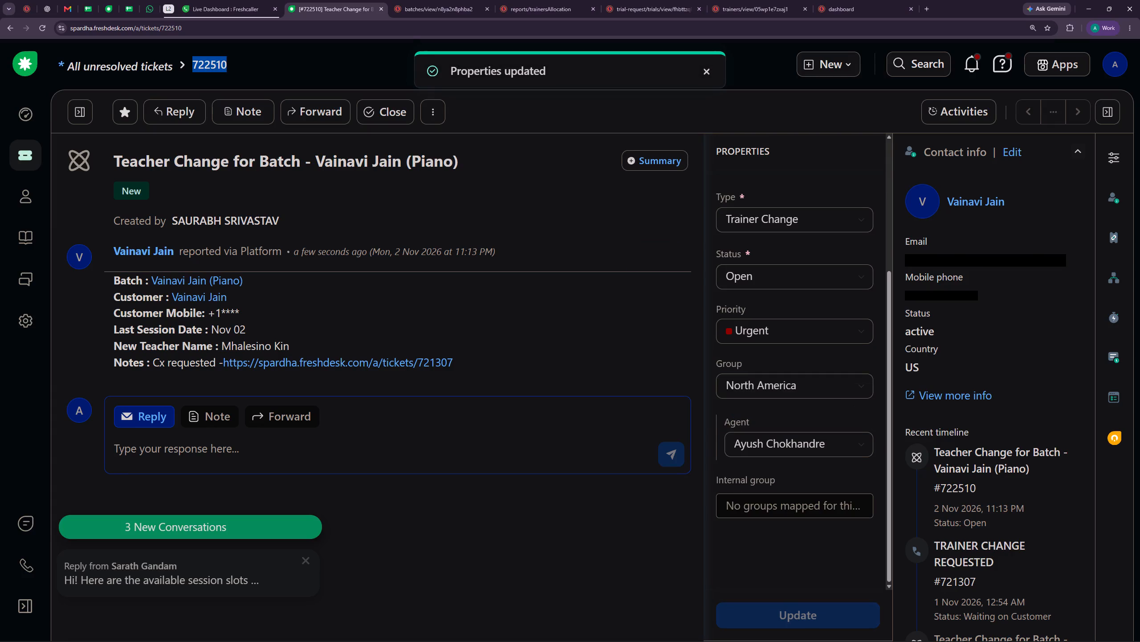
key(ctrl+c)
click(22, 0)
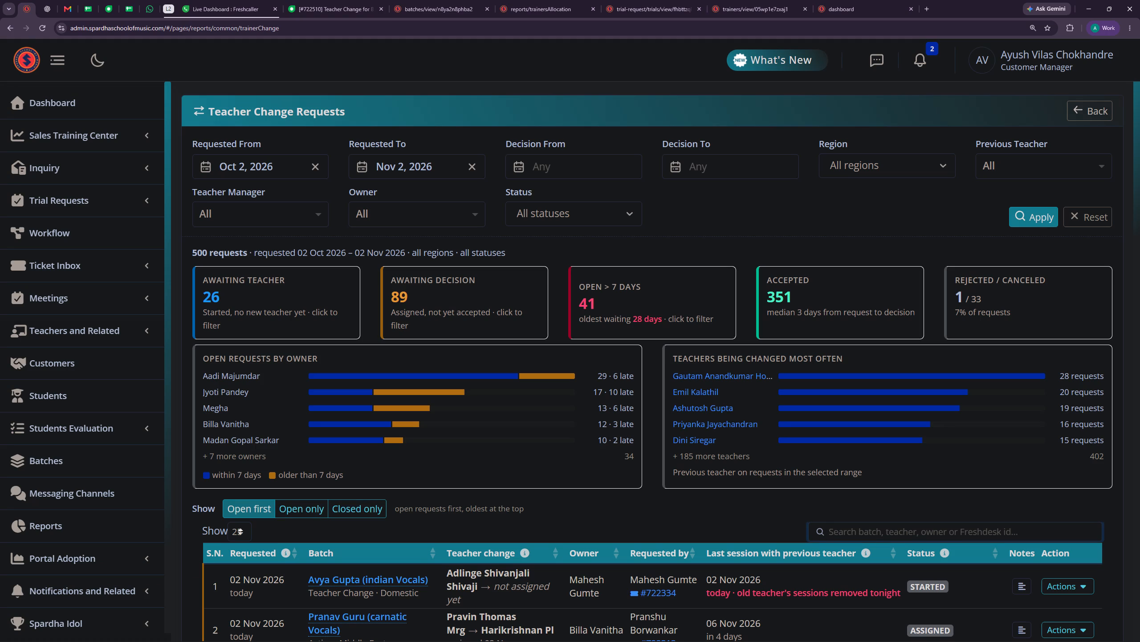
click(43, 34)
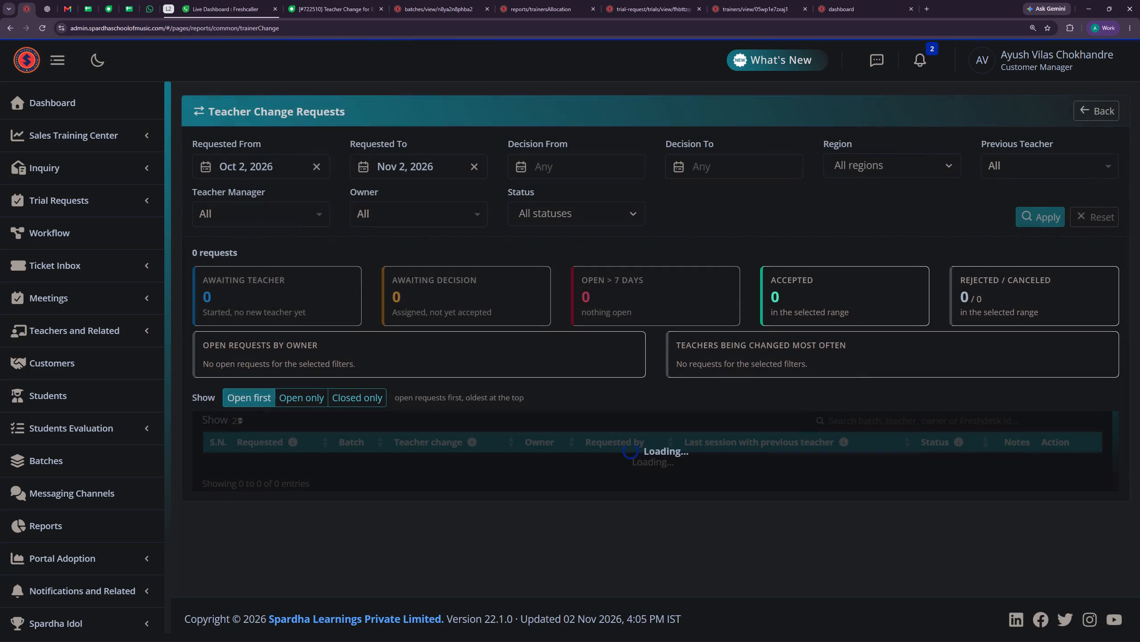
click(874, 526)
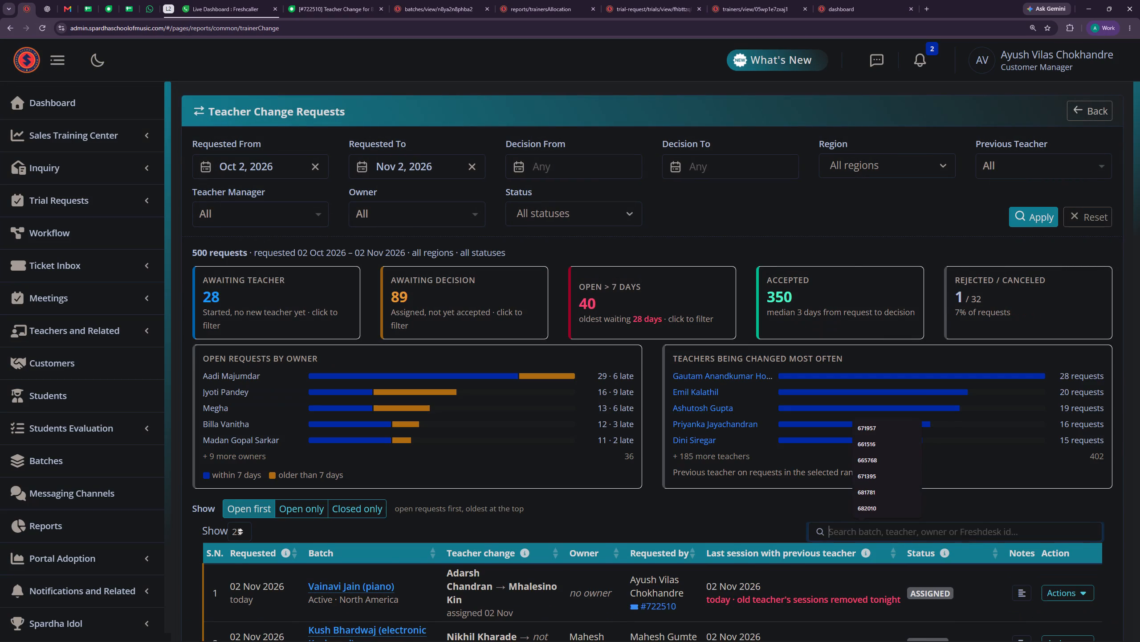
key(ctrl+v)
scroll(897, 542, down, 2)
Update the owner of the Piano batch's teacher change request to Ayush.
click(1089, 568)
click(1072, 577)
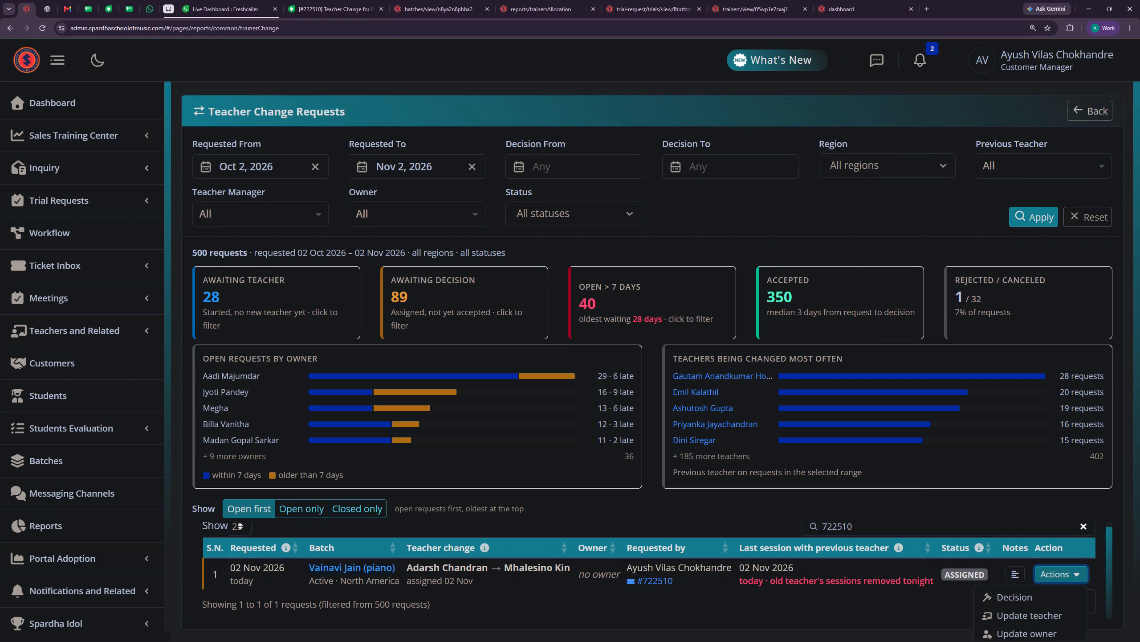
click(1026, 633)
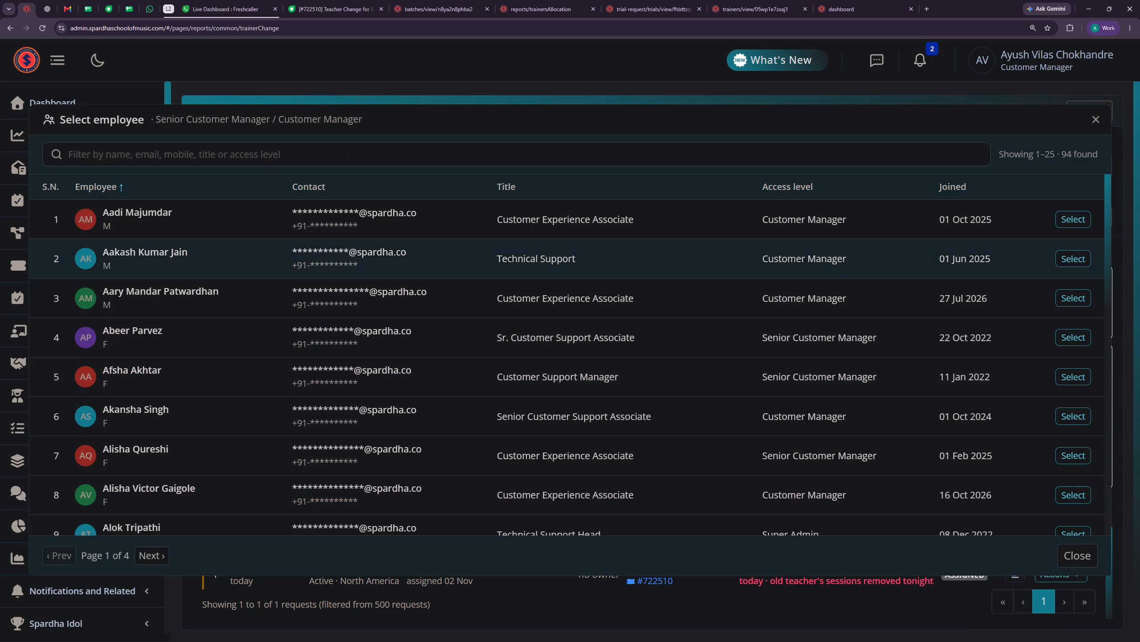
click(551, 154)
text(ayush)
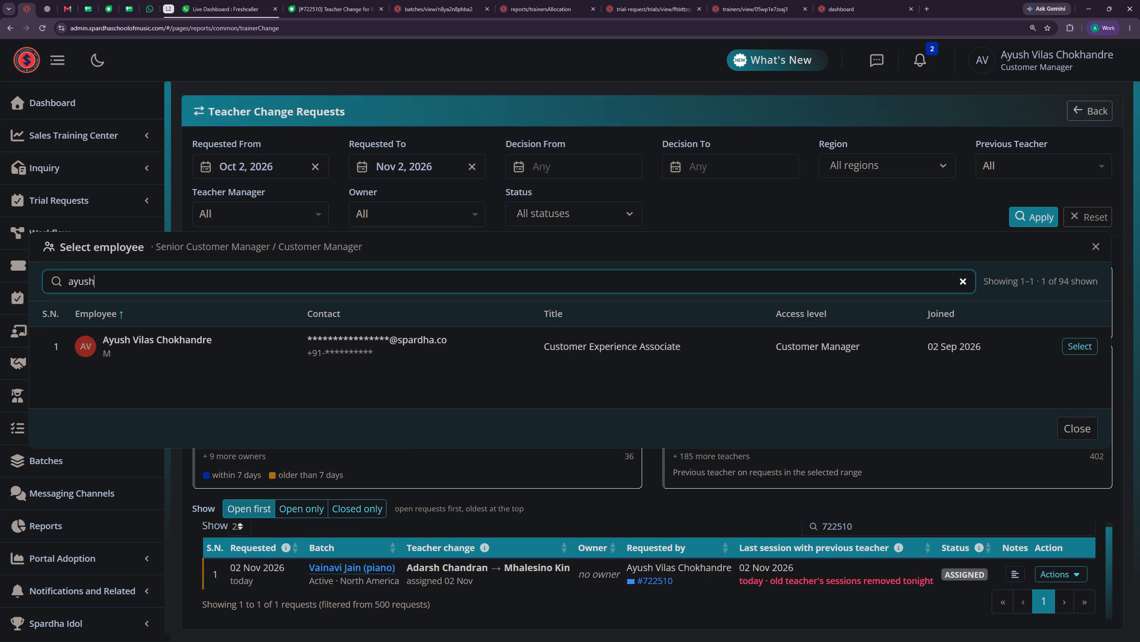
click(1077, 349)
click(703, 387)
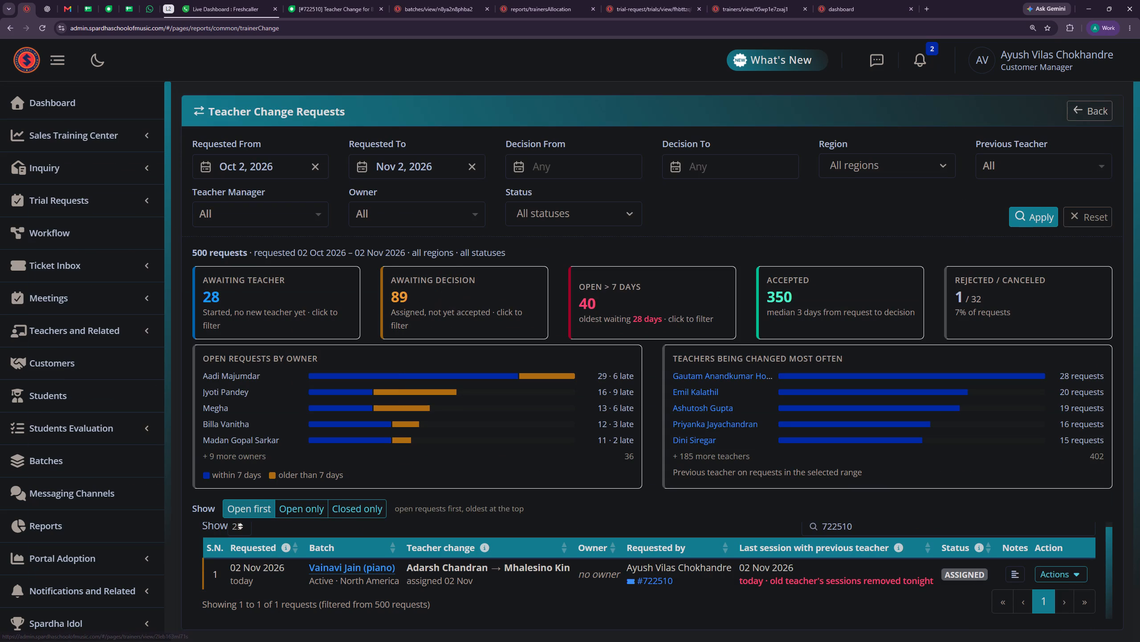
Search the Teacher Change Requests for 722510 again and show the actions available for that request.
scroll(882, 437, down, 1)
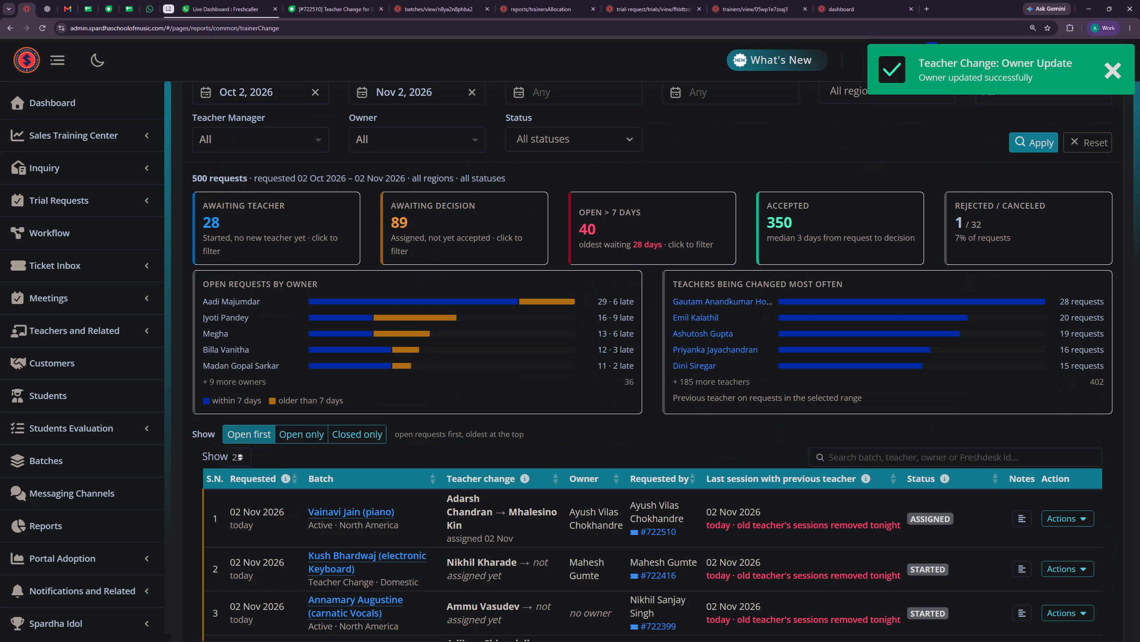
click(952, 462)
key(ctrl+v)
click(1063, 517)
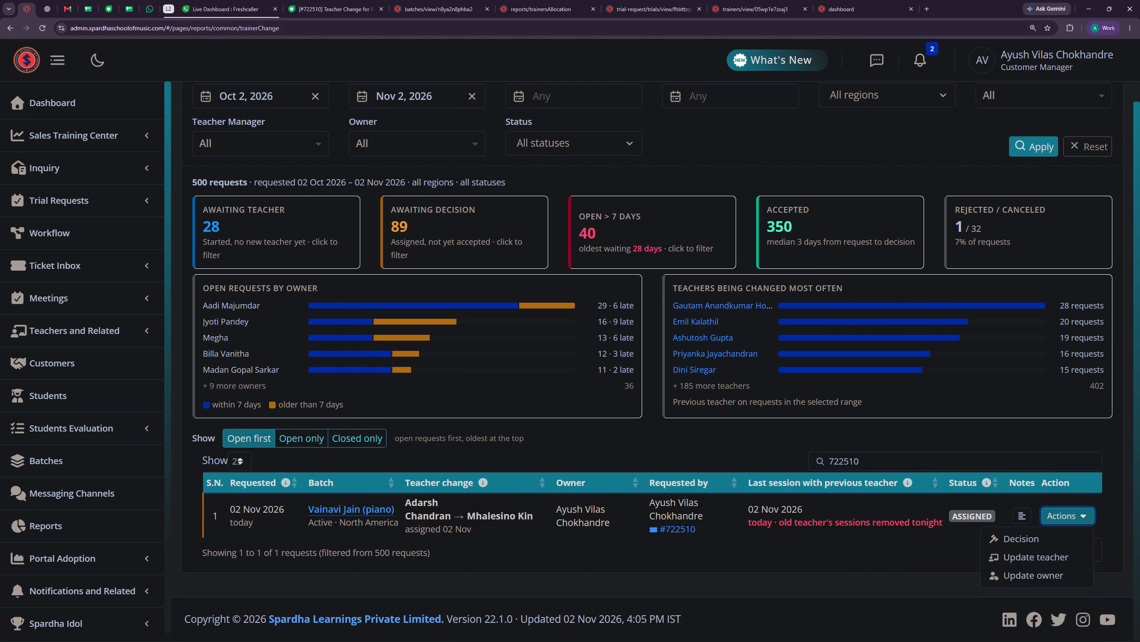
click(432, 0)
click(333, 0)
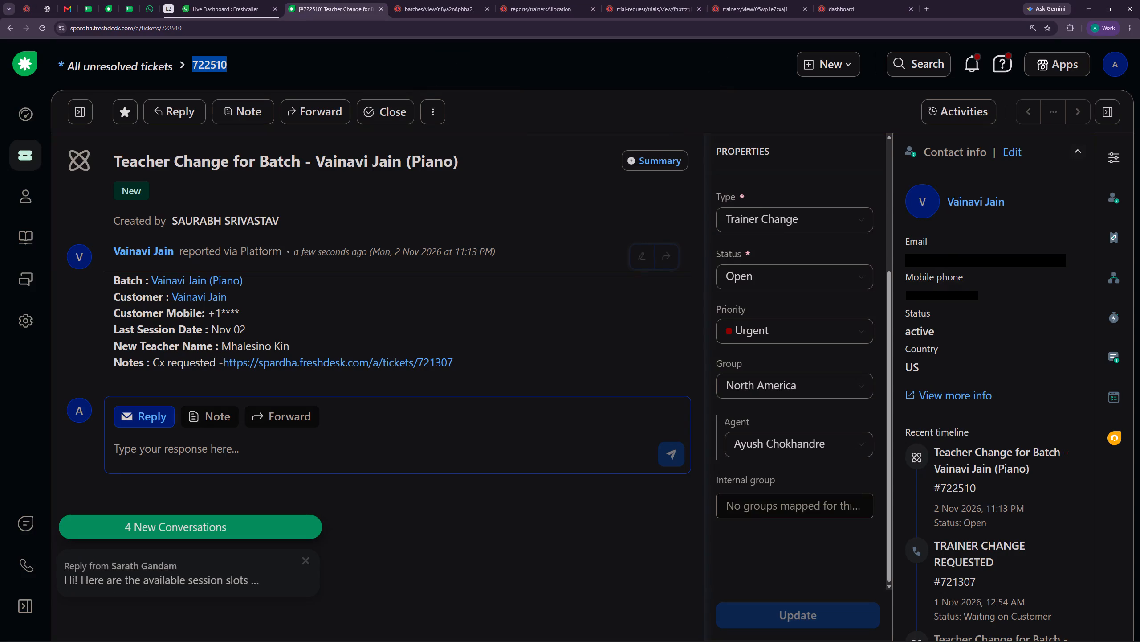
click(427, 1)
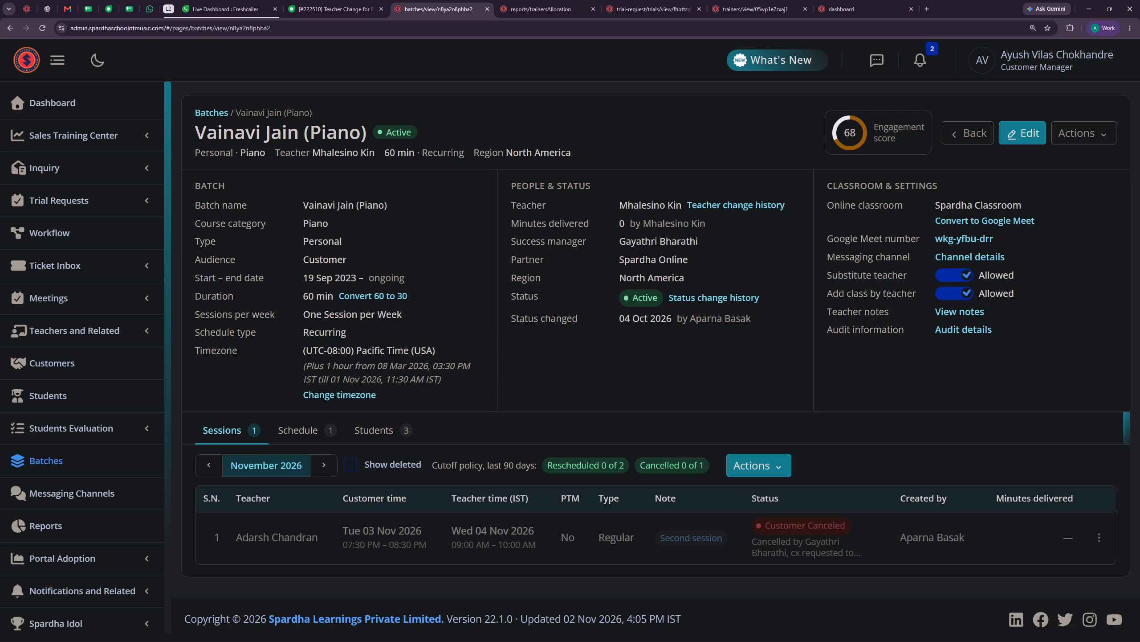
click(298, 436)
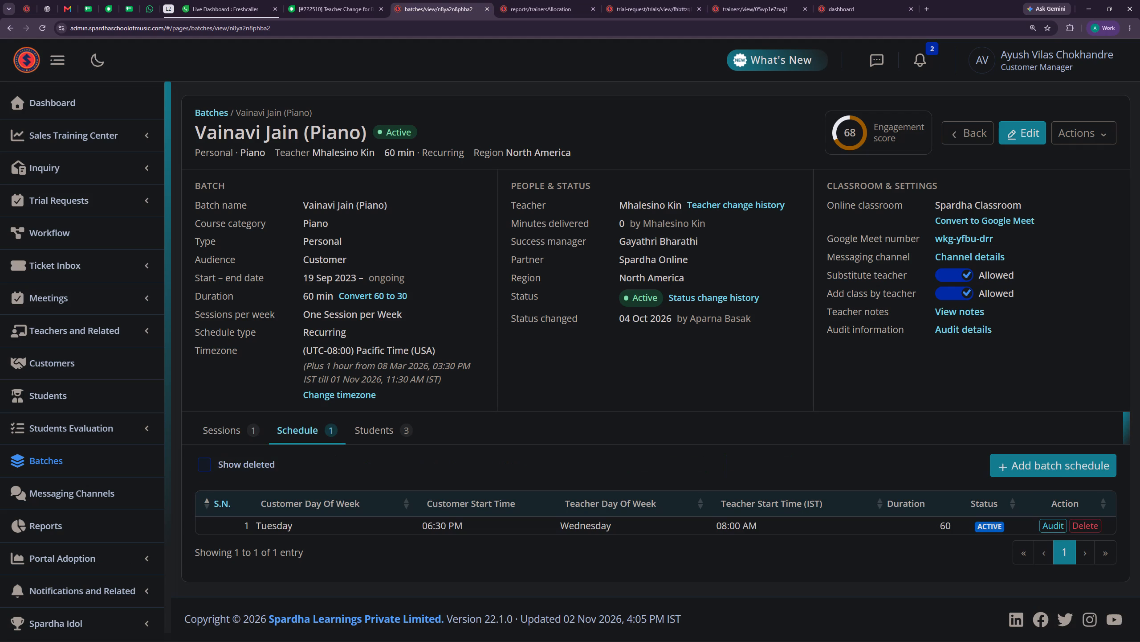
click(238, 436)
click(758, 465)
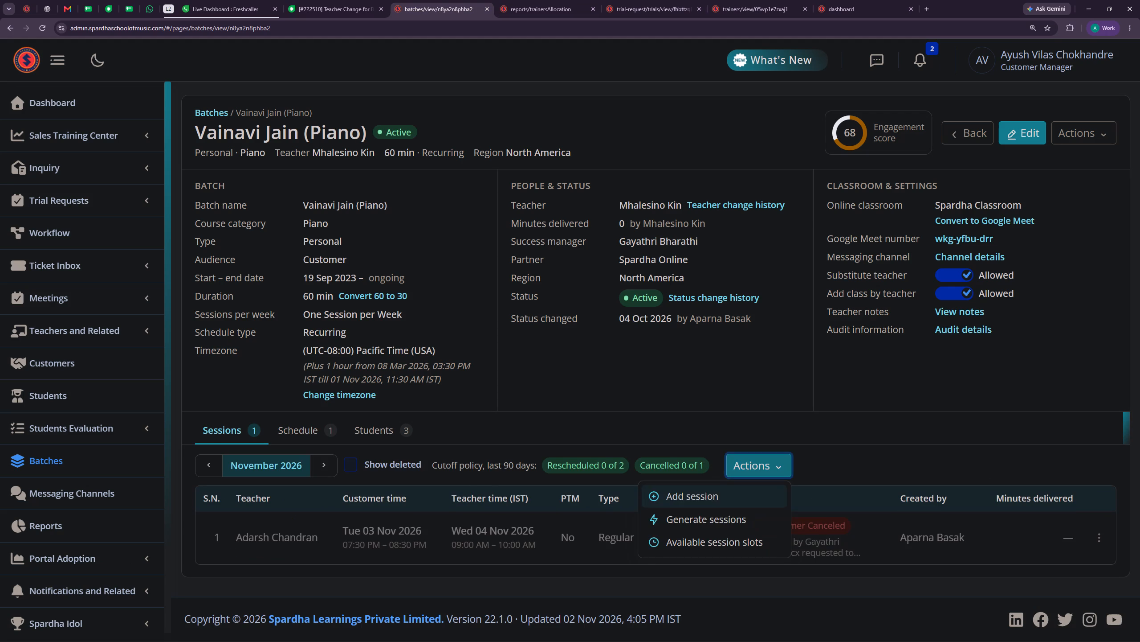
click(724, 523)
click(693, 384)
click(516, 339)
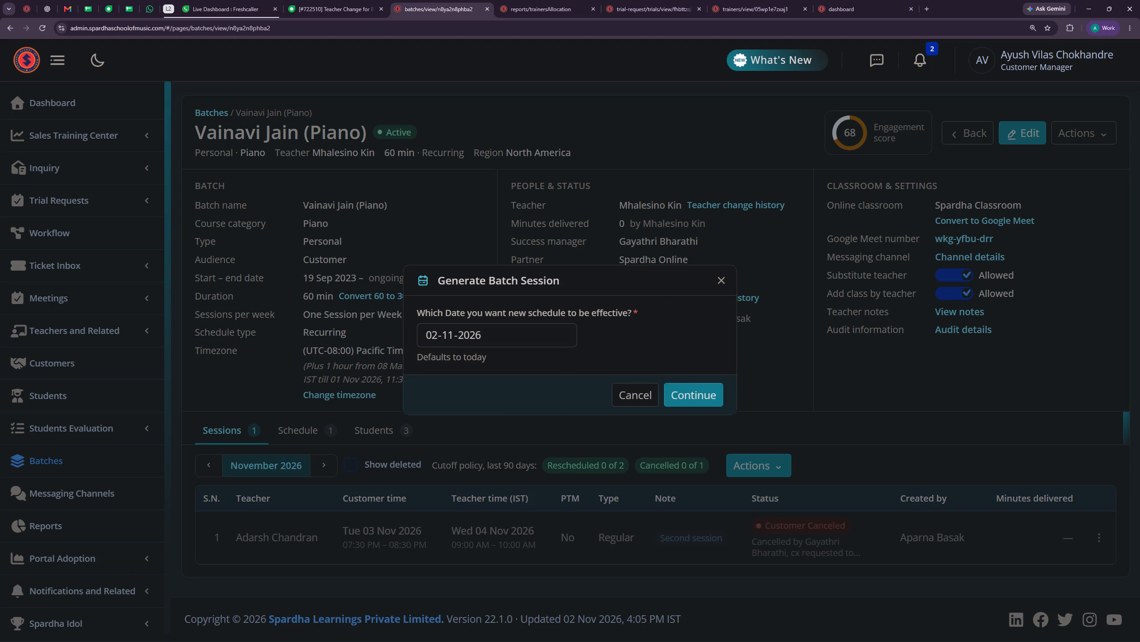
click(449, 407)
click(685, 395)
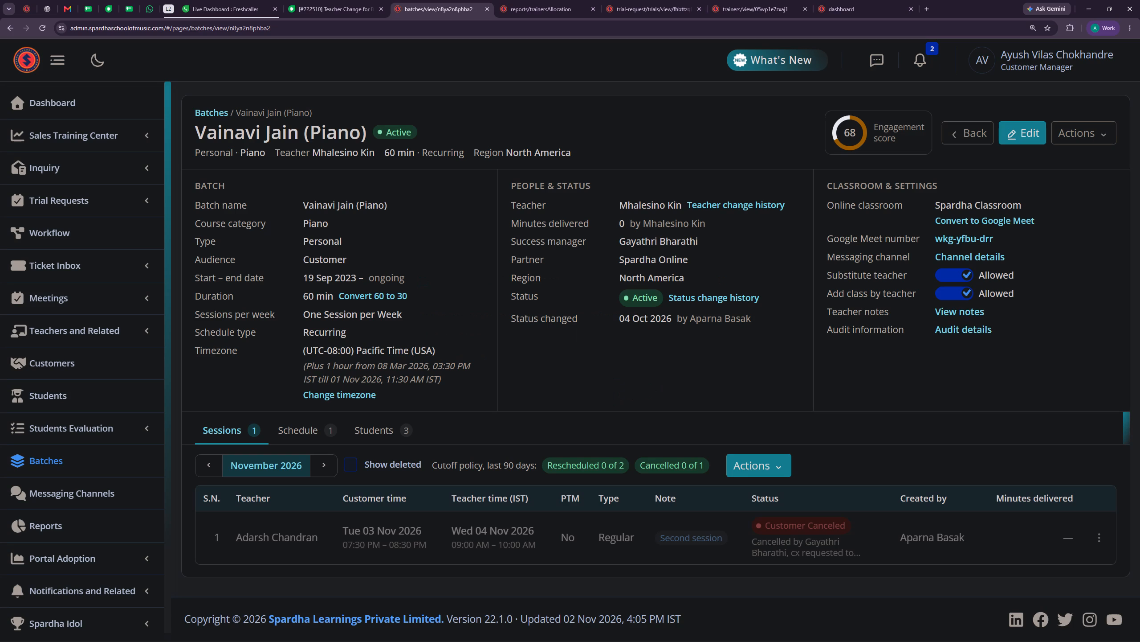
click(322, 462)
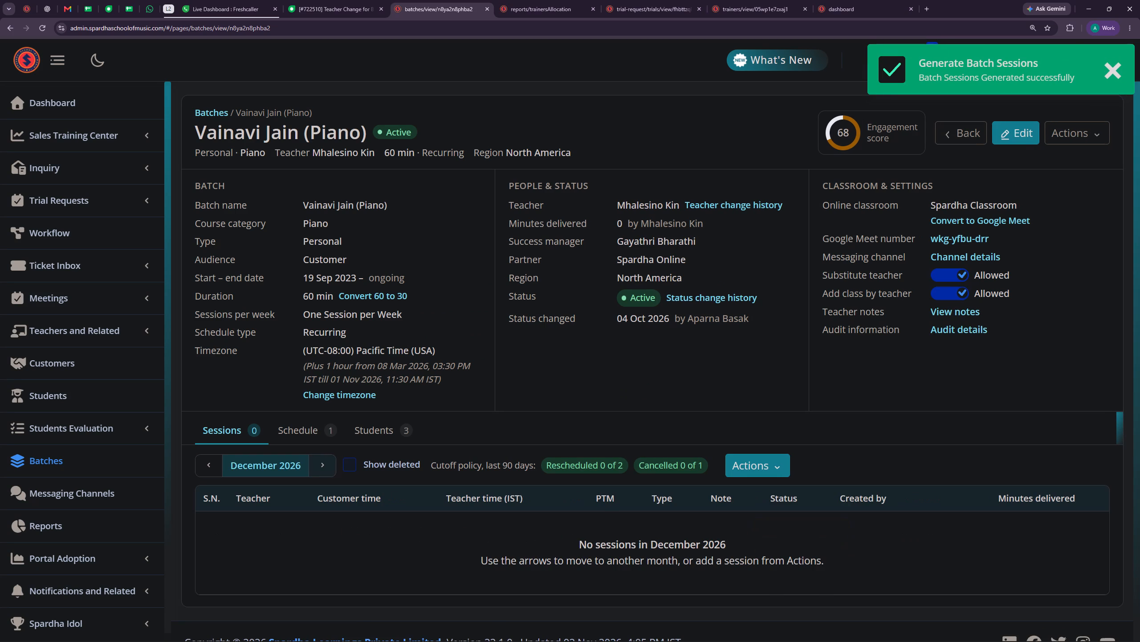
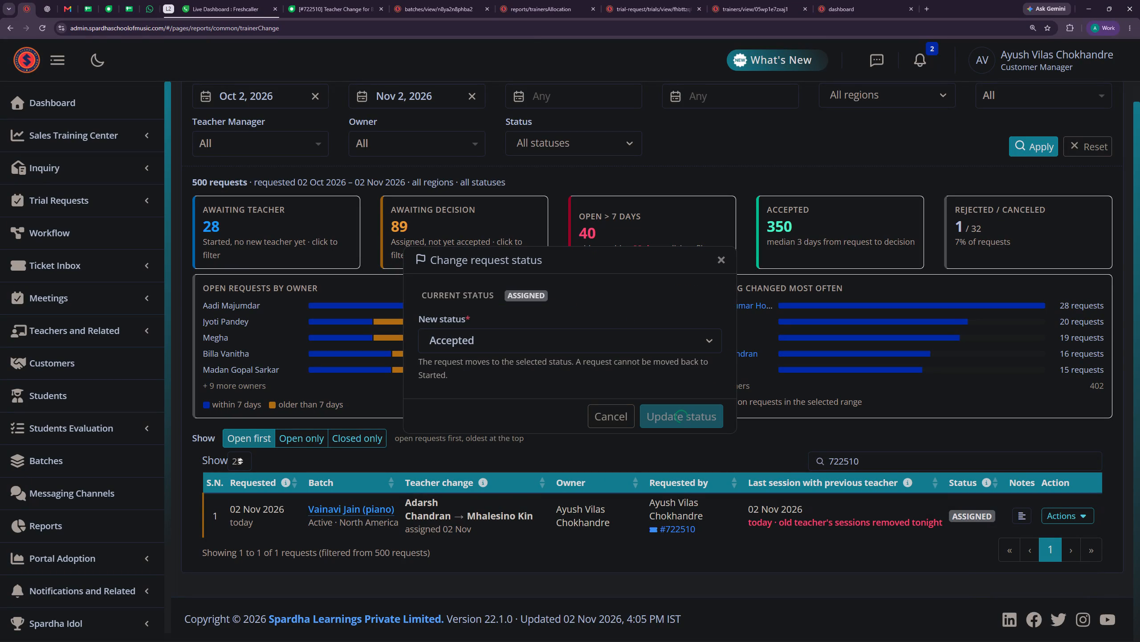
Return to teacher change ticket 722510, open the related ticket 721307, and review its conversation through to the latest note.
click(327, 0)
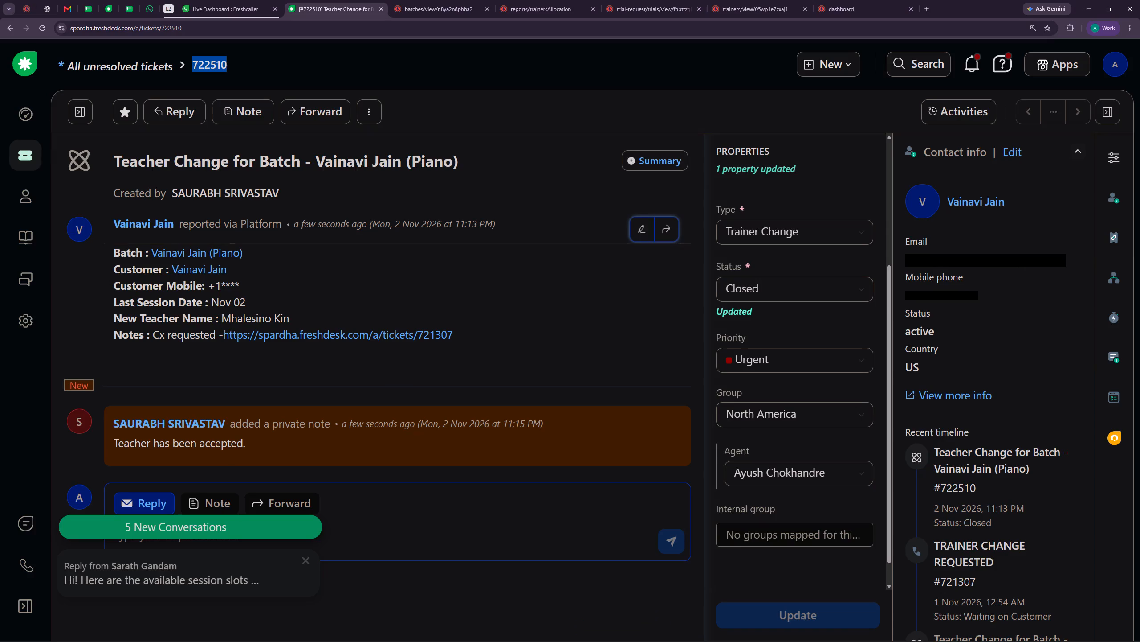
click(598, 274)
scroll(330, 366, down, 2)
drag(463, 323, 472, 323)
scroll(472, 395, down, 4)
scroll(327, 468, down, 6)
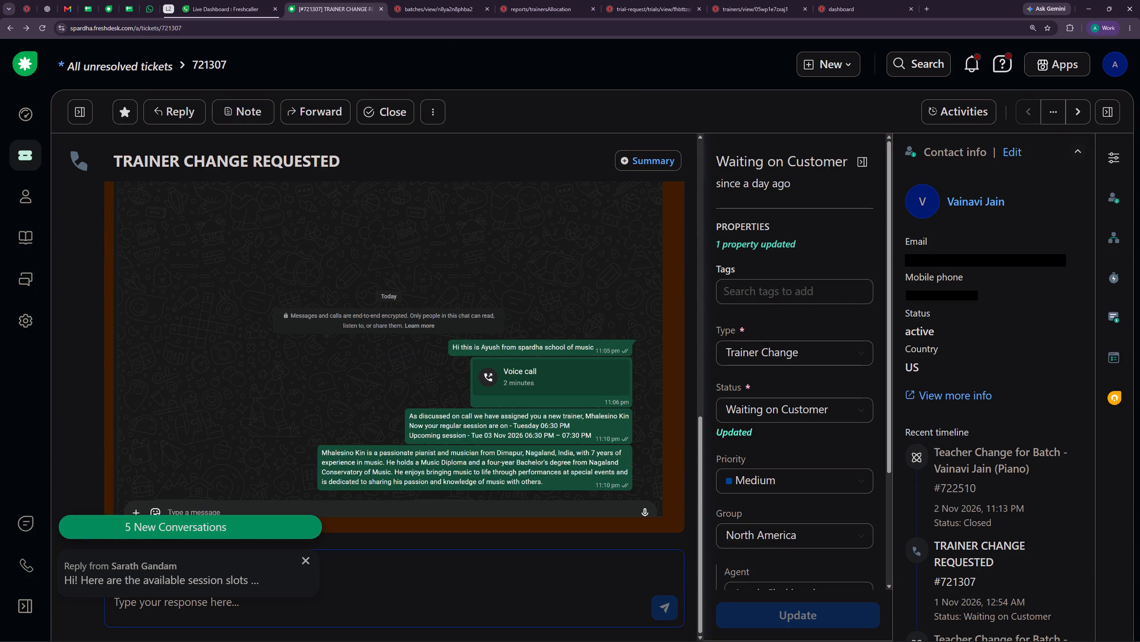
click(304, 556)
scroll(993, 431, down, 8)
click(983, 456)
click(941, 502)
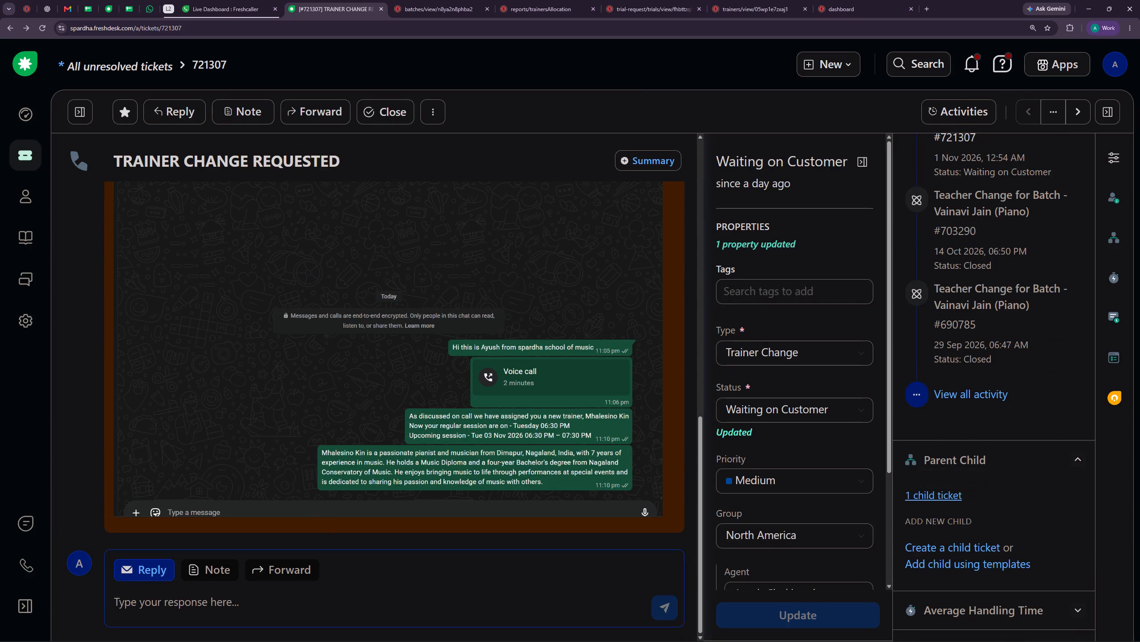
click(930, 494)
click(798, 155)
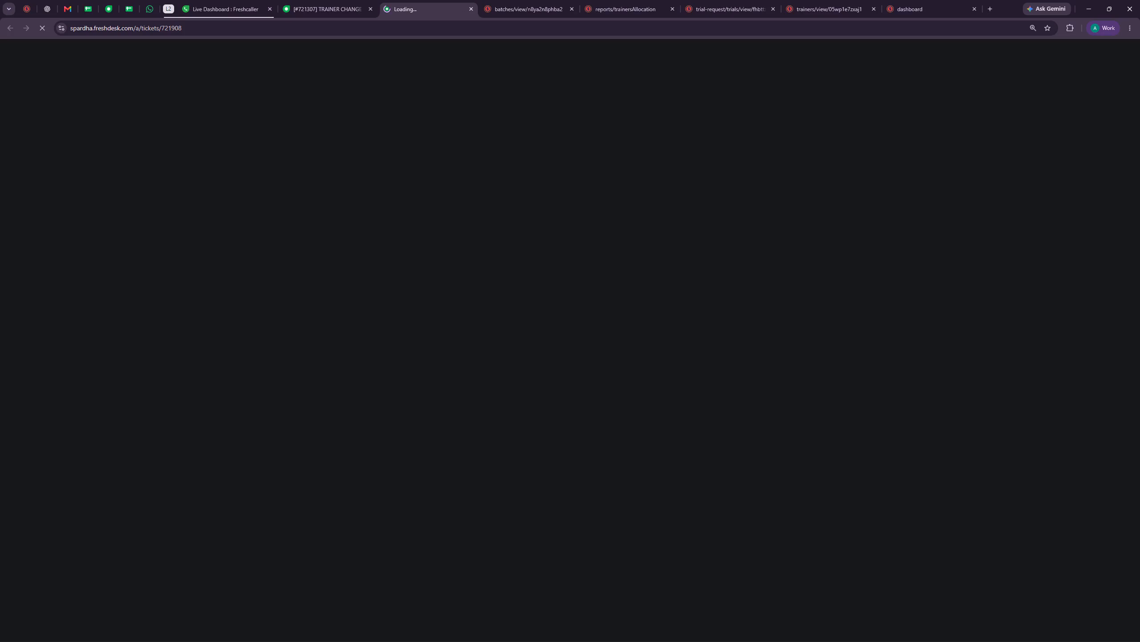
scroll(423, 448, down, 3)
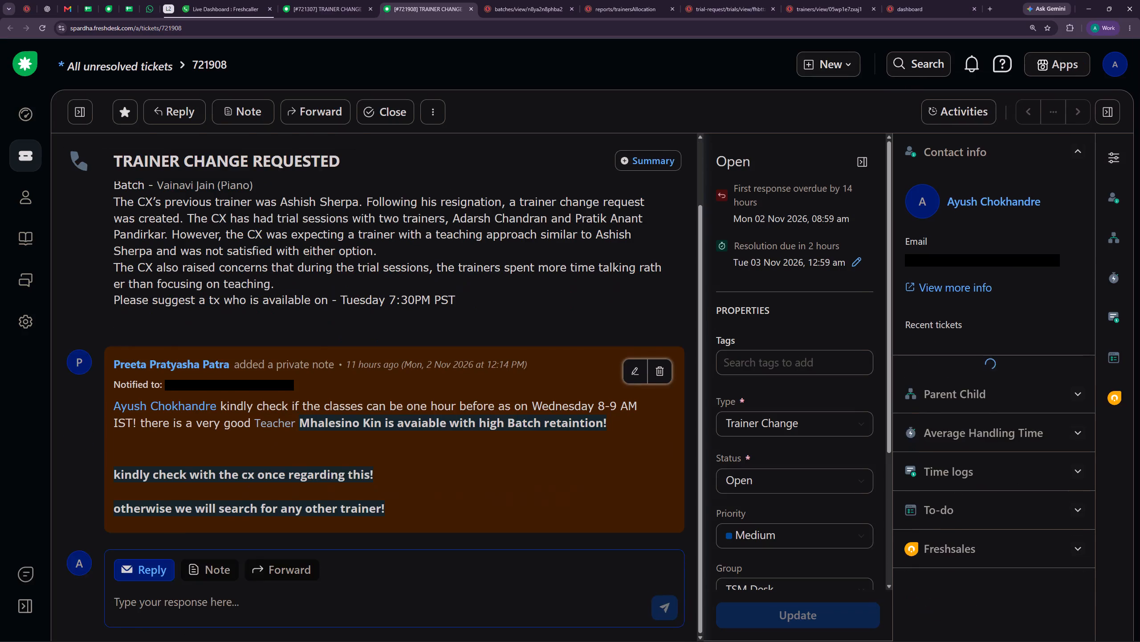
scroll(389, 457, down, 6)
click(204, 447)
scroll(379, 447, down, 6)
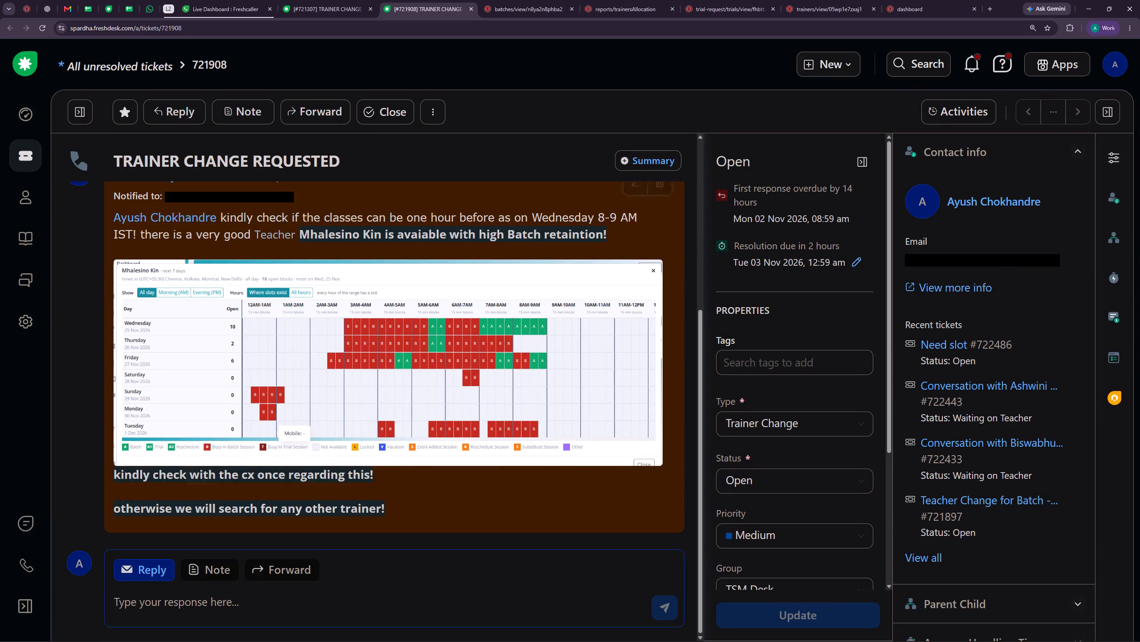
Start a private note on ticket #721908 that mentions the TSM Desk agent who suggested the trainer.
click(209, 570)
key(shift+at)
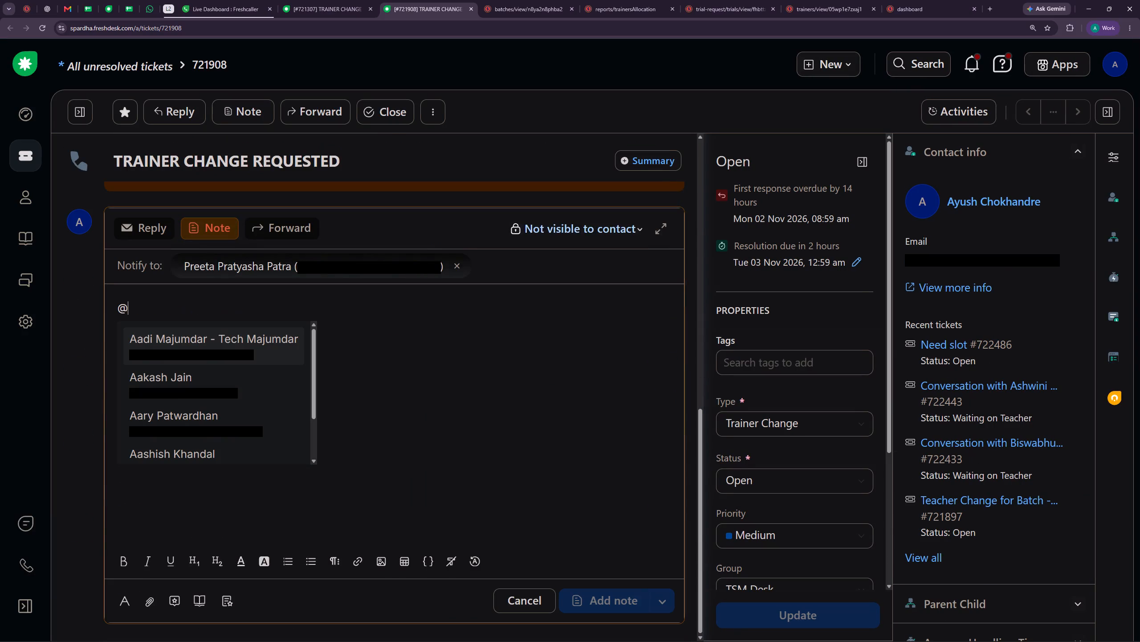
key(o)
key(BackSpace)
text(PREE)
click(226, 354)
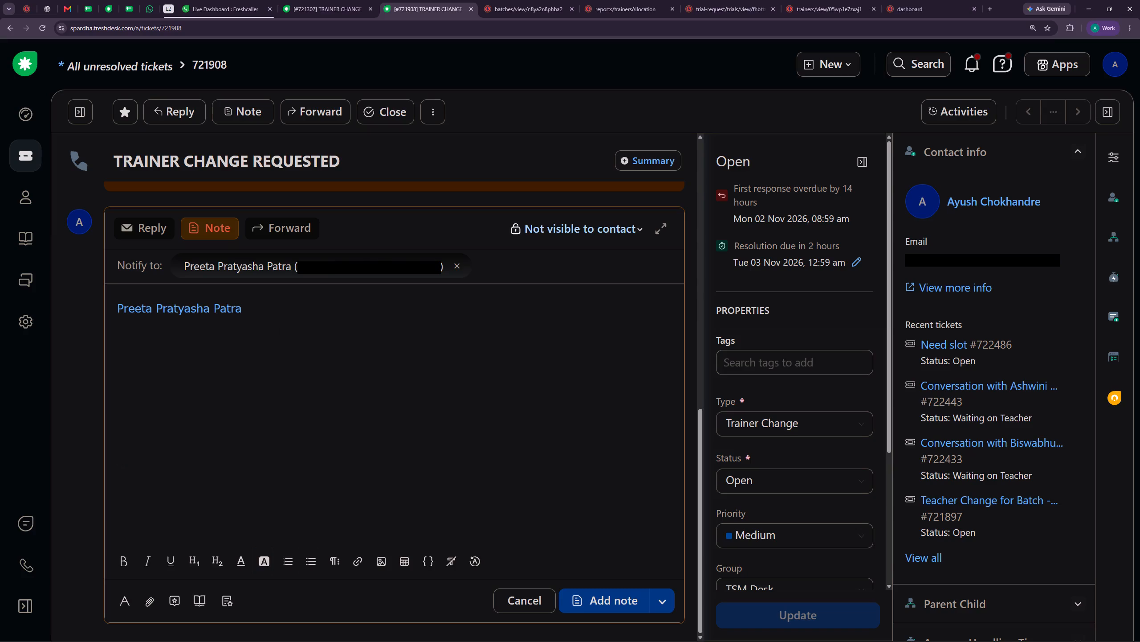
Write "Cx has agreed but they also mentioned that the" after the agent mention in the note.
scroll(398, 370, up, 4)
scroll(398, 370, down, 4)
scroll(883, 456, down, 5)
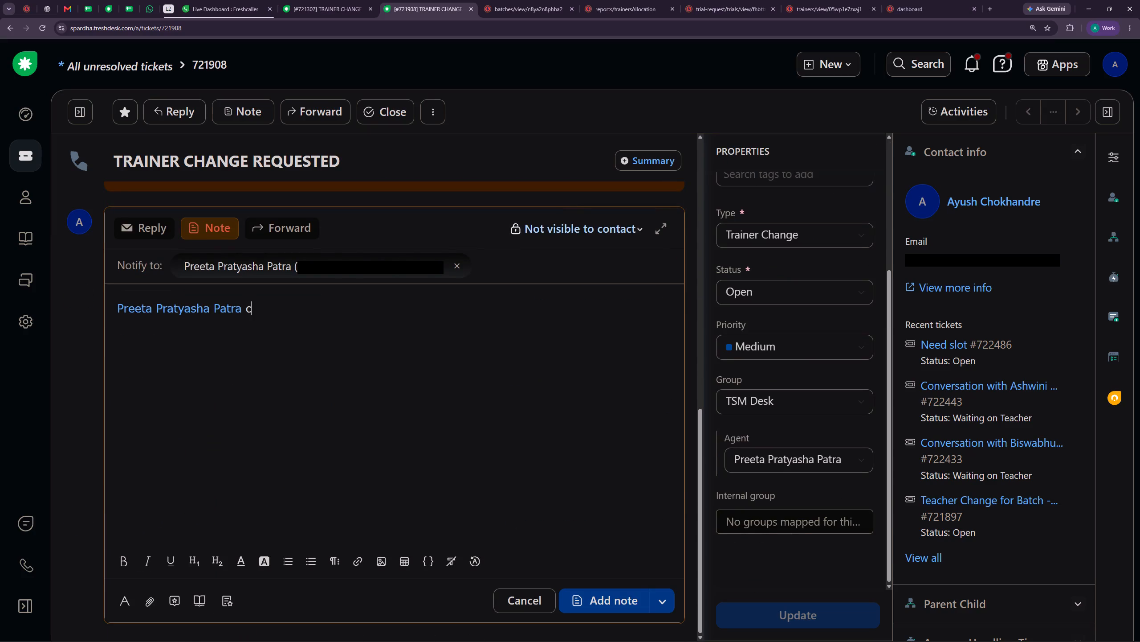
key(BackSpace)
key(BackSpace)
key(BackSpace)
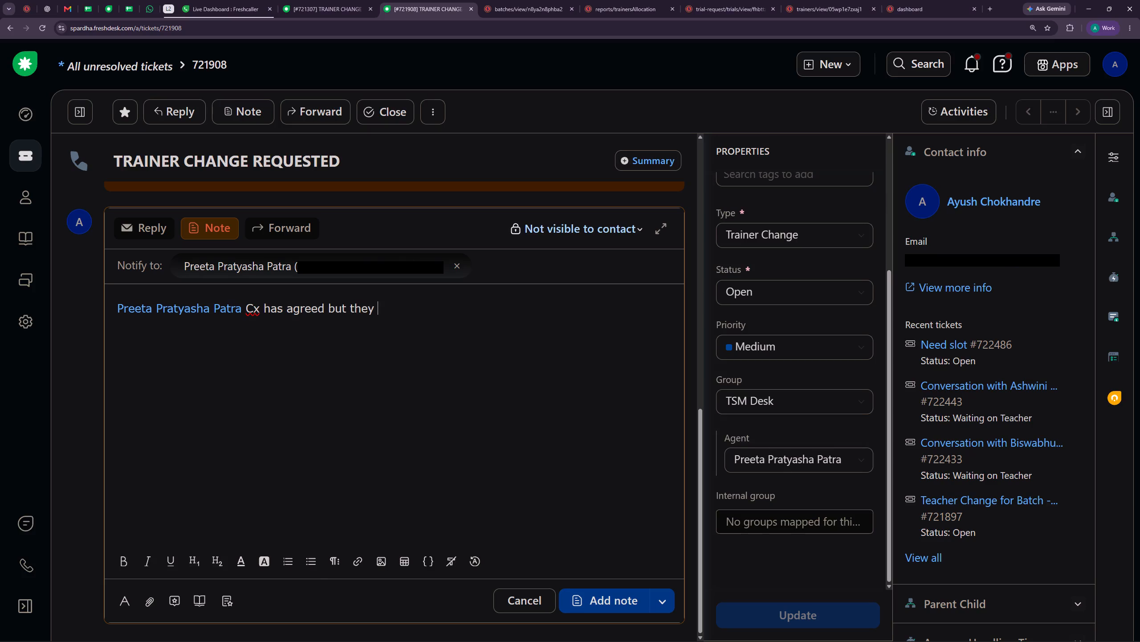
key(BackSpace)
key(BackSpace)
key(BackSpace)
key(BackSpace)
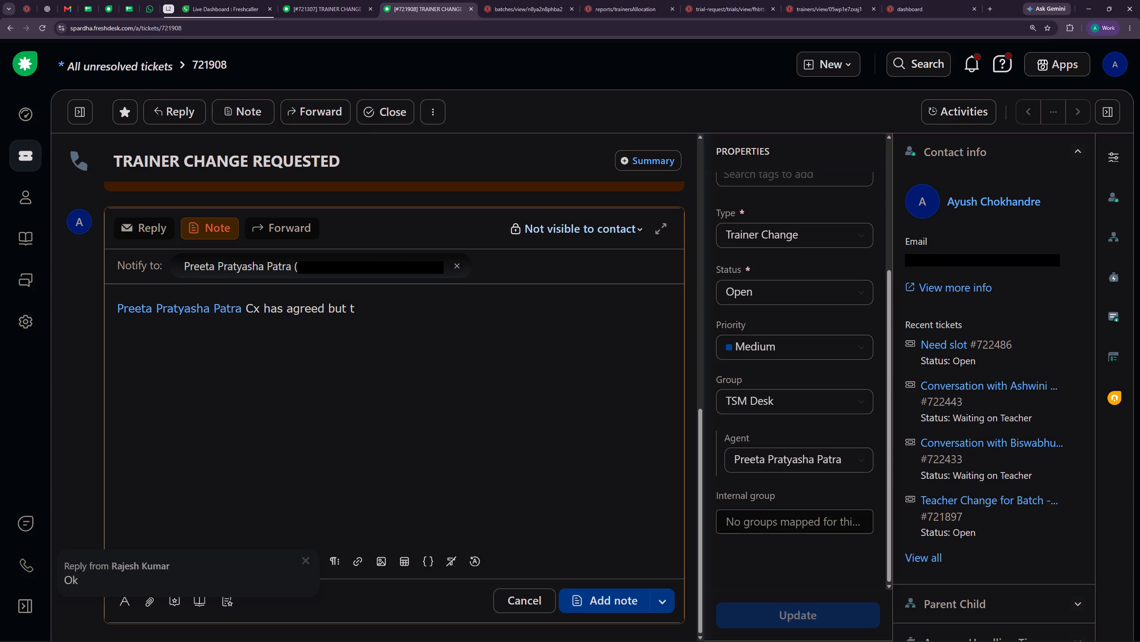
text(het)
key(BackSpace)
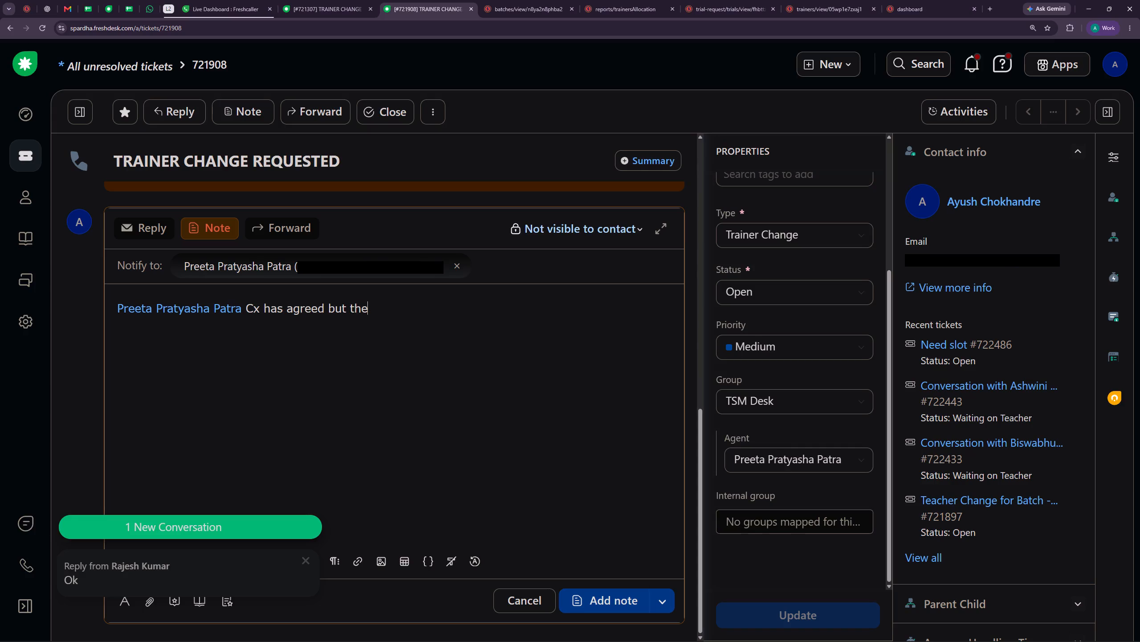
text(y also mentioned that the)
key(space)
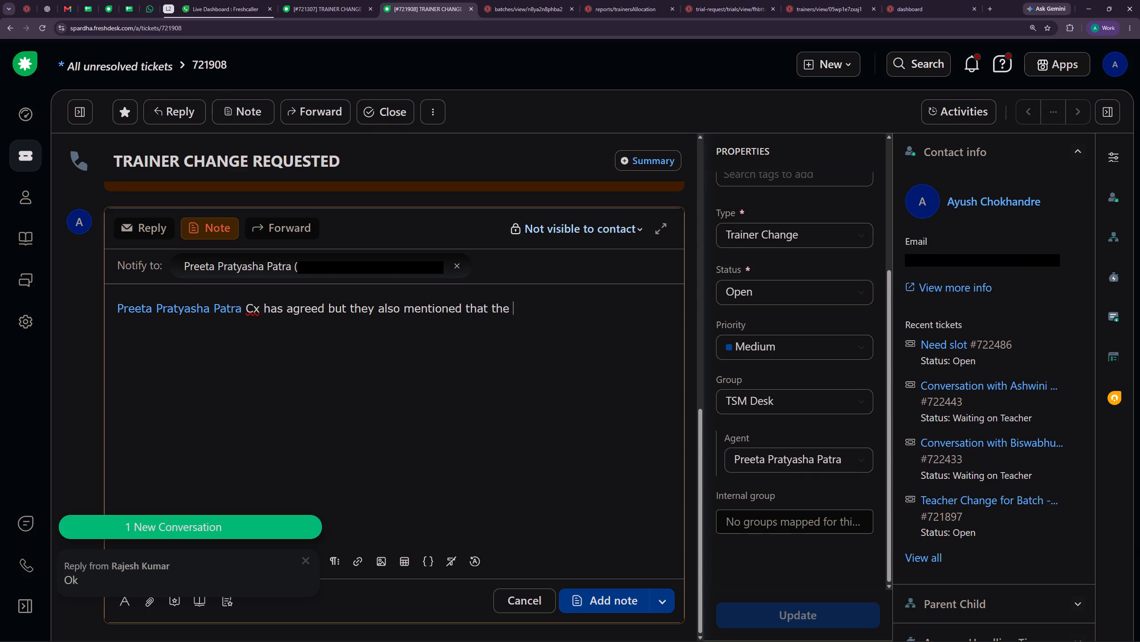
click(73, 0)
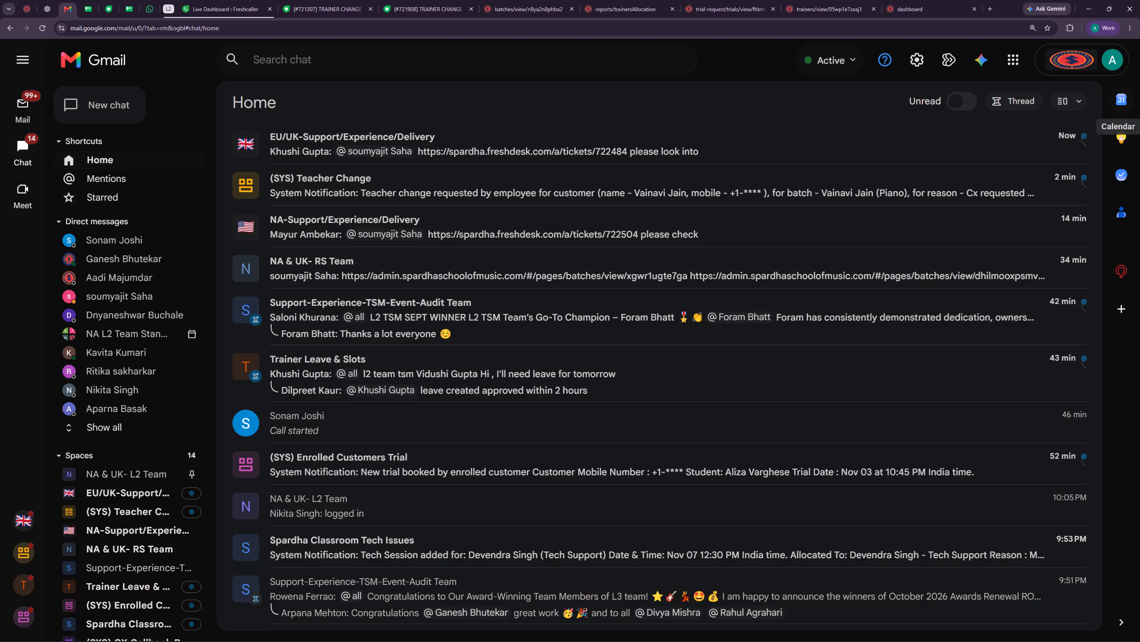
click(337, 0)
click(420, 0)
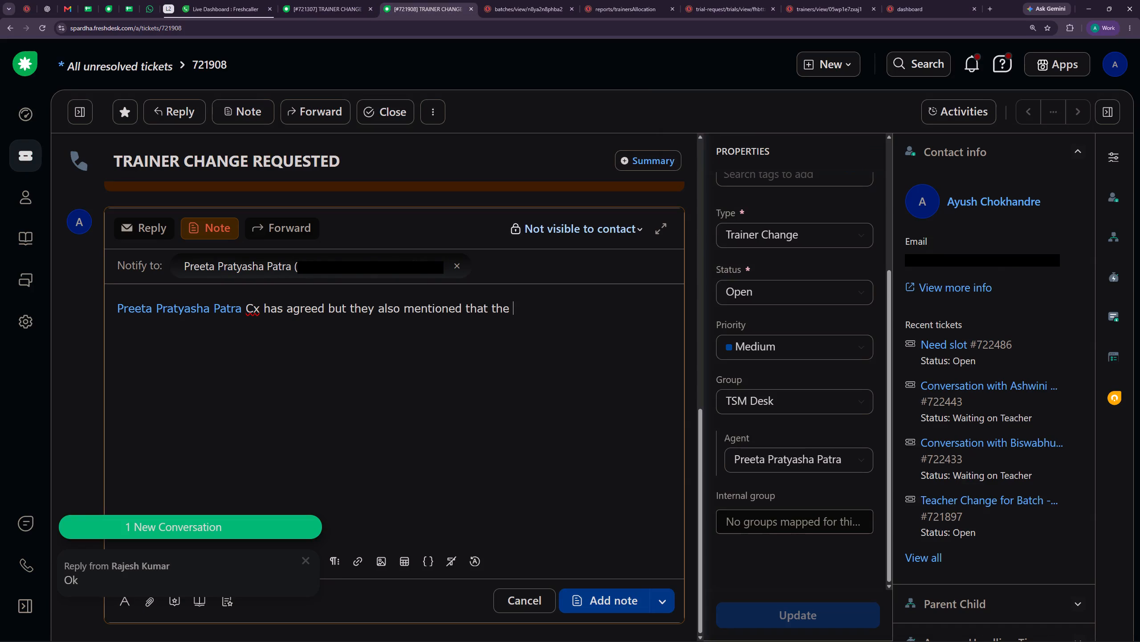
Replace the word "but" with "and" in the note's sentence.
drag(327, 306, 347, 306)
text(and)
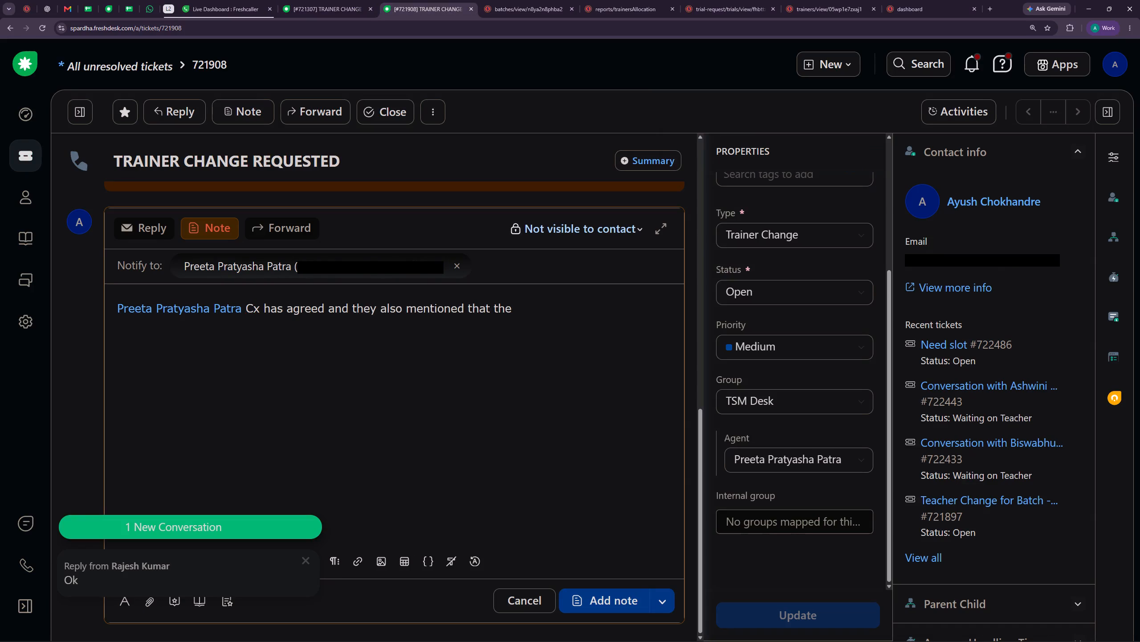
Continue the note's sentence after "mentioned that the" with "new tx should know about the student".
click(535, 303)
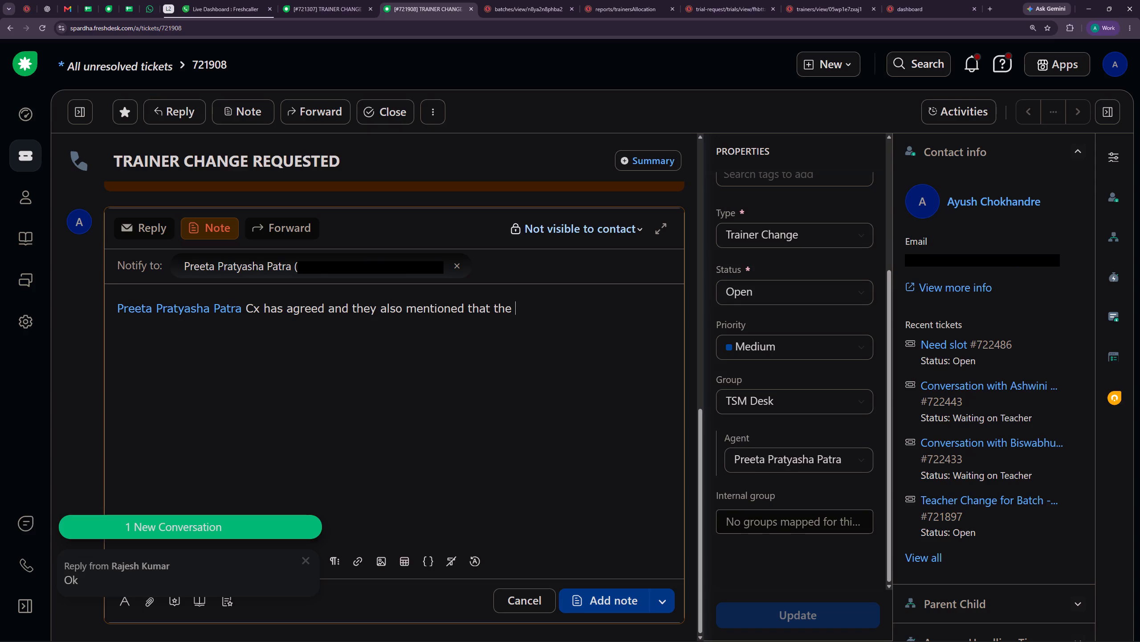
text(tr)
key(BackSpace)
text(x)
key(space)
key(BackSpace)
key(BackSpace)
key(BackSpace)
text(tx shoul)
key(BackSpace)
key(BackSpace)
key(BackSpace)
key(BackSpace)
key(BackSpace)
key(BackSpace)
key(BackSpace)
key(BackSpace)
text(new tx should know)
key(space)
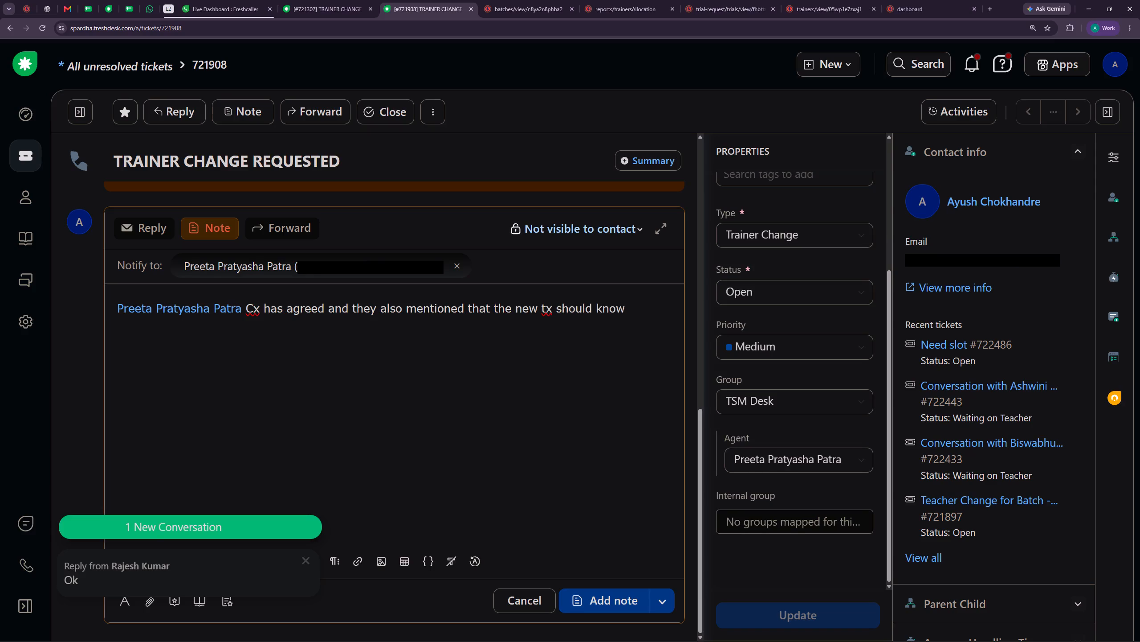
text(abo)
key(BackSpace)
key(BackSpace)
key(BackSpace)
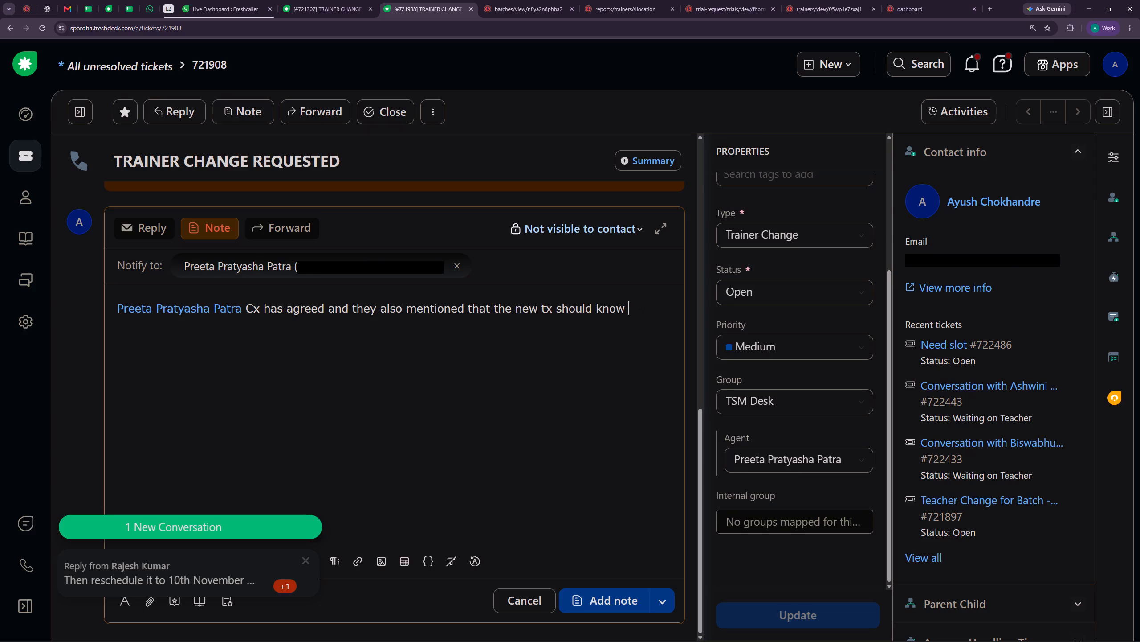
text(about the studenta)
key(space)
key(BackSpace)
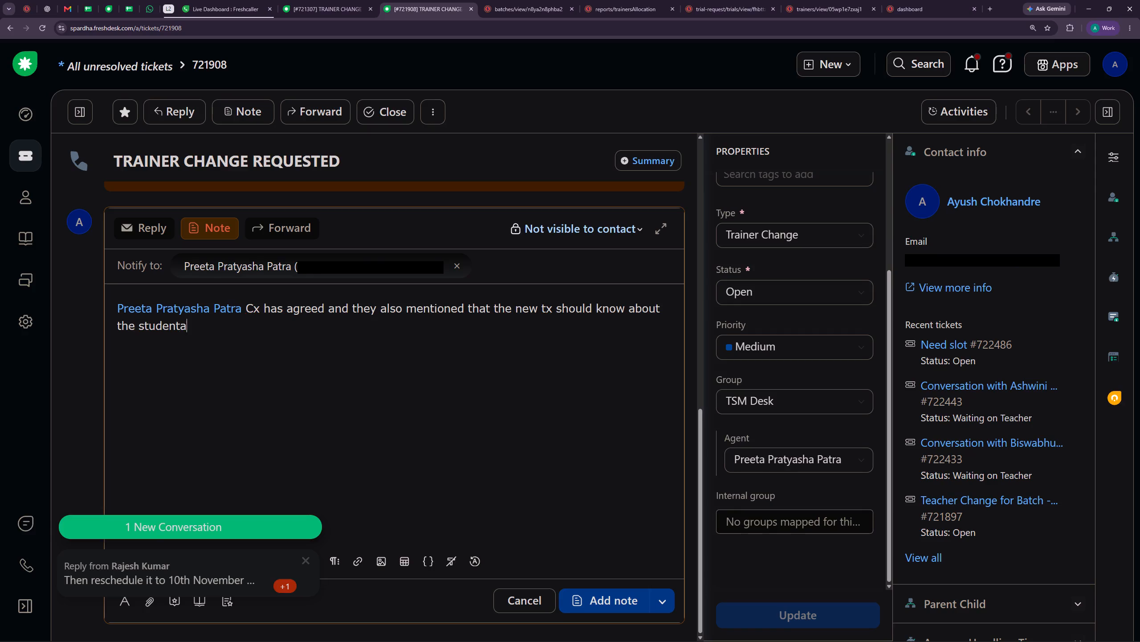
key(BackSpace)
Extend the note's sentence with the reason "as they are taking classes for 3 year".
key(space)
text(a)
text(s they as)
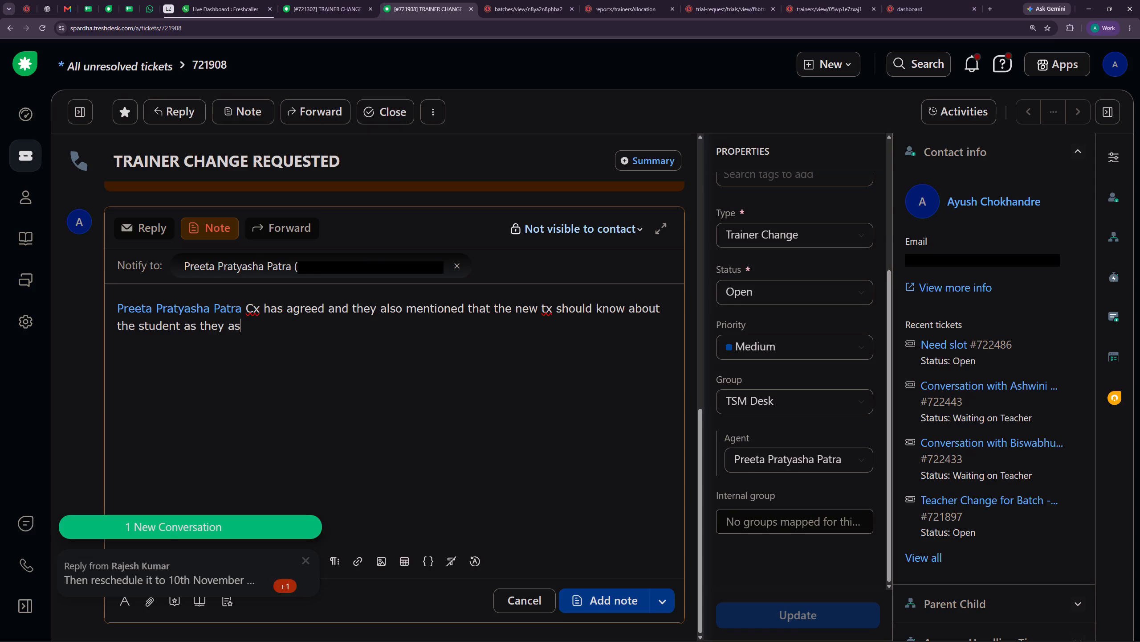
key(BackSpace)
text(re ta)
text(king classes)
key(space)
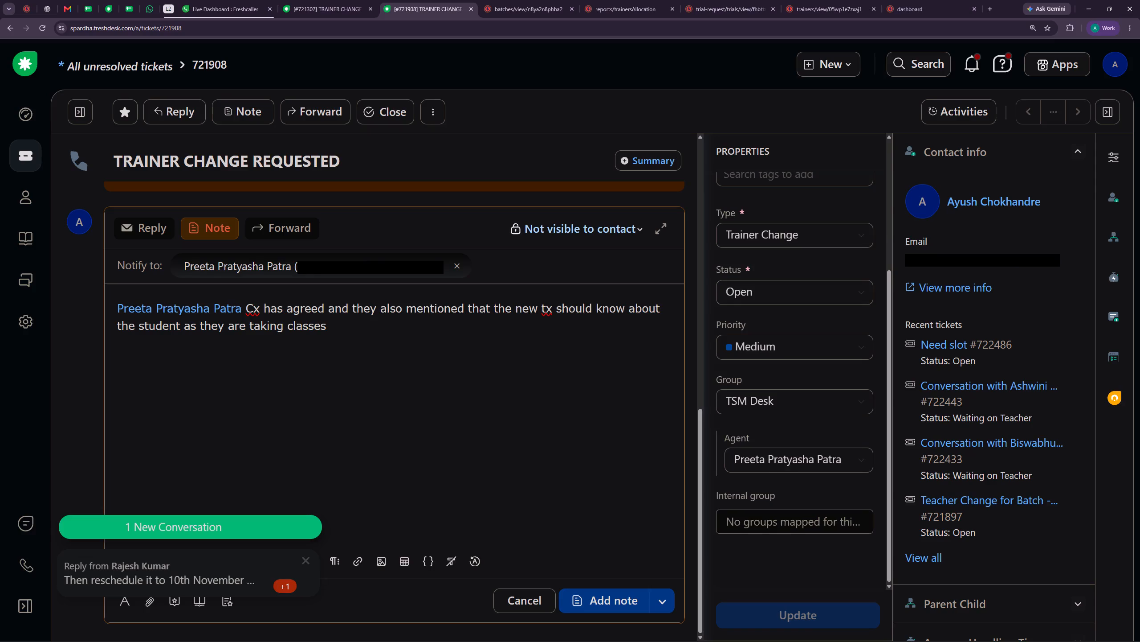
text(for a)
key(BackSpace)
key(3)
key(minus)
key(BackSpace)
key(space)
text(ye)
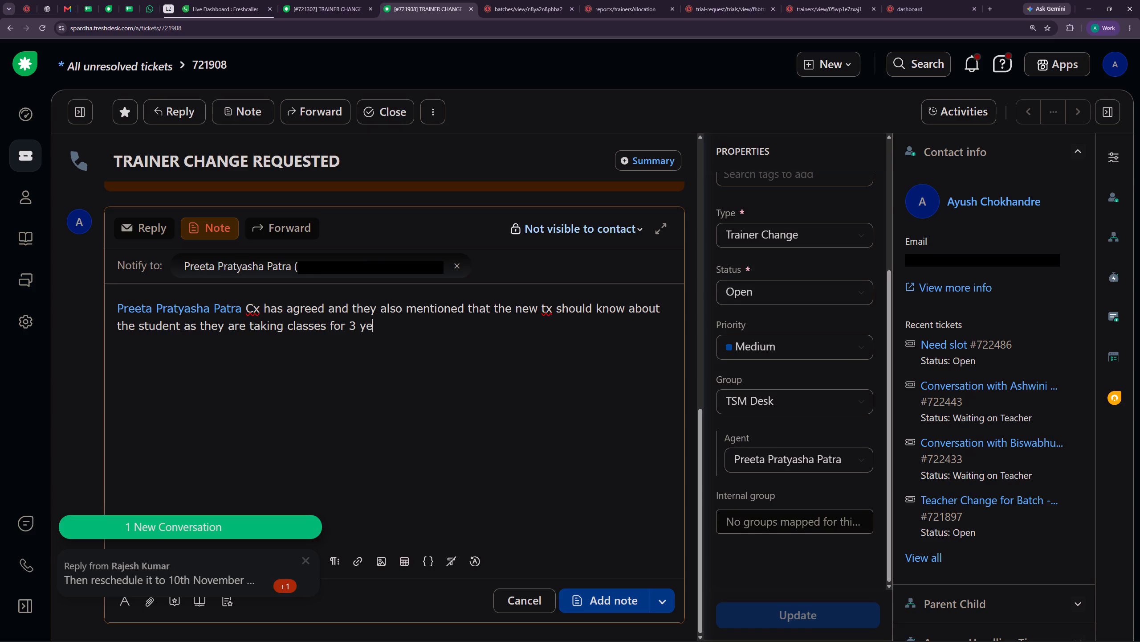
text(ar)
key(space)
Insert "and the progress" after "the student" in the note's sentence.
drag(197, 325, 188, 325)
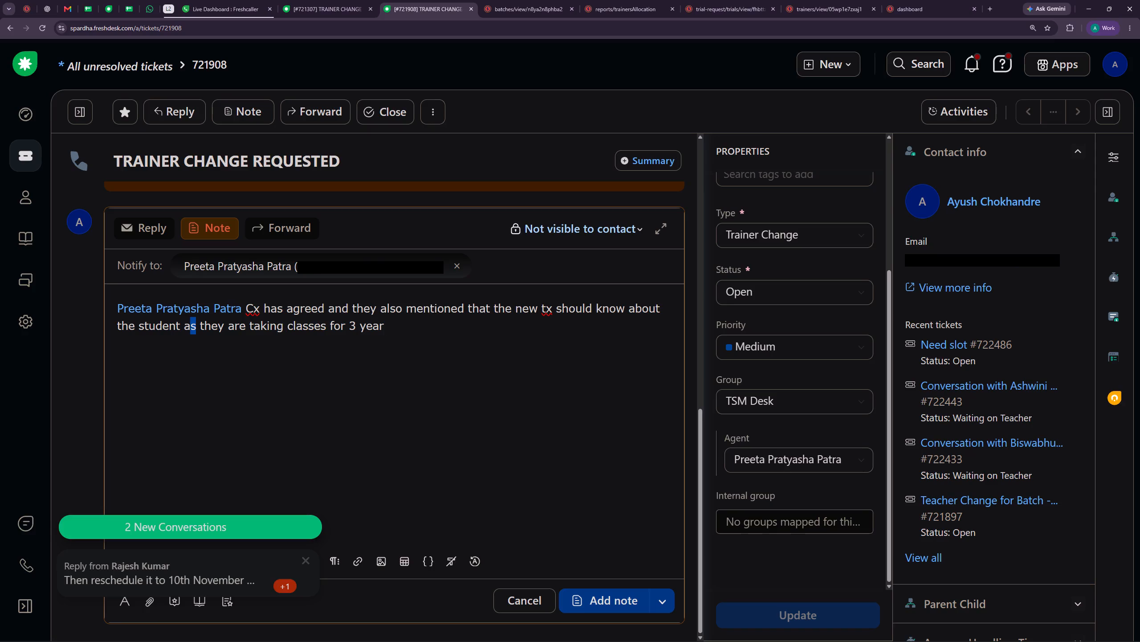
drag(188, 325, 186, 325)
click(182, 326)
click(185, 326)
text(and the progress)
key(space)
End the note's sentence about taking classes for 3 year with a period.
click(510, 335)
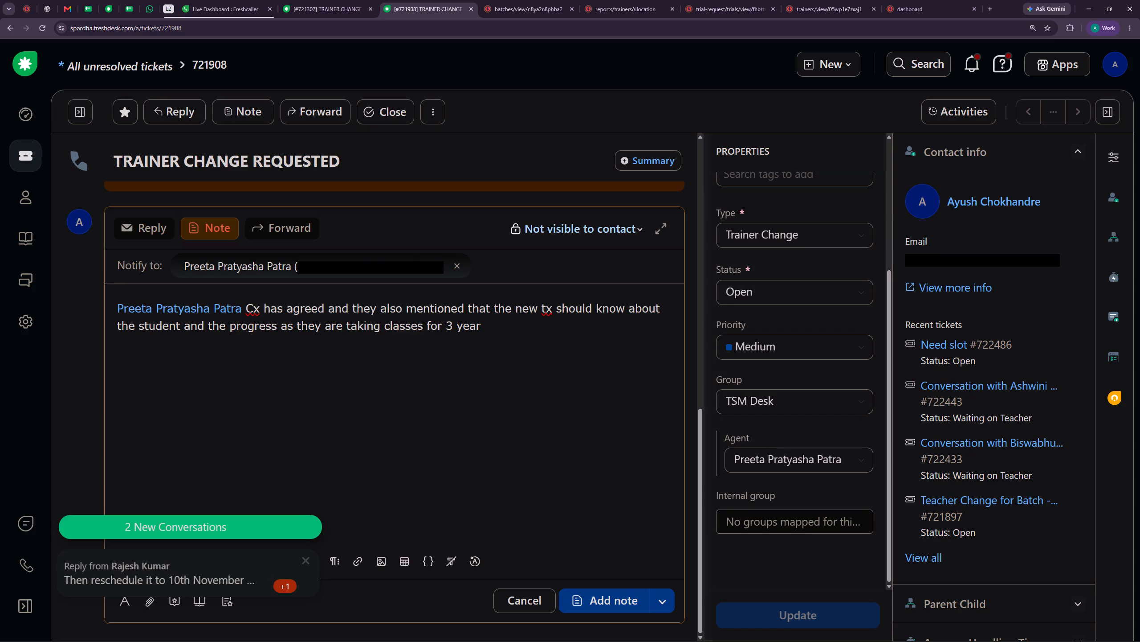
key(BackSpace)
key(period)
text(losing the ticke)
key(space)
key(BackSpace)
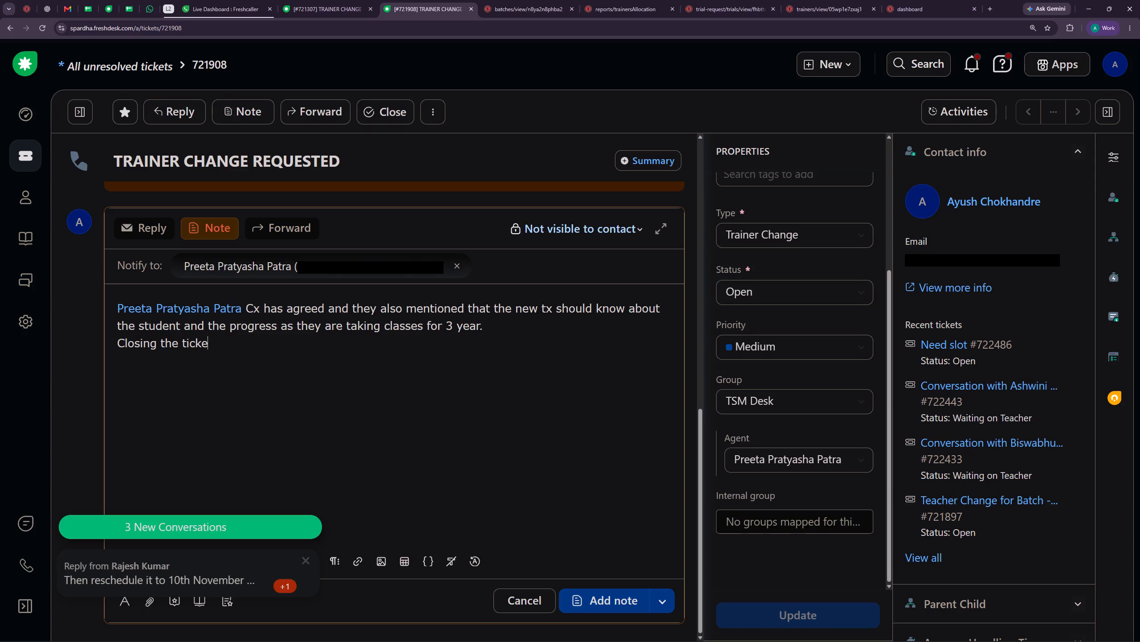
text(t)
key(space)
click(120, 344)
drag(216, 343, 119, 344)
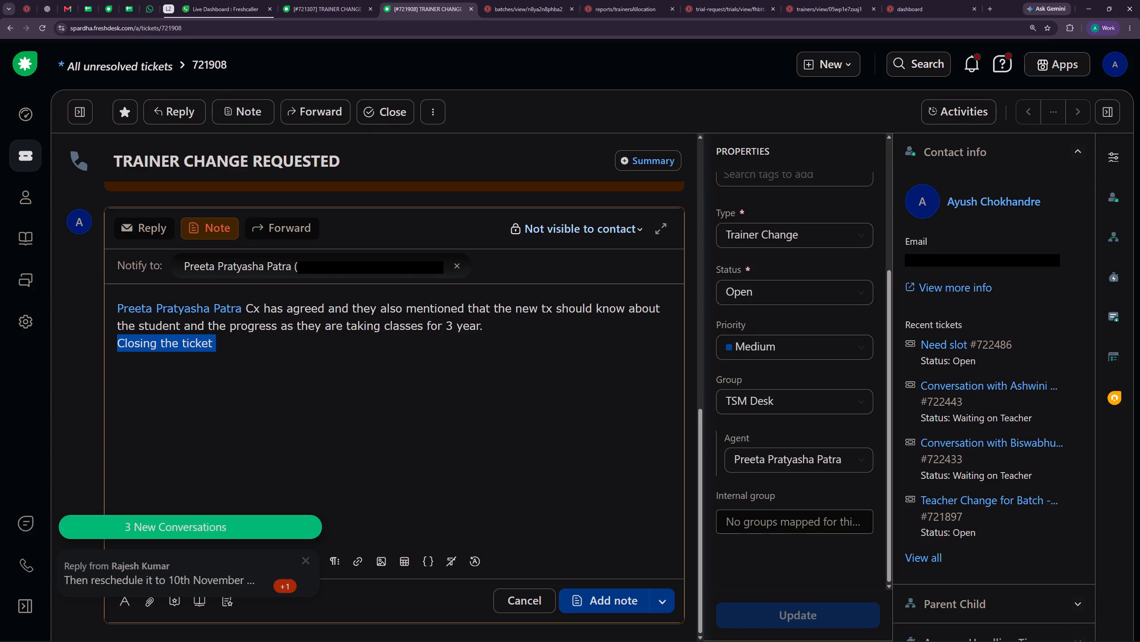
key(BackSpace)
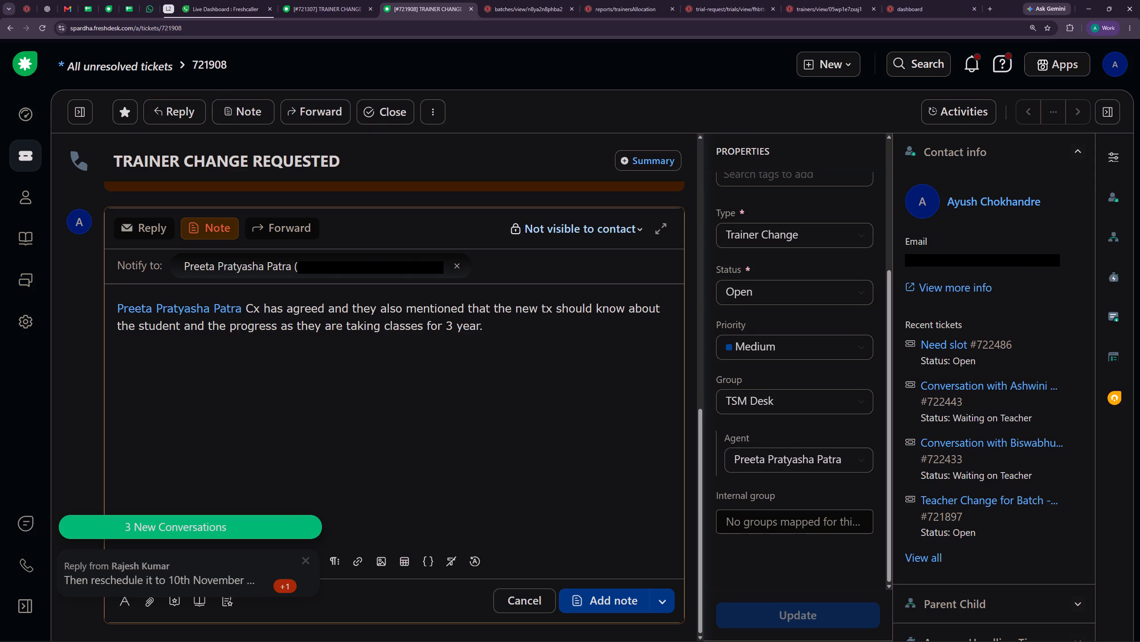
click(506, 329)
key(shift+Return)
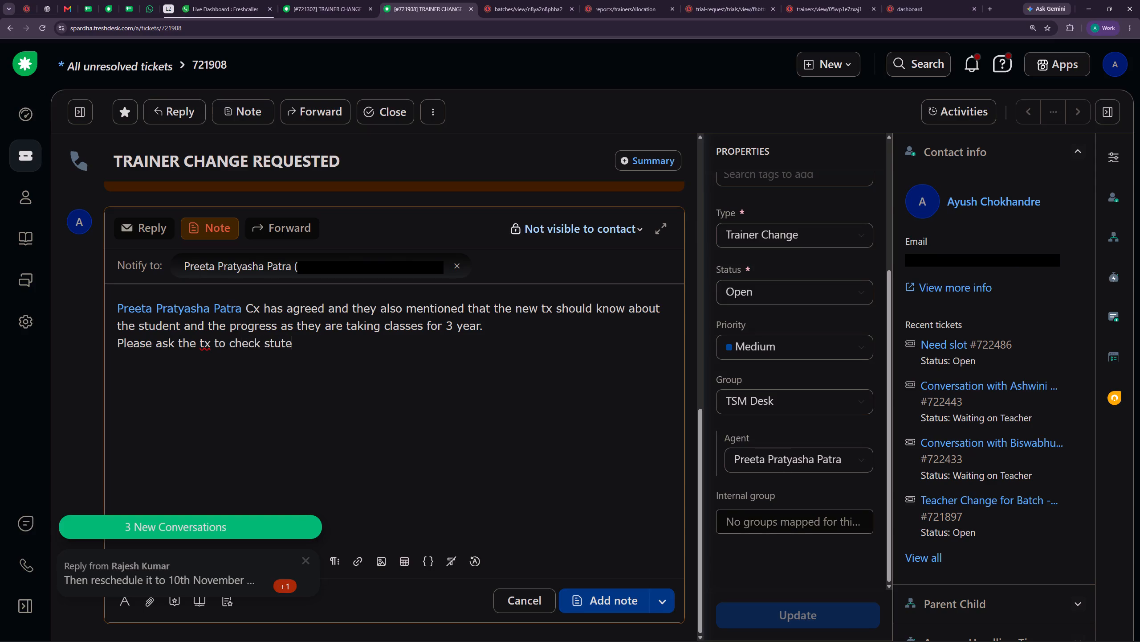
key(BackSpace)
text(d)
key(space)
right_click(281, 339)
click(335, 377)
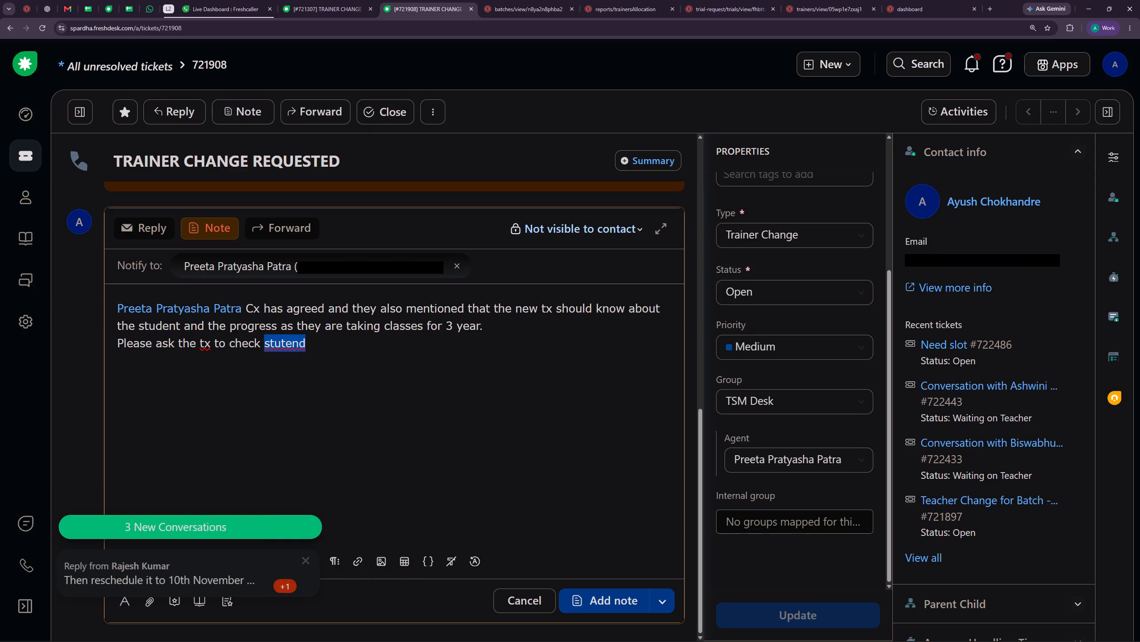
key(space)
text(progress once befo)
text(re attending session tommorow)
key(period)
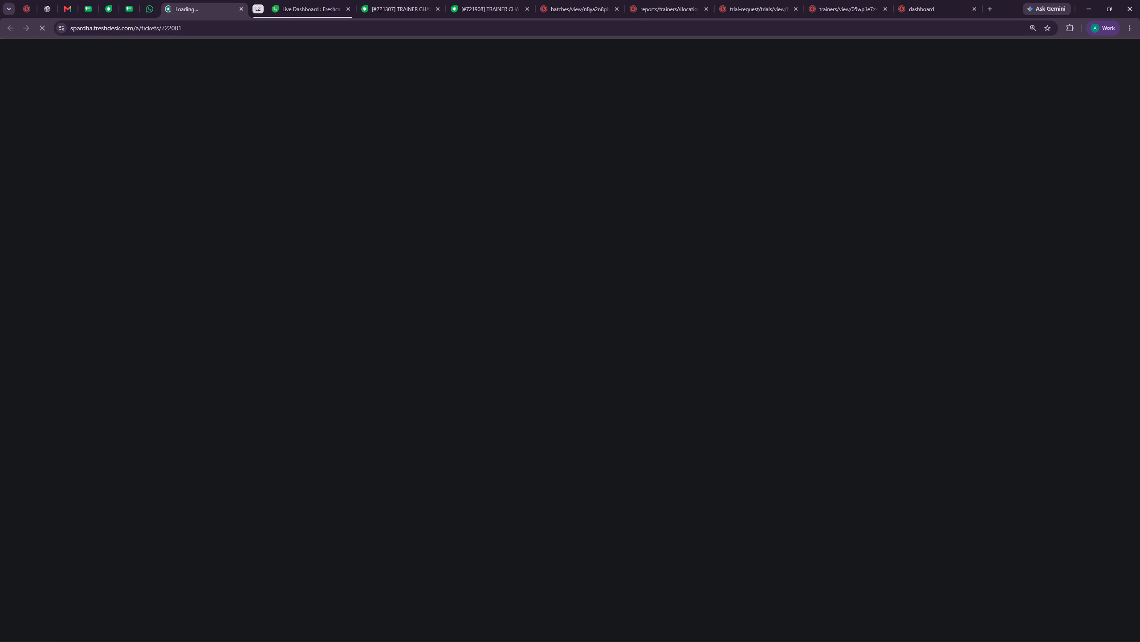
scroll(429, 403, down, 8)
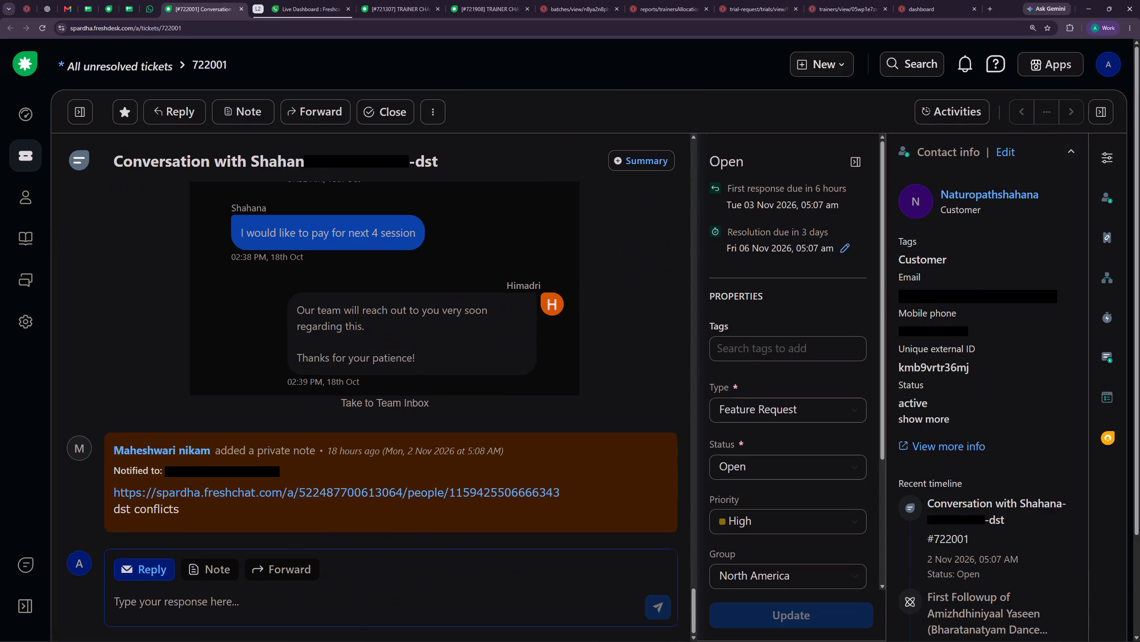
scroll(429, 403, down, 3)
scroll(460, 415, up, 3)
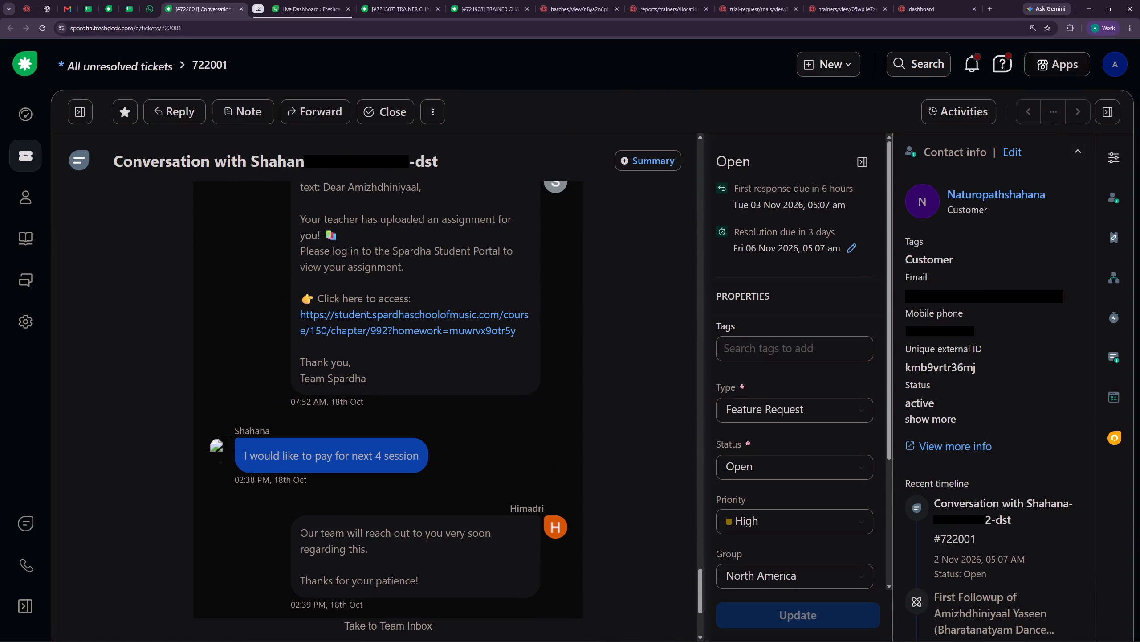
drag(930, 116, 885, 136)
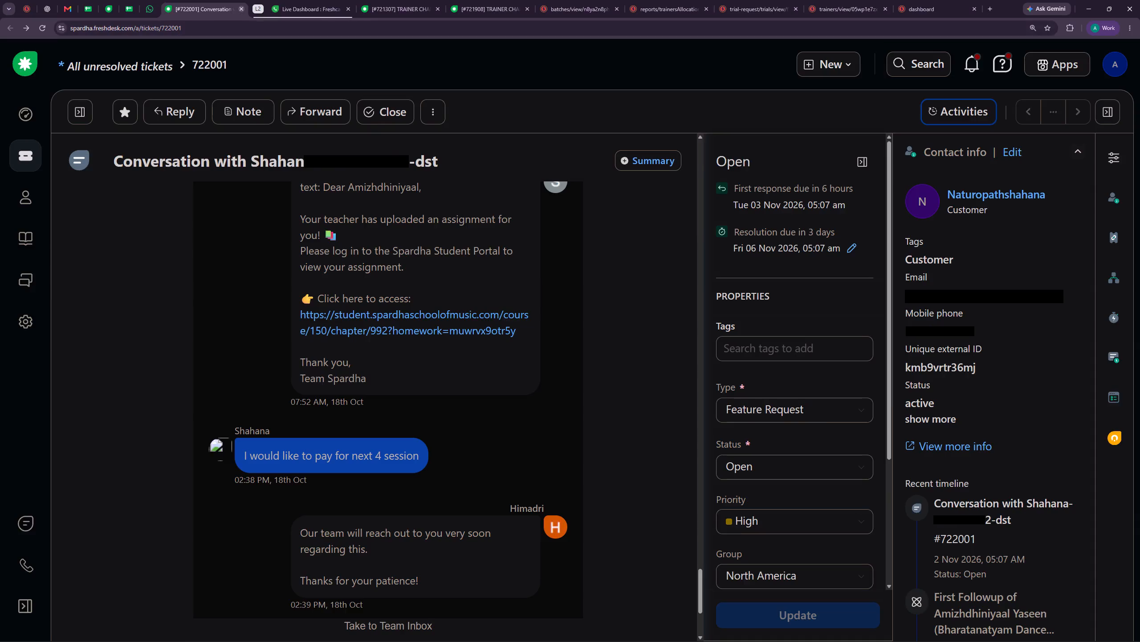
click(240, 9)
Open ticket 722000 from the chat and examine its conversation and private note about the DST conflict.
click(599, 318)
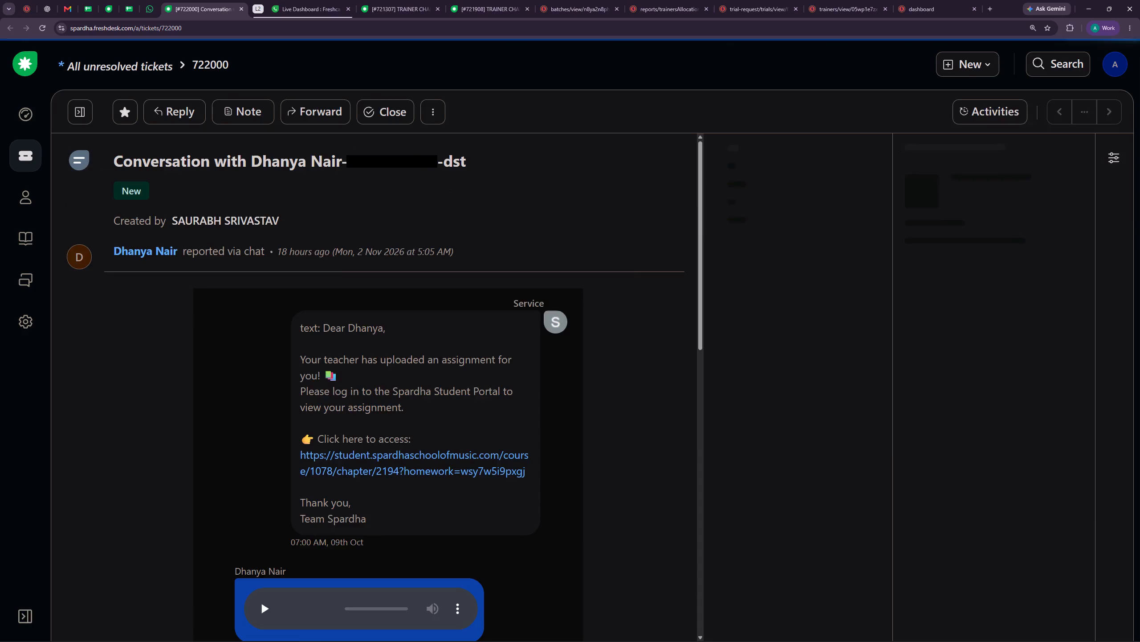
scroll(438, 376, down, 5)
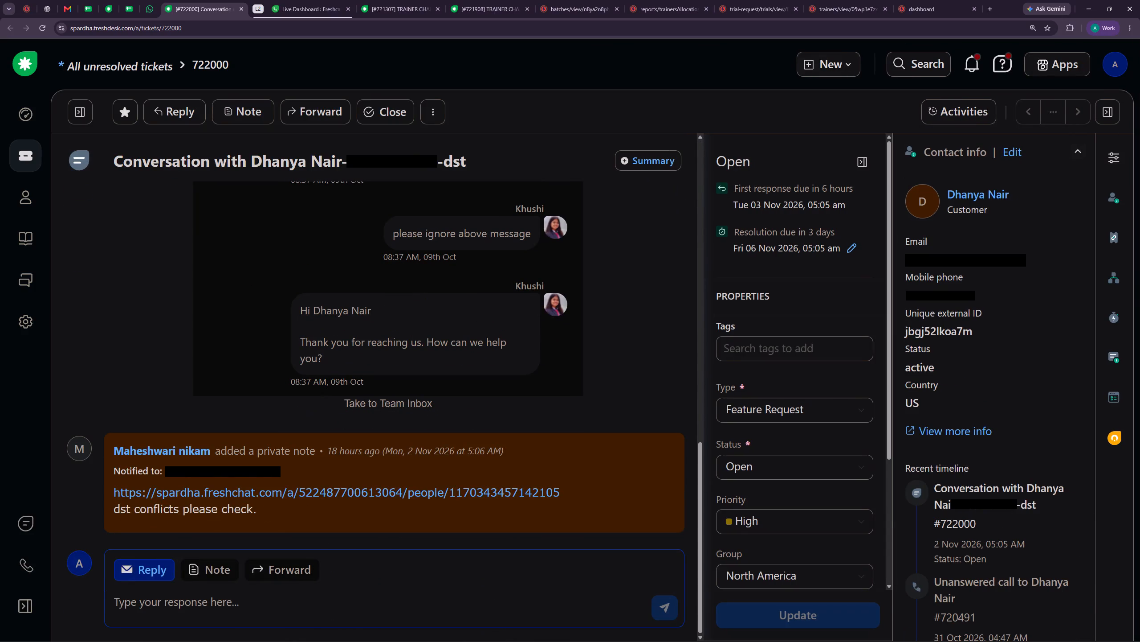
scroll(445, 366, up, 12)
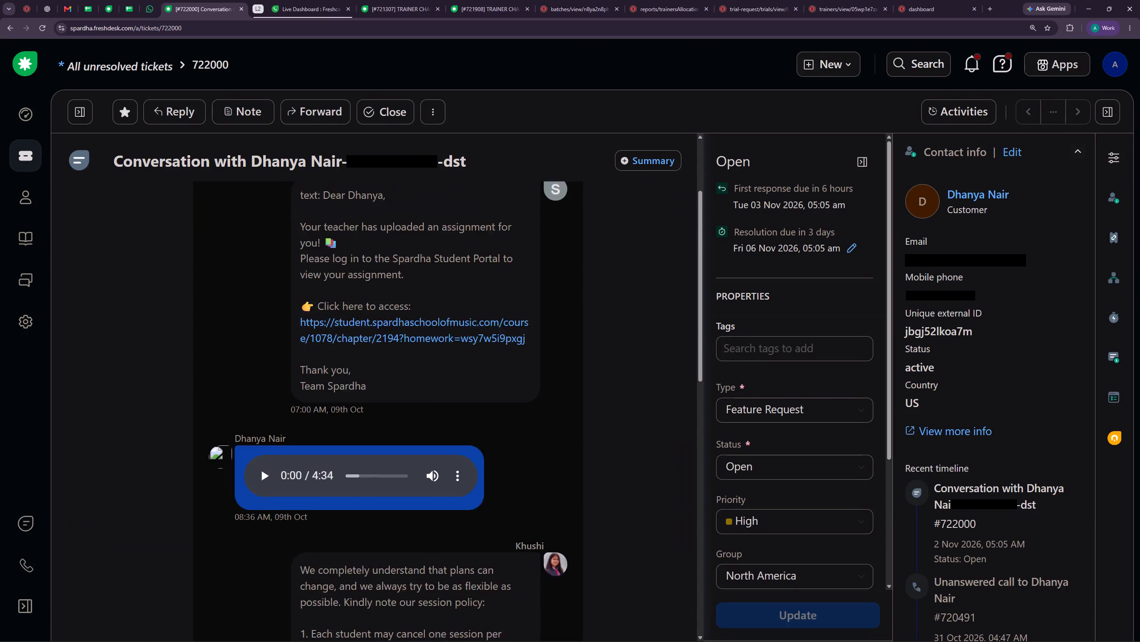
scroll(445, 366, up, 1)
scroll(444, 365, down, 7)
click(239, 7)
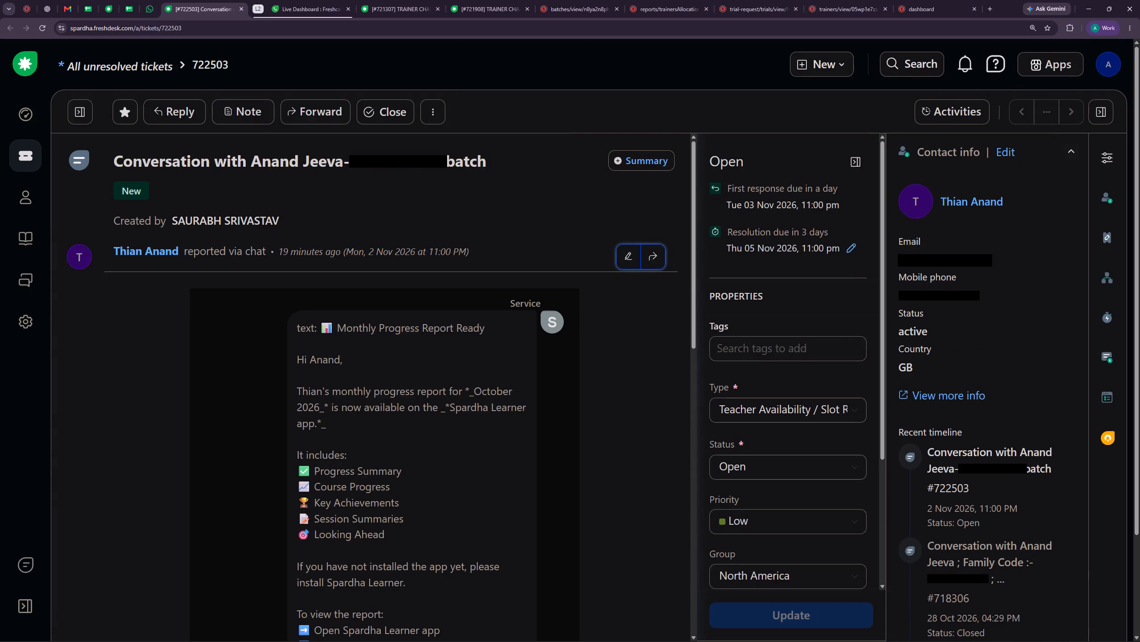
click(784, 414)
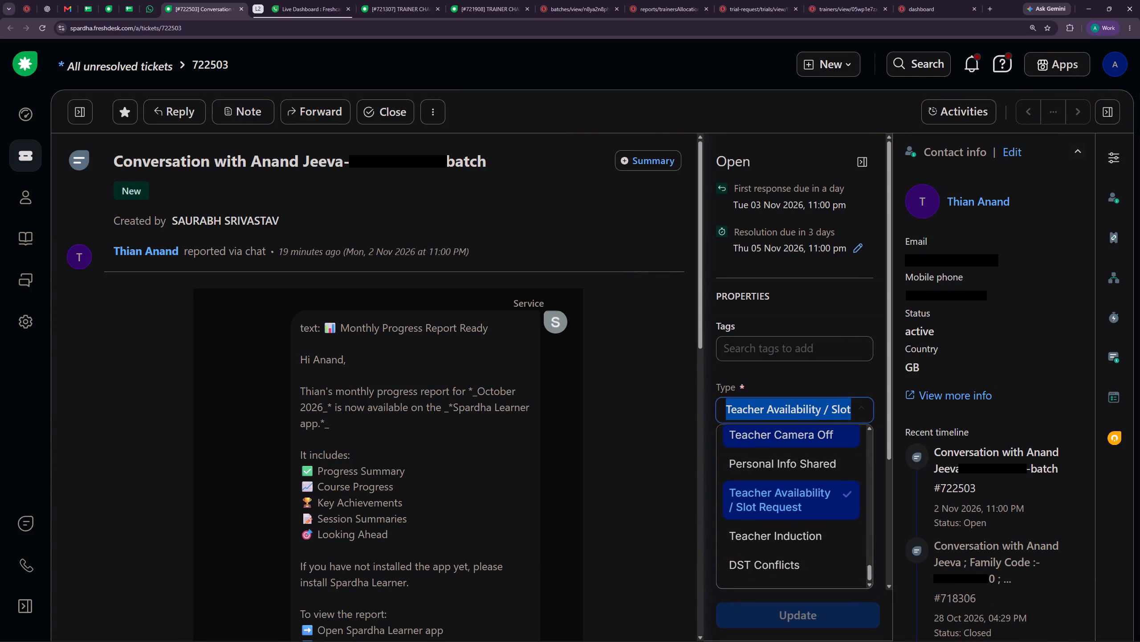
click(666, 414)
scroll(630, 415, down, 4)
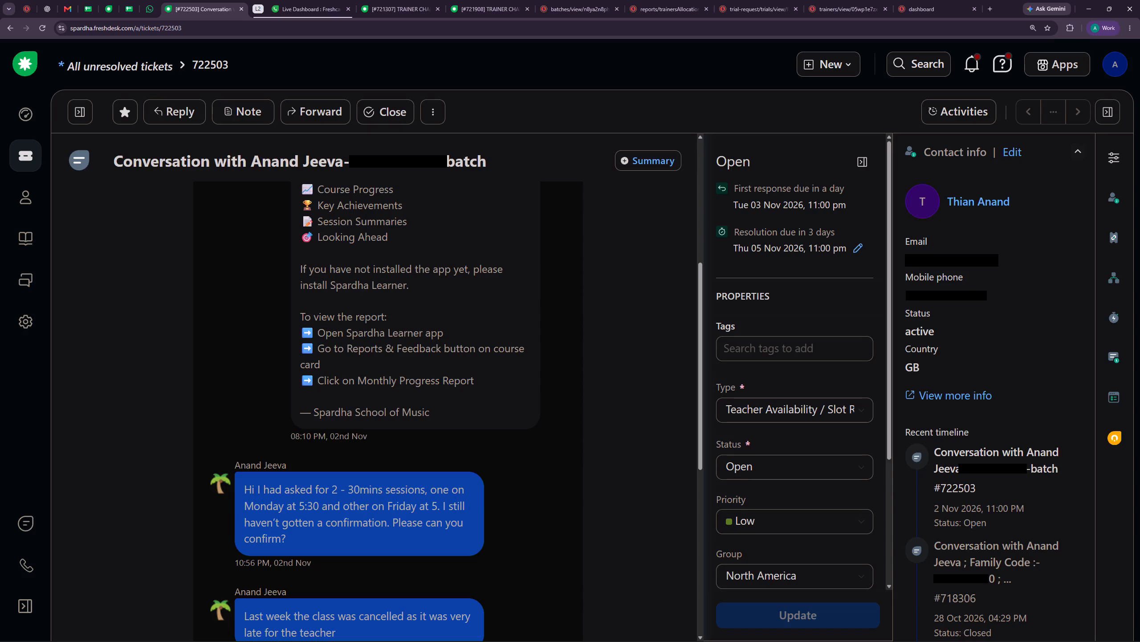
scroll(515, 405, down, 3)
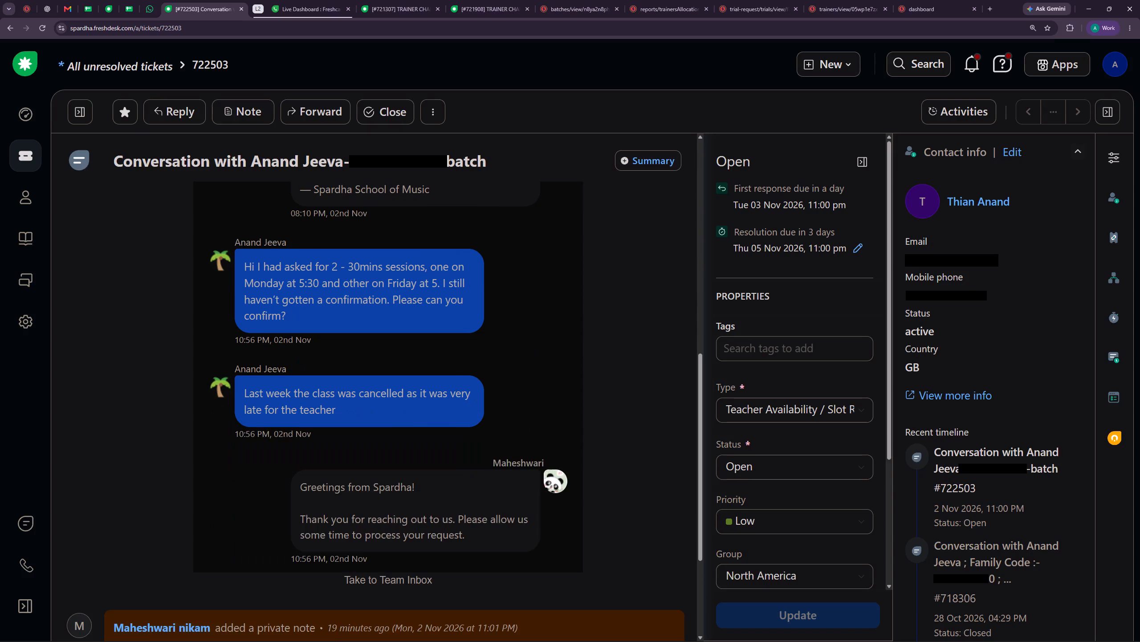
scroll(522, 394, down, 4)
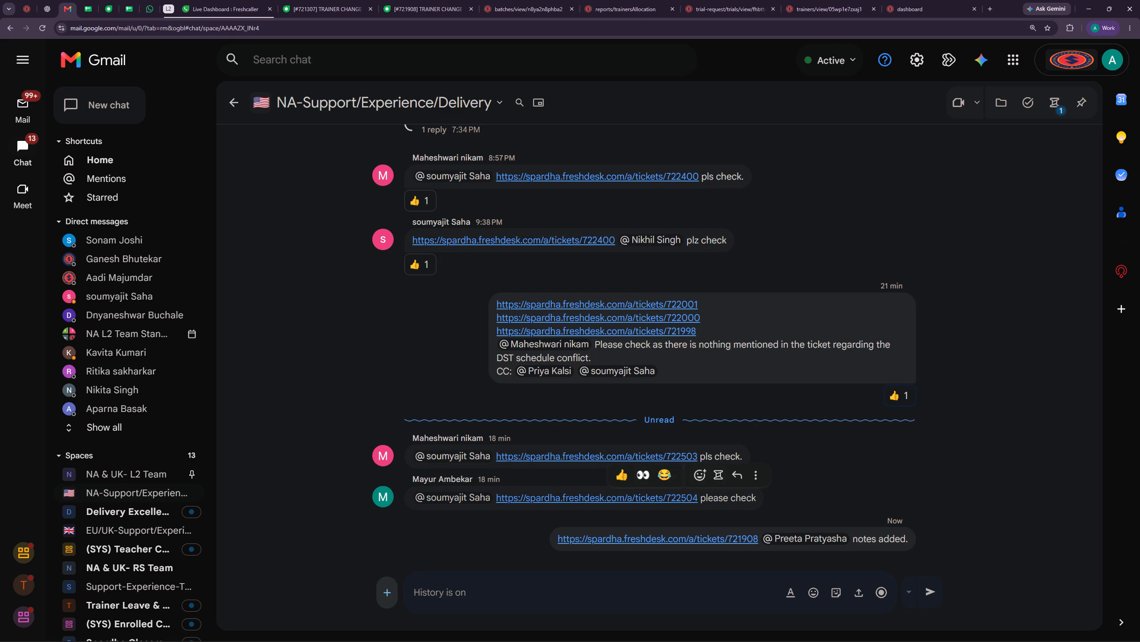
click(554, 496)
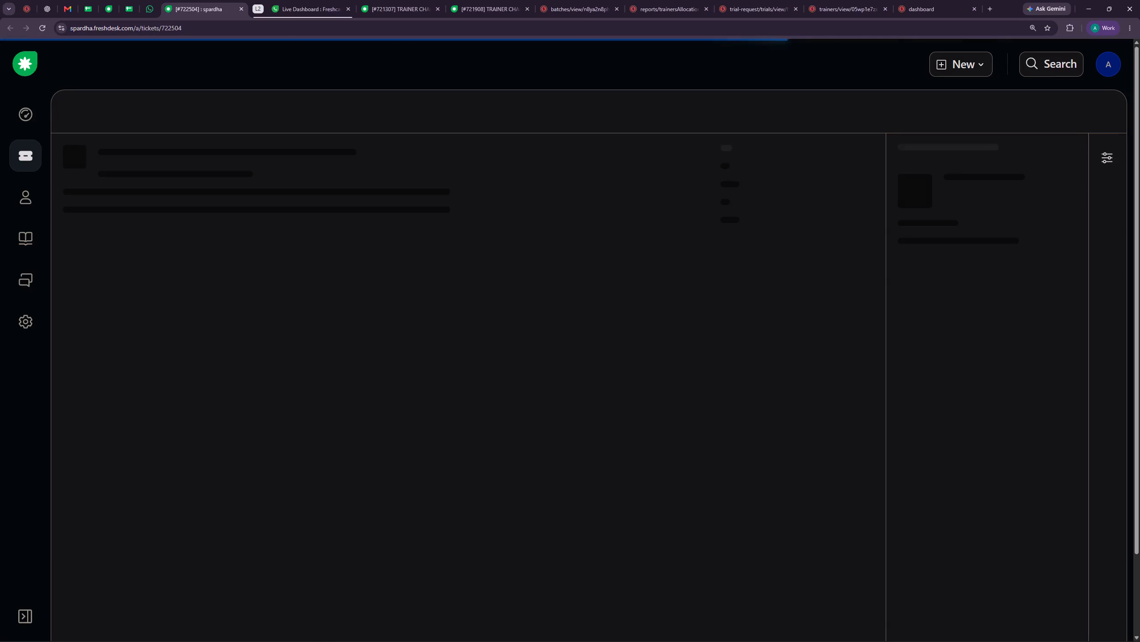
scroll(511, 483, down, 13)
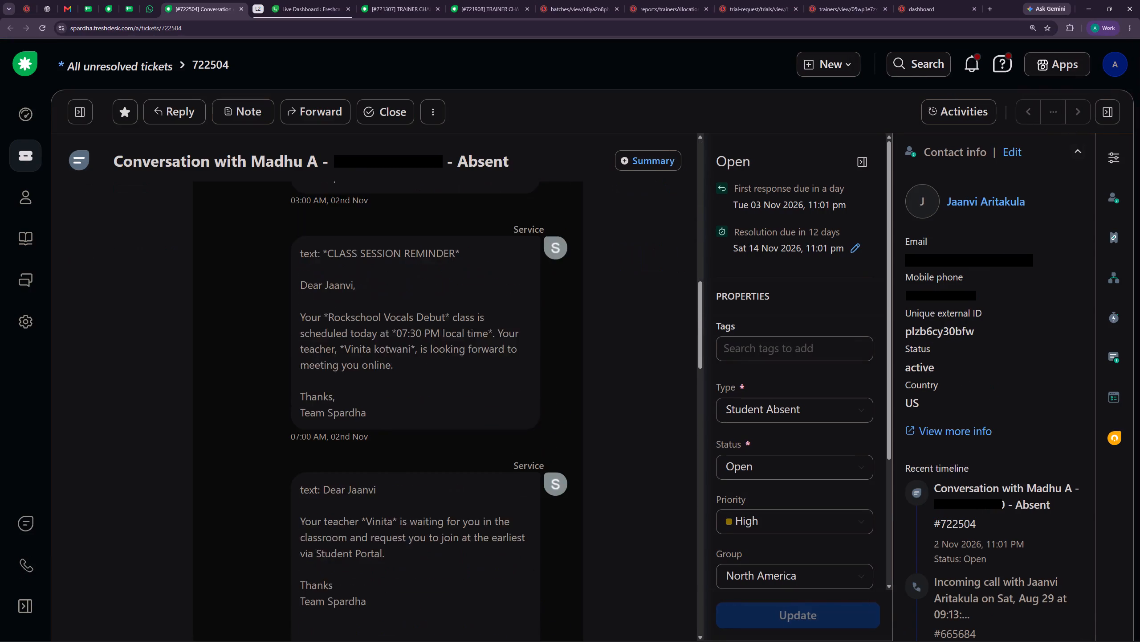
scroll(511, 489, down, 17)
scroll(511, 496, up, 2)
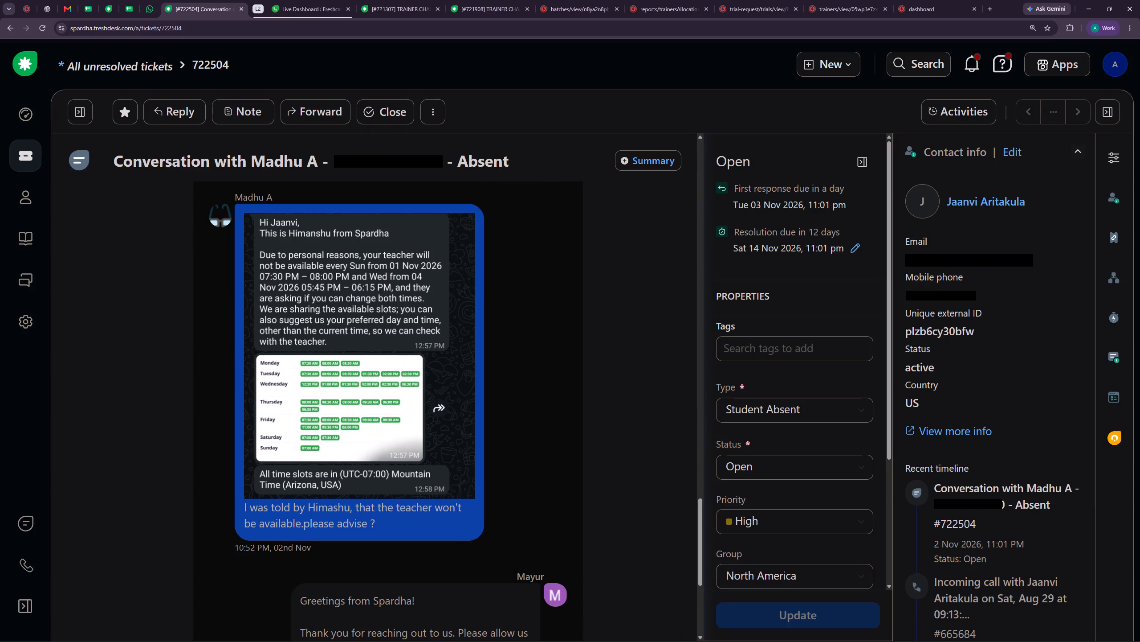
Read through the student absence conversation in ticket 722504, including the customer's message about teacher availability.
scroll(403, 415, down, 1)
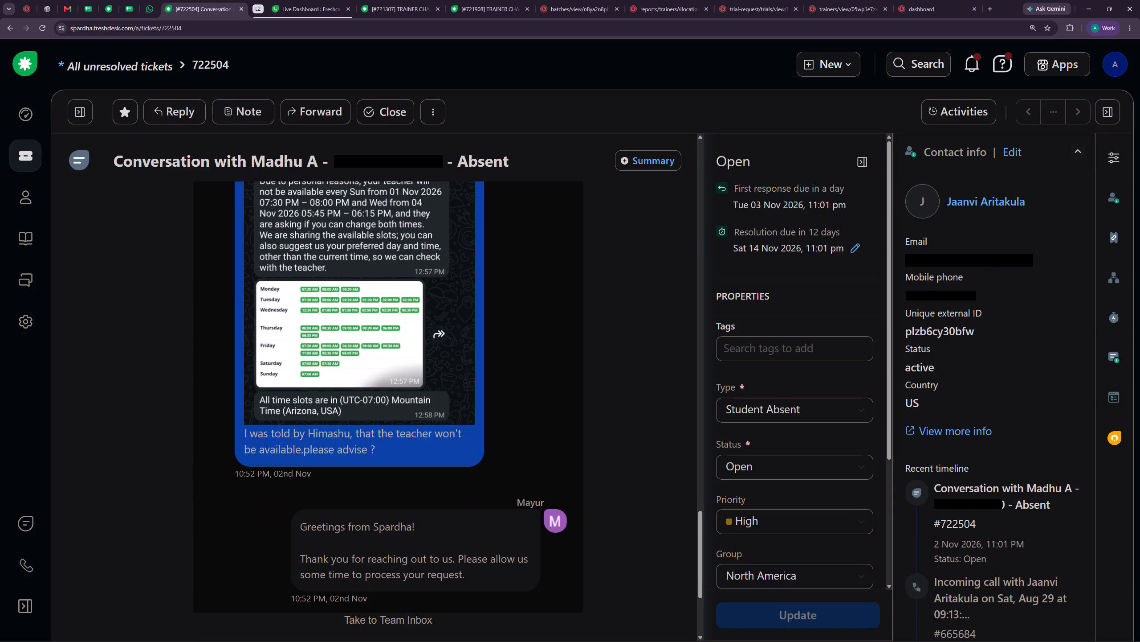
scroll(403, 415, up, 9)
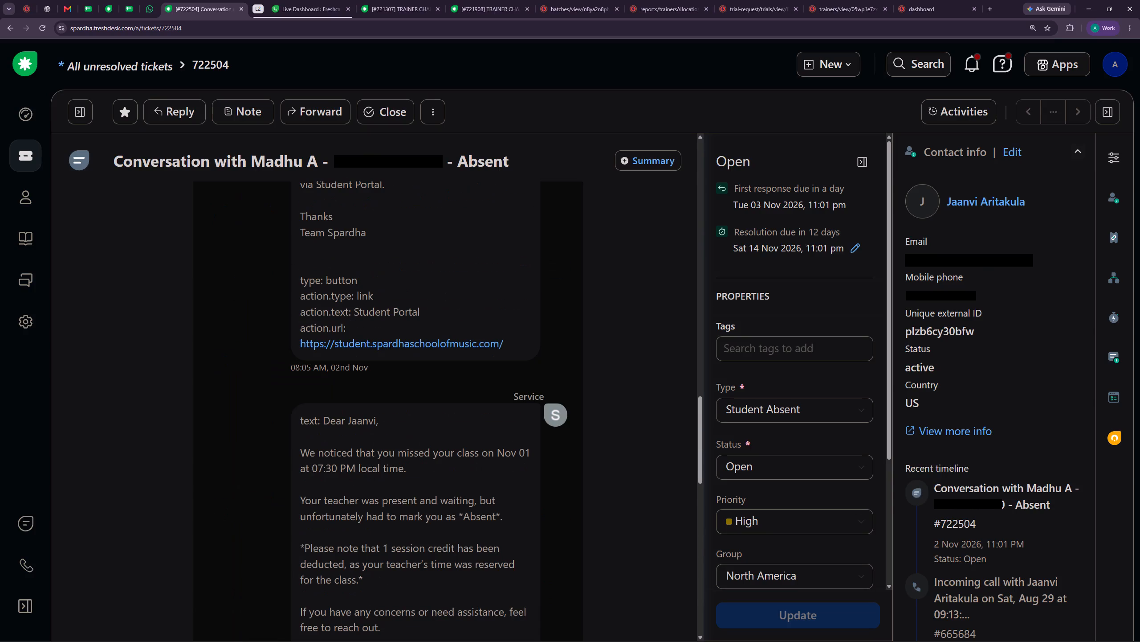
scroll(389, 428, down, 7)
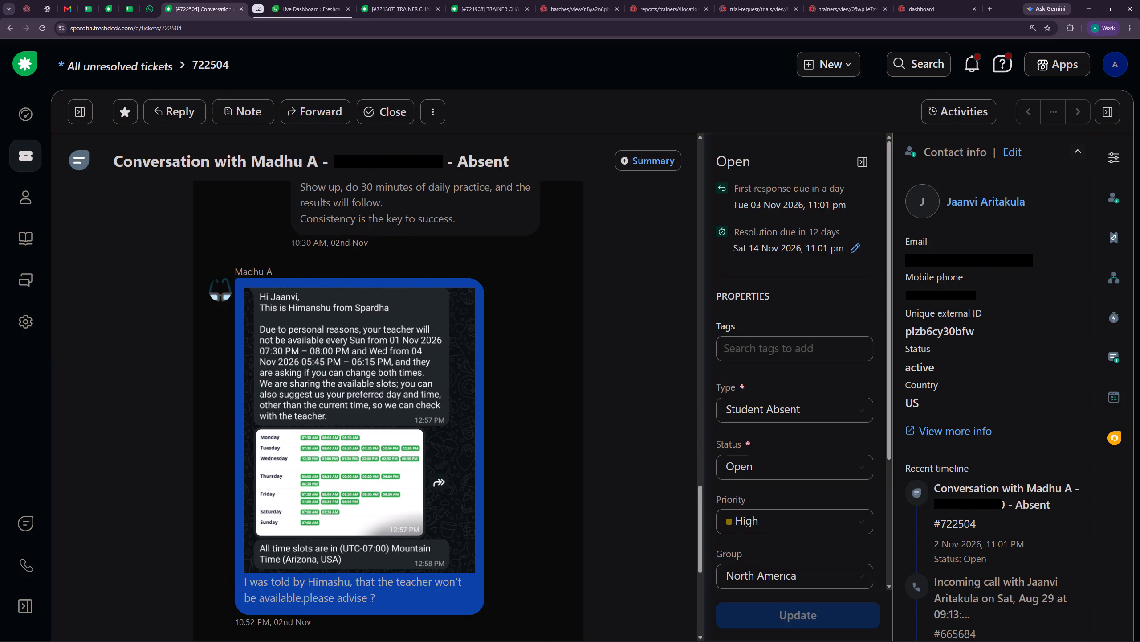
scroll(395, 417, up, 3)
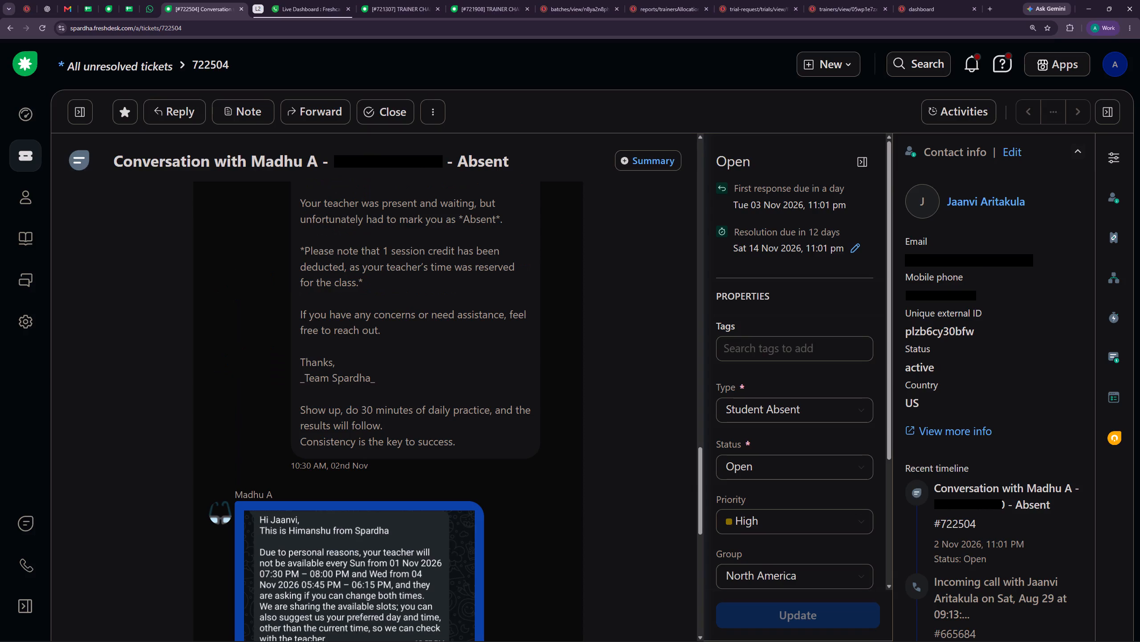
Read the rest of the conversation and private note in ticket 722504, and close the ticket to return to the team chat.
scroll(415, 411, down, 4)
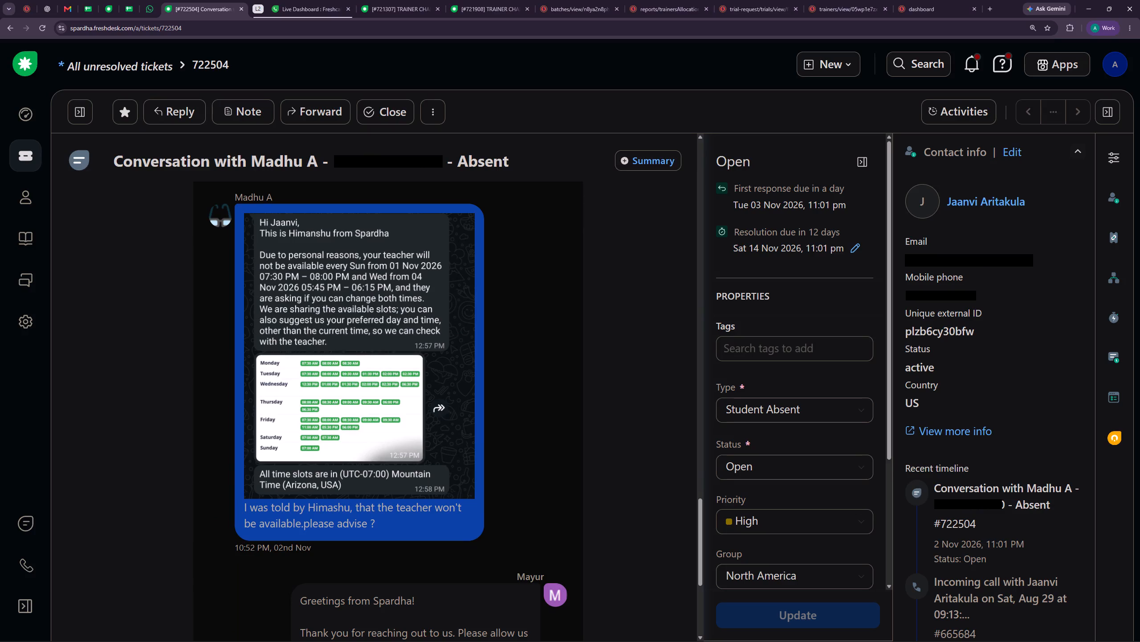
scroll(445, 406, down, 3)
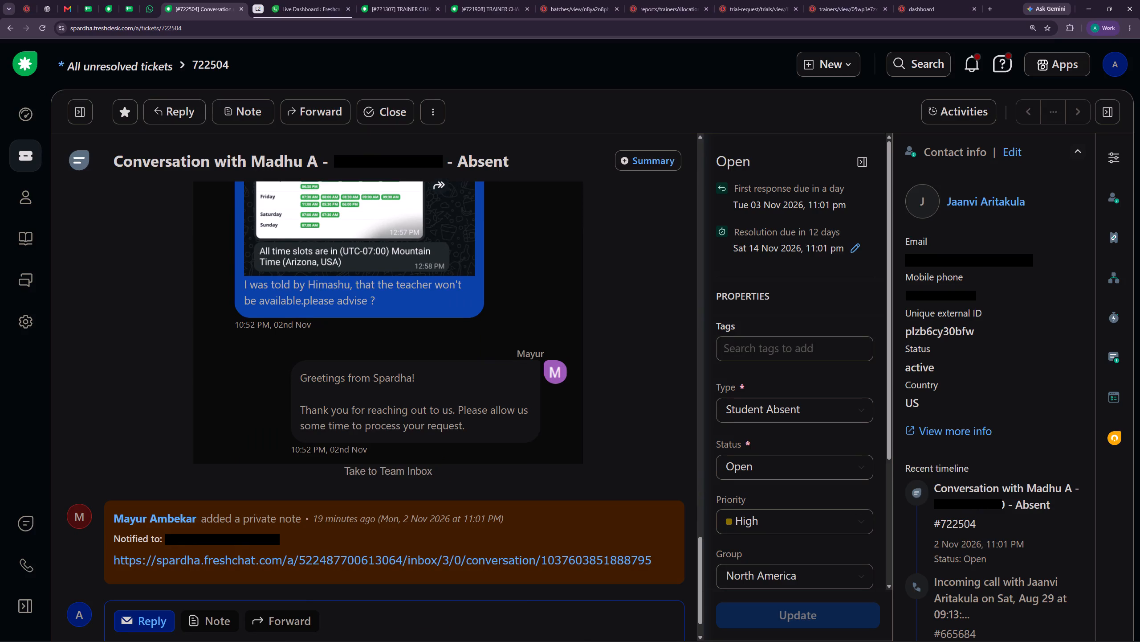
click(240, 9)
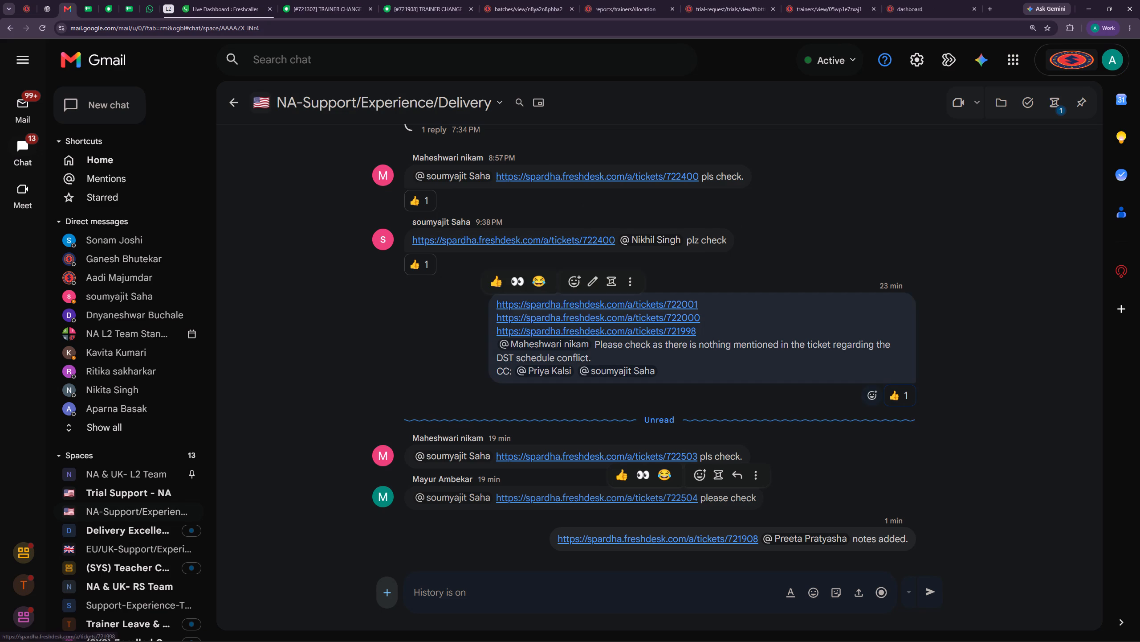
scroll(303, 346, down, 4)
click(305, 331)
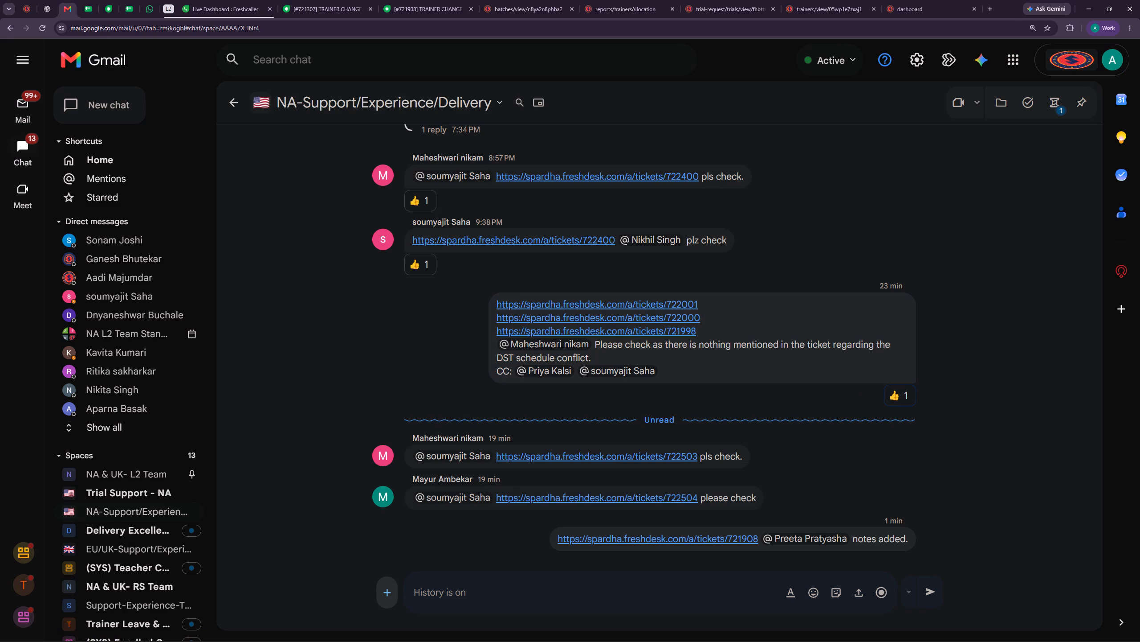
click(328, 0)
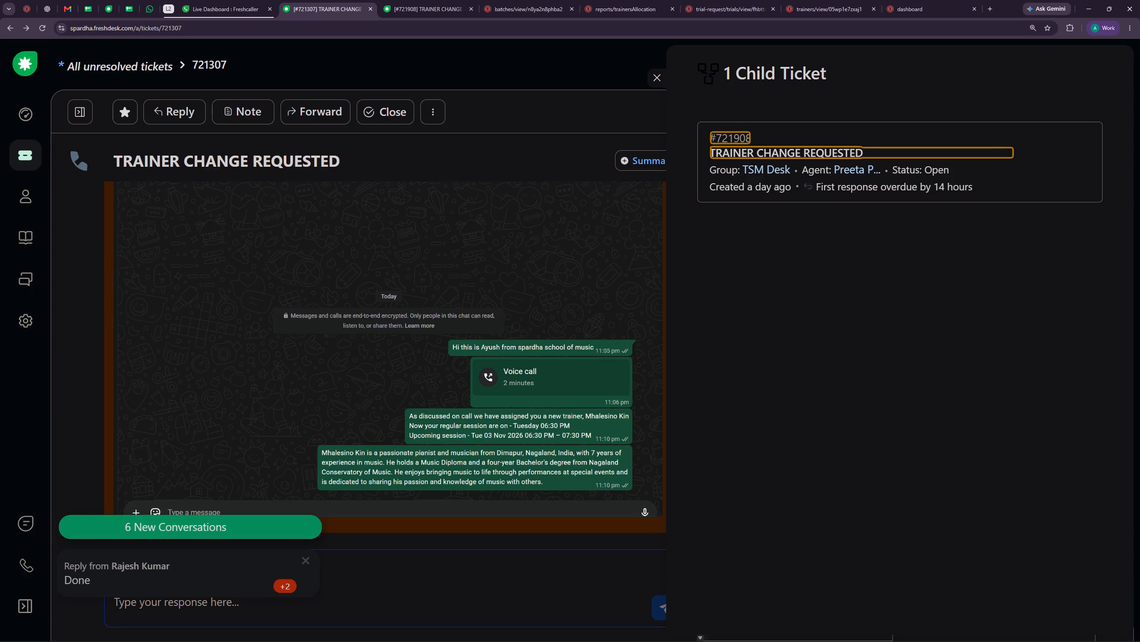
click(660, 84)
scroll(481, 210, up, 5)
scroll(433, 218, up, 7)
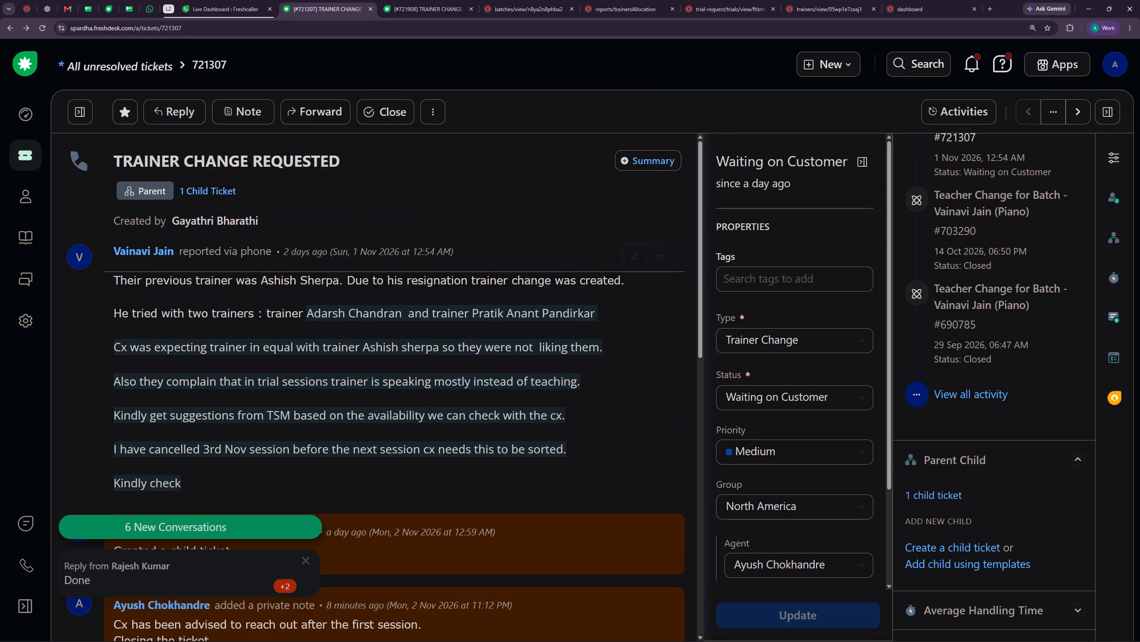
scroll(405, 226, up, 4)
click(423, 4)
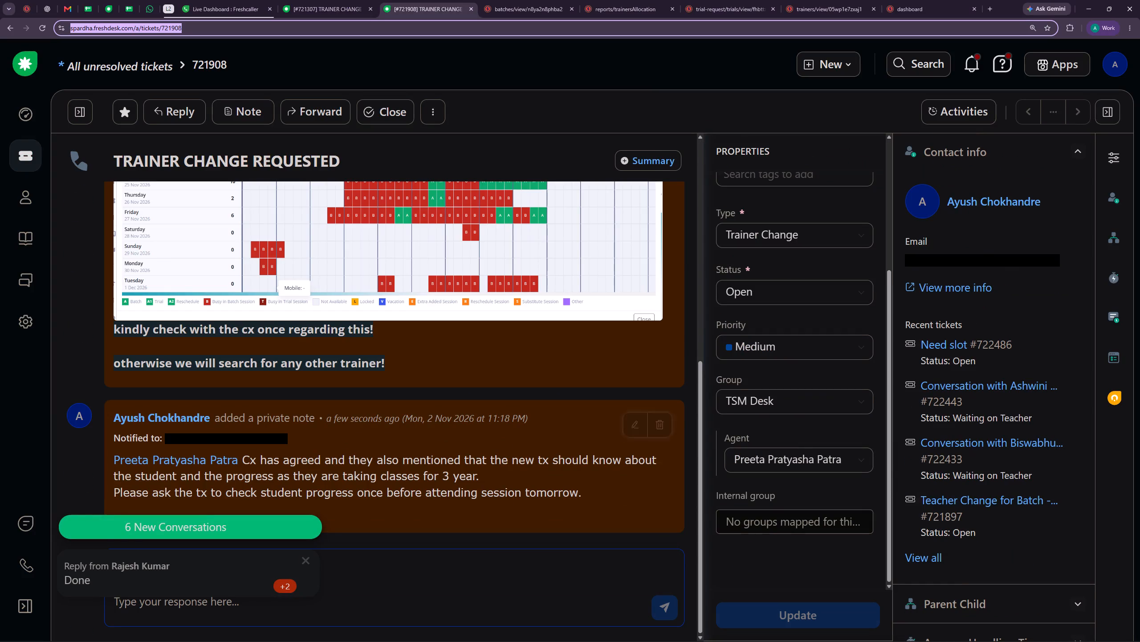
click(302, 560)
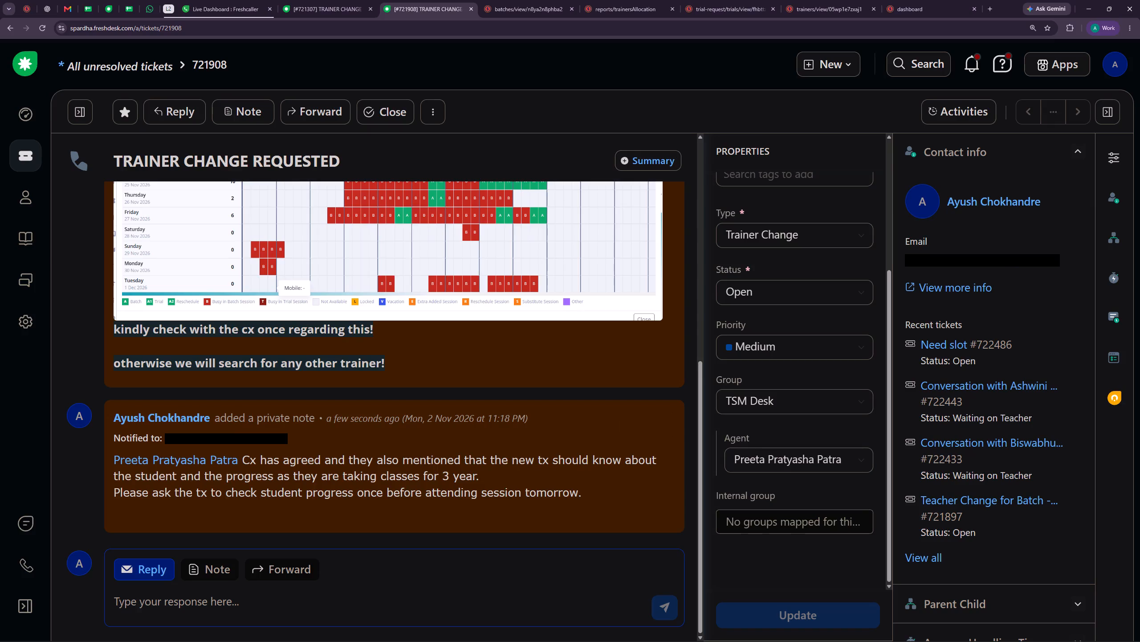
Review ticket 721908's request, leave it and return to parent ticket 721307.
scroll(467, 277, up, 5)
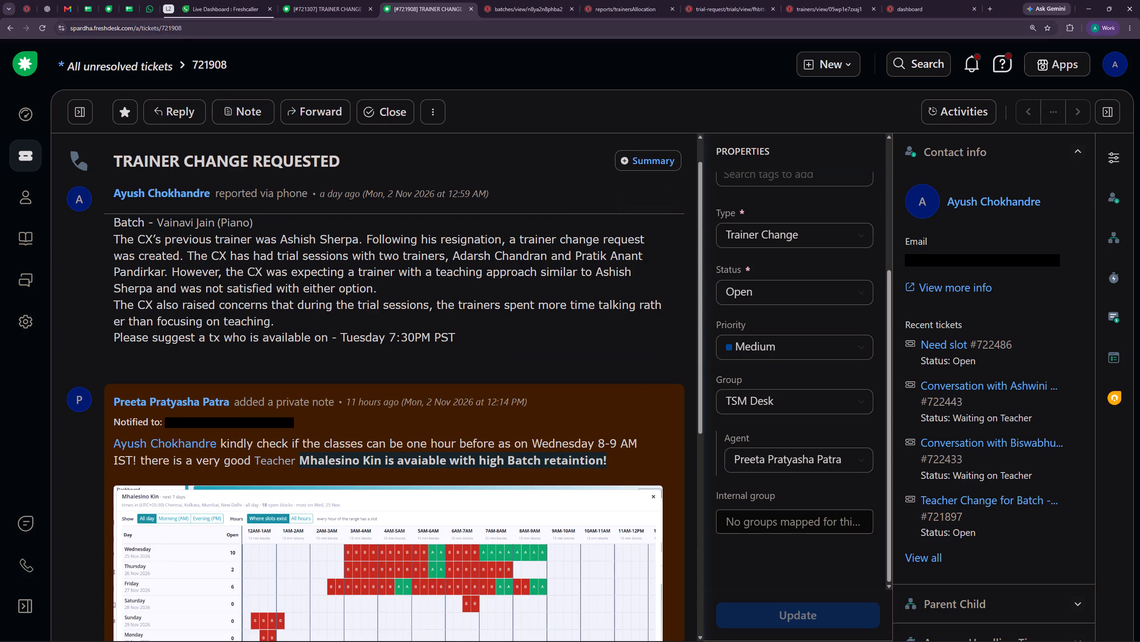
click(472, 9)
click(355, 5)
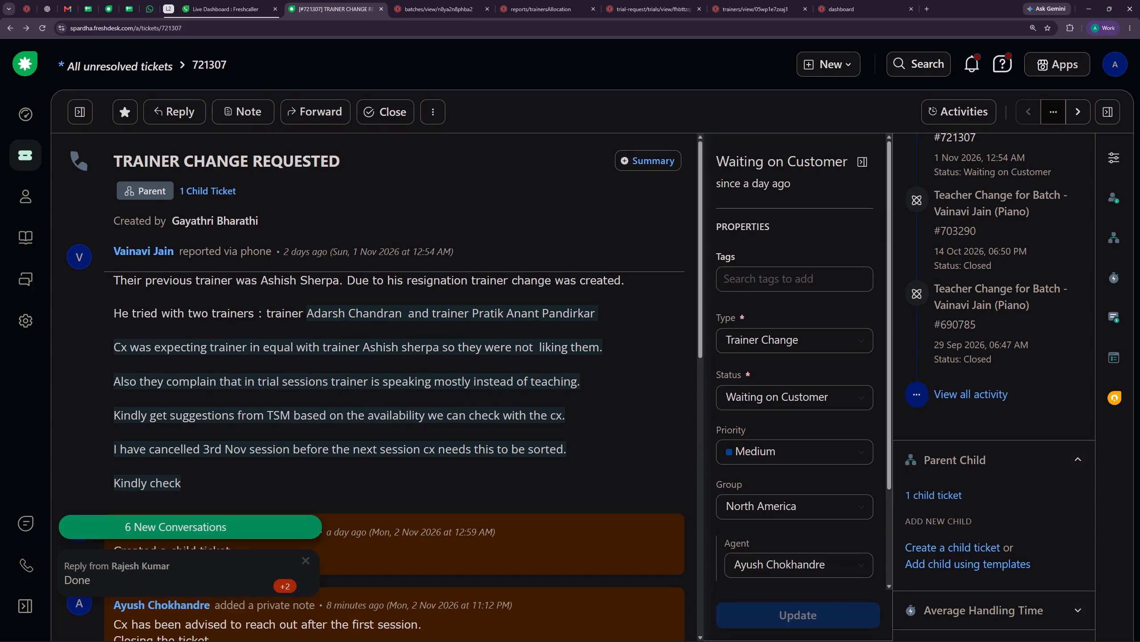
Move on to parent ticket 720330 and read its trainer complaint and private notes.
click(1070, 118)
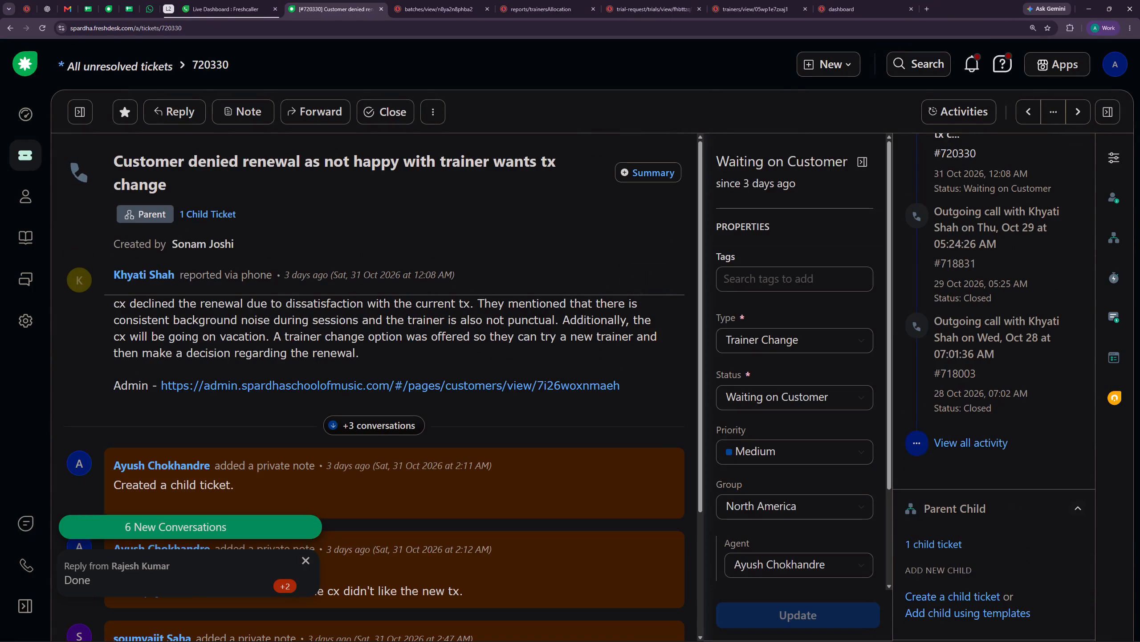
click(305, 557)
scroll(358, 440, down, 2)
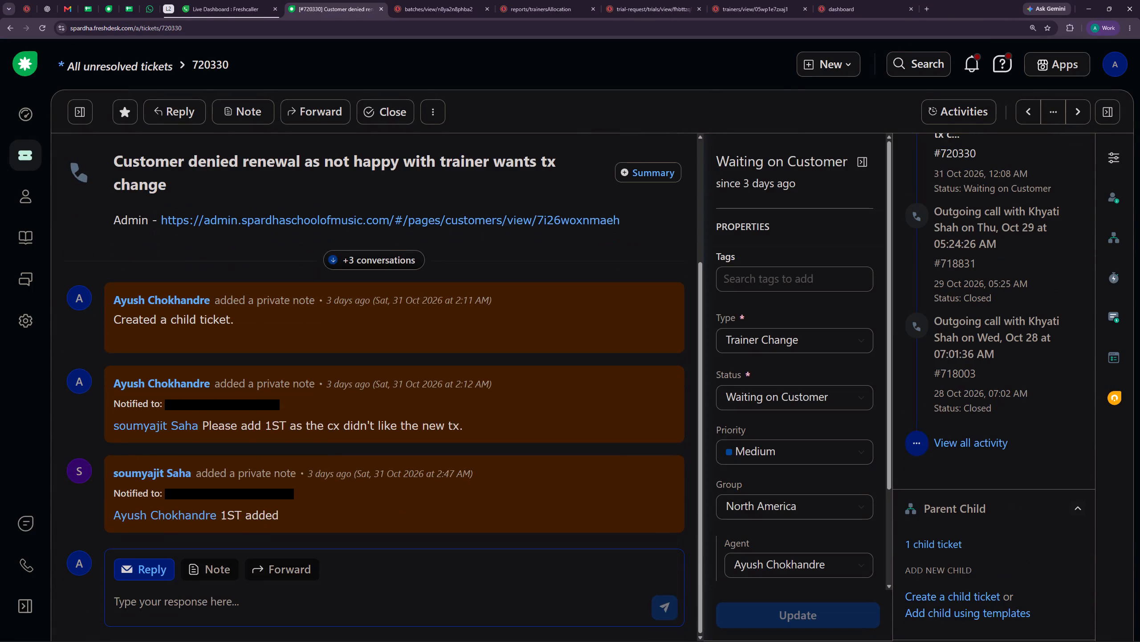
scroll(358, 440, down, 2)
scroll(1000, 464, down, 4)
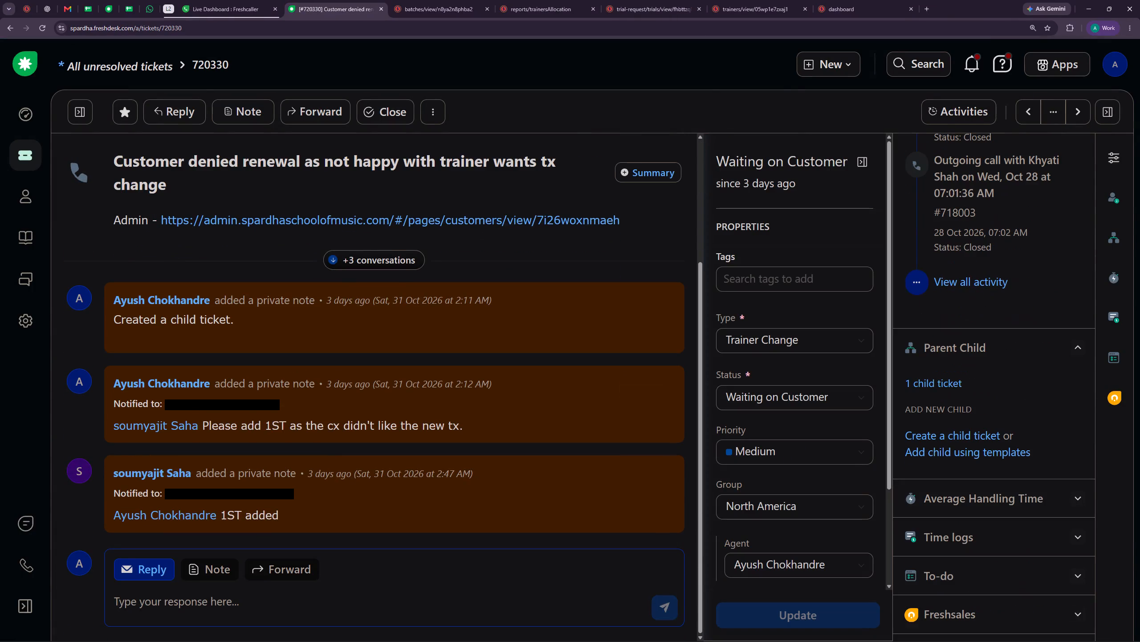
Open child ticket 720368, discard its reply draft, and examine the private notes on suggested trainers and times.
click(934, 380)
click(819, 157)
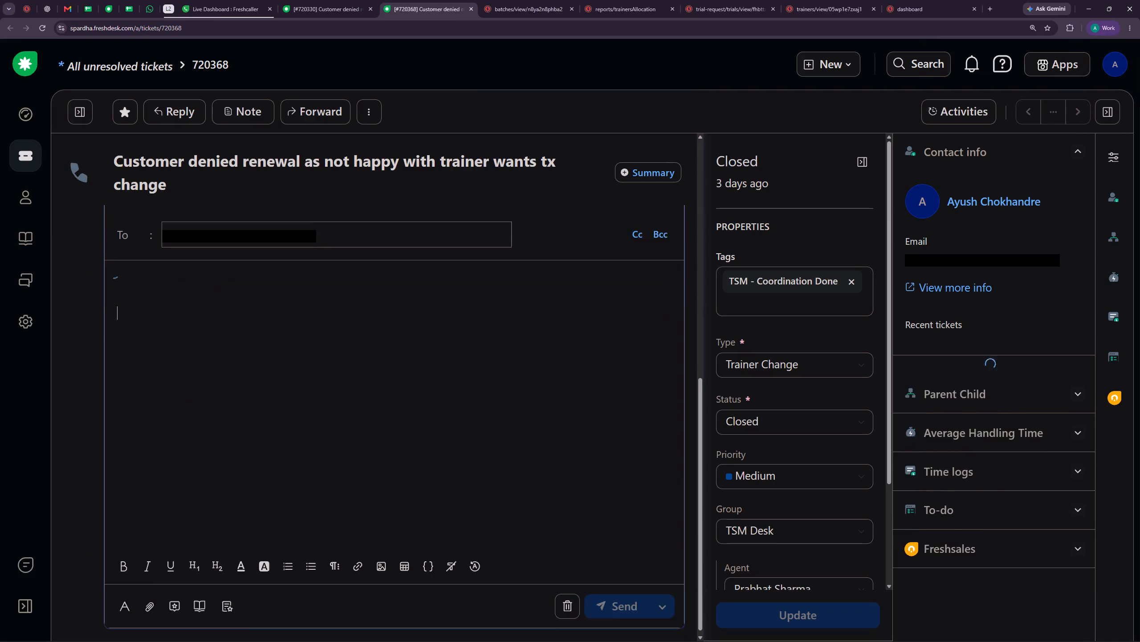
click(561, 621)
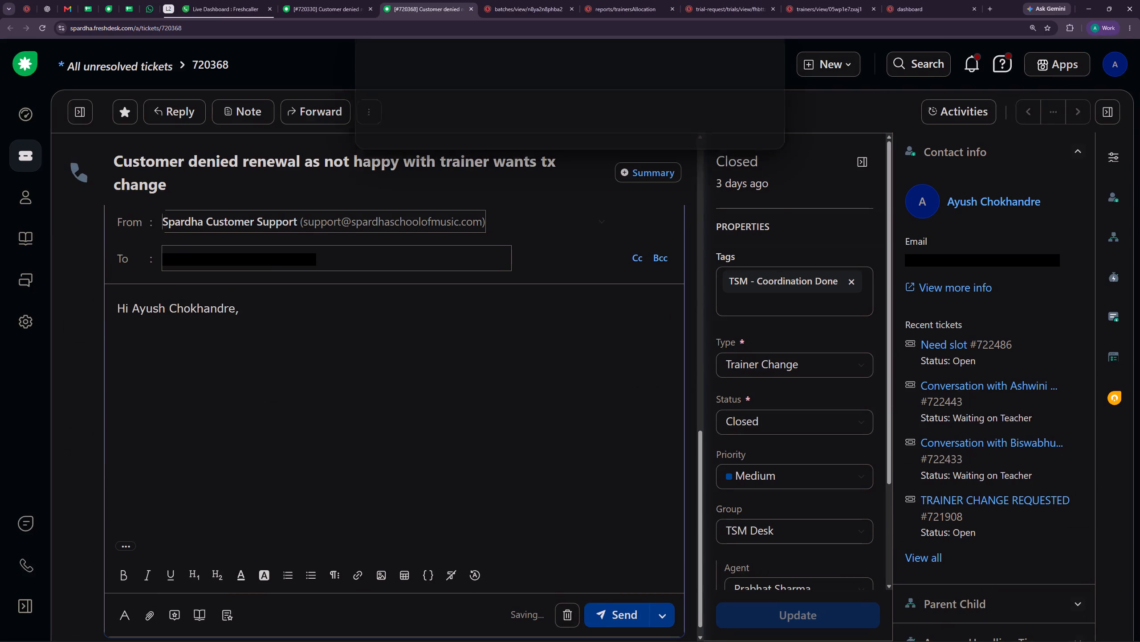
click(730, 151)
scroll(391, 444, up, 2)
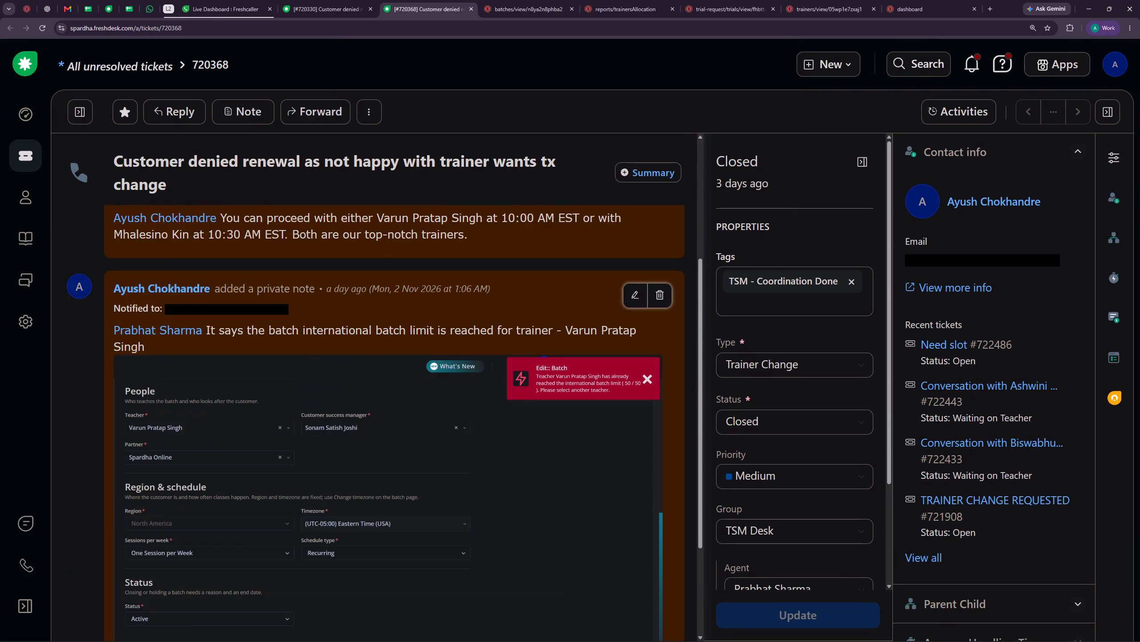
scroll(391, 444, up, 3)
scroll(391, 444, down, 4)
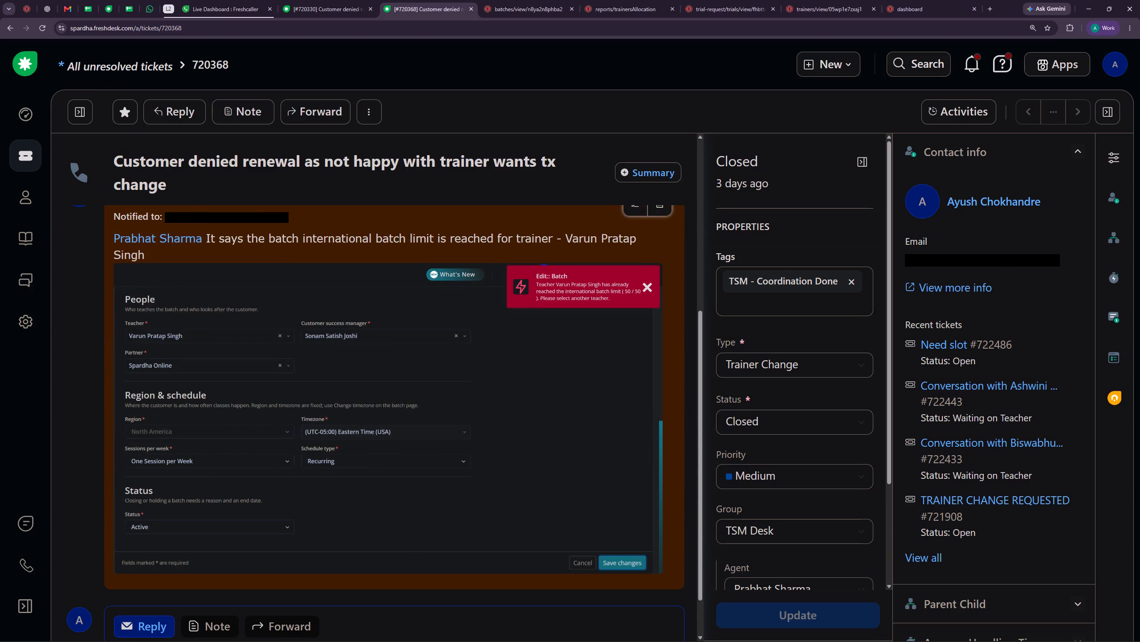
scroll(389, 404, up, 1)
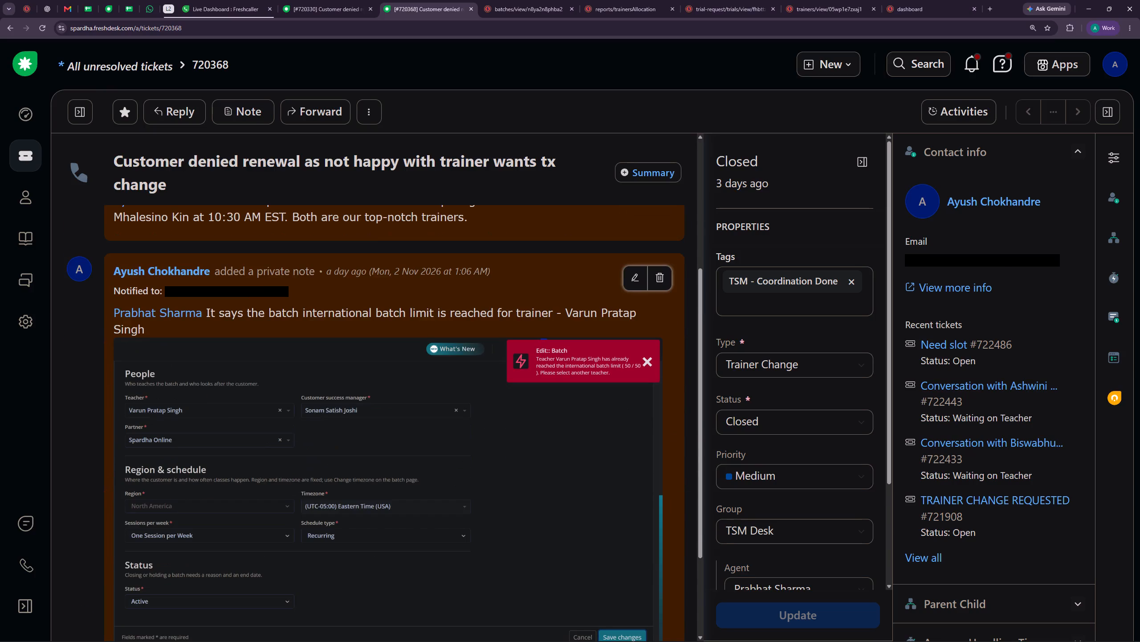
scroll(388, 405, up, 1)
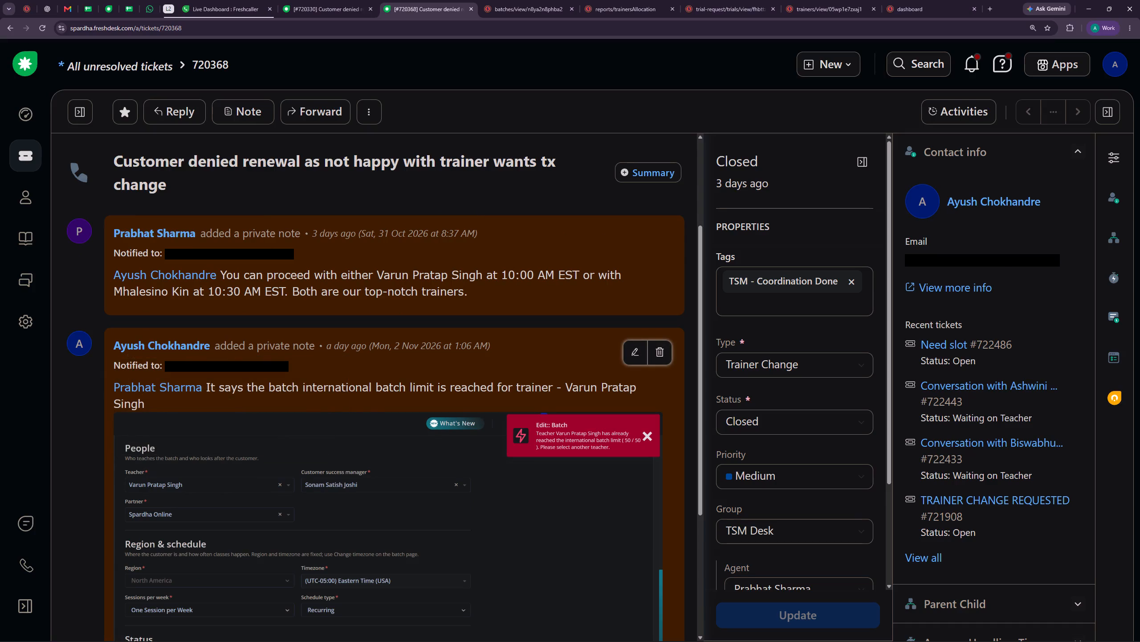
Copy the customer's mobile number from ticket 720330, search the admin portal's batches by it, and open the matching Piano batch.
click(321, 7)
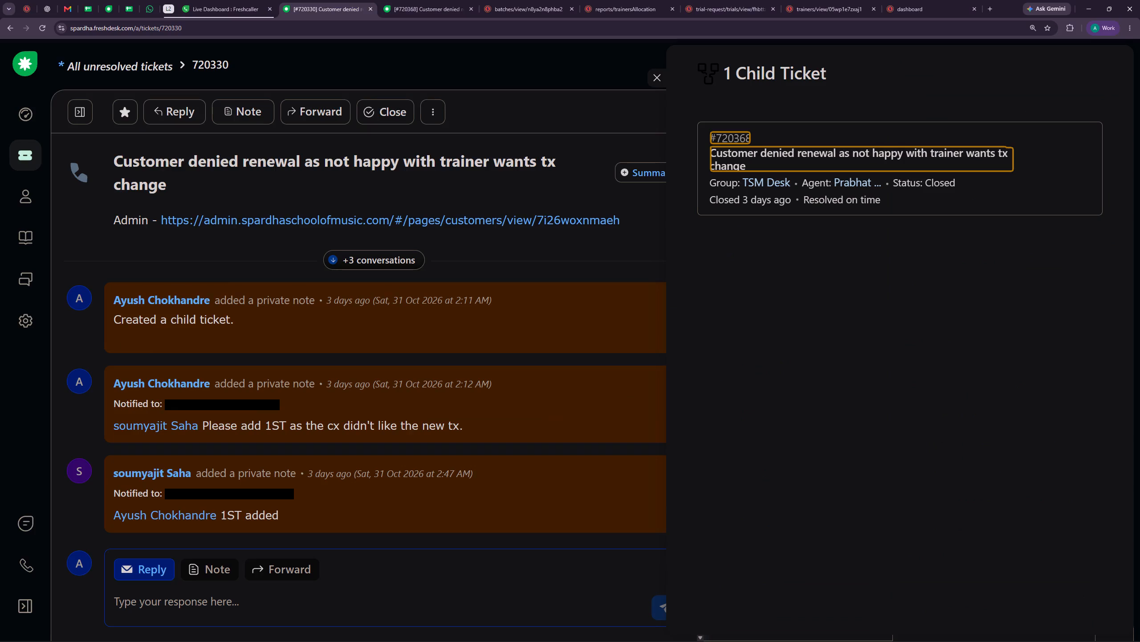
click(652, 74)
scroll(929, 355, up, 9)
drag(1000, 294, 923, 298)
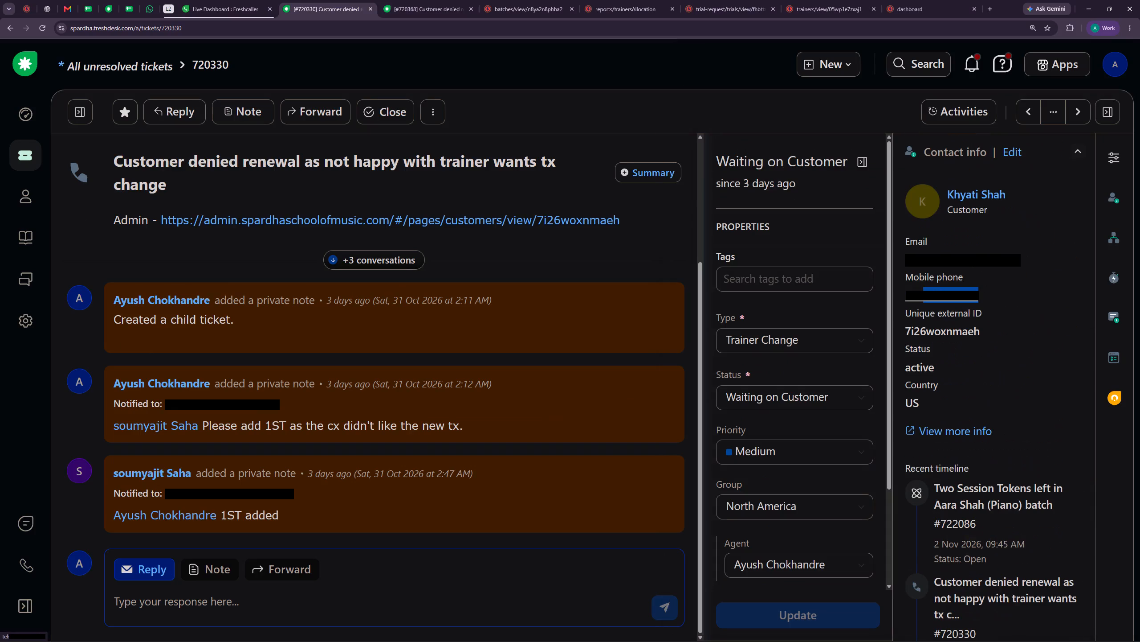
drag(923, 298, 918, 301)
key(ctrl+c)
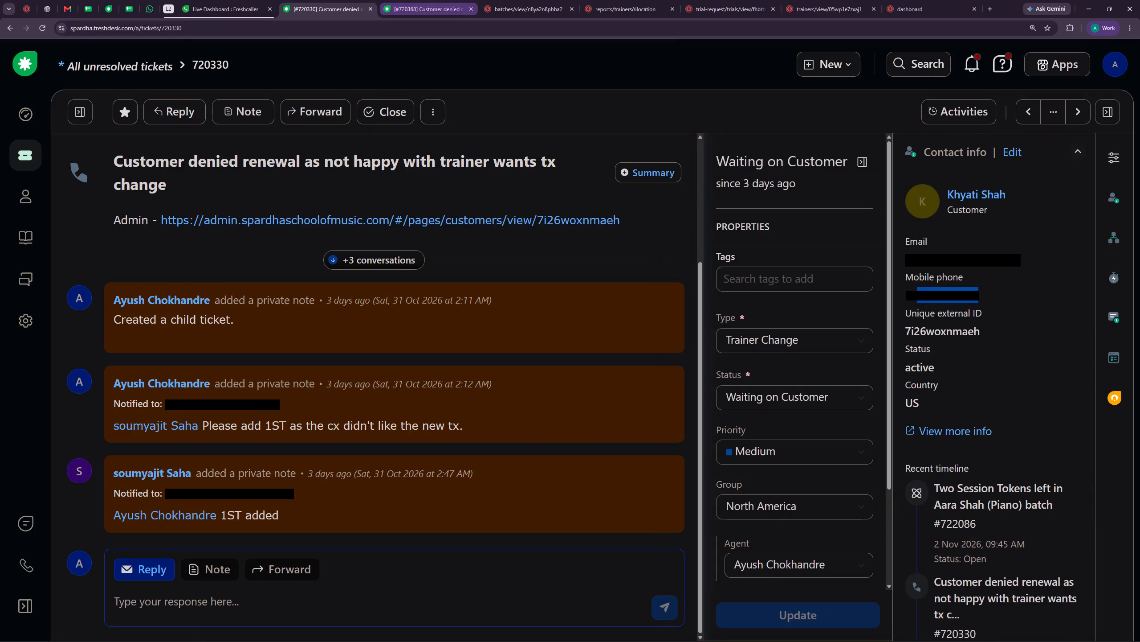
click(516, 4)
click(61, 454)
drag(585, 169, 455, 168)
key(ctrl+v)
click(223, 197)
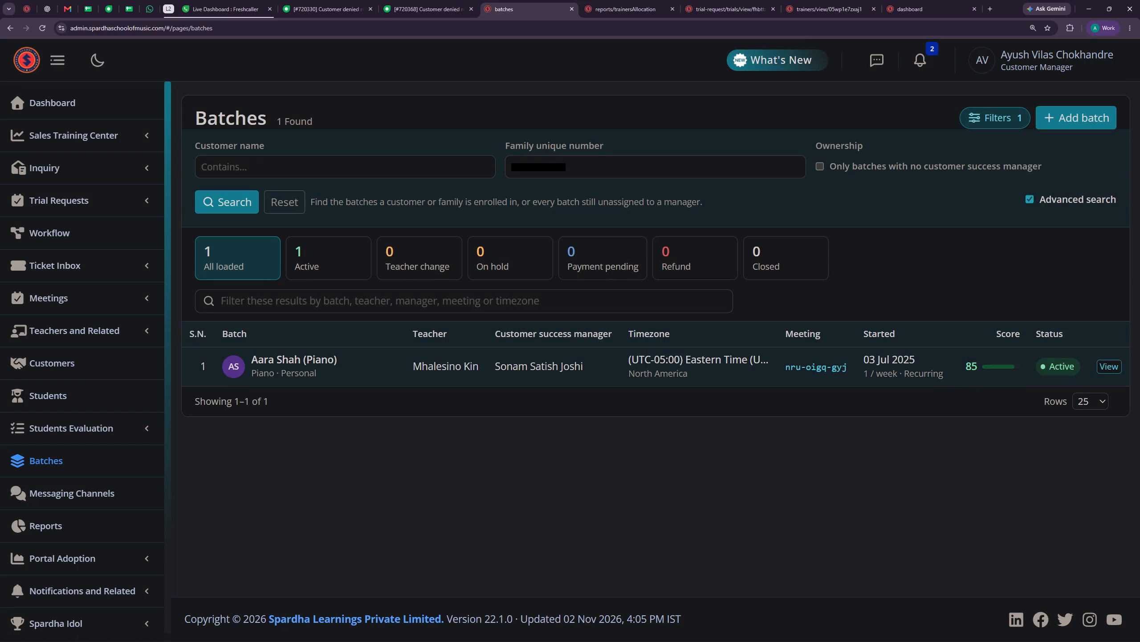
click(1101, 369)
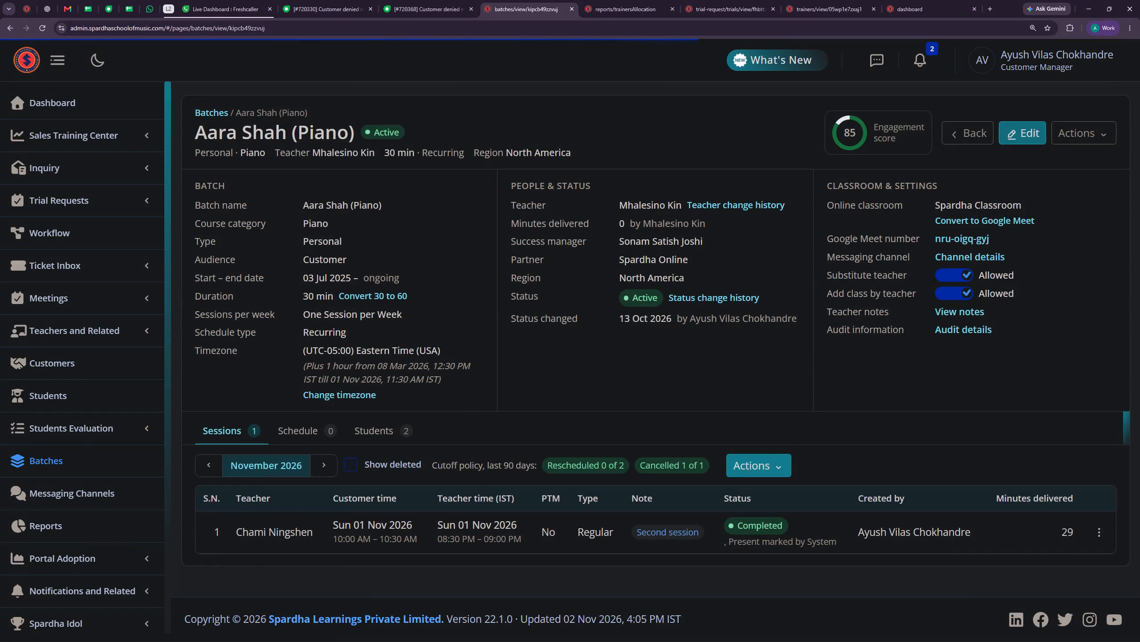
Check the suggested time in ticket 720368 and add a weekly Sunday schedule with start hour 10 to the Piano batch.
click(429, 0)
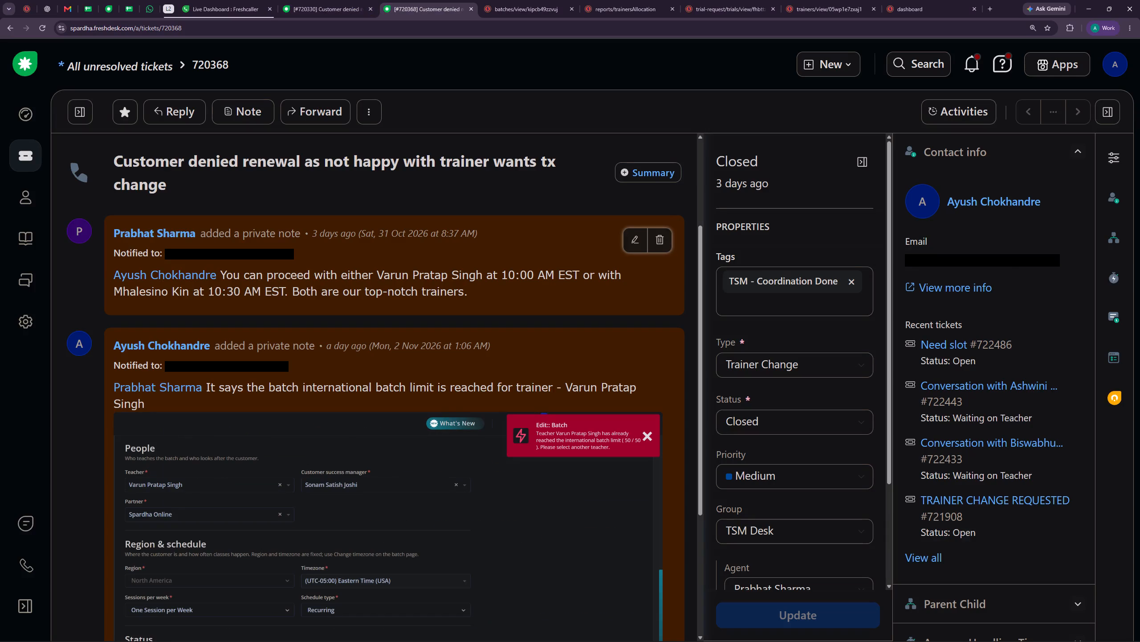
click(527, 3)
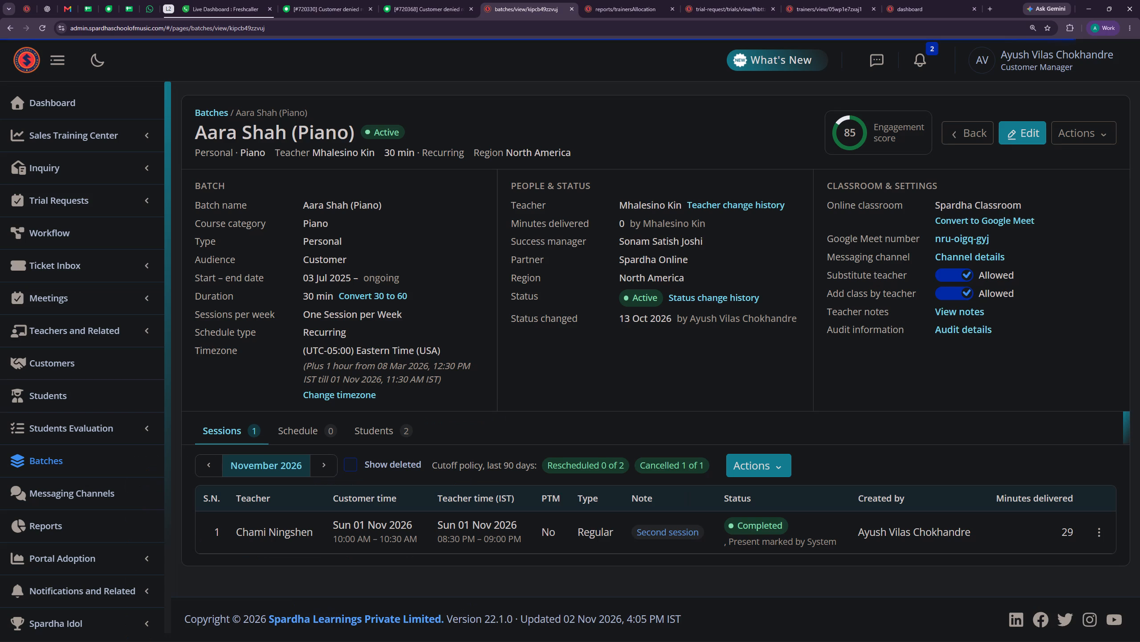
click(290, 436)
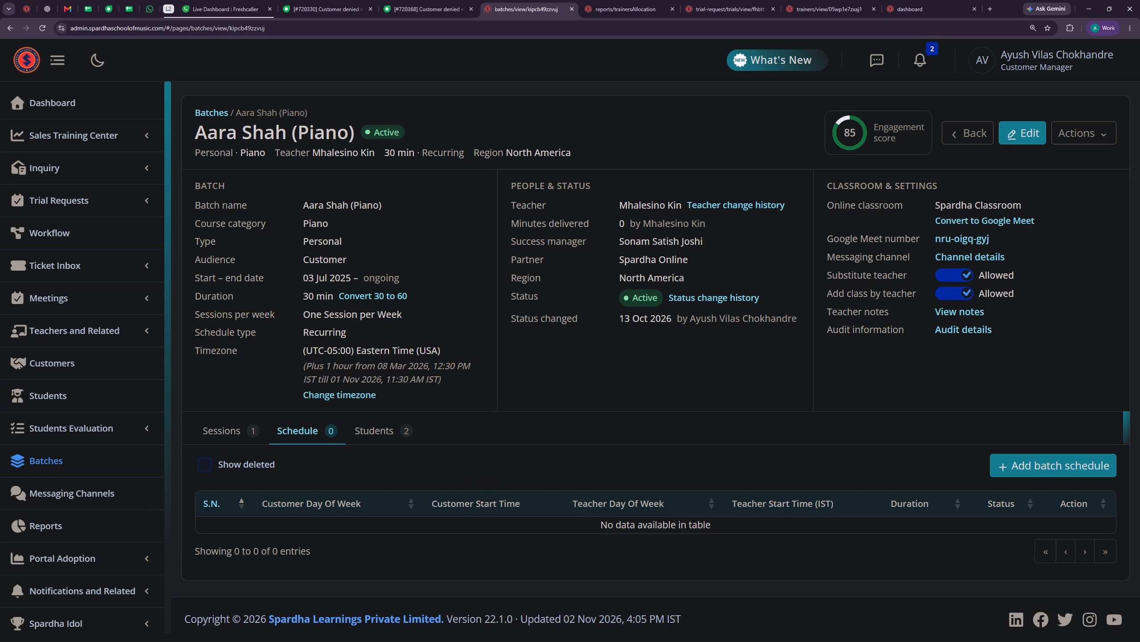
click(204, 463)
click(204, 463)
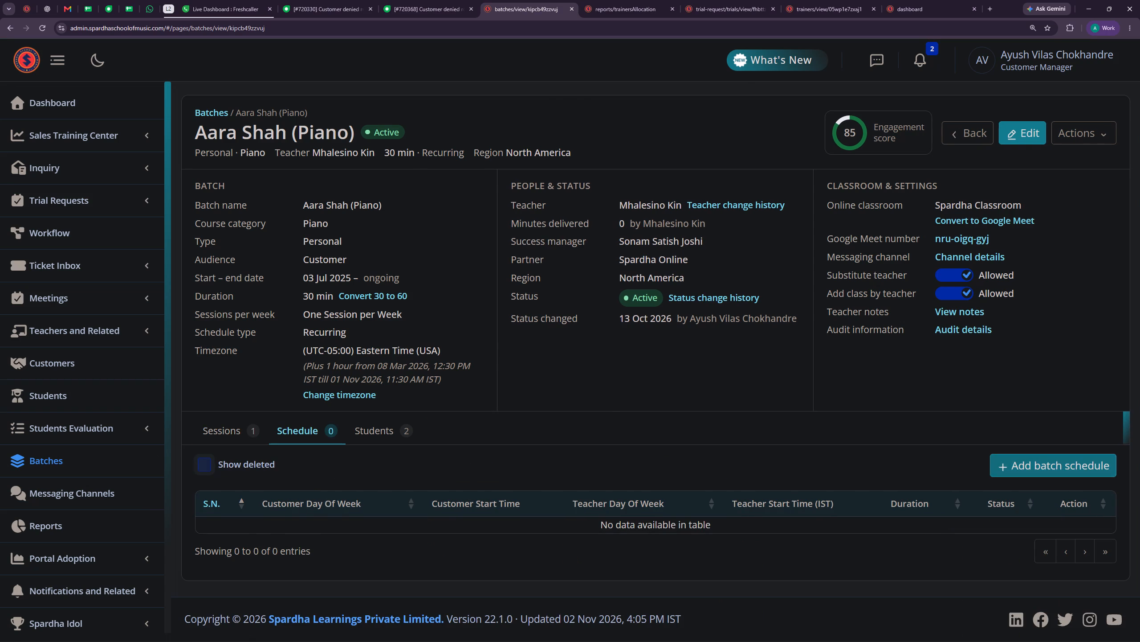
click(1024, 463)
click(710, 193)
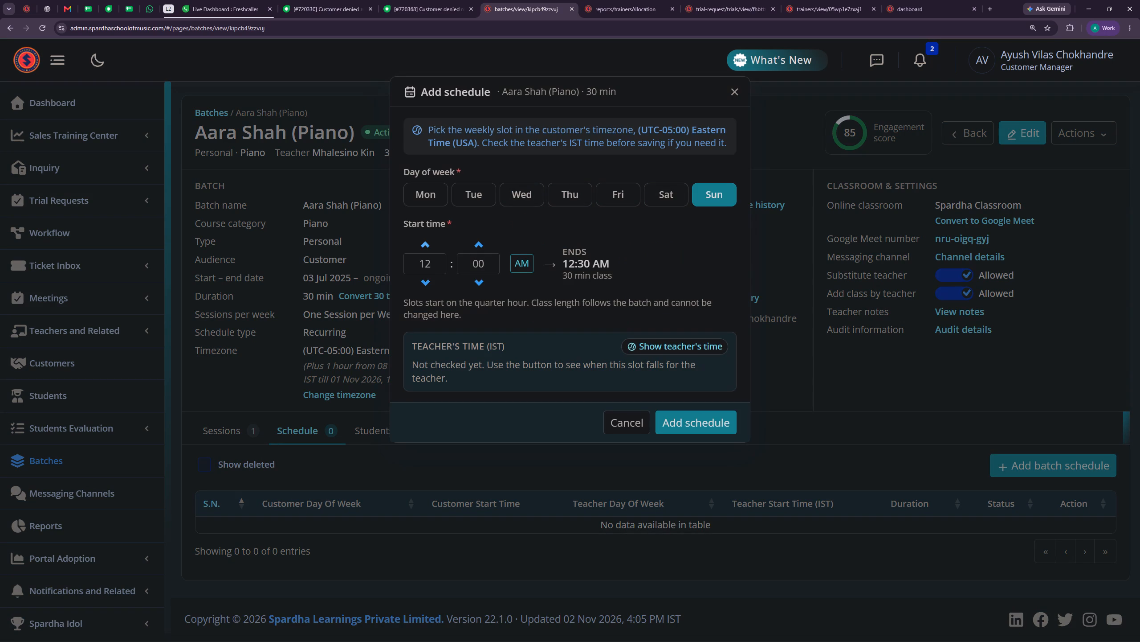
click(426, 289)
double_click(427, 284)
click(425, 242)
click(491, 238)
double_click(474, 238)
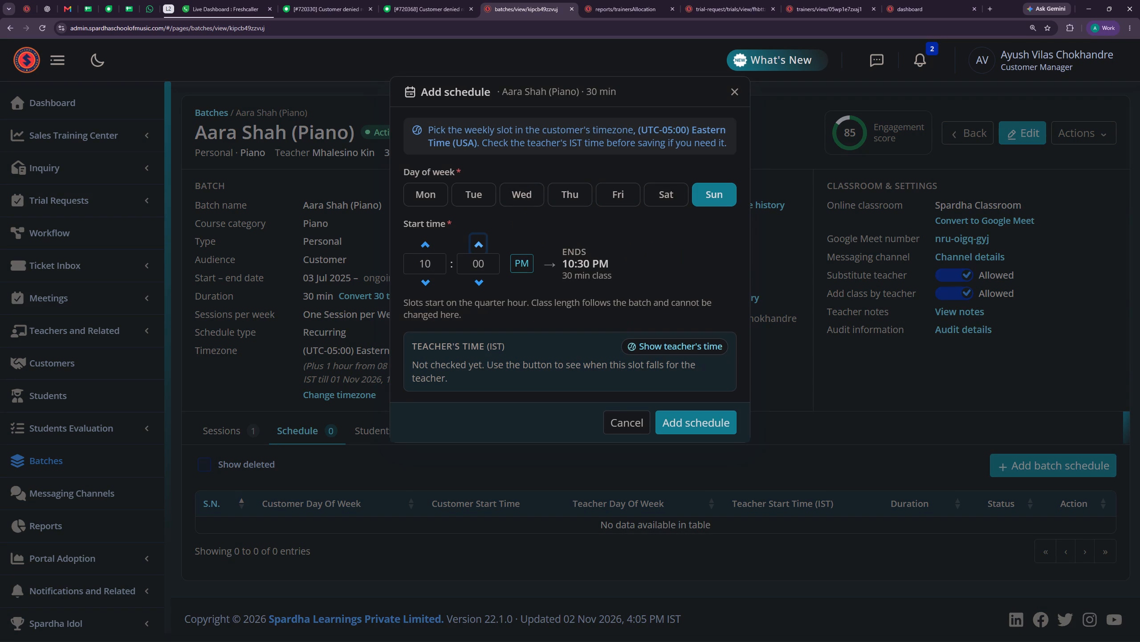
Switch the start time to AM and save the weekly Sunday 10:30 AM schedule for the Piano batch.
click(522, 264)
click(695, 419)
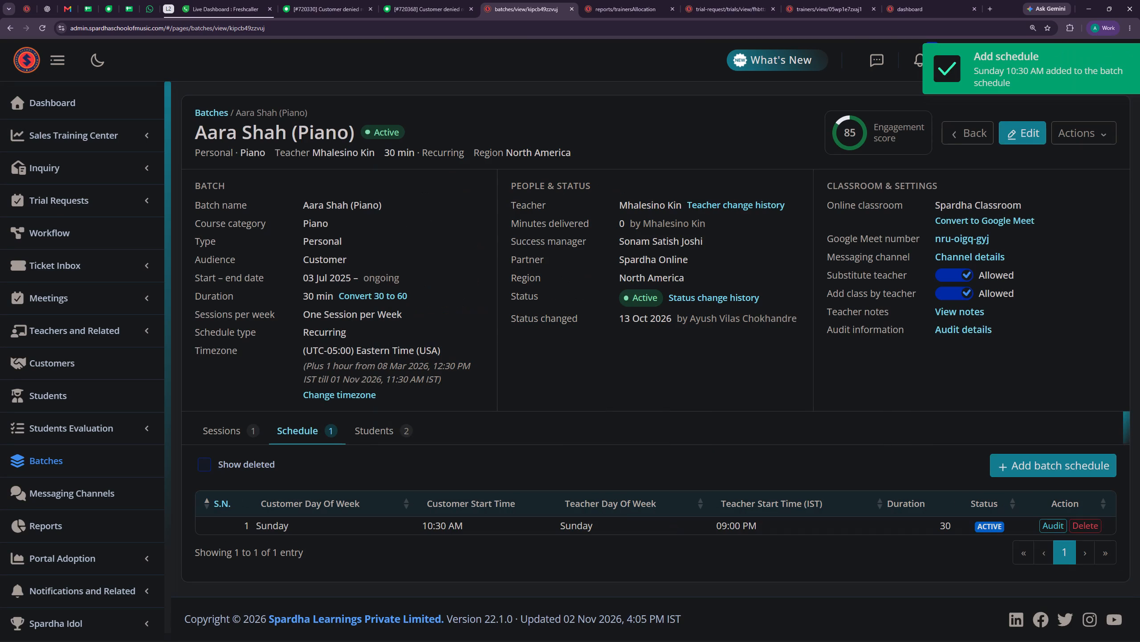
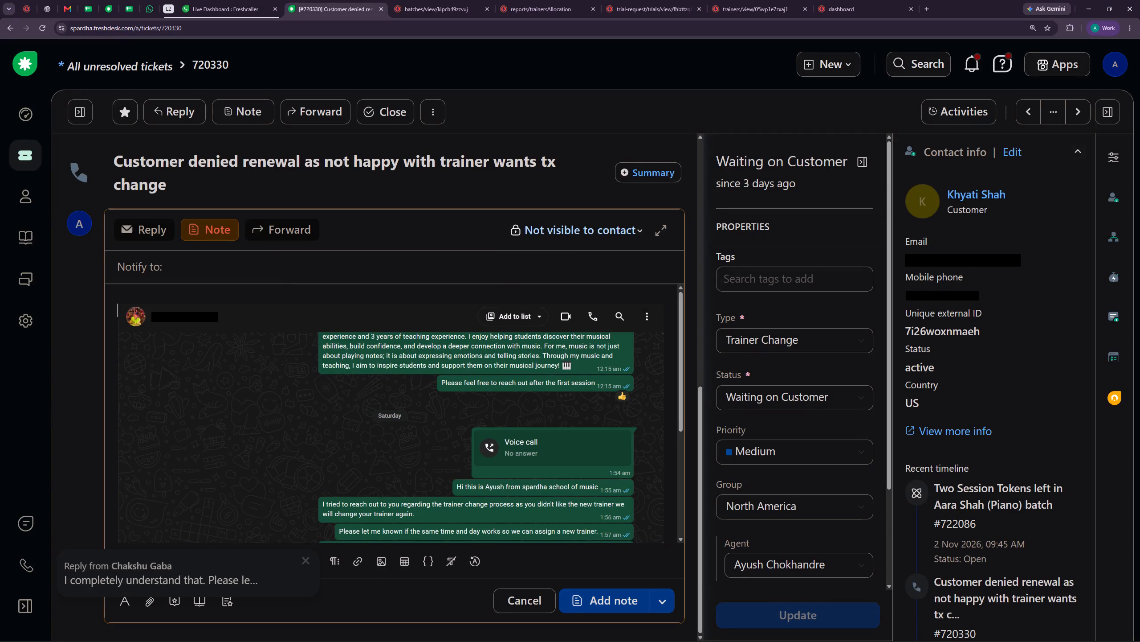
key(BackSpace)
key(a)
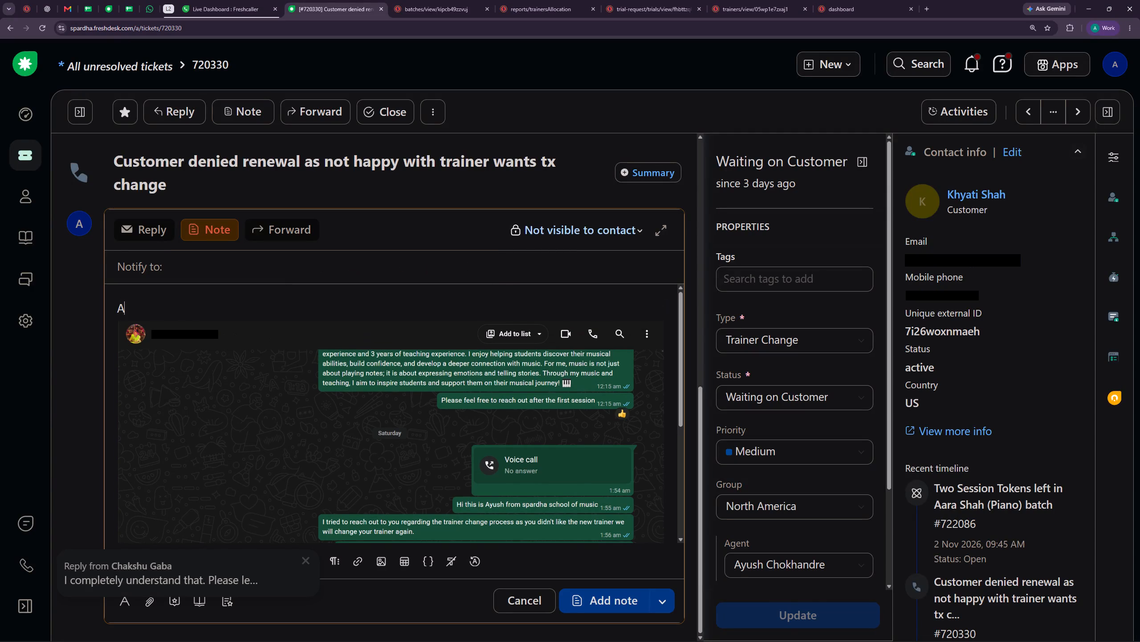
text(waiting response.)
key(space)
click(601, 597)
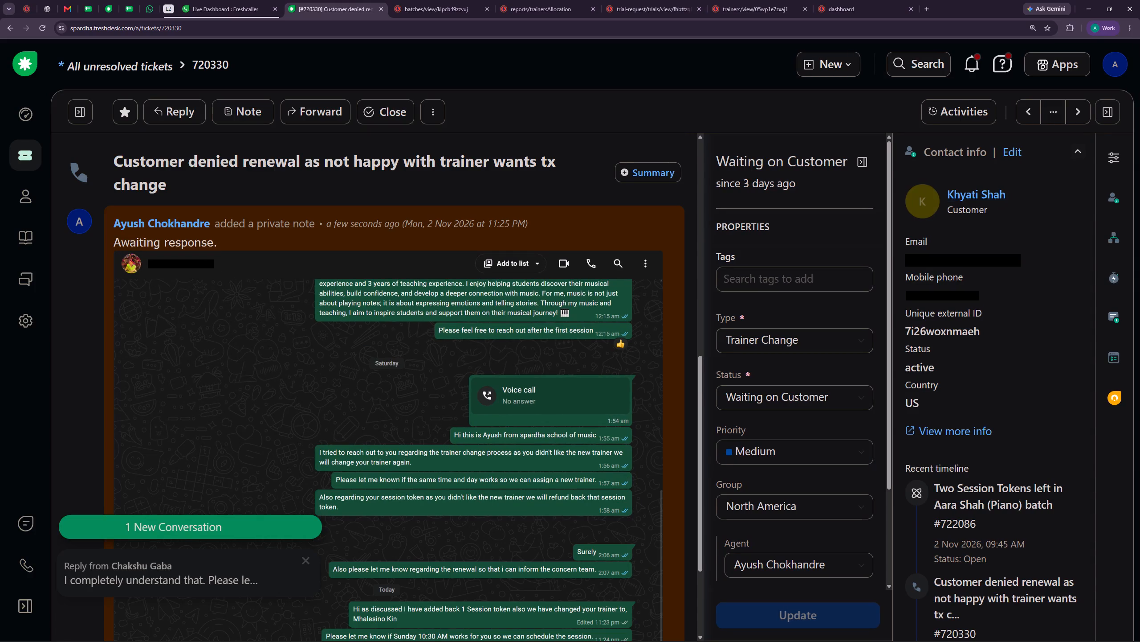
Move on to ticket 718584 and read its private notes on the teacher change for the Indian Vocals batch.
click(1079, 114)
click(974, 74)
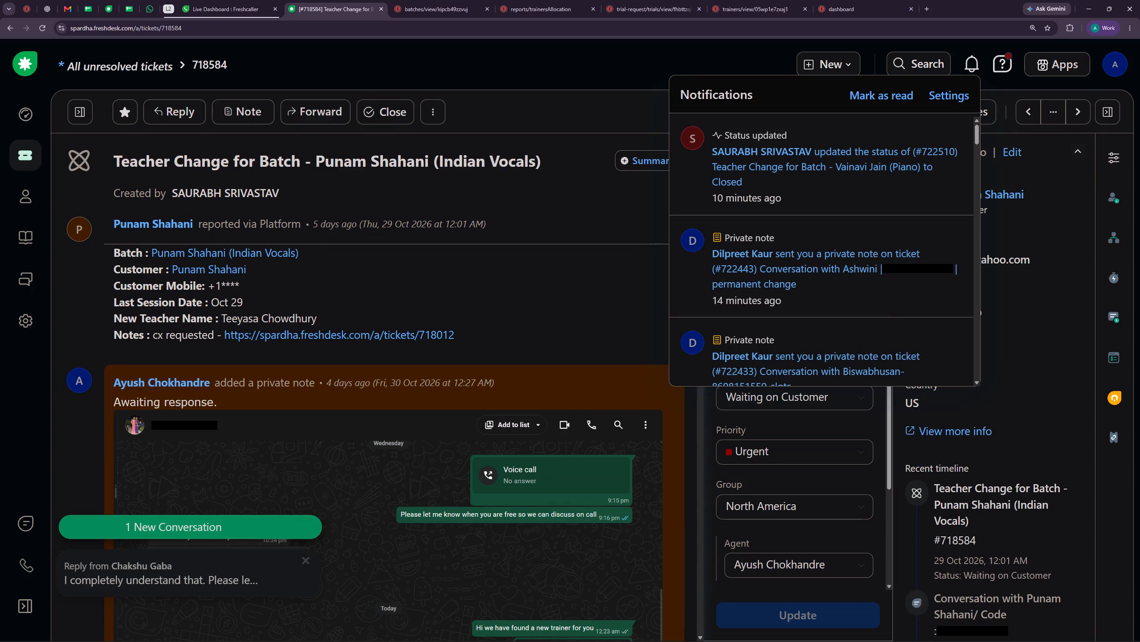
click(560, 214)
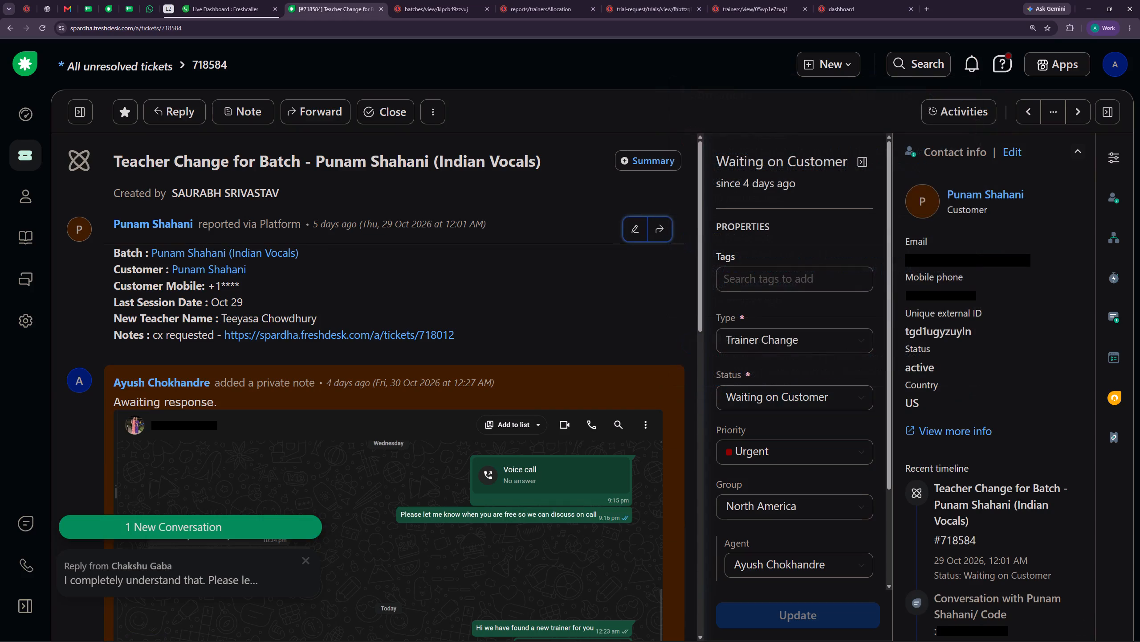
scroll(523, 346, down, 15)
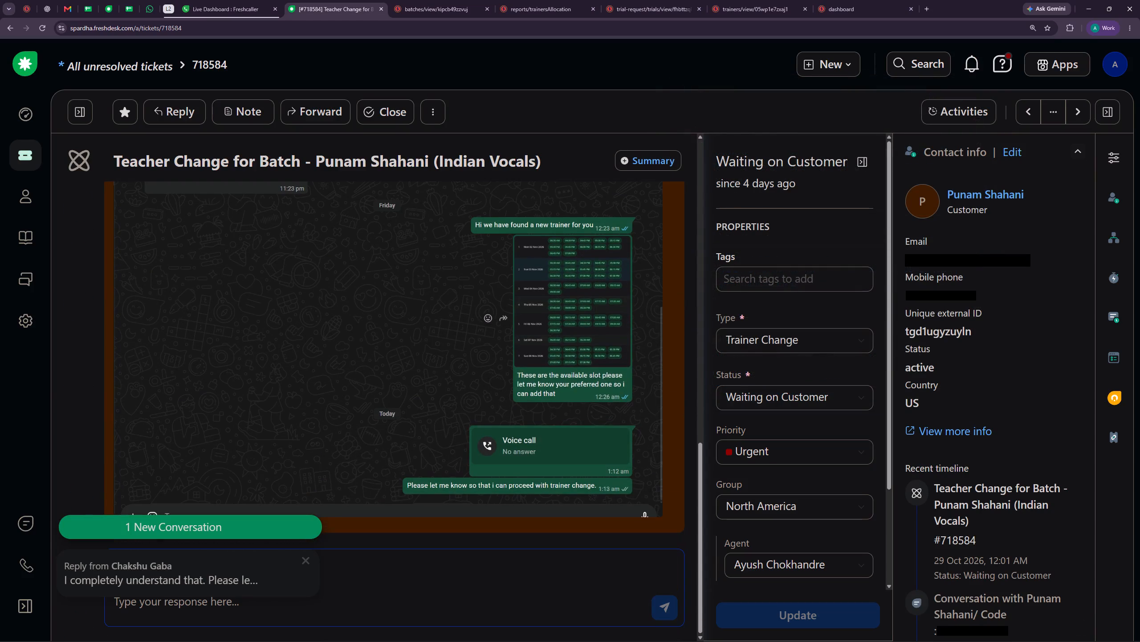
click(305, 560)
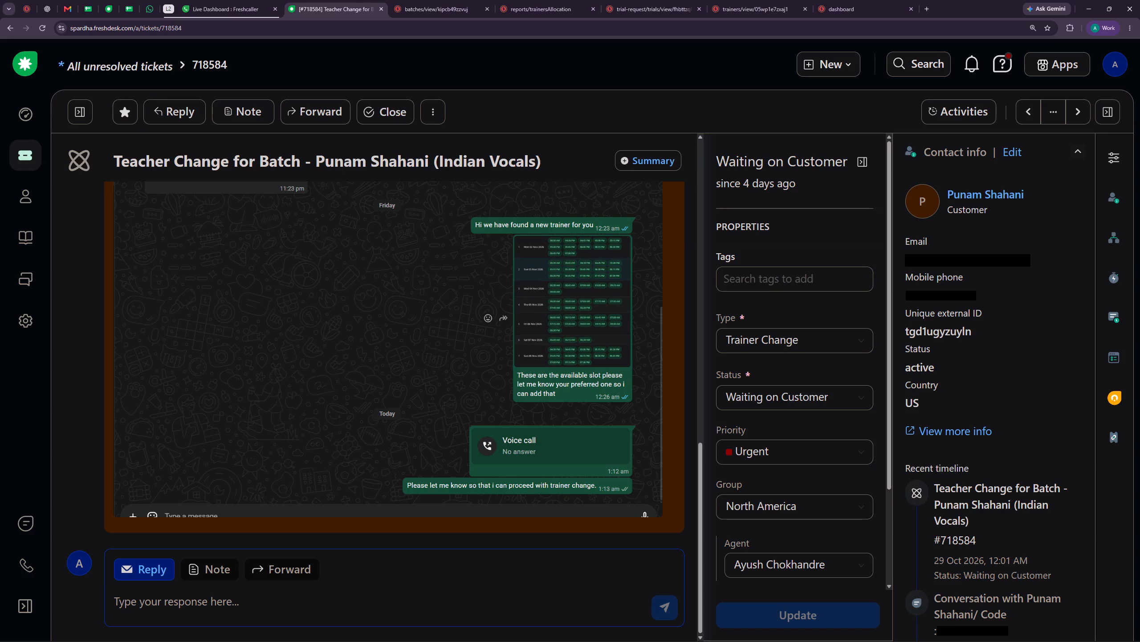
scroll(579, 500, up, 2)
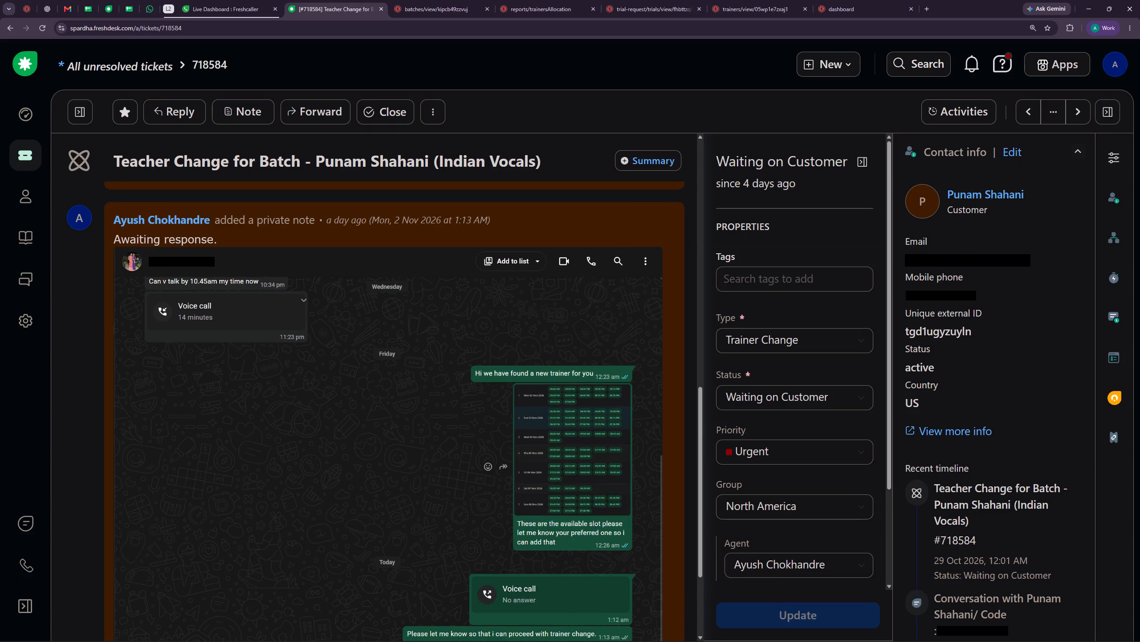
drag(982, 292, 915, 300)
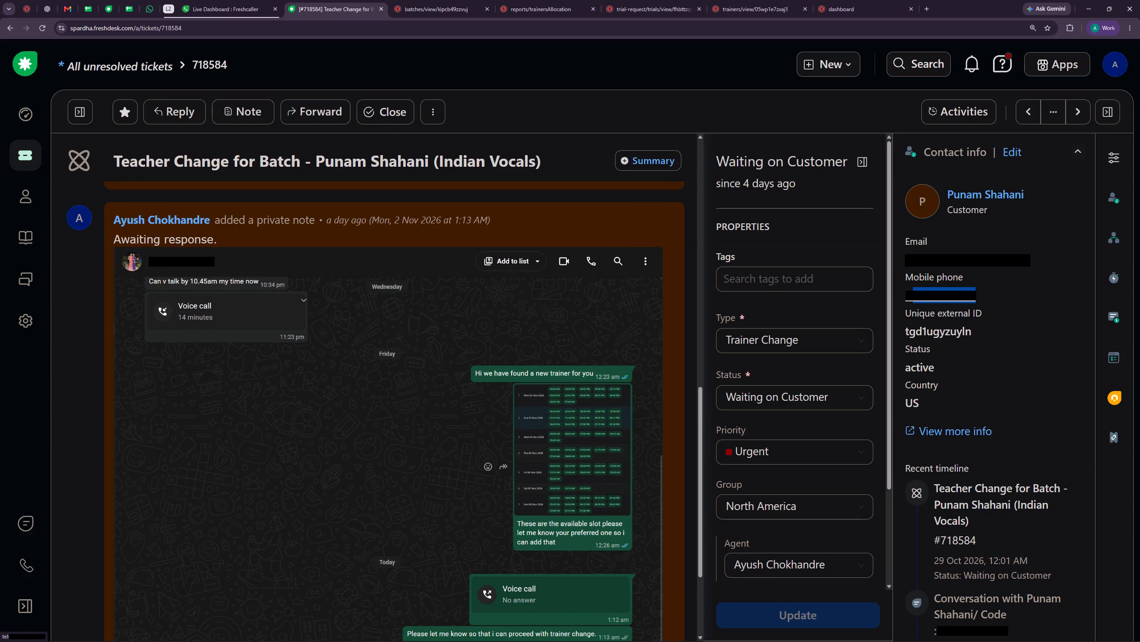
drag(915, 300, 914, 300)
key(ctrl+c)
click(437, 2)
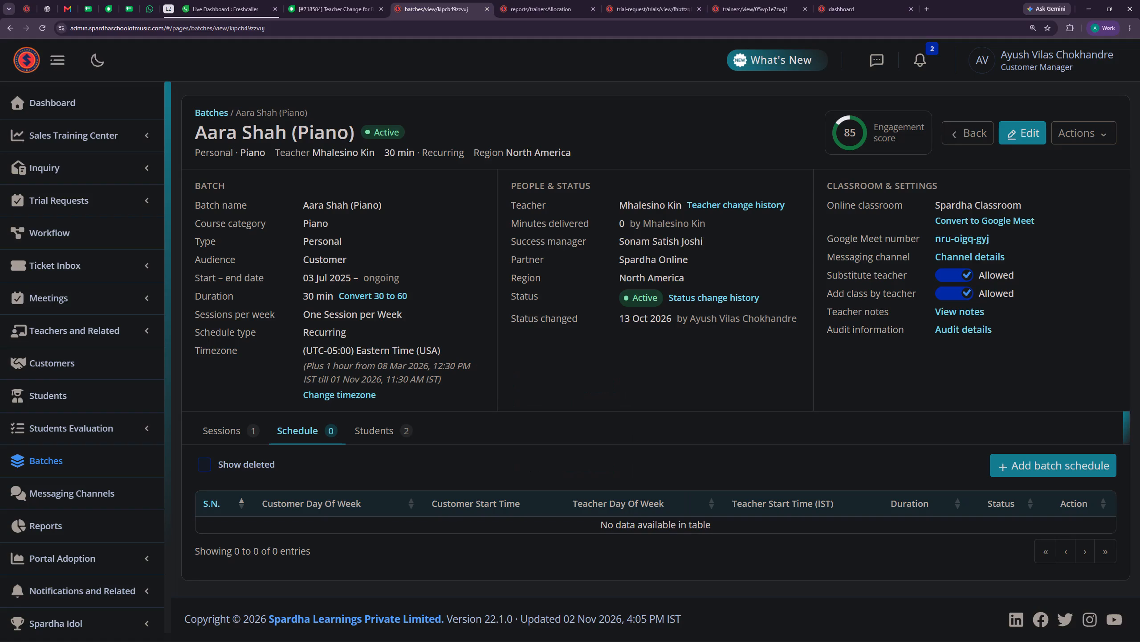
click(55, 461)
drag(580, 173, 453, 173)
key(ctrl+v)
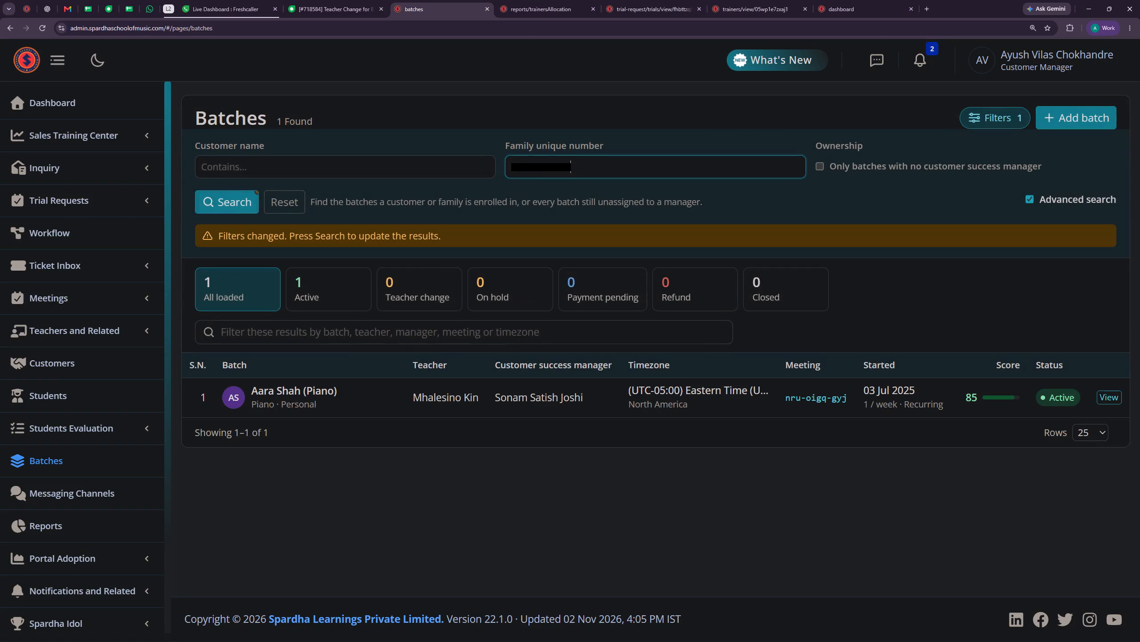
click(238, 197)
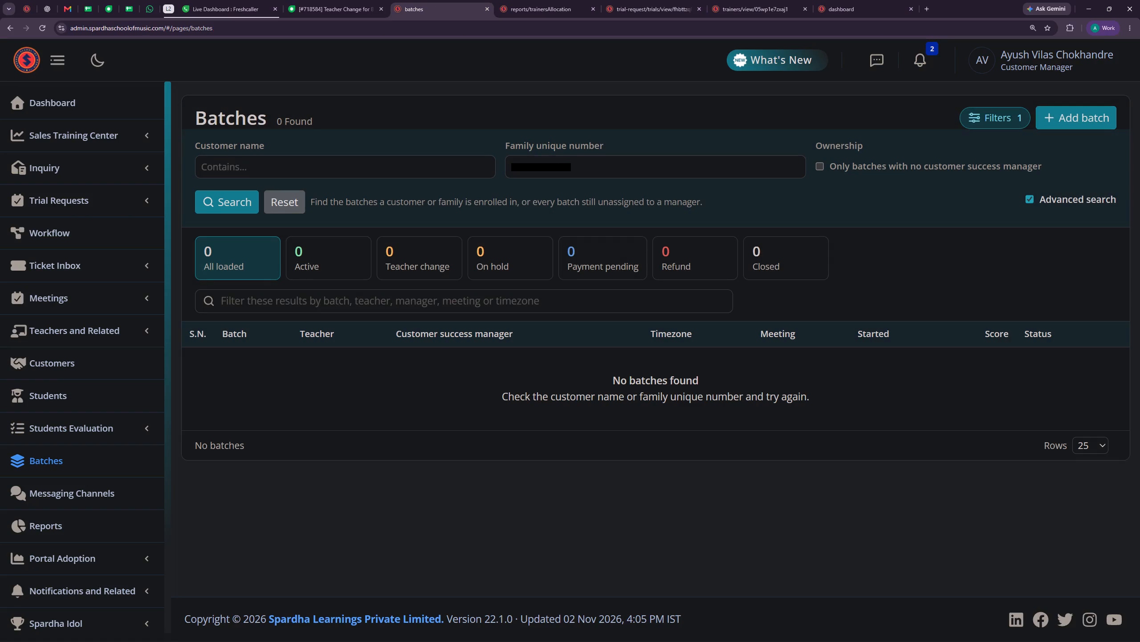
drag(514, 168, 475, 168)
key(BackSpace)
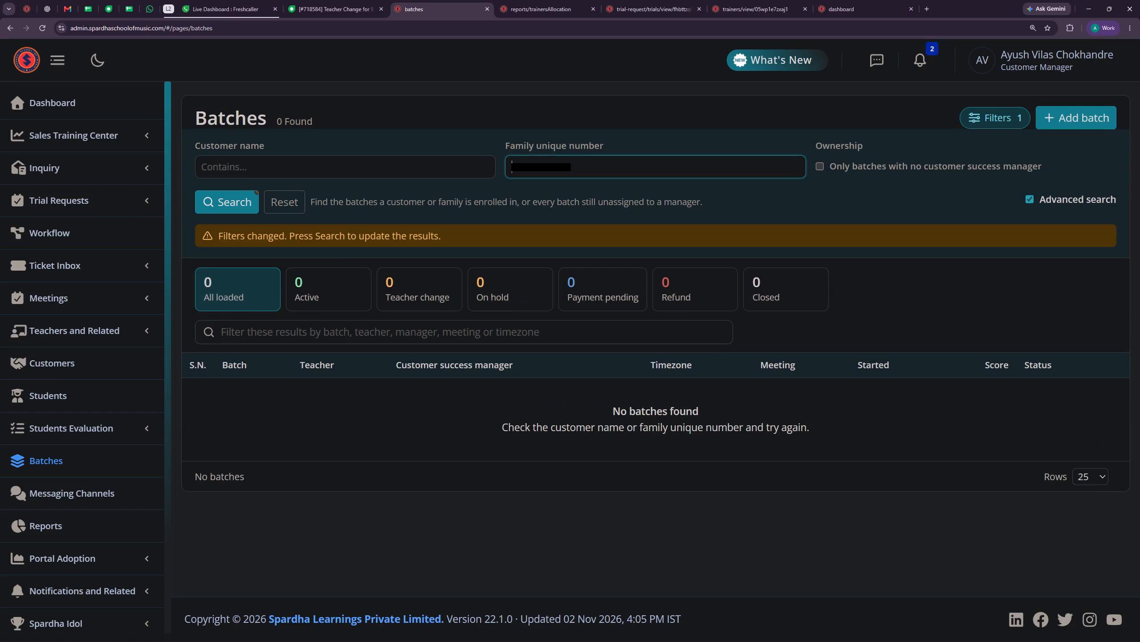
click(245, 199)
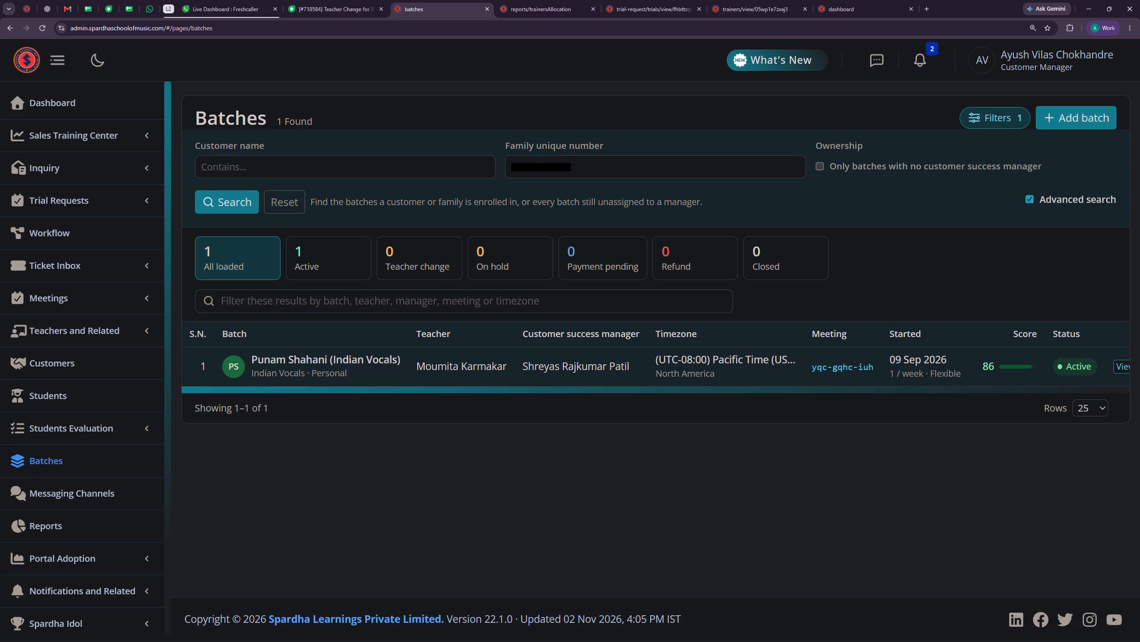
click(1112, 366)
scroll(304, 455, down, 1)
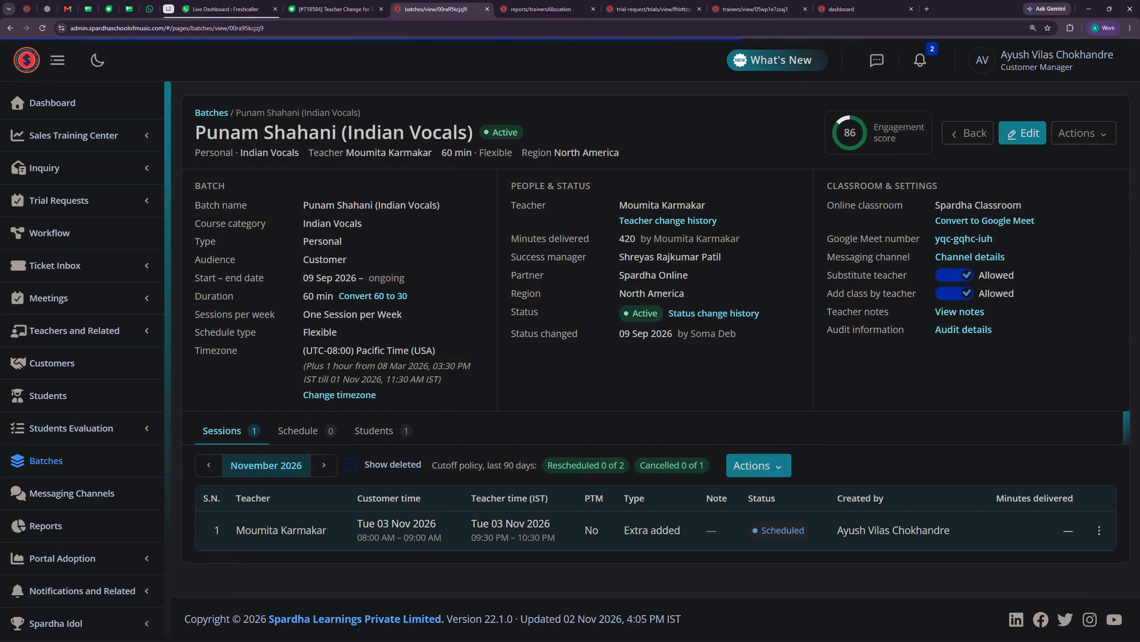
click(1110, 635)
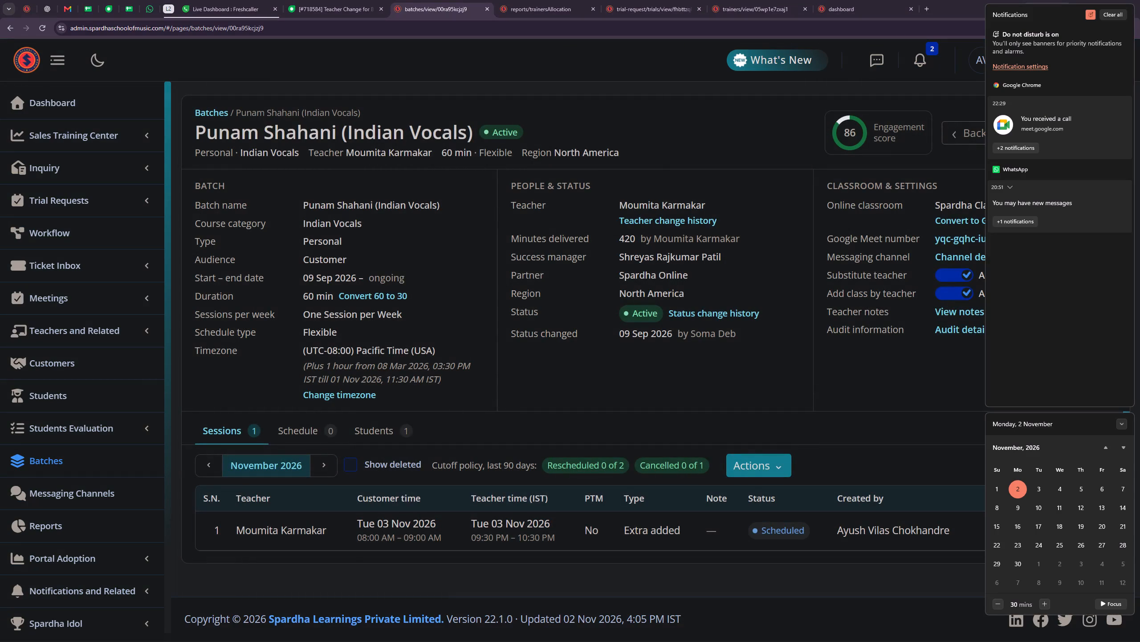
Draft a private note on ticket 718584 reading "Cx has mentioned they will take the upcoming session after that".
click(346, 0)
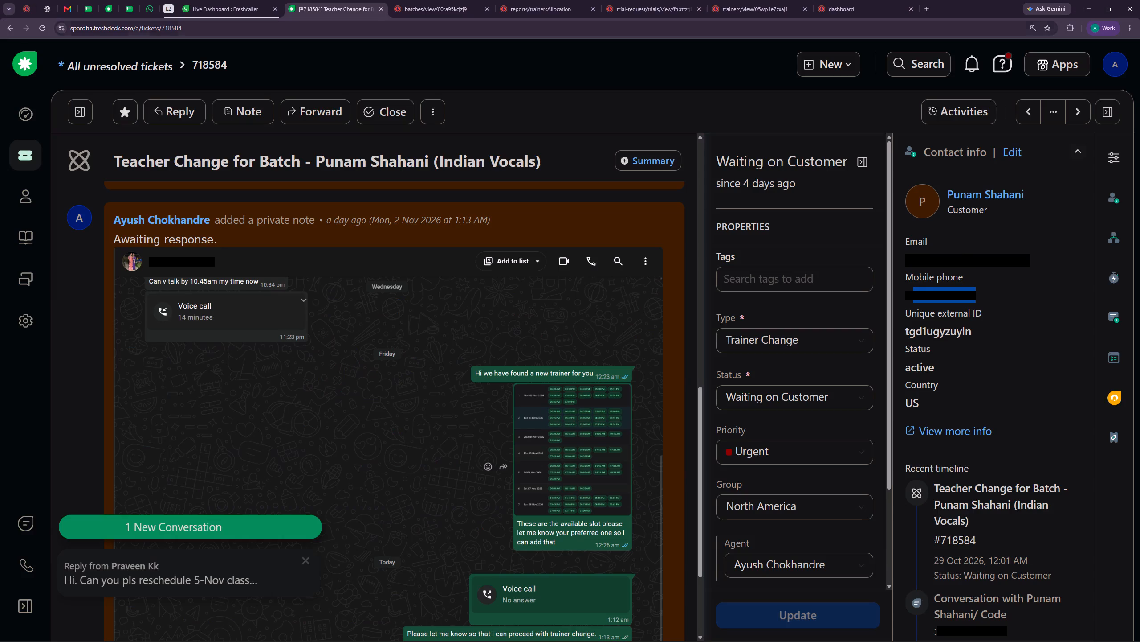
click(312, 561)
click(302, 561)
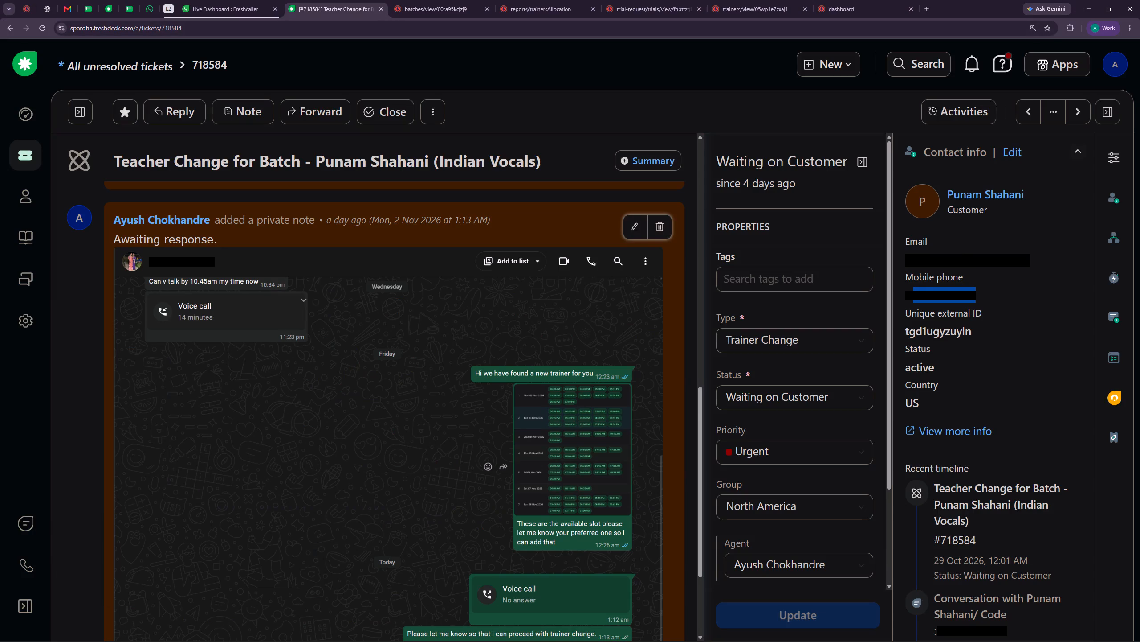
scroll(267, 361, down, 7)
click(220, 568)
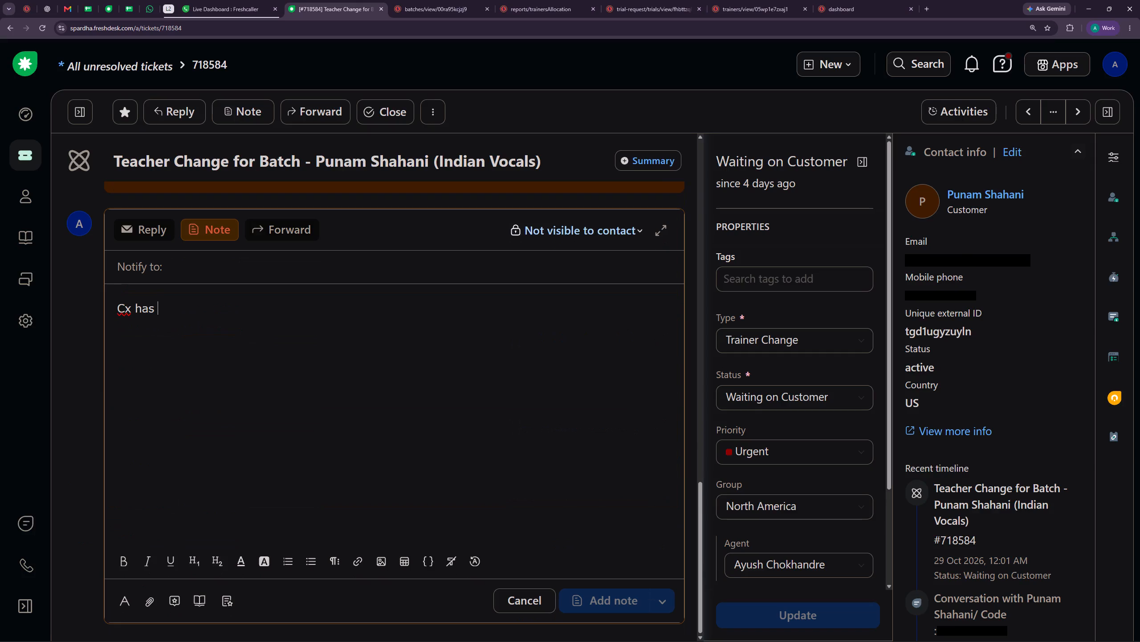
key(BackSpace)
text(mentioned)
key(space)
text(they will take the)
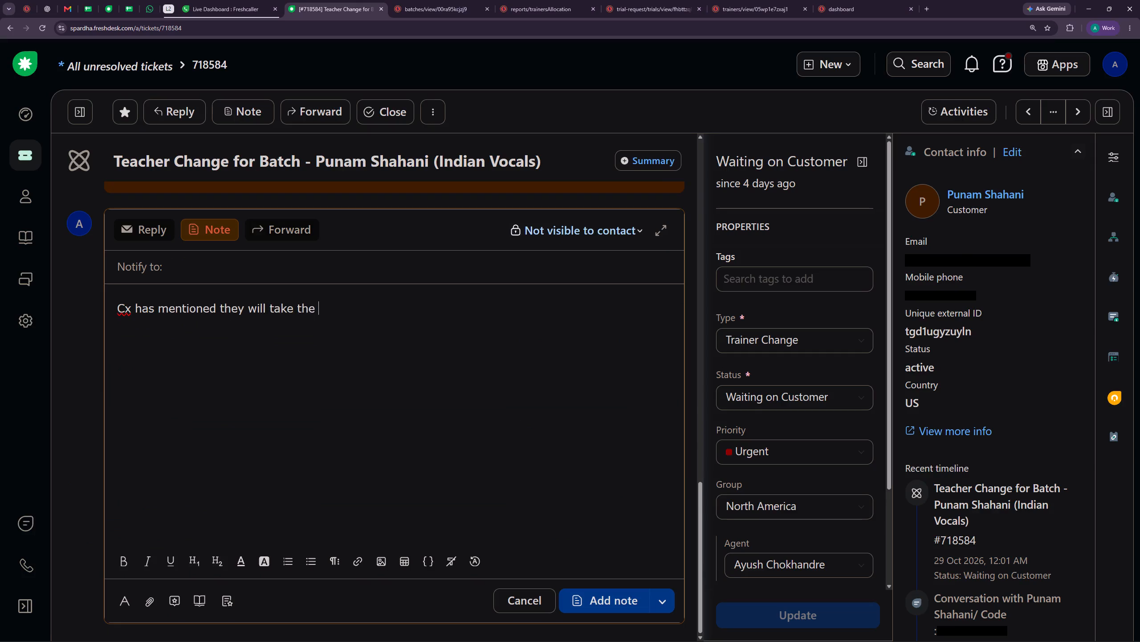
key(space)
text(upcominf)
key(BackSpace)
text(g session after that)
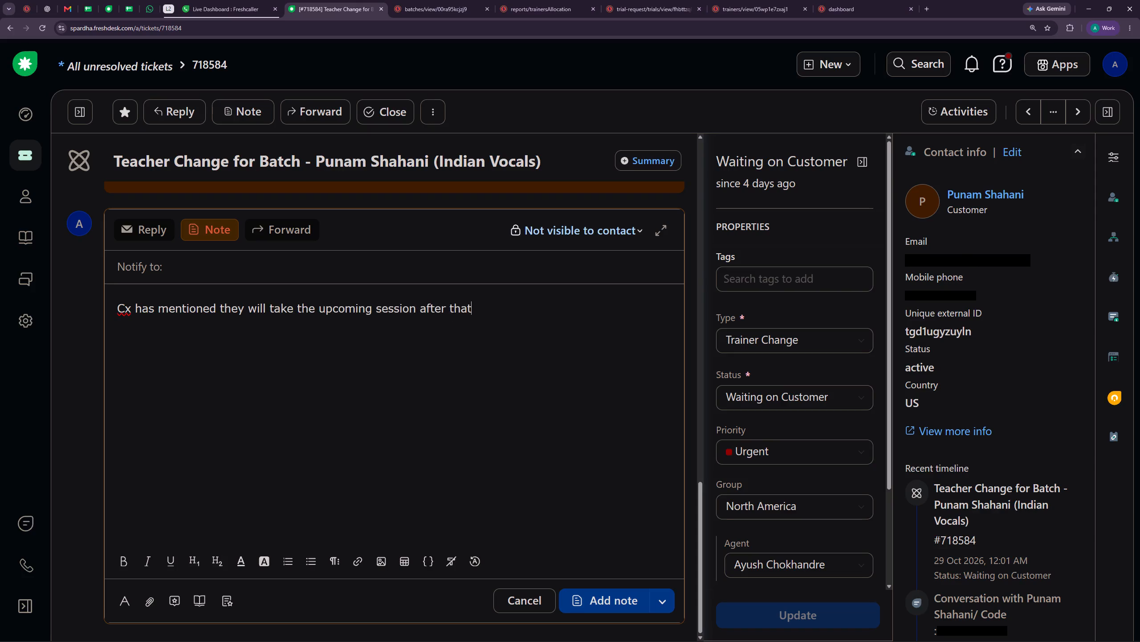
Complete the private note on ticket 718584 with "will proceed with tx change." and add it to the ticket.
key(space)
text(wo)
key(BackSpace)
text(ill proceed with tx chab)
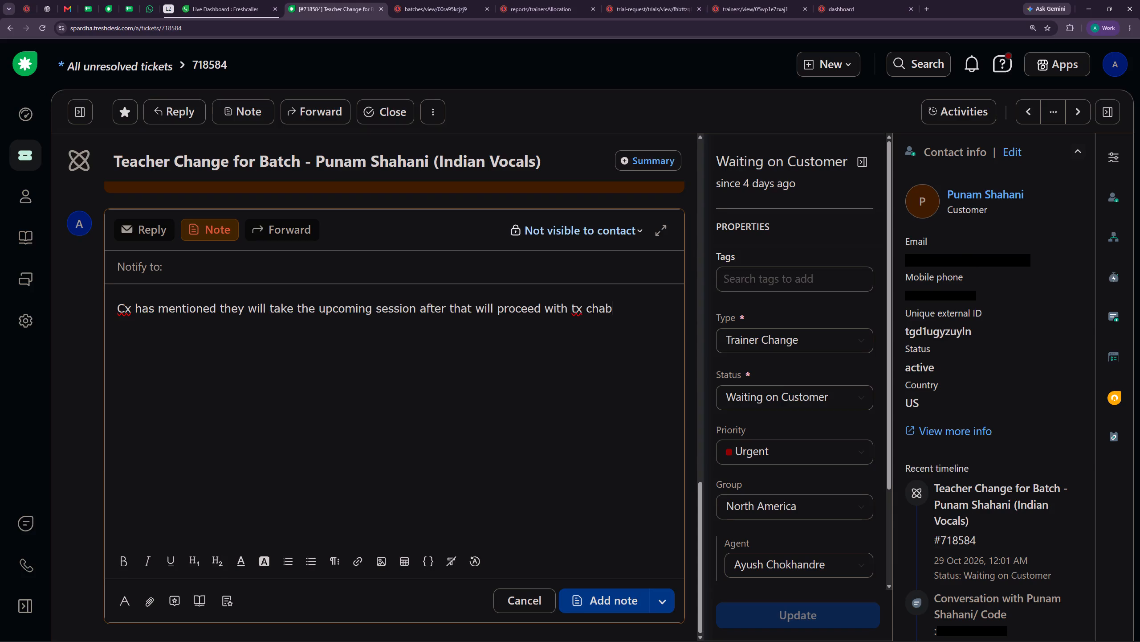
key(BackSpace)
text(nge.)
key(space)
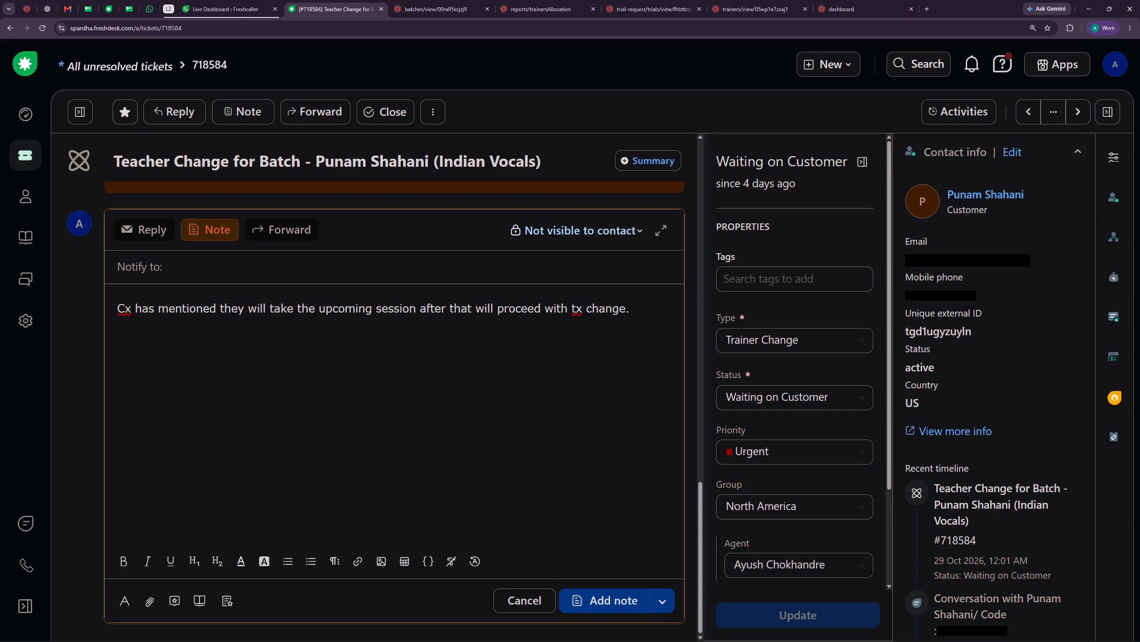
click(616, 597)
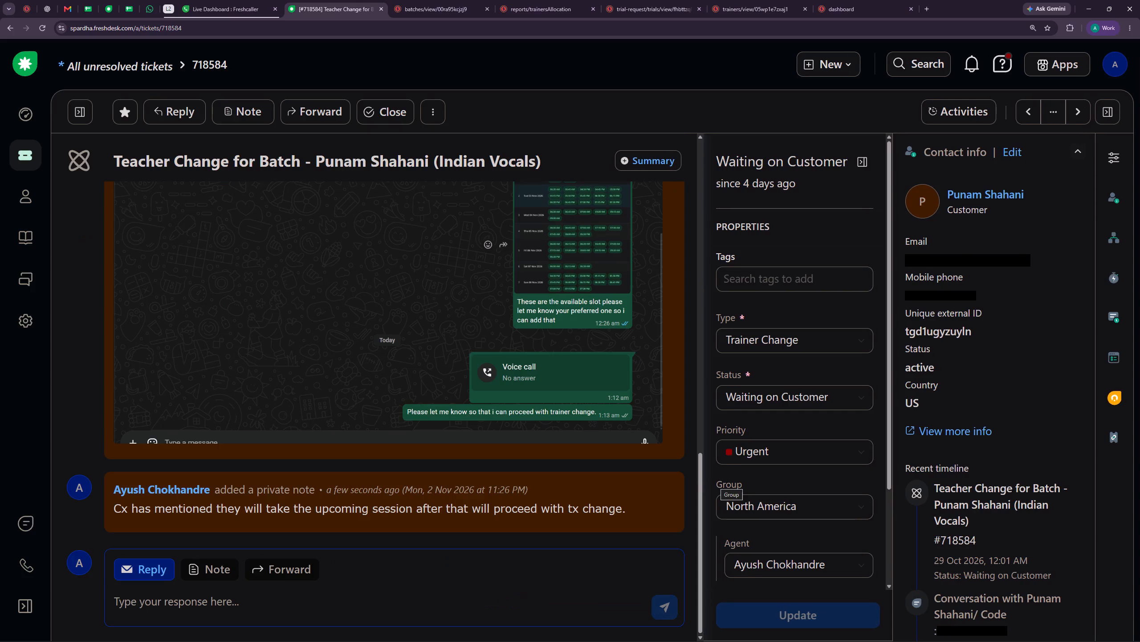
Move on to ticket 716004 and read its earlier reply and private notes on the trainer change request.
click(1078, 105)
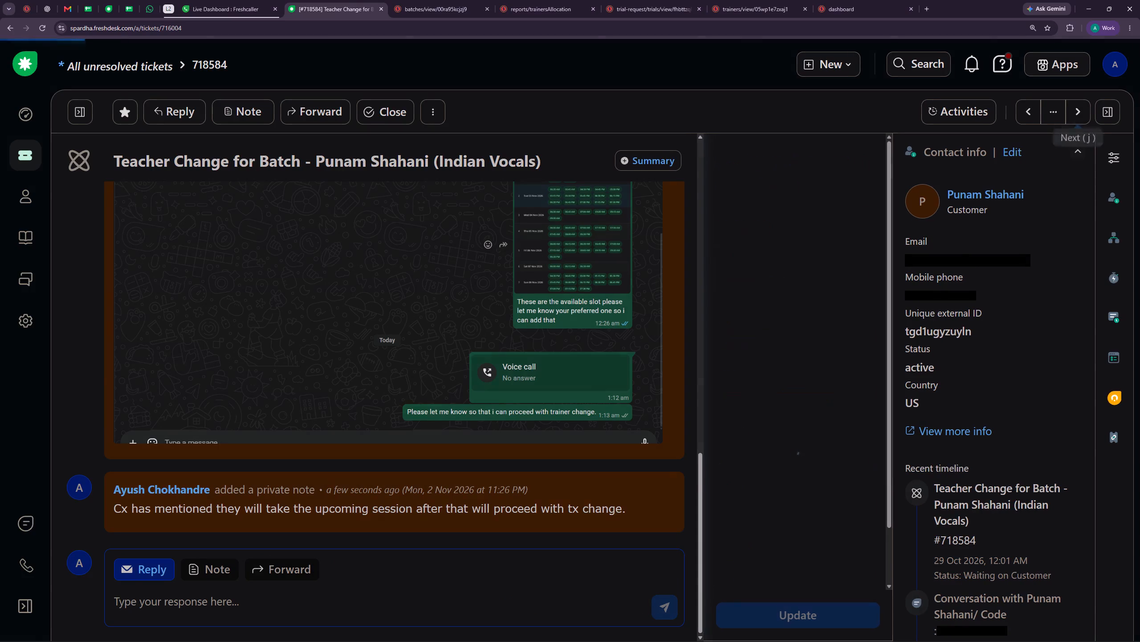
scroll(358, 345, down, 5)
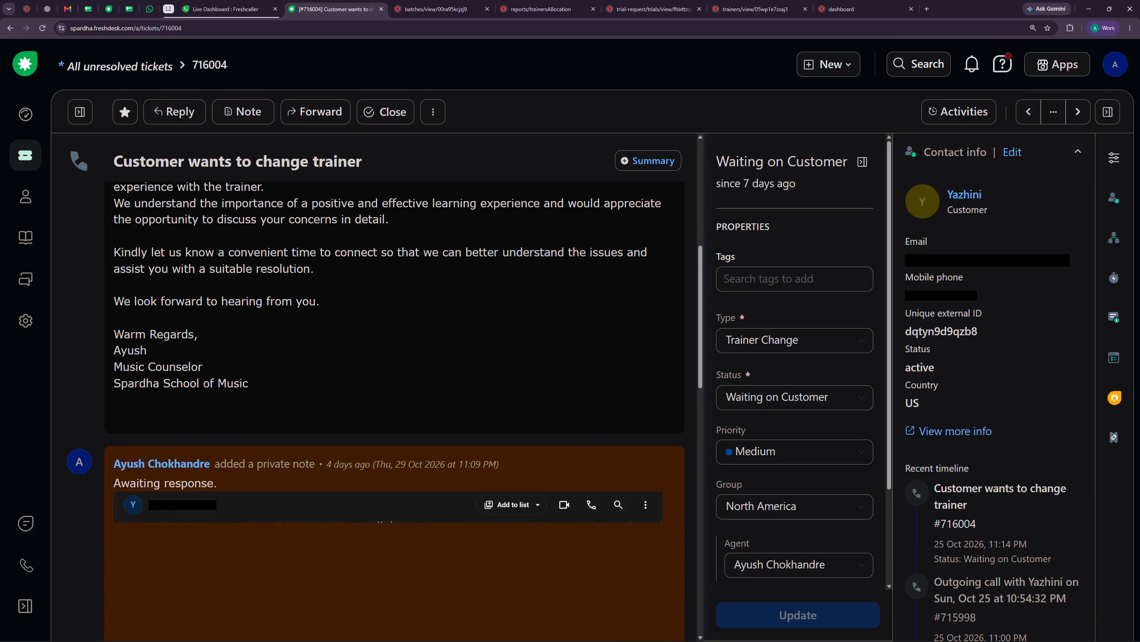
scroll(356, 346, down, 12)
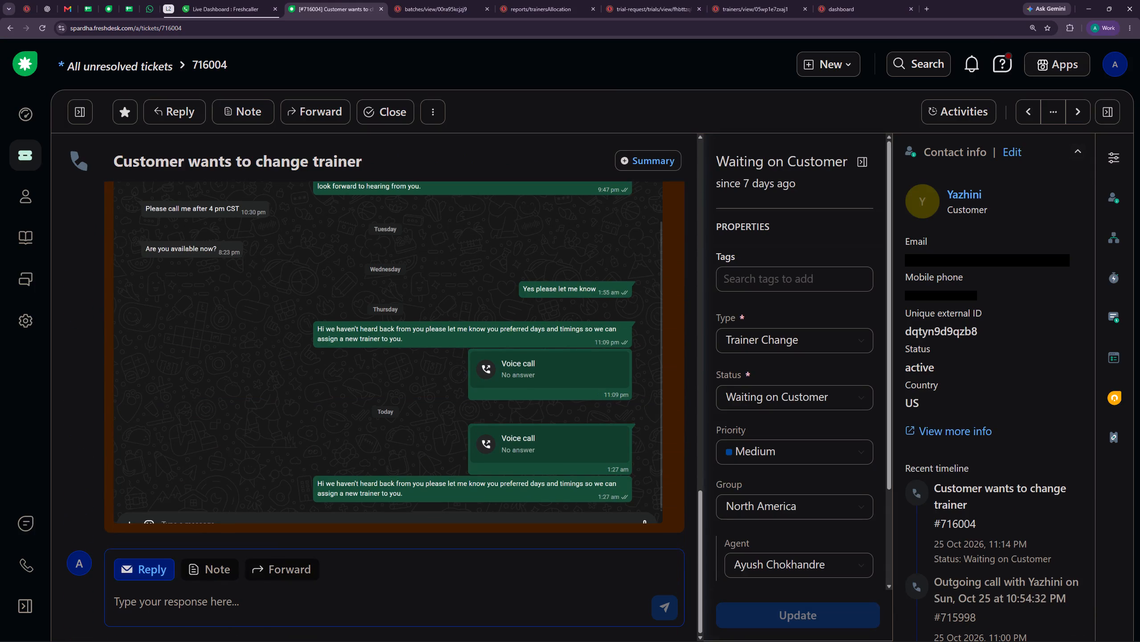
drag(981, 295, 896, 295)
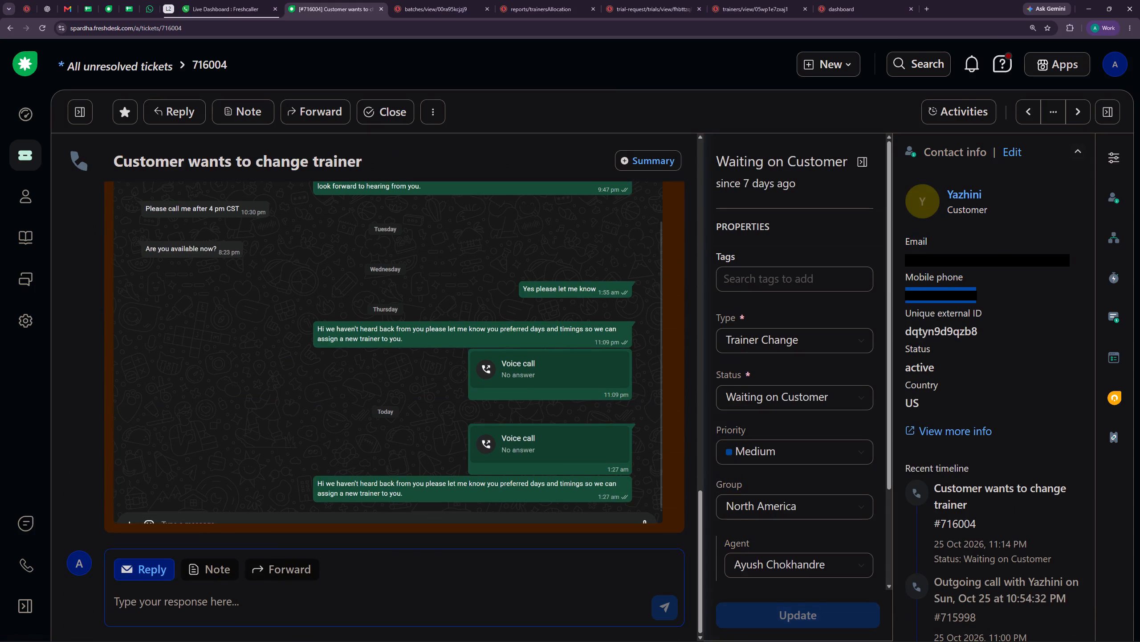
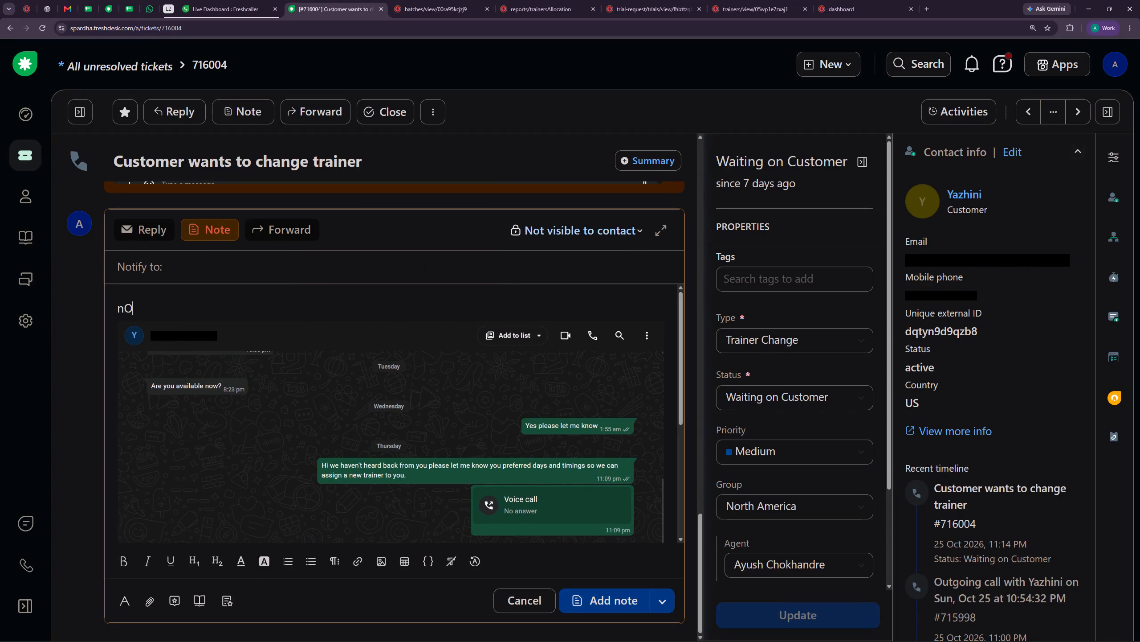
Add the private note on ticket 716004 with the text "No response." above the chat screenshot.
key(BackSpace)
key(BackSpace)
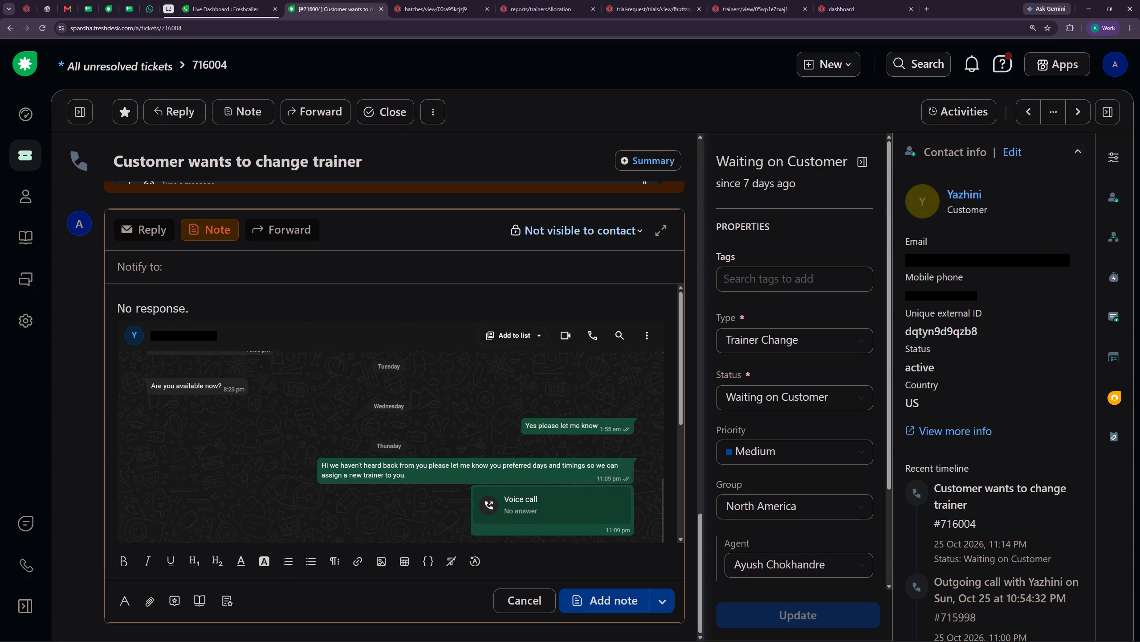
click(605, 605)
Move on to ticket 712112 and read its details and private notes on the Western Vocals teacher change.
click(1077, 109)
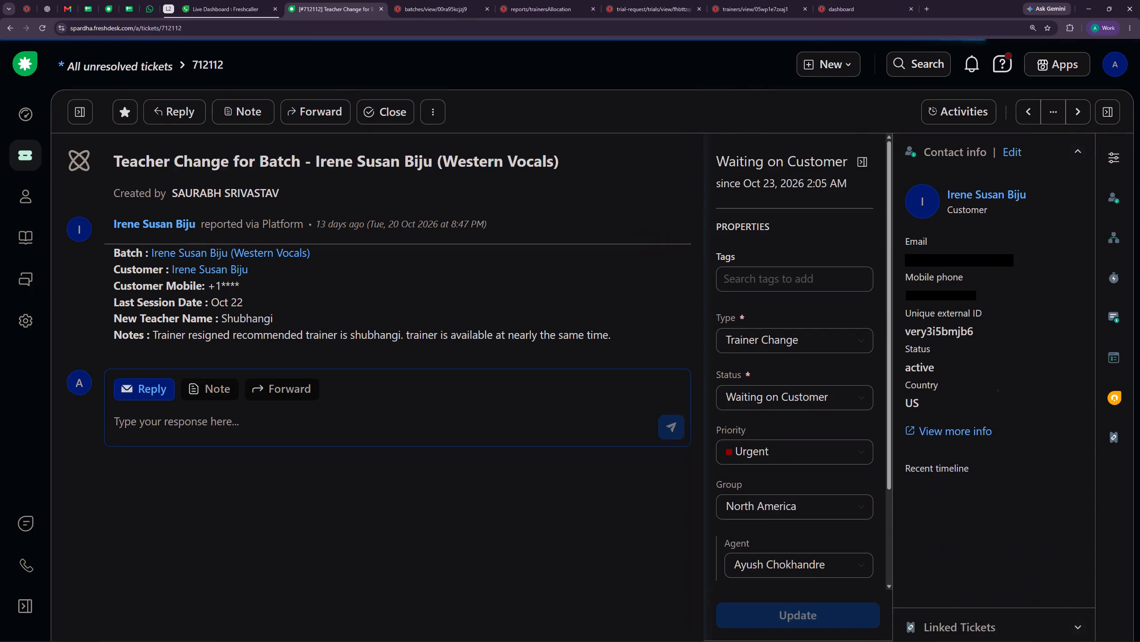
scroll(385, 412, down, 10)
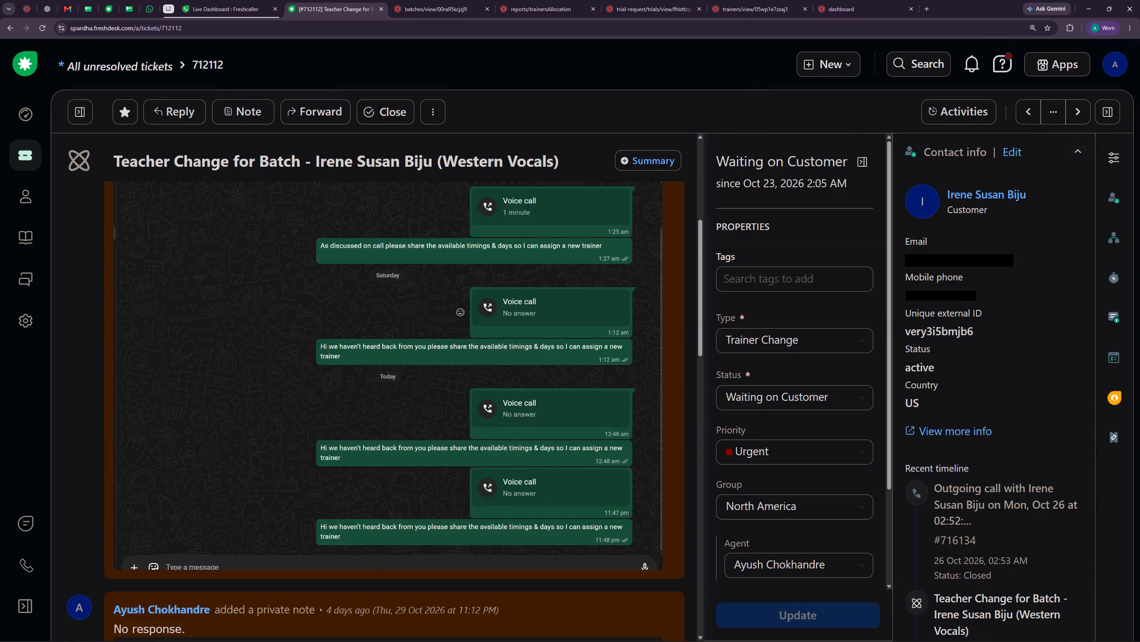
scroll(385, 419, down, 20)
scroll(637, 425, up, 5)
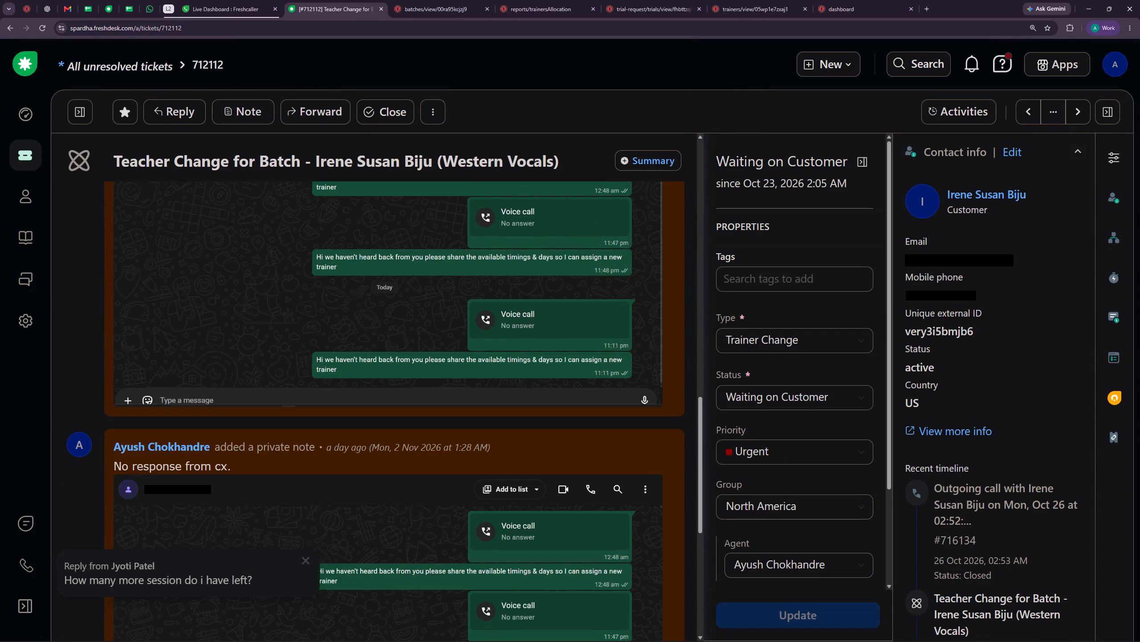
scroll(602, 417, up, 19)
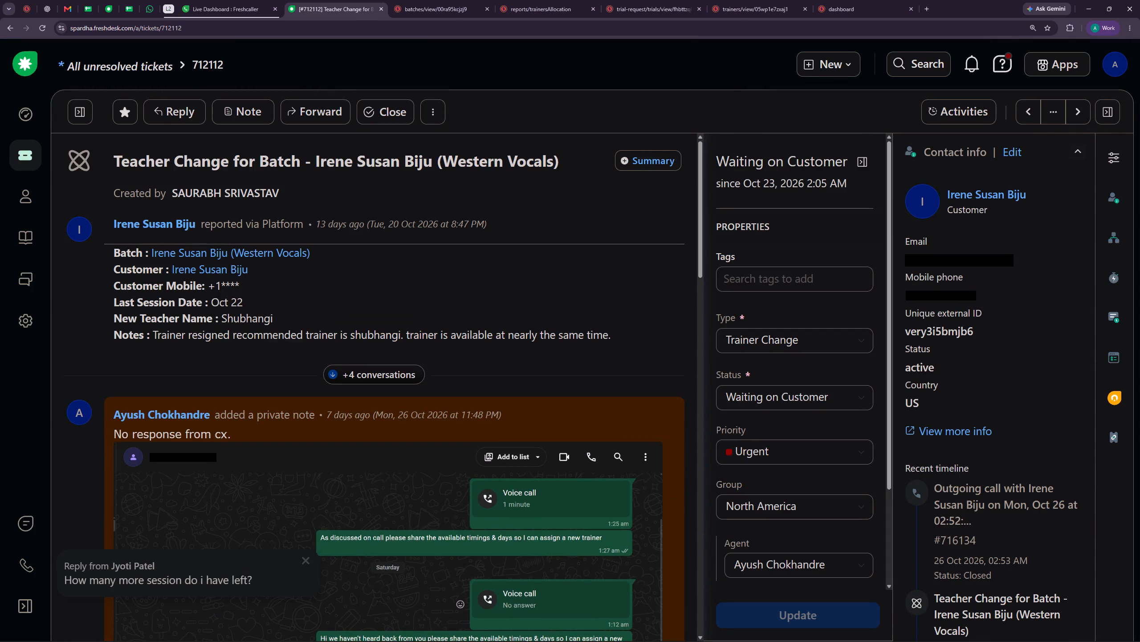
scroll(552, 407, down, 6)
Search the admin portal's batches by the mobile number from ticket 712112 and check the matching Western Vocals batch against the ticket's notes.
drag(989, 297, 920, 298)
key(ctrl+c)
click(426, 0)
click(56, 458)
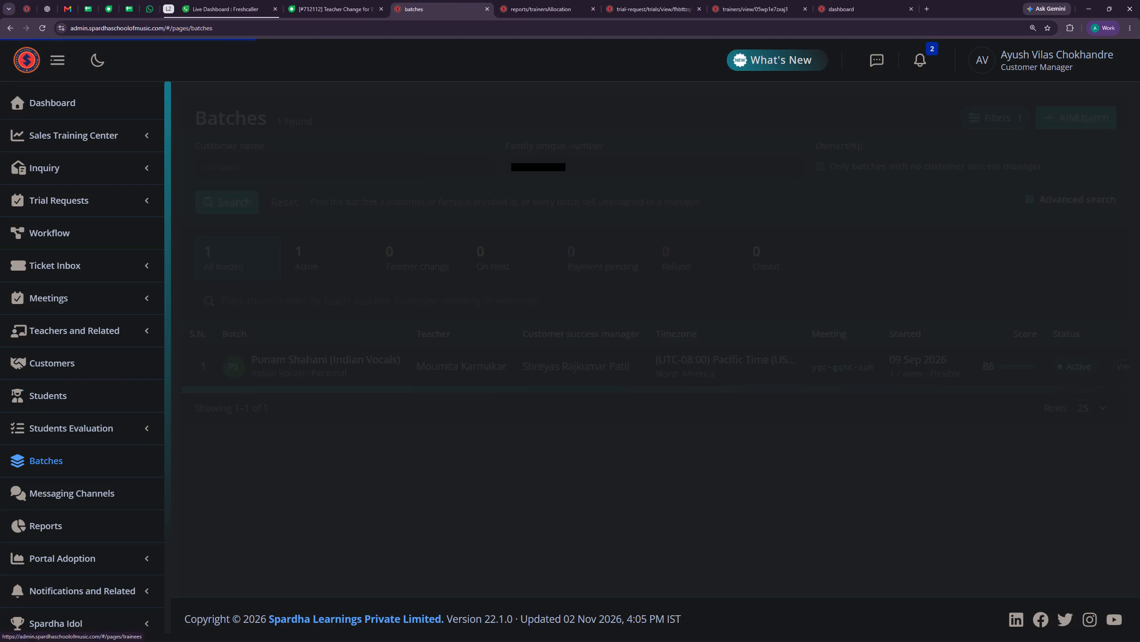
drag(589, 165, 399, 171)
key(ctrl+v)
click(236, 204)
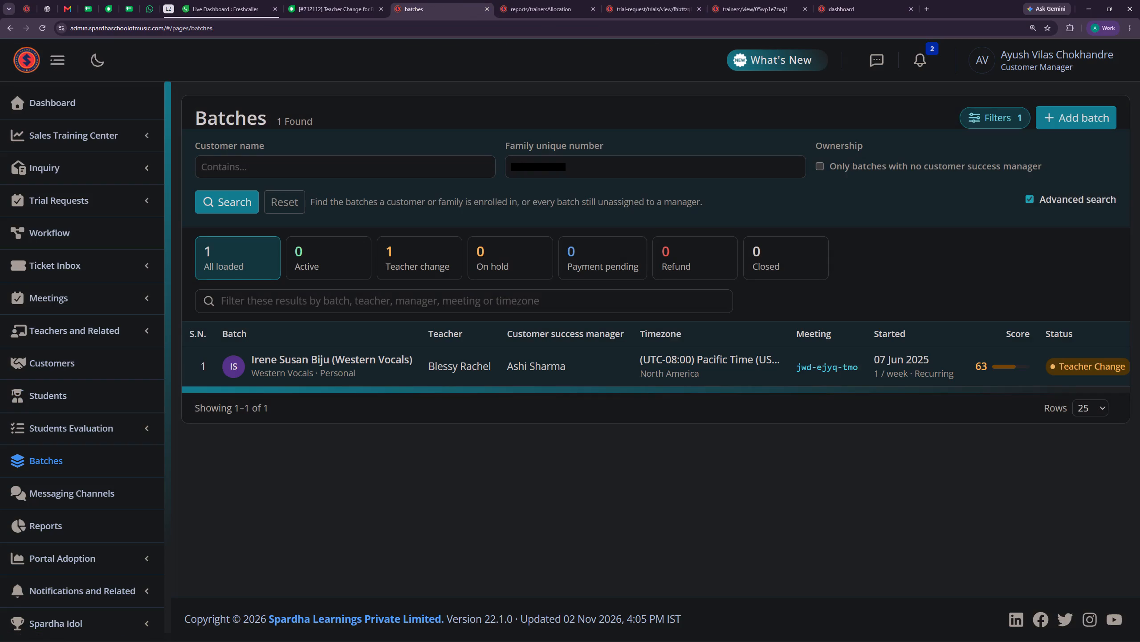
click(1071, 364)
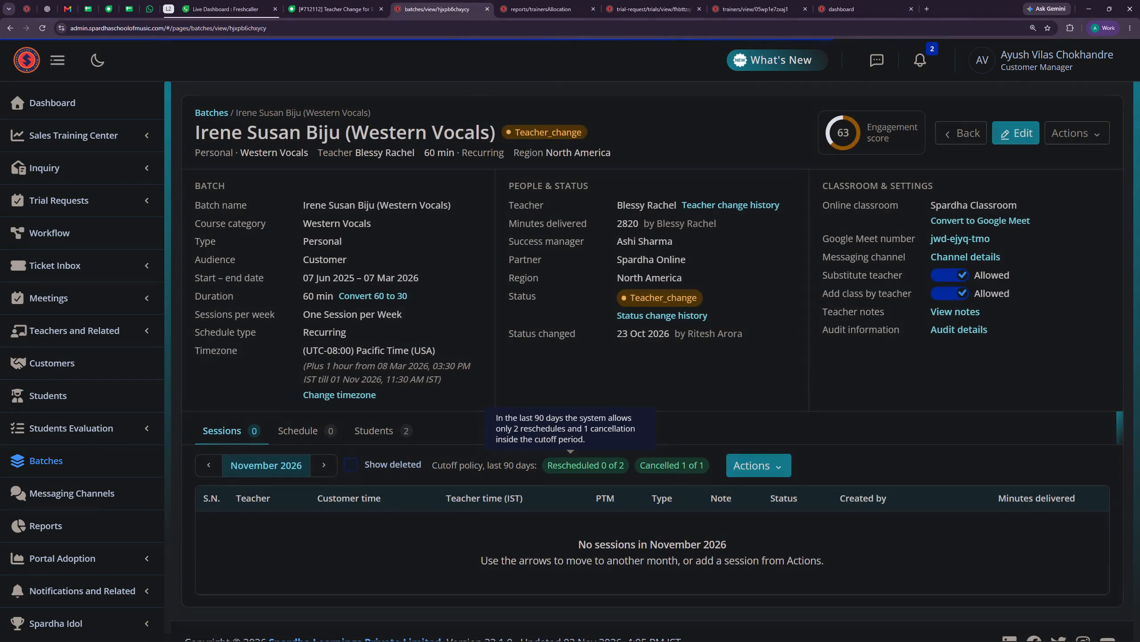
click(341, 0)
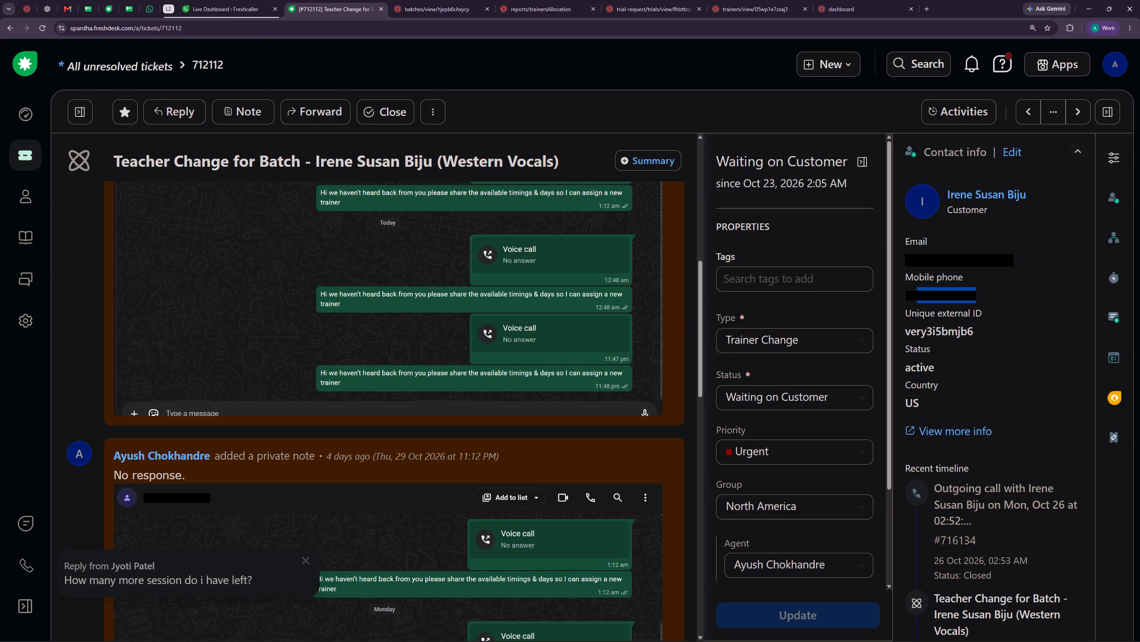
scroll(445, 314, down, 4)
click(448, 0)
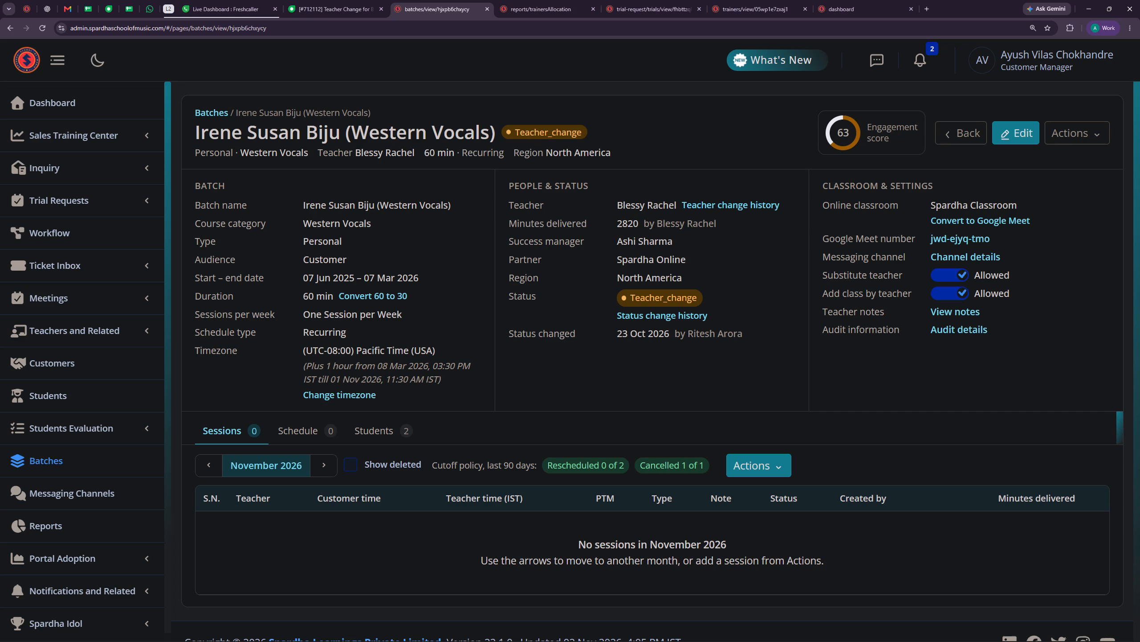
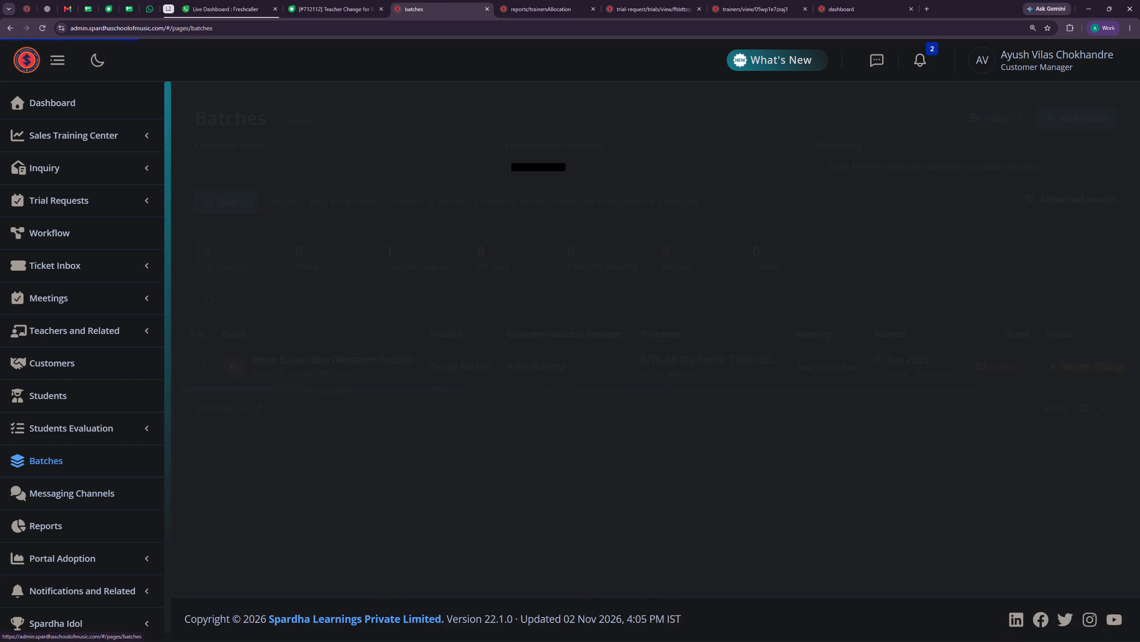
Search batches by the customer's mobile number, open the Western Vocals batch, and check its sessions, schedule, enrolled students and the student's profile.
drag(604, 169, 362, 179)
key(ctrl+v)
click(1066, 365)
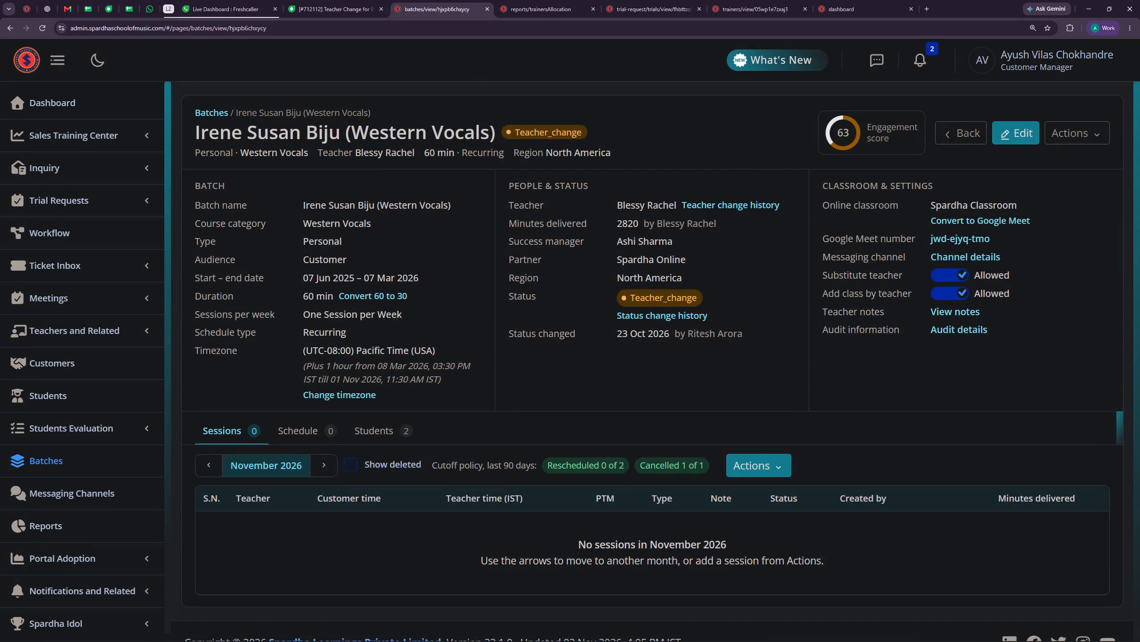
click(307, 433)
click(382, 438)
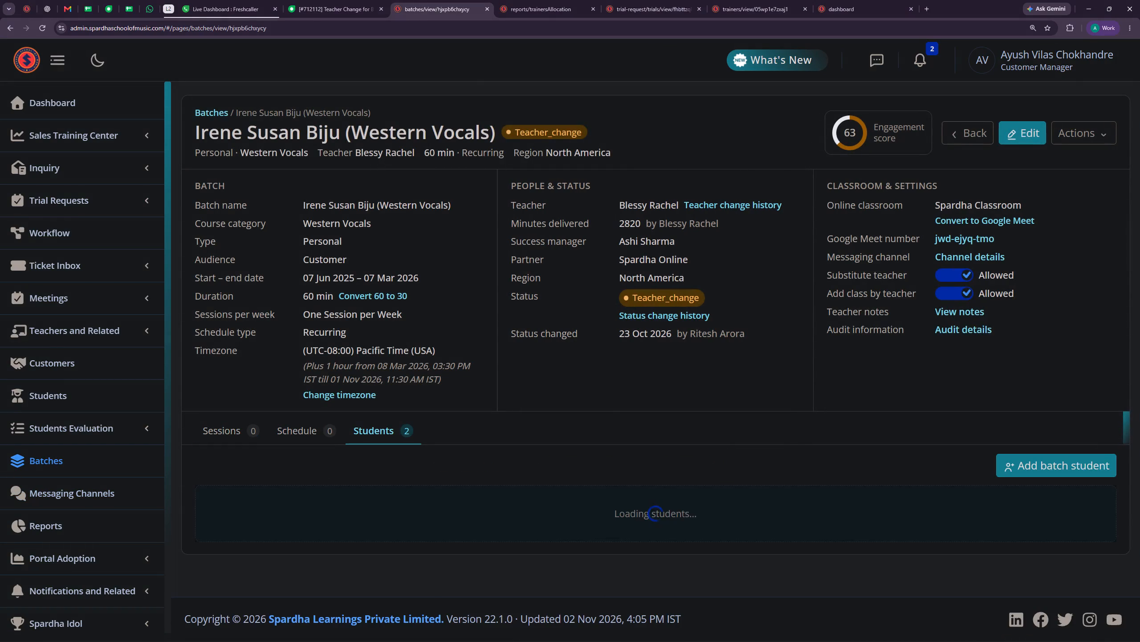
click(468, 528)
scroll(492, 512, down, 3)
click(486, 509)
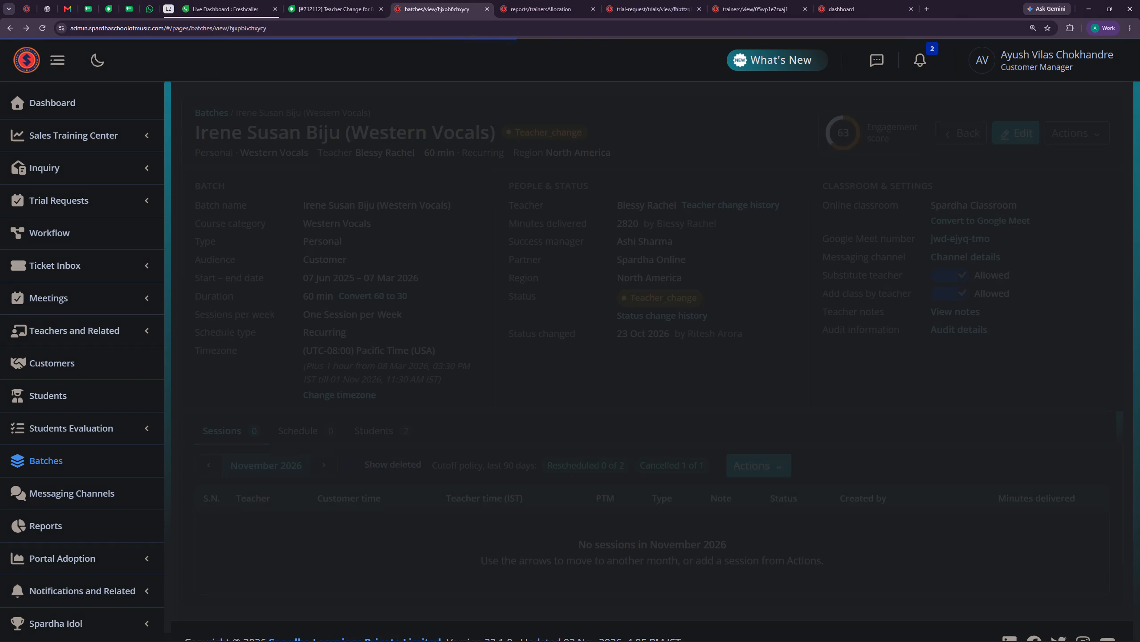
click(313, 430)
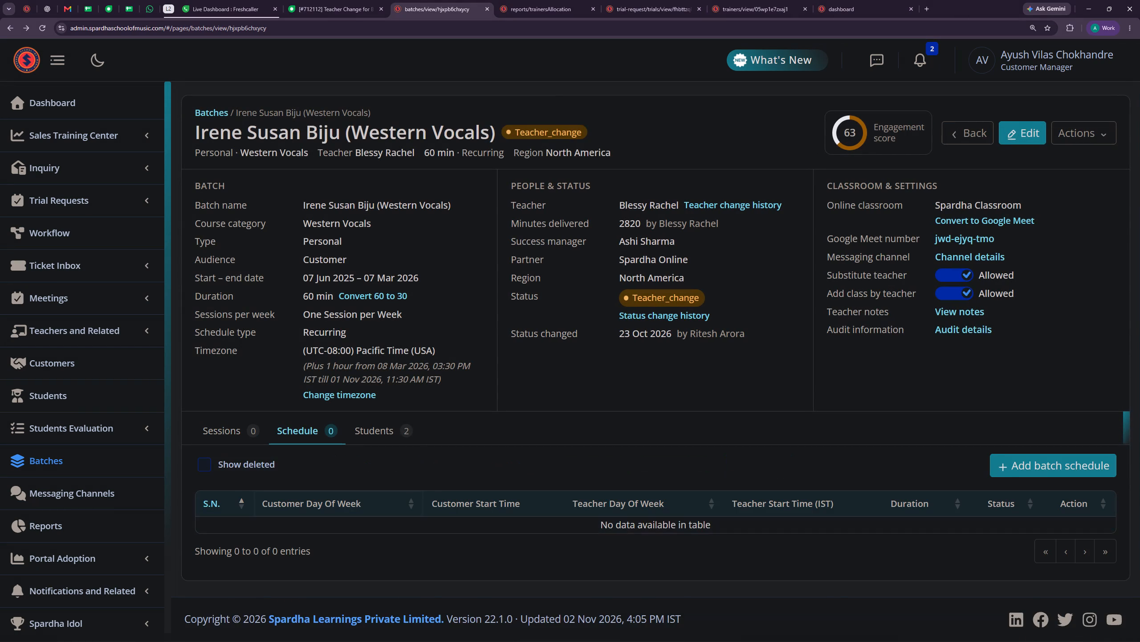
click(390, 438)
click(278, 531)
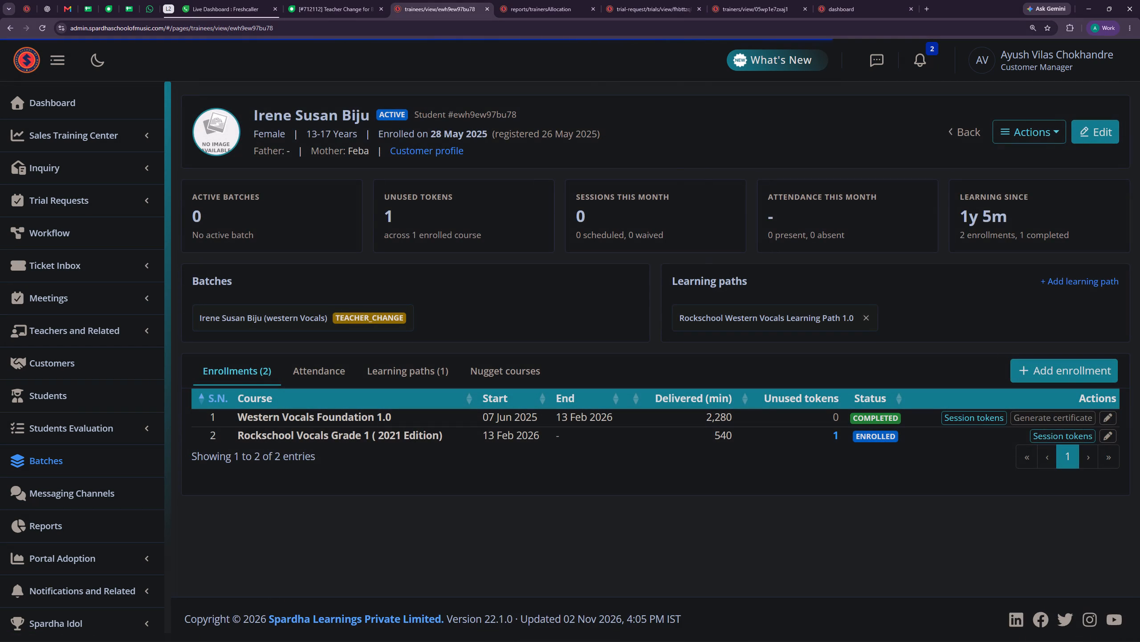
drag(545, 539, 550, 546)
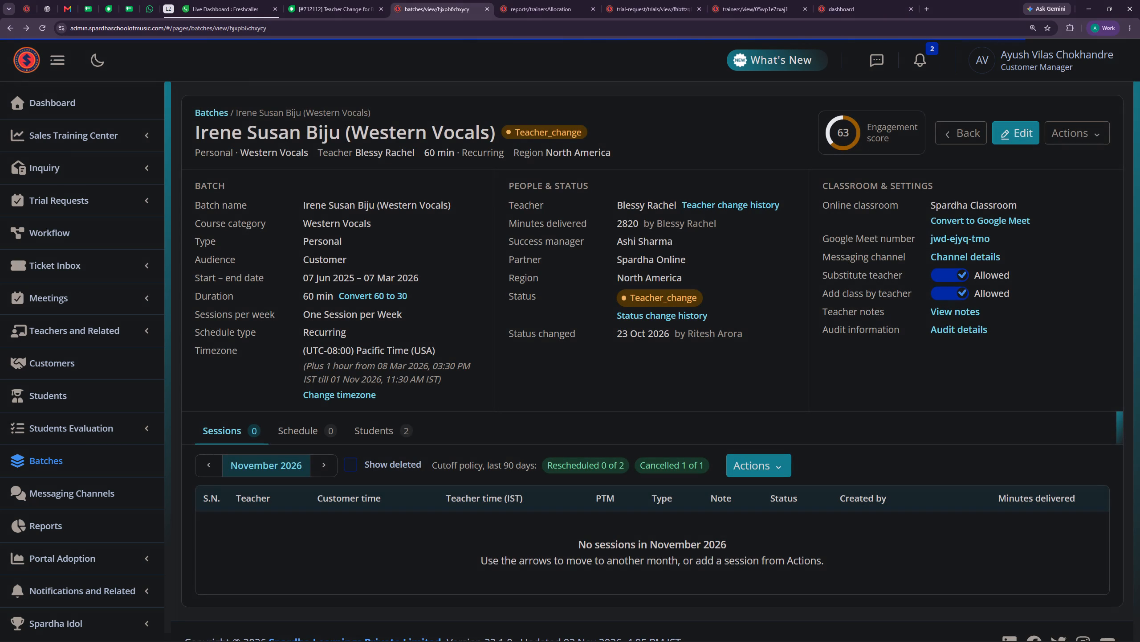
click(375, 432)
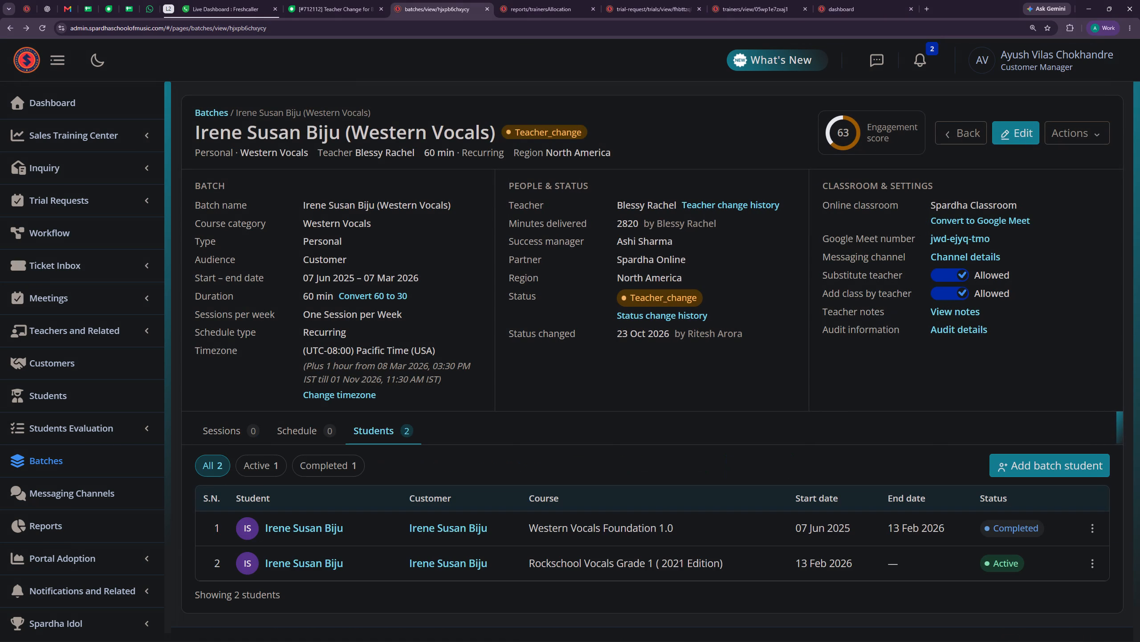
Open the Trials Allocation page to find a free teacher for a trial.
click(677, 0)
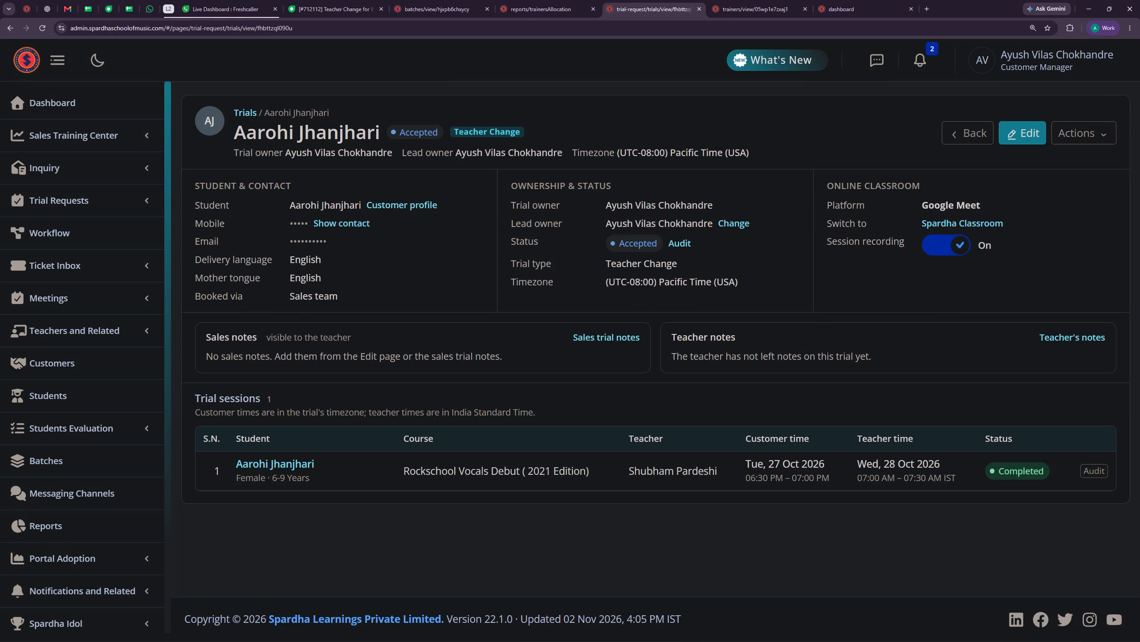
click(732, 2)
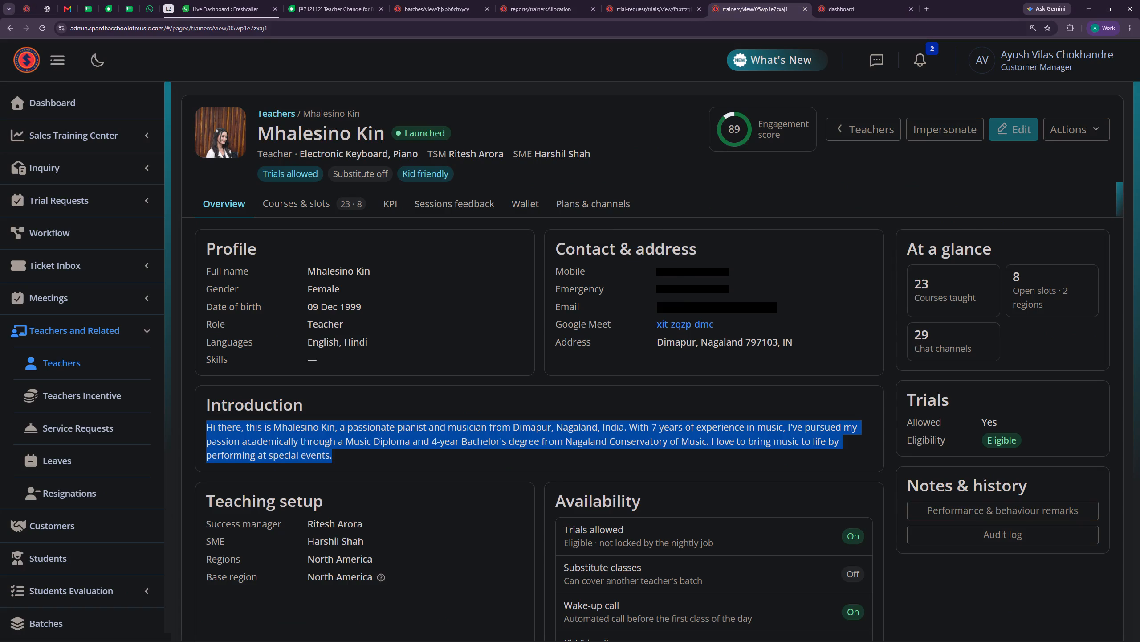
click(657, 0)
click(713, 0)
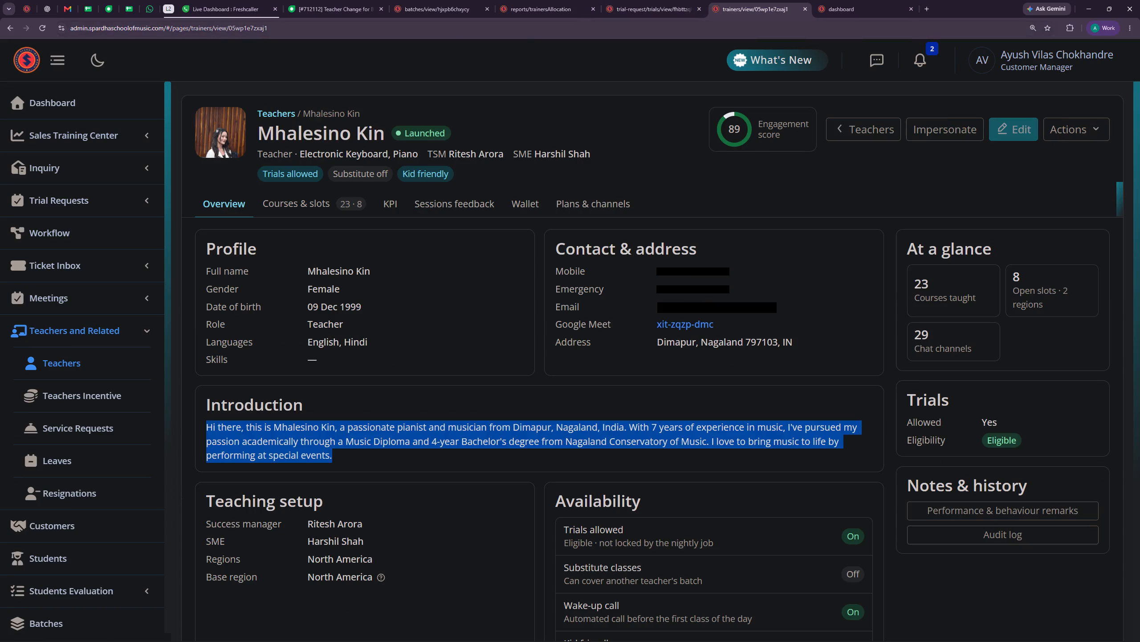
click(648, 0)
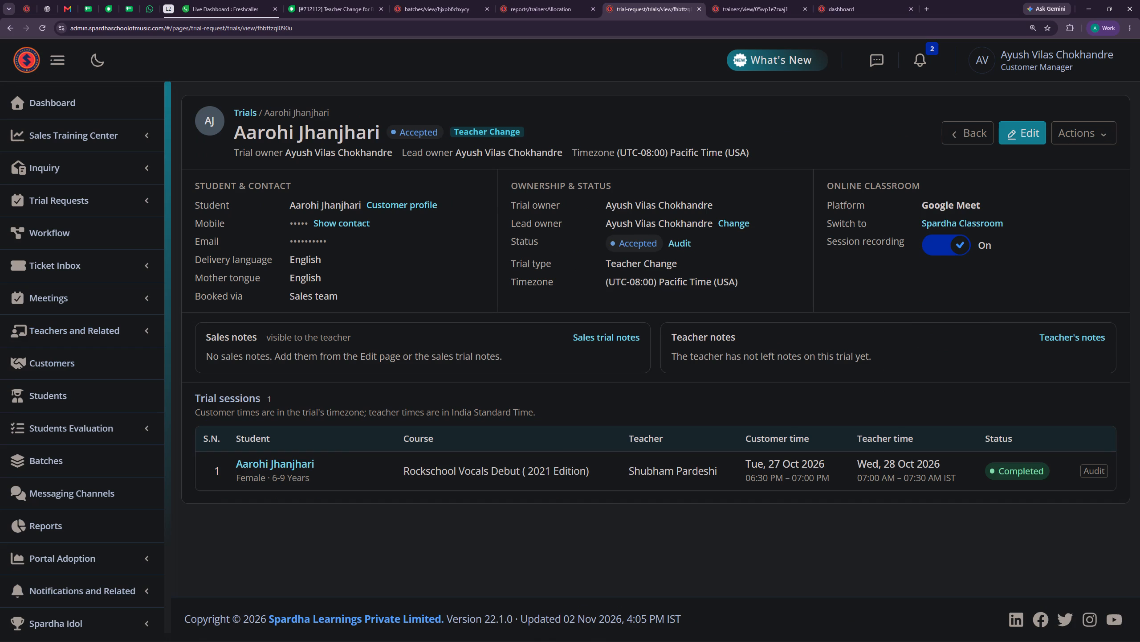
click(521, 278)
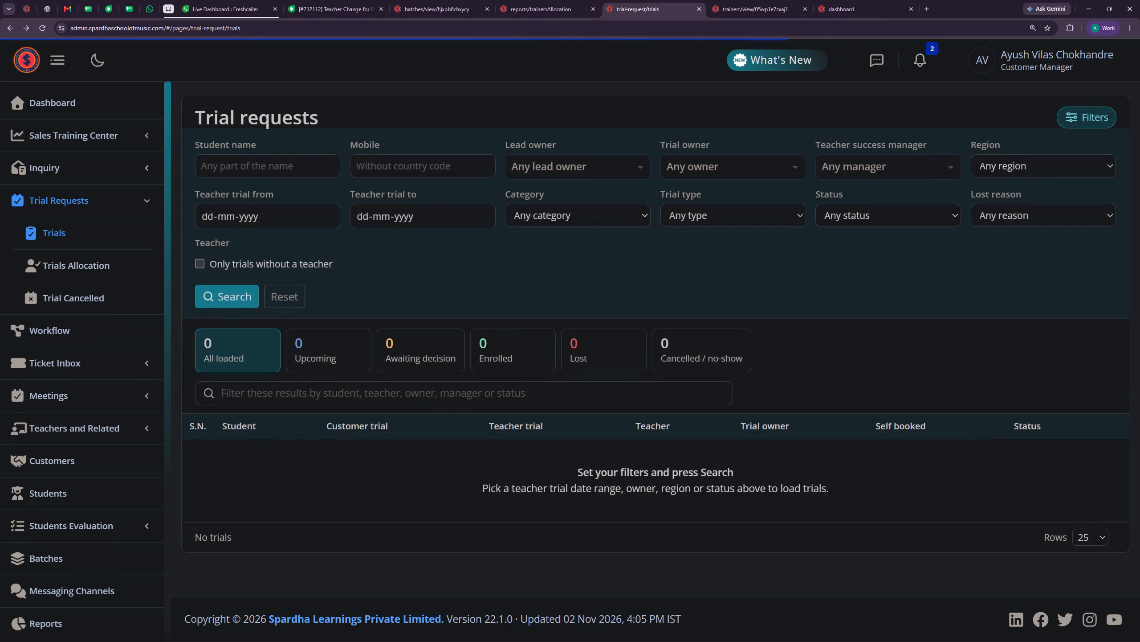
click(274, 164)
click(92, 263)
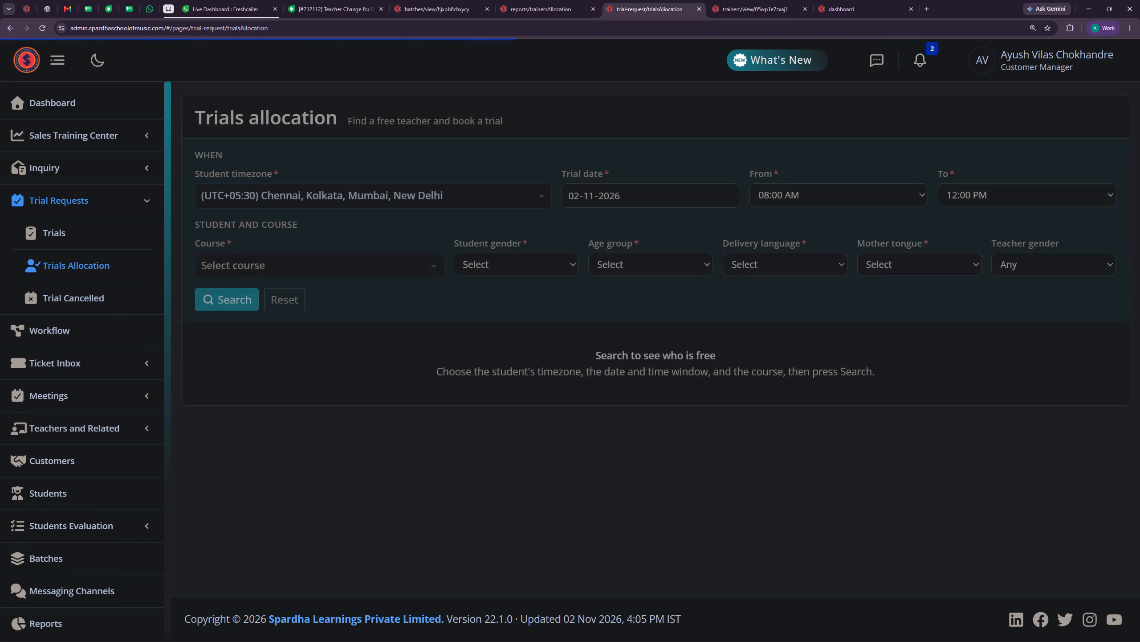
Copy the timezone from the Western Vocals batch and set the trial's student timezone to (UTC-08:00) Pacific Time (USA).
click(536, 0)
click(436, 0)
drag(285, 346, 290, 345)
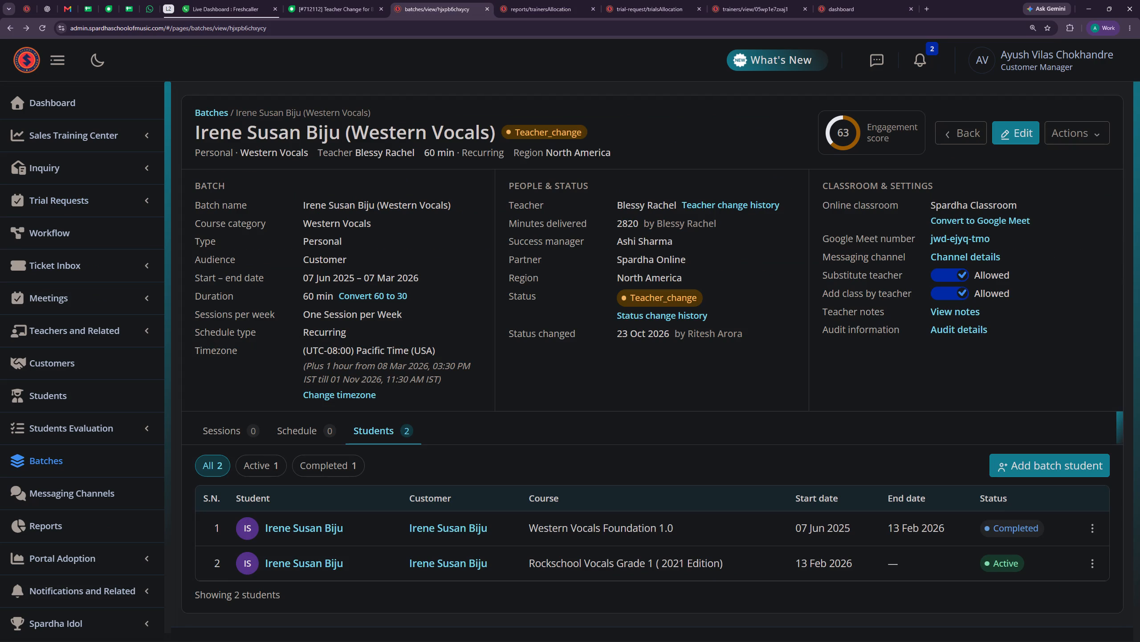
drag(290, 345, 444, 344)
key(ctrl+c)
click(635, 0)
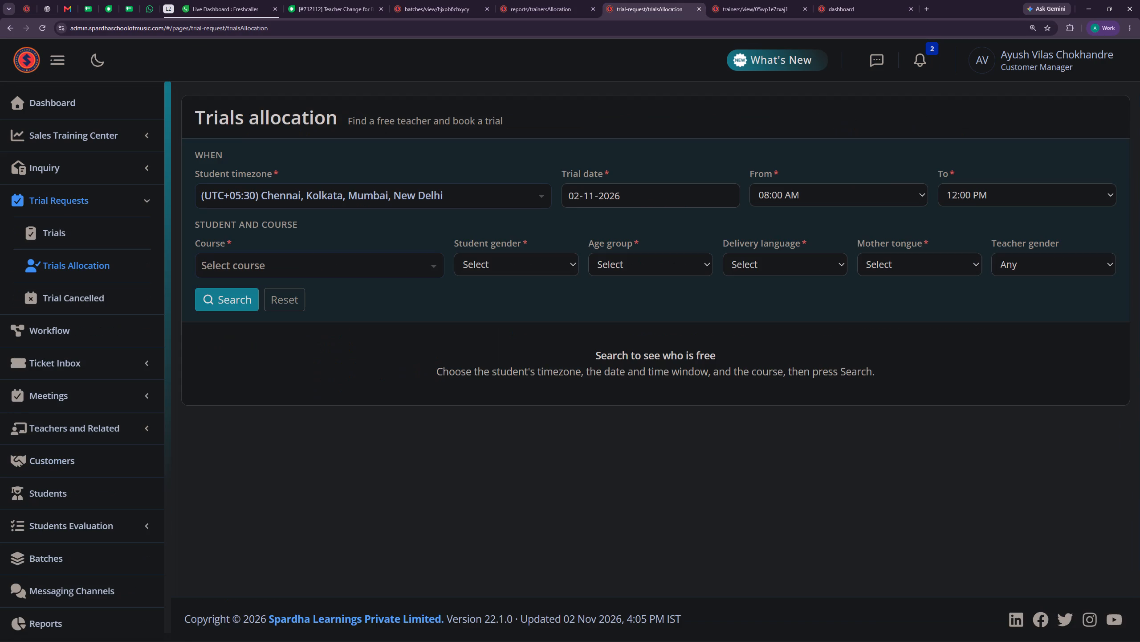
click(536, 194)
key(ctrl+v)
click(208, 193)
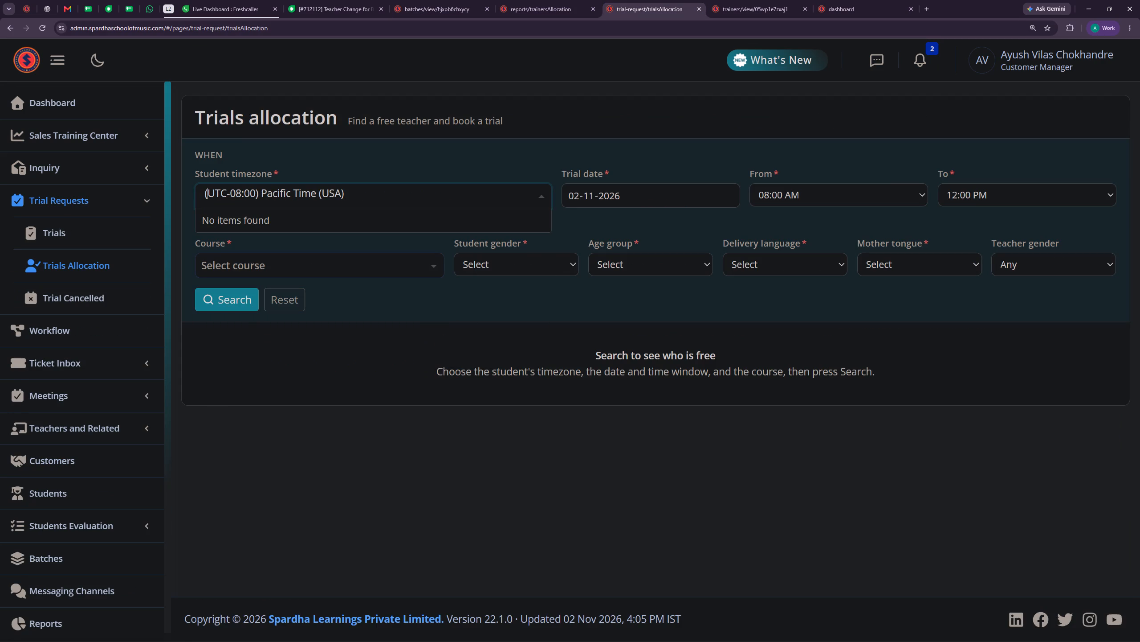
key(BackSpace)
key(equal)
key(BackSpace)
click(240, 221)
key(BackSpace)
click(240, 221)
Copy the active course from the batch's students and set the trial course to Rockschool Vocals Grade 1 ( 2021 Edition).
click(271, 268)
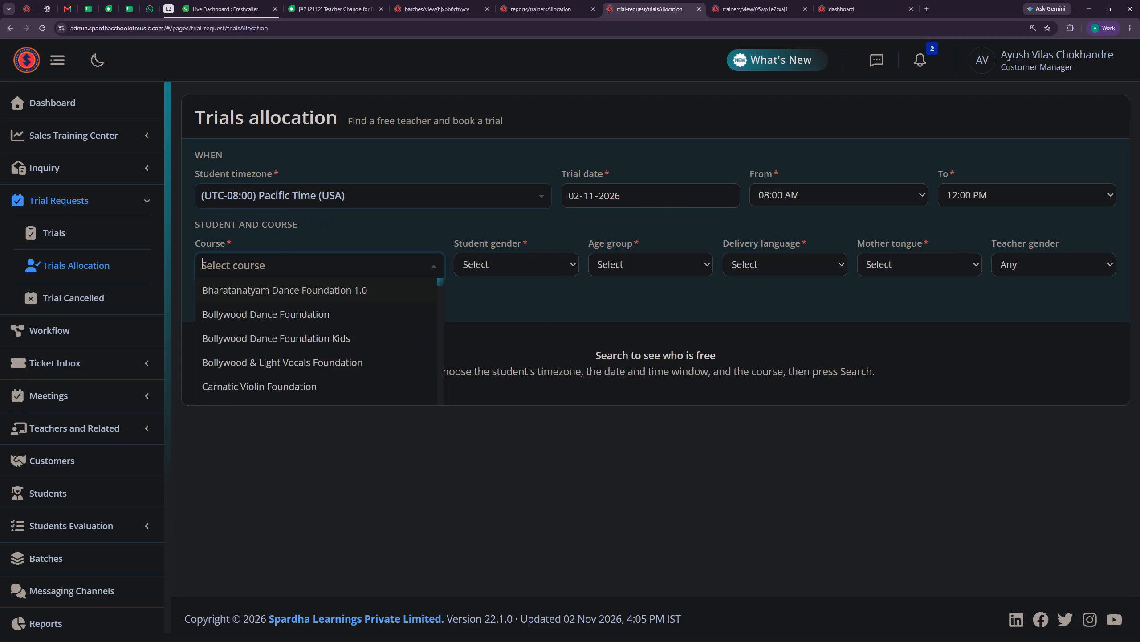
click(557, 8)
click(449, 0)
click(374, 427)
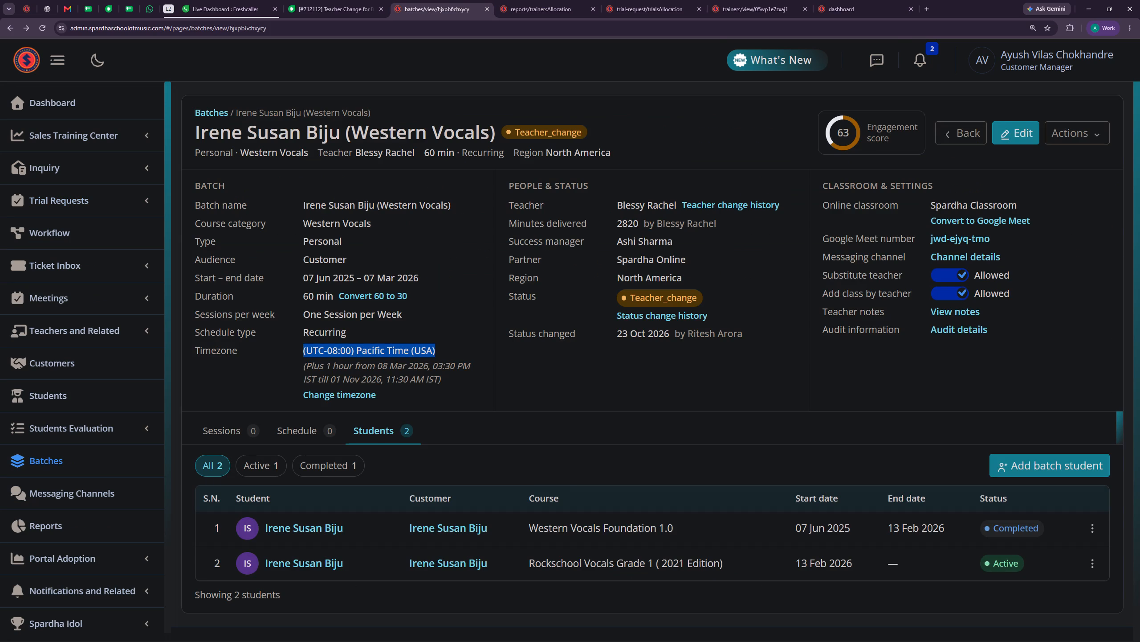
drag(527, 564, 732, 564)
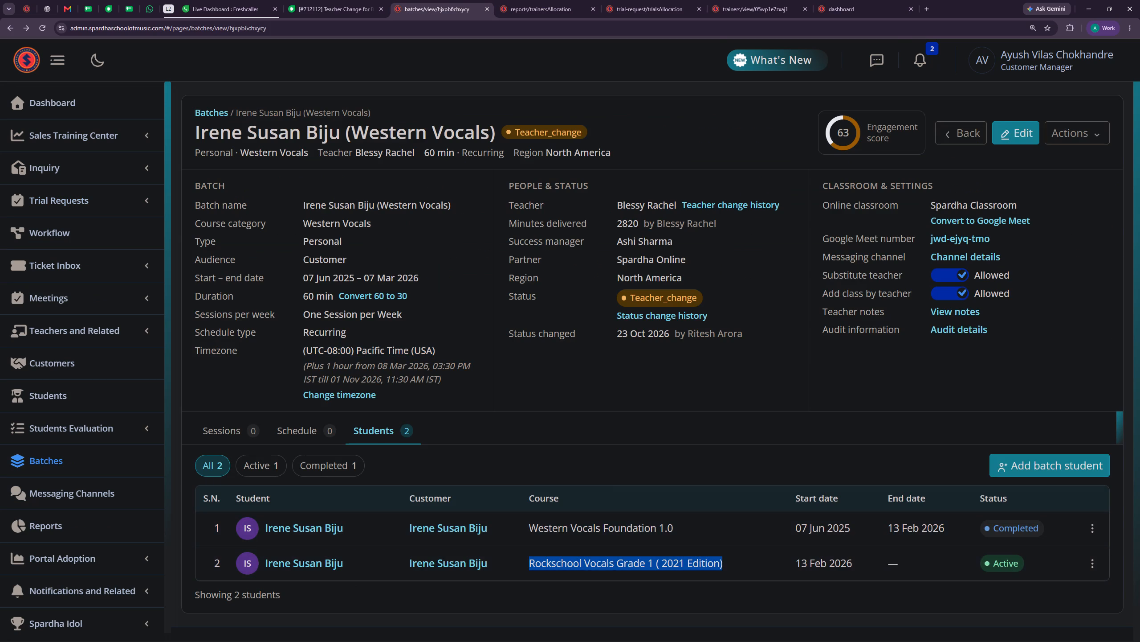
key(ctrl+c)
click(696, 0)
key(ctrl+v)
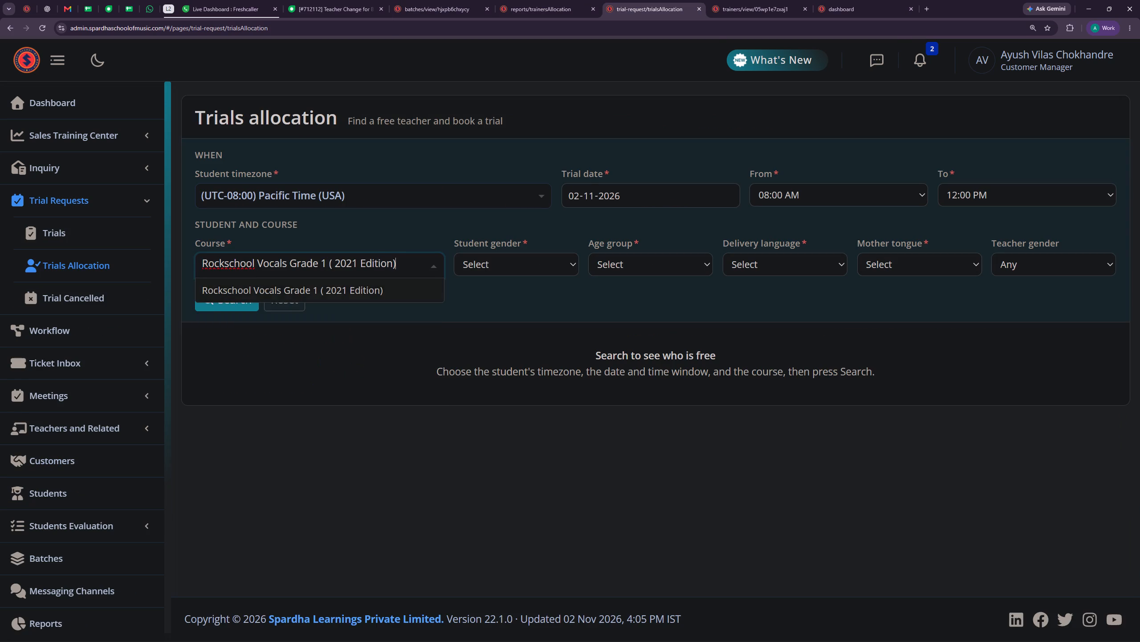
click(286, 287)
Check the student's profile, and set the trial's student gender to Female, age group to 13-17 Years, delivery language and mother tongue to English.
click(485, 259)
click(556, 0)
click(434, 0)
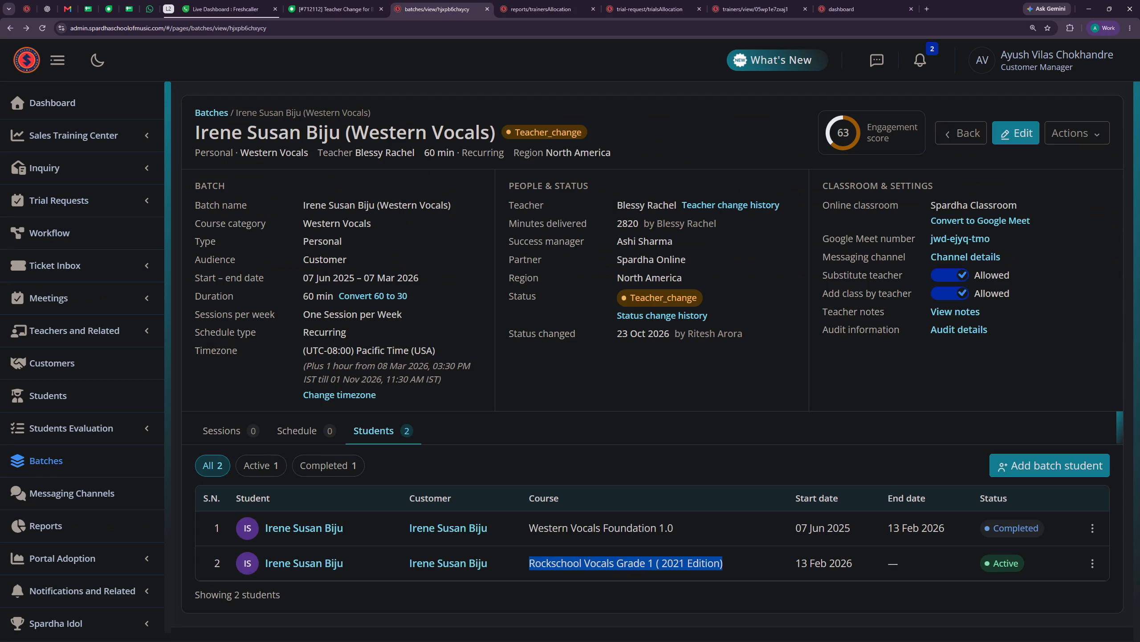
click(302, 530)
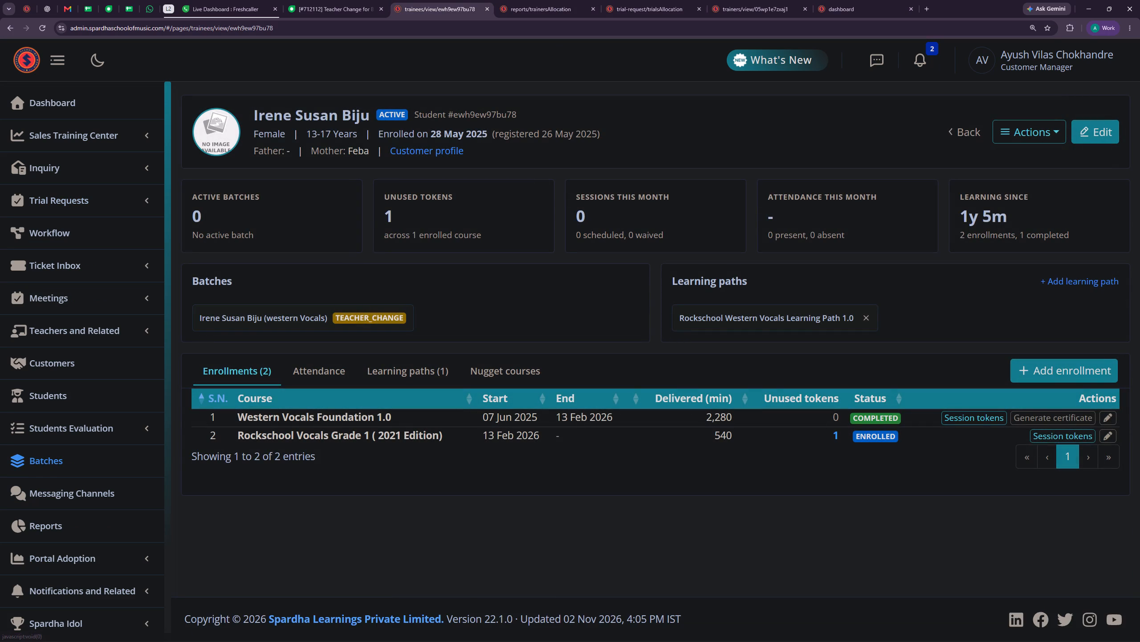
click(657, 0)
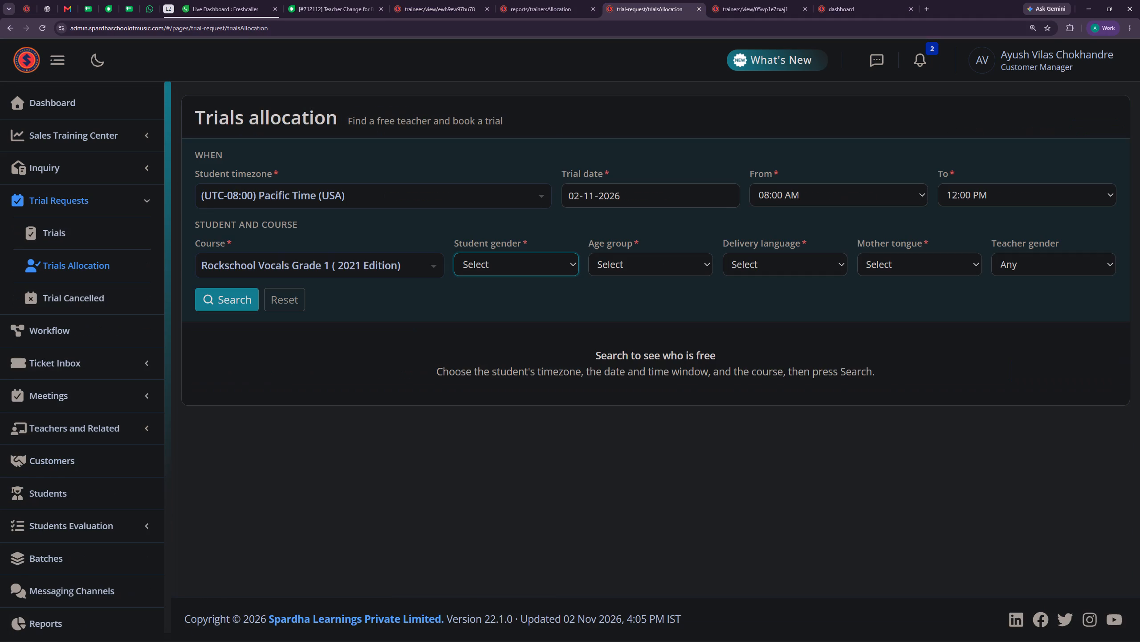
click(506, 257)
click(508, 313)
click(632, 261)
click(620, 330)
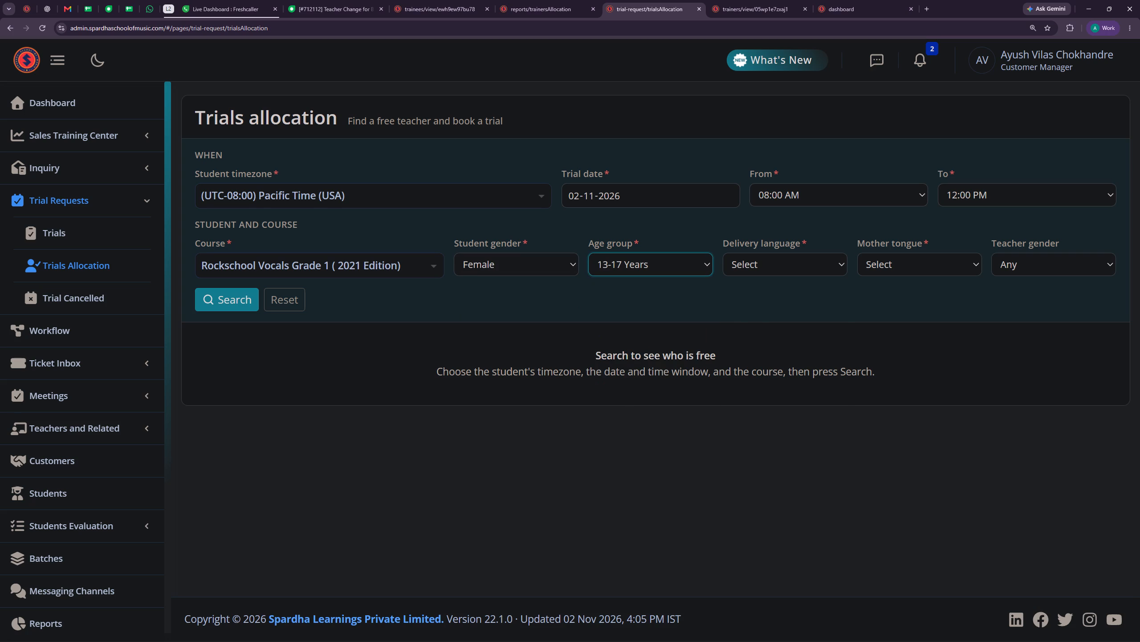
click(764, 262)
click(758, 300)
click(924, 263)
click(905, 299)
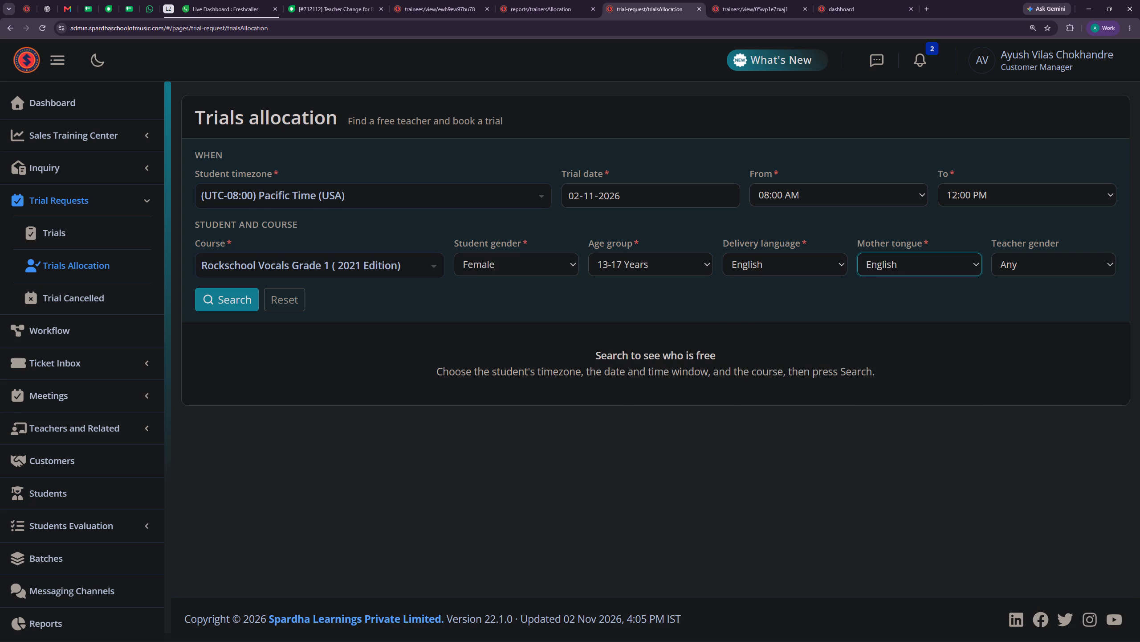
Set the trial date to 08-11-2026 and the time window from 05:00 PM to 08:00 PM.
drag(635, 198, 639, 198)
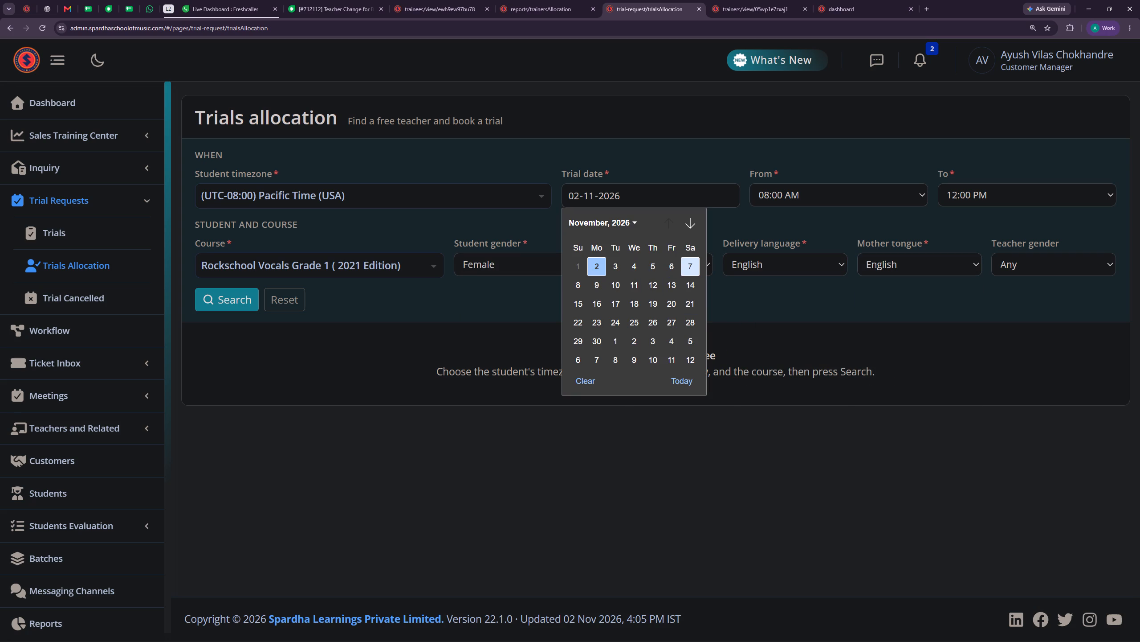
click(581, 286)
drag(792, 202, 798, 199)
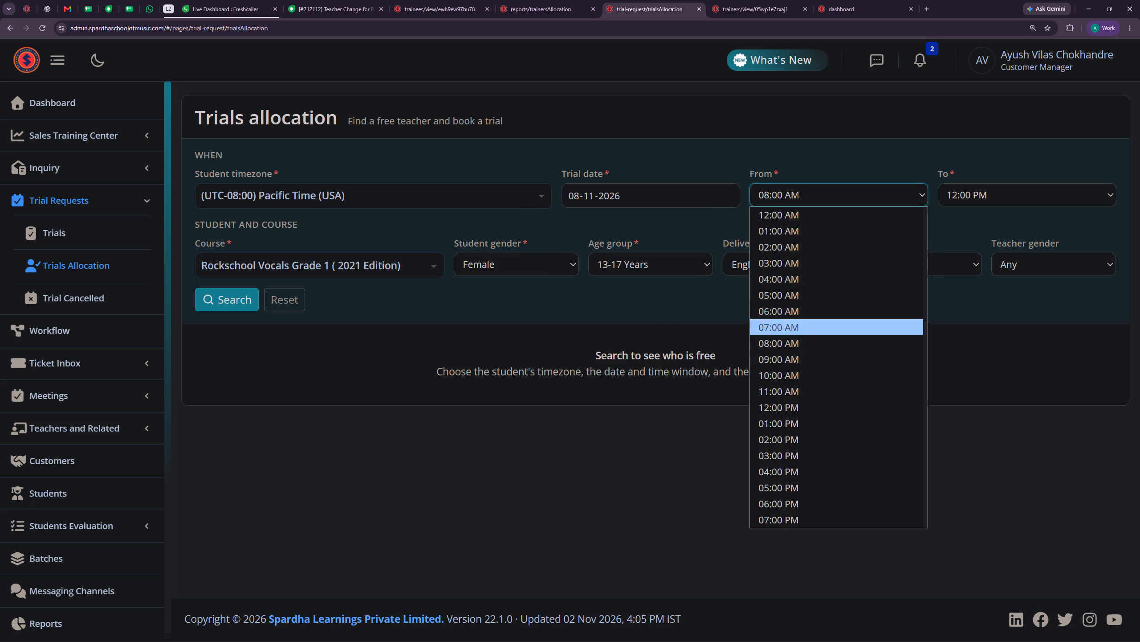
scroll(788, 365, down, 2)
click(780, 403)
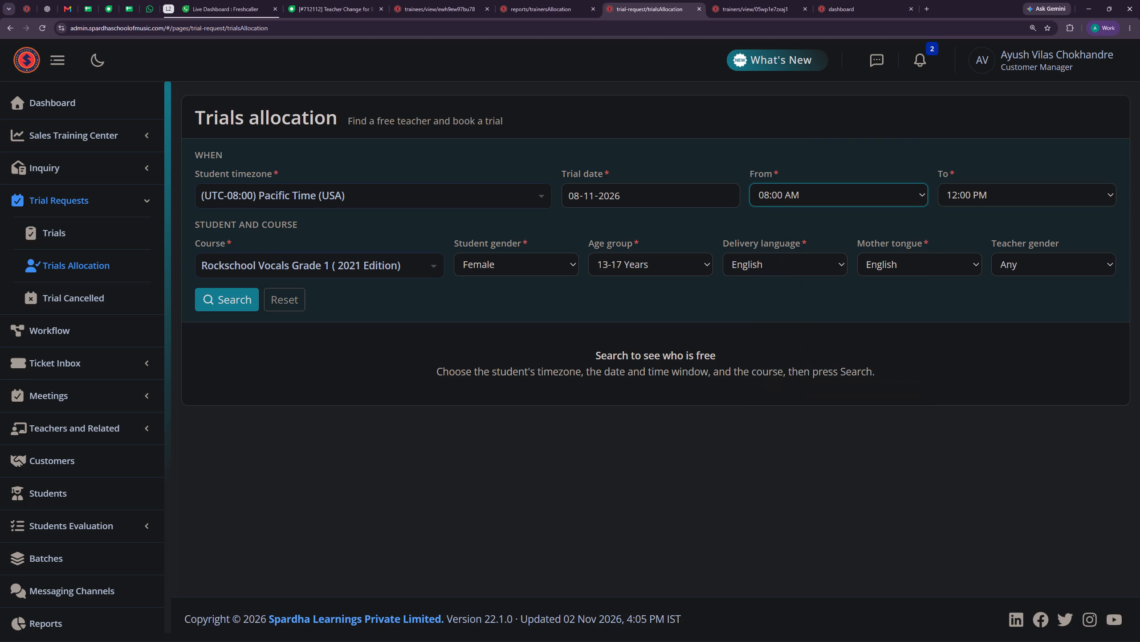
click(977, 197)
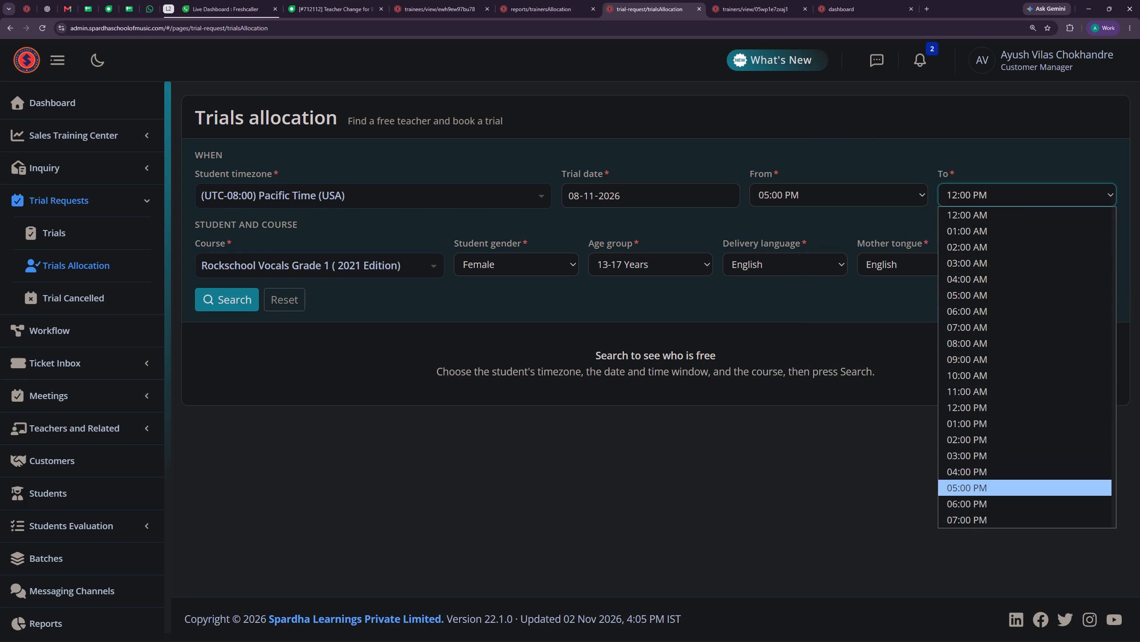
scroll(971, 476, down, 1)
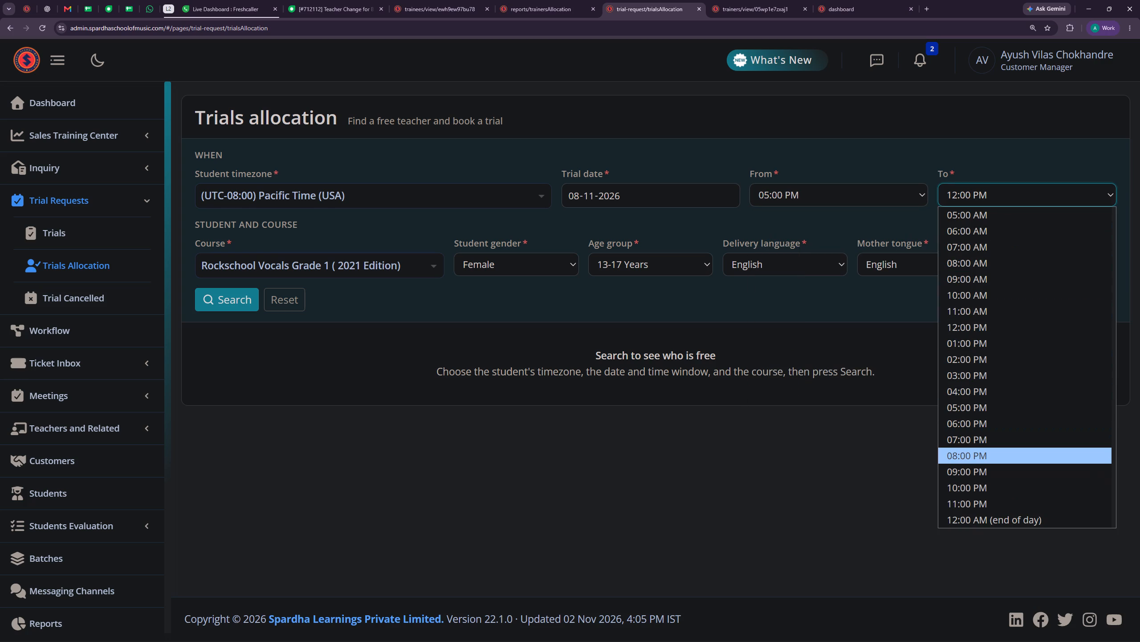
click(962, 448)
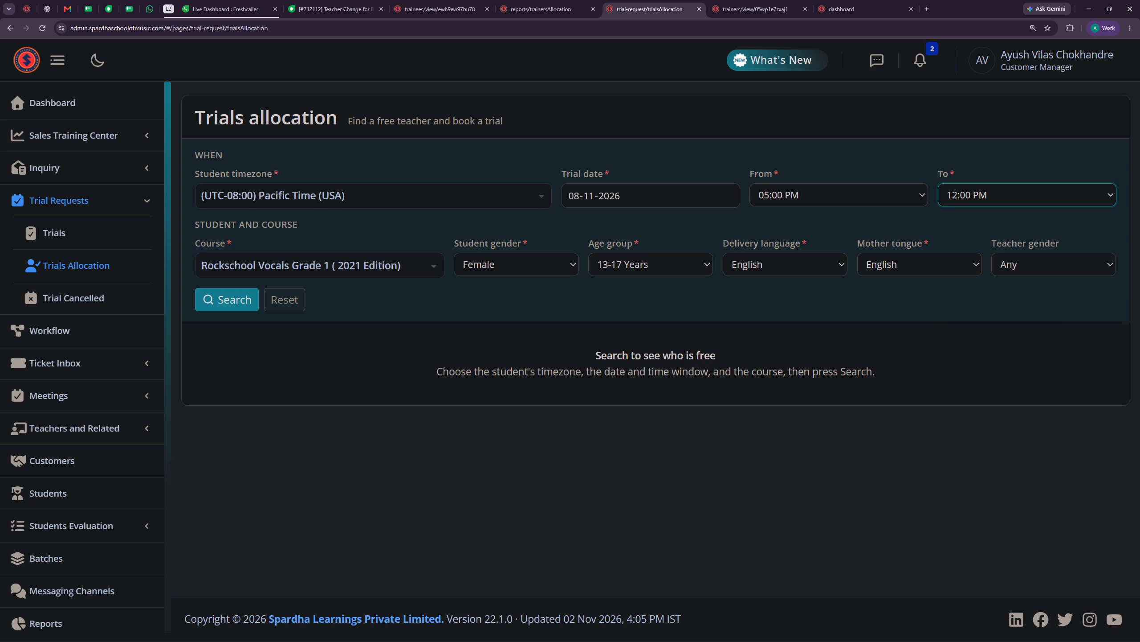
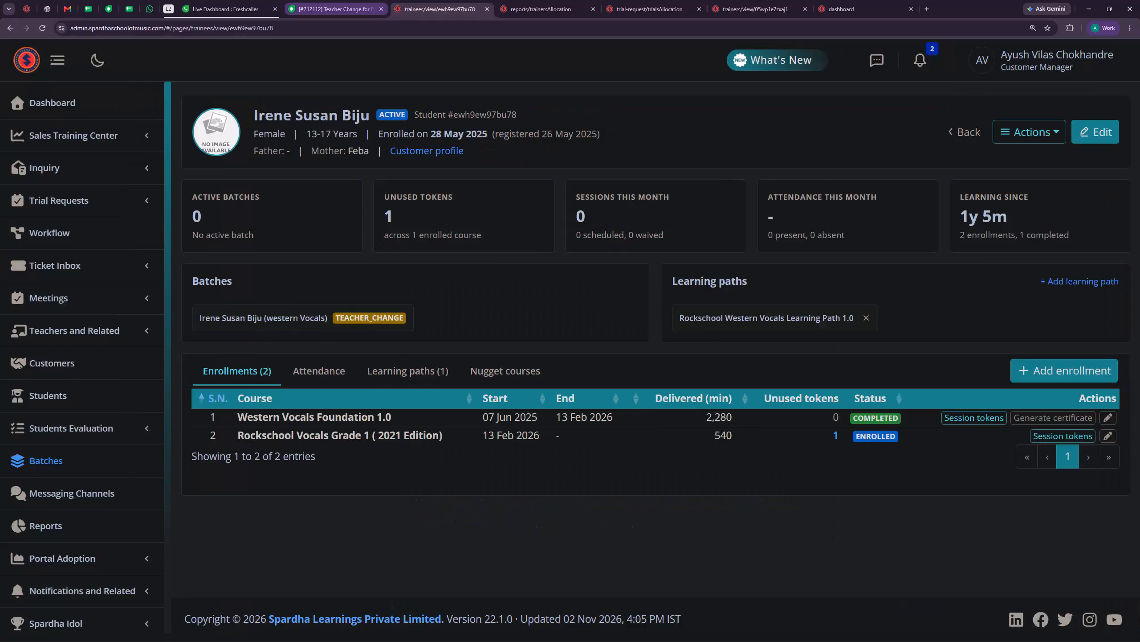
Switch to the Freshcaller live dashboard and toggle the agent status to Offline and back to Available.
click(219, 1)
click(972, 55)
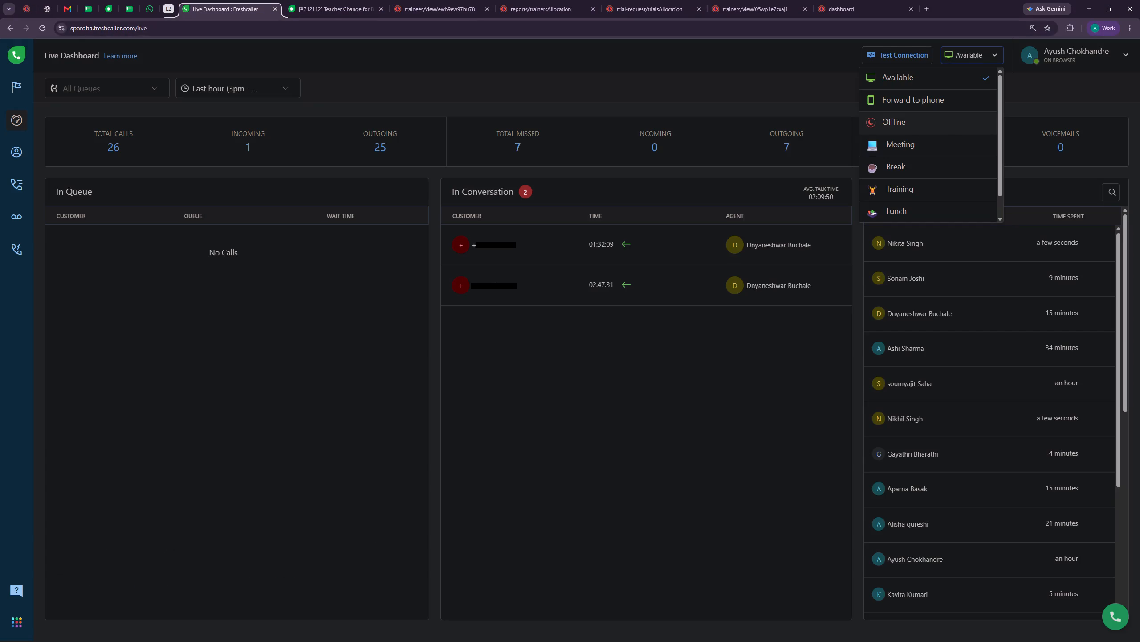
click(958, 119)
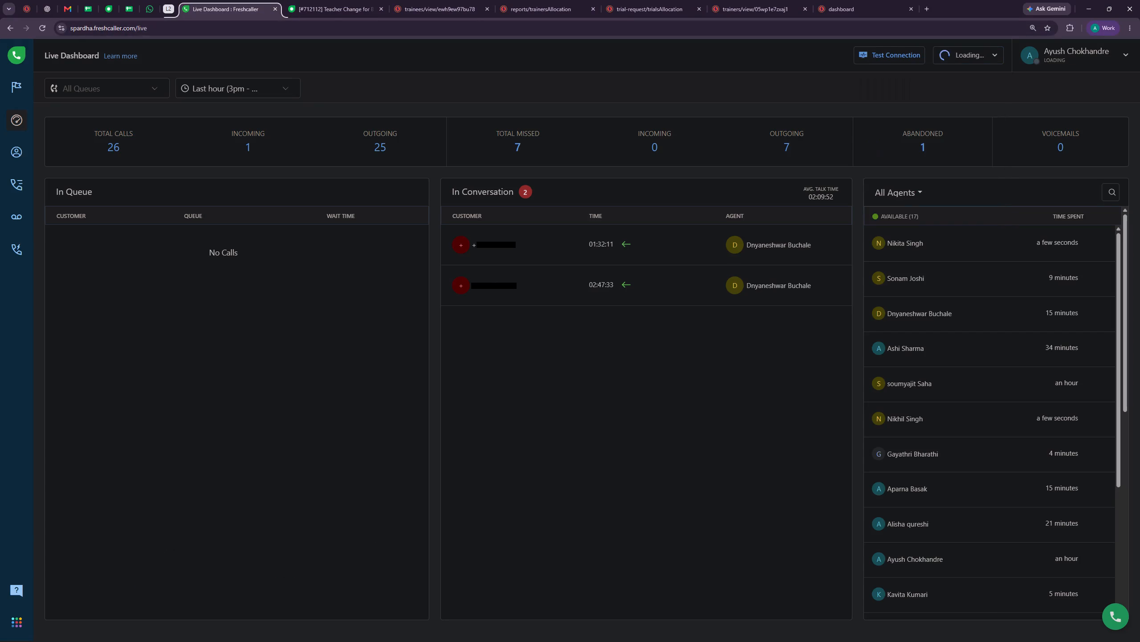
click(955, 56)
click(940, 73)
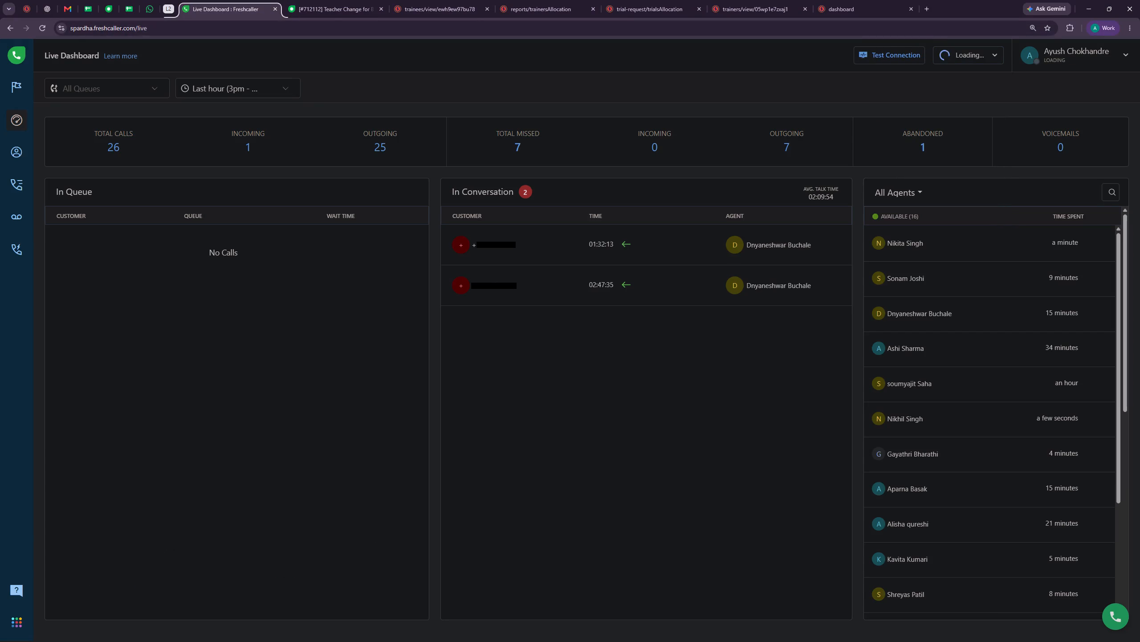
Examine the agent list on the live dashboard for each agent's availability and time spent in status.
scroll(938, 407, up, 3)
scroll(948, 407, down, 1)
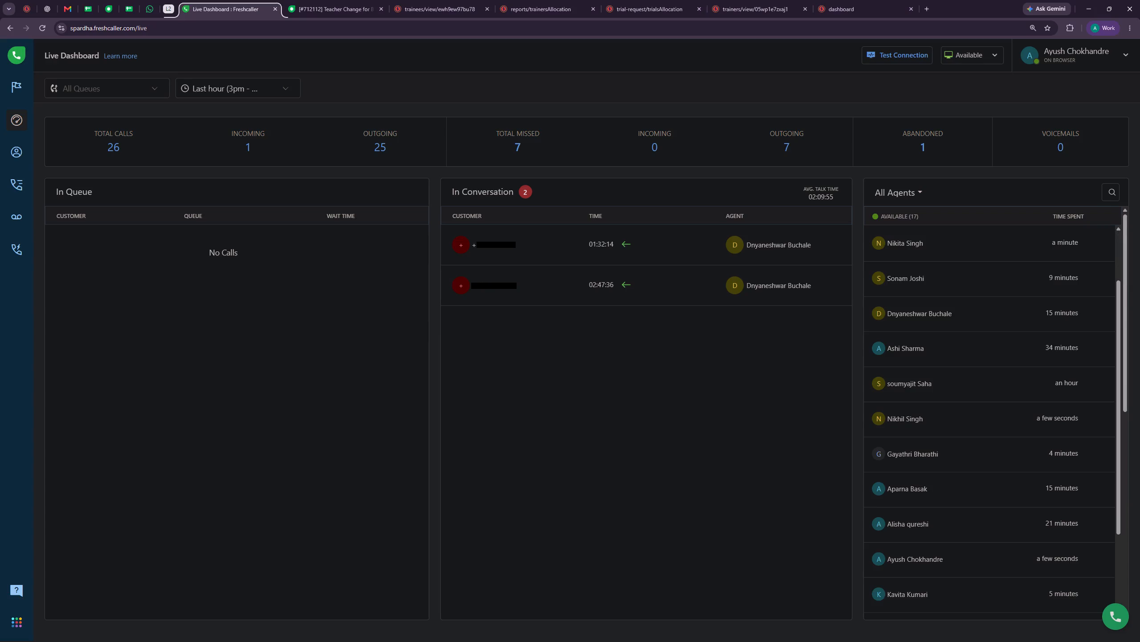
scroll(948, 407, down, 5)
scroll(960, 396, up, 2)
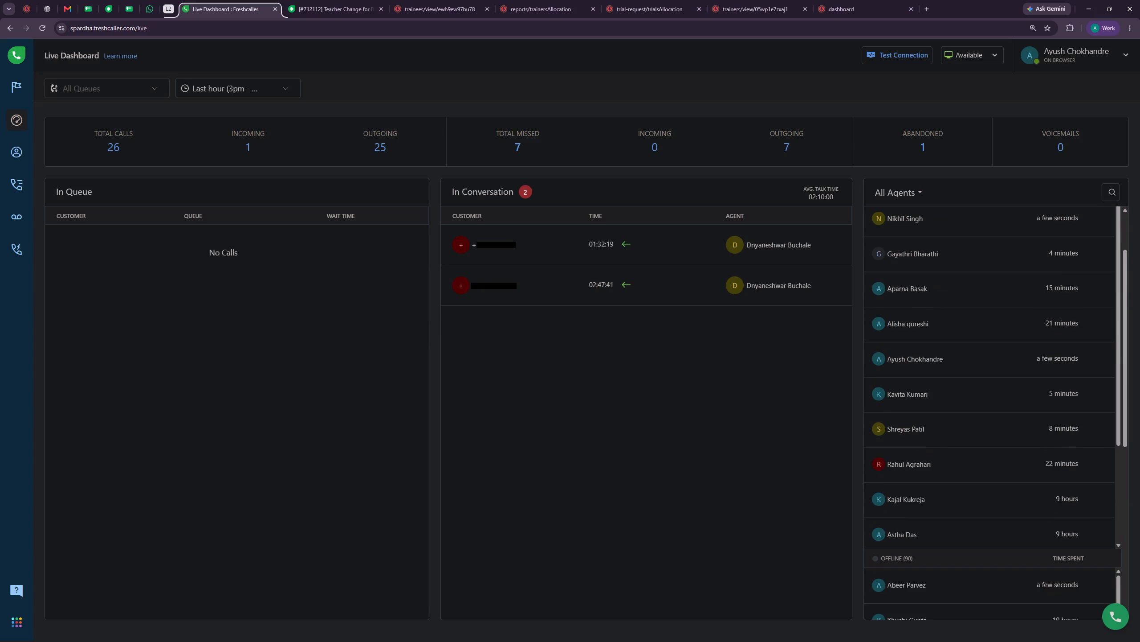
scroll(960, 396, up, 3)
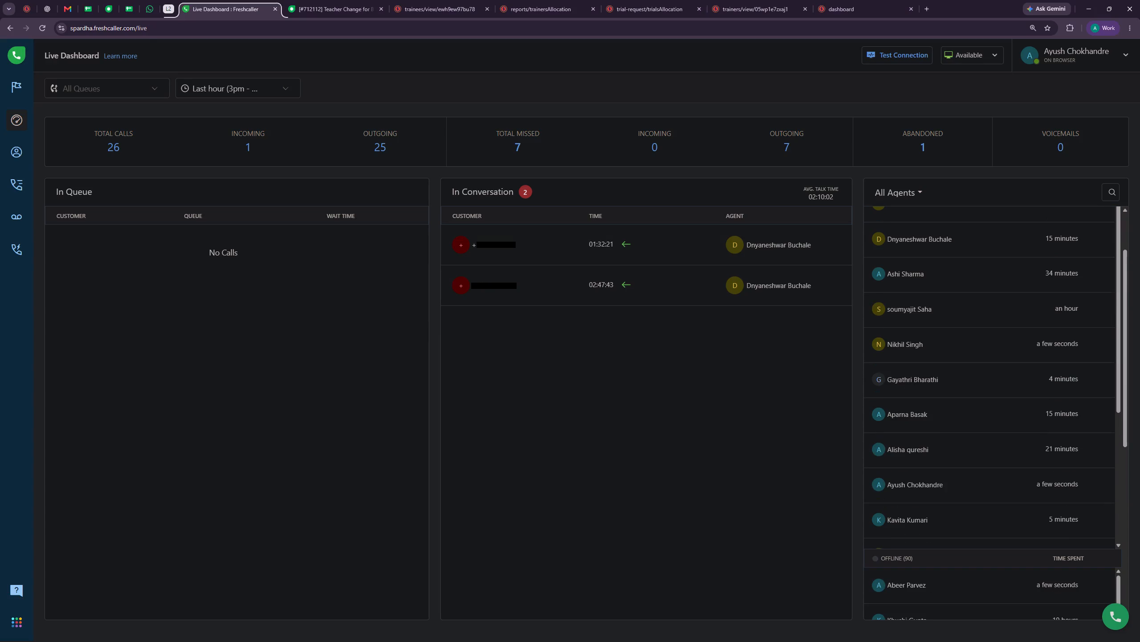
Search the batches by the copied family unique number, removing its extra characters.
click(393, 0)
click(39, 457)
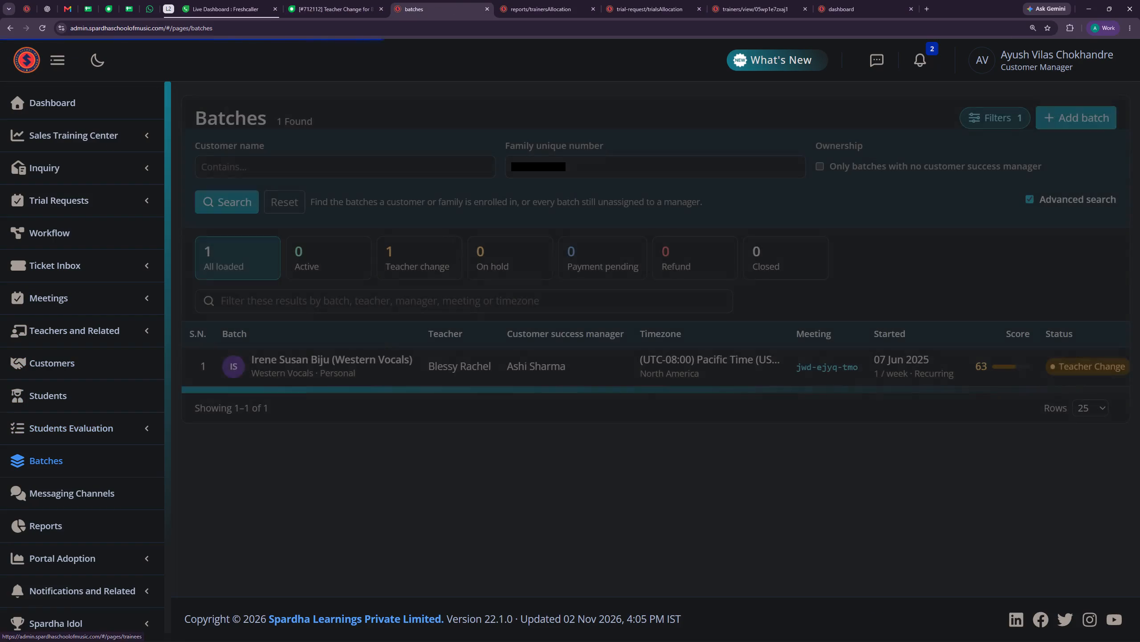
drag(603, 170, 414, 161)
key(ctrl+v)
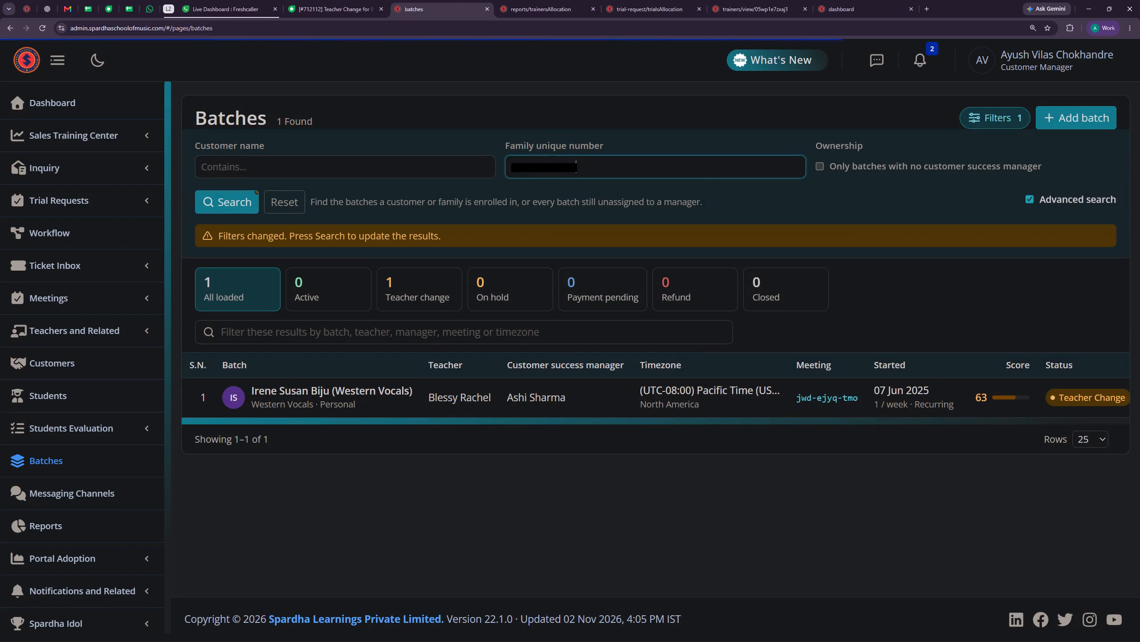
click(554, 163)
key(BackSpace)
click(535, 160)
key(BackSpace)
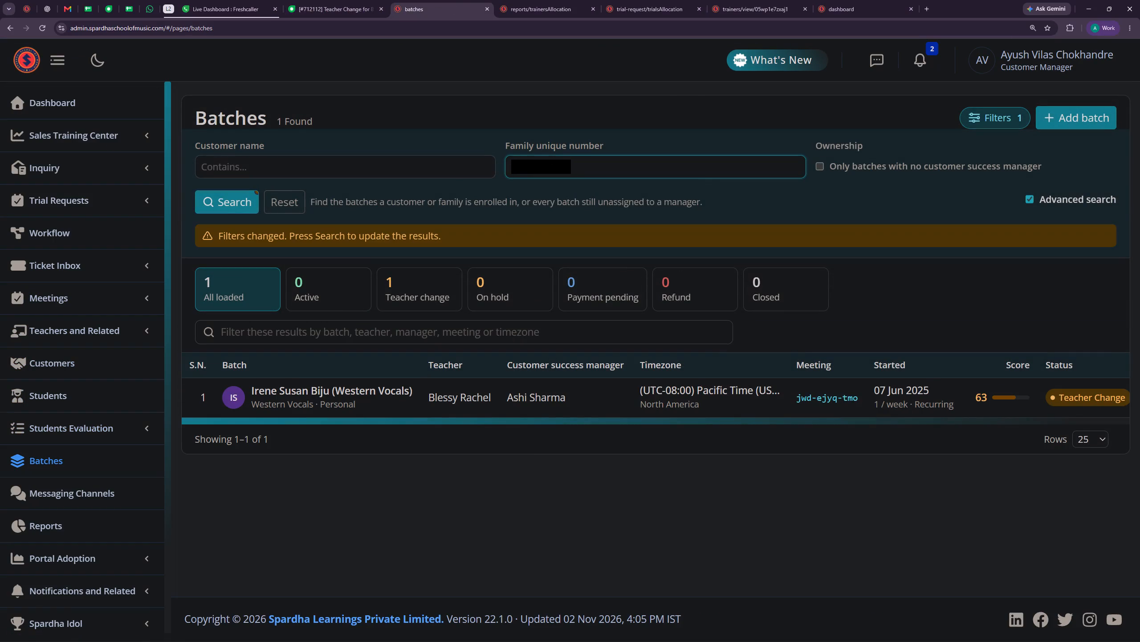
key(BackSpace)
click(514, 165)
key(BackSpace)
click(245, 210)
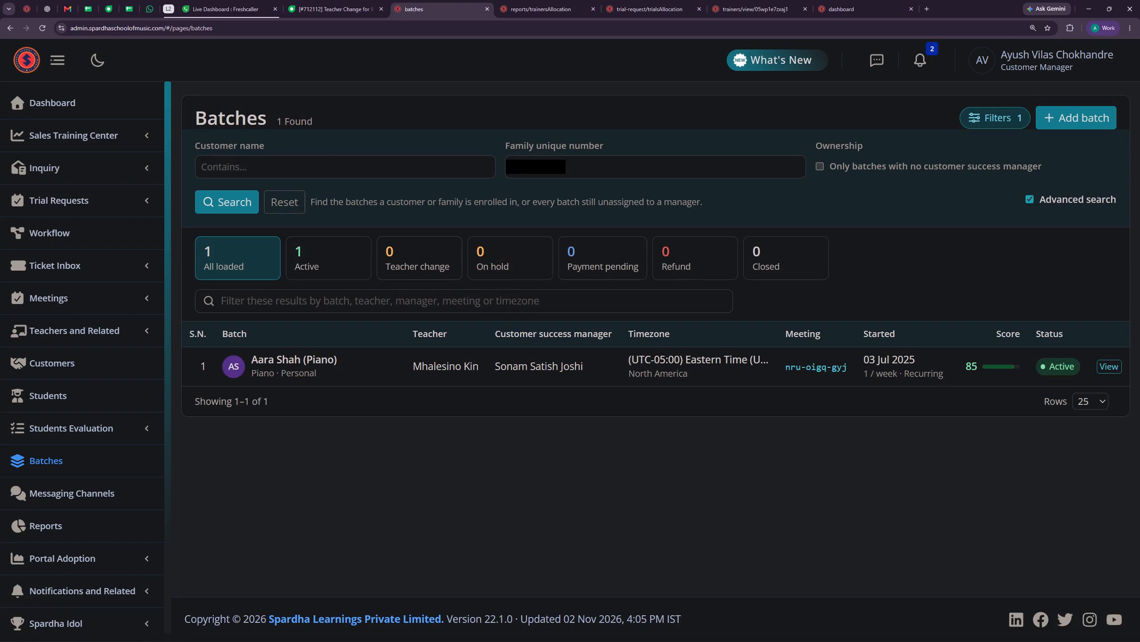
Open the family's Piano batch, check its enrolled students and copy the batch name.
click(1098, 370)
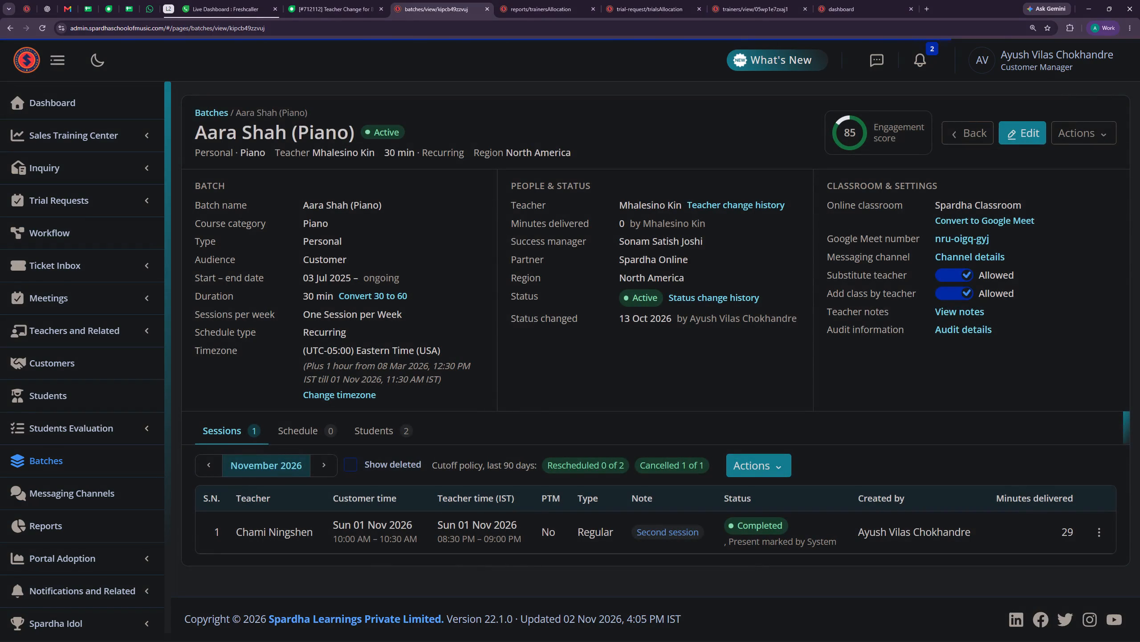
click(377, 426)
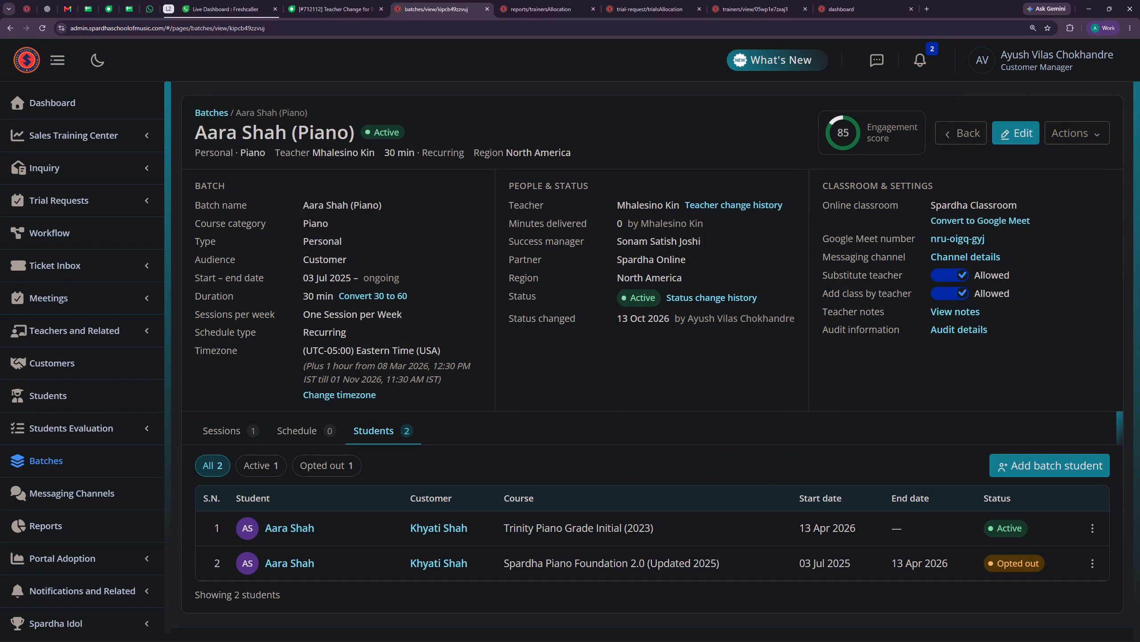
drag(451, 531, 554, 398)
drag(297, 209, 398, 206)
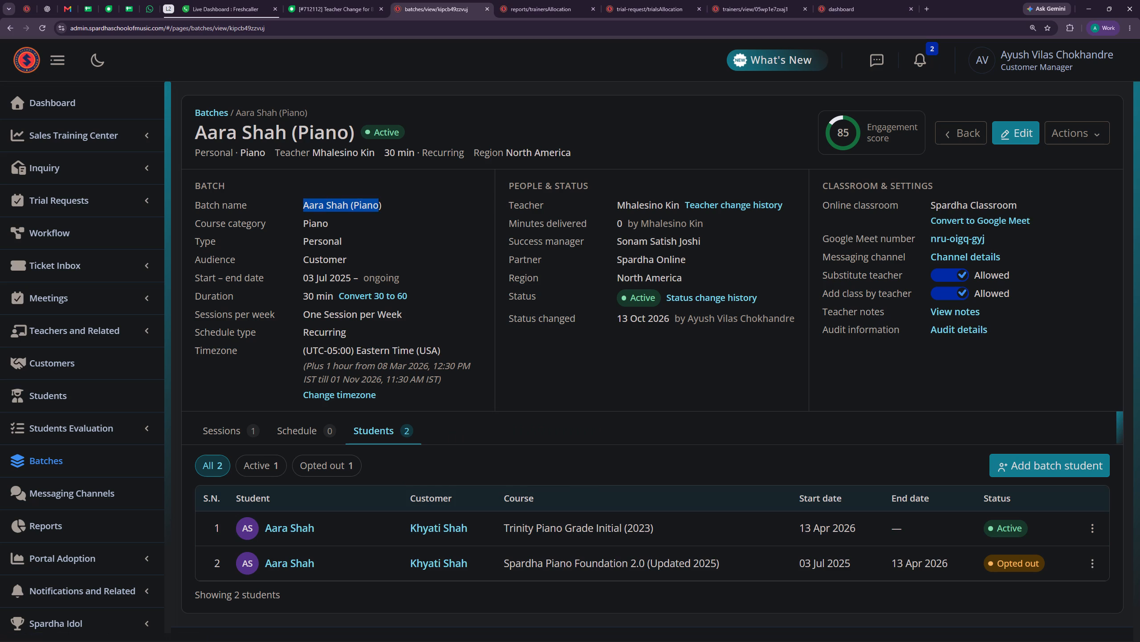
drag(398, 206, 399, 206)
key(ctrl+c)
Duplicate the Trials allocation page and switch to the copy, keeping the original Vocals search open.
click(655, 0)
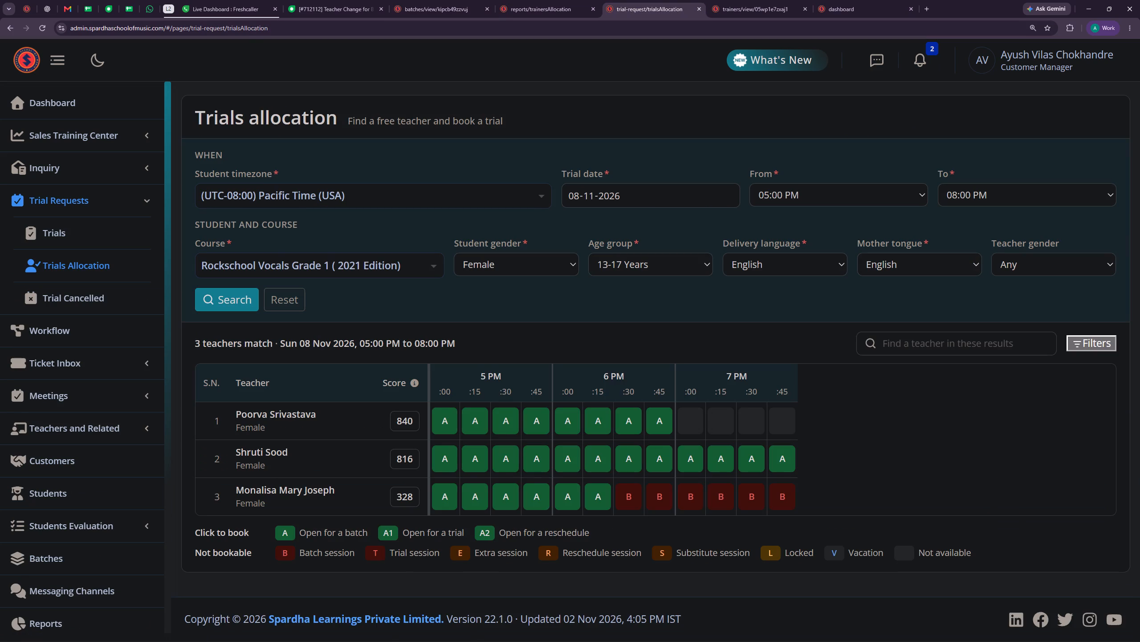
right_click(658, 10)
click(691, 91)
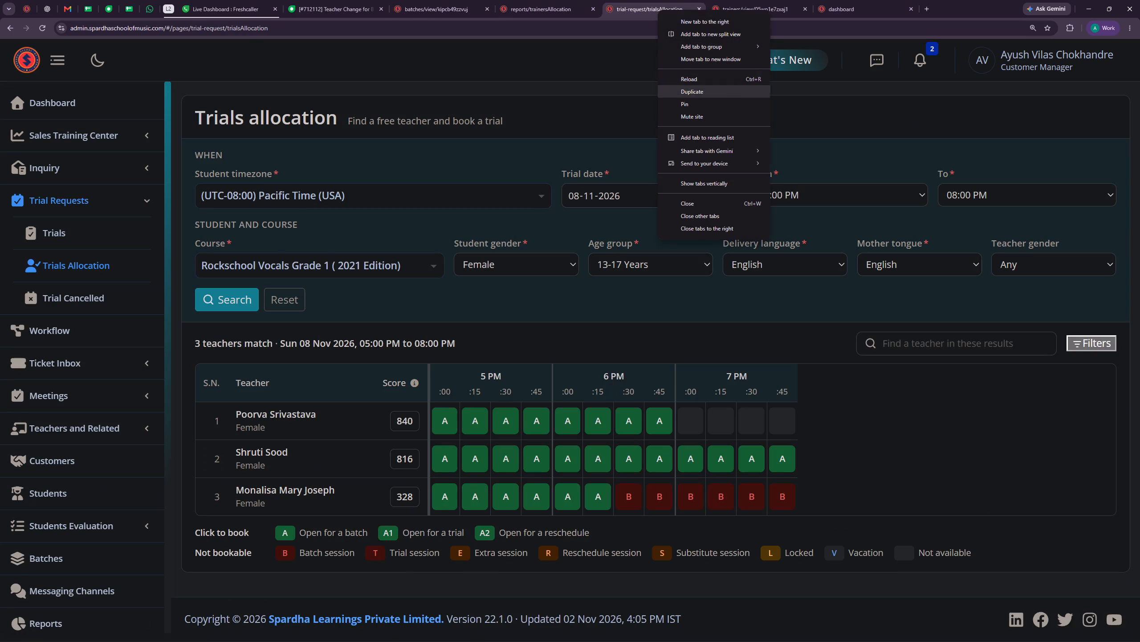
click(635, 4)
click(735, 0)
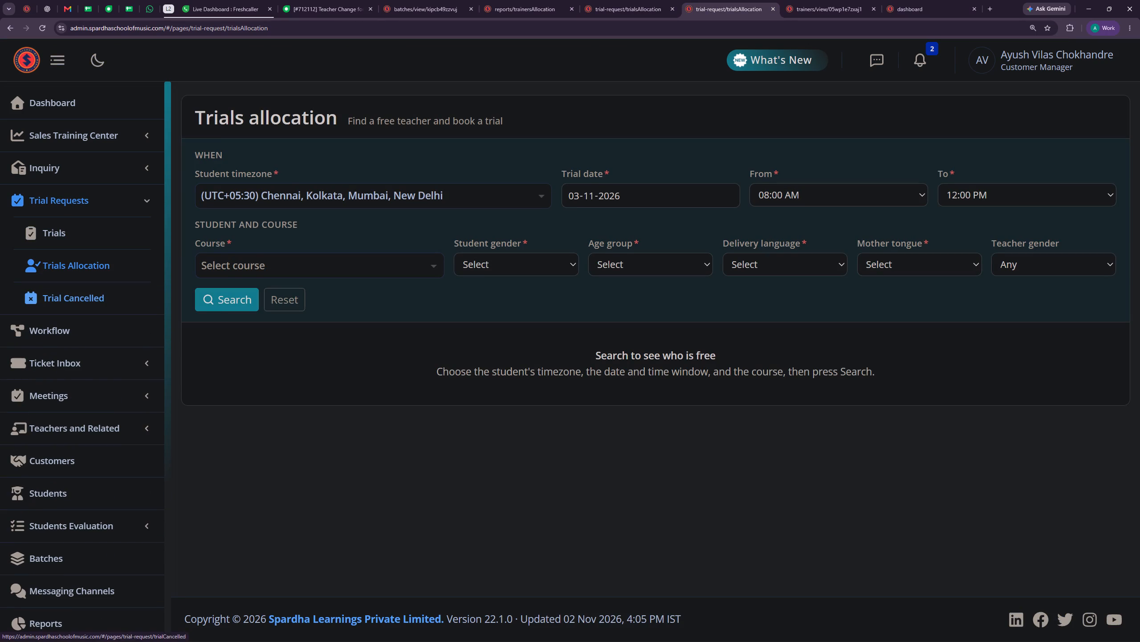
Search the trial requests by student name, using the copied batch name without its "(Piano)" suffix.
click(81, 235)
click(287, 160)
key(ctrl+v)
click(224, 292)
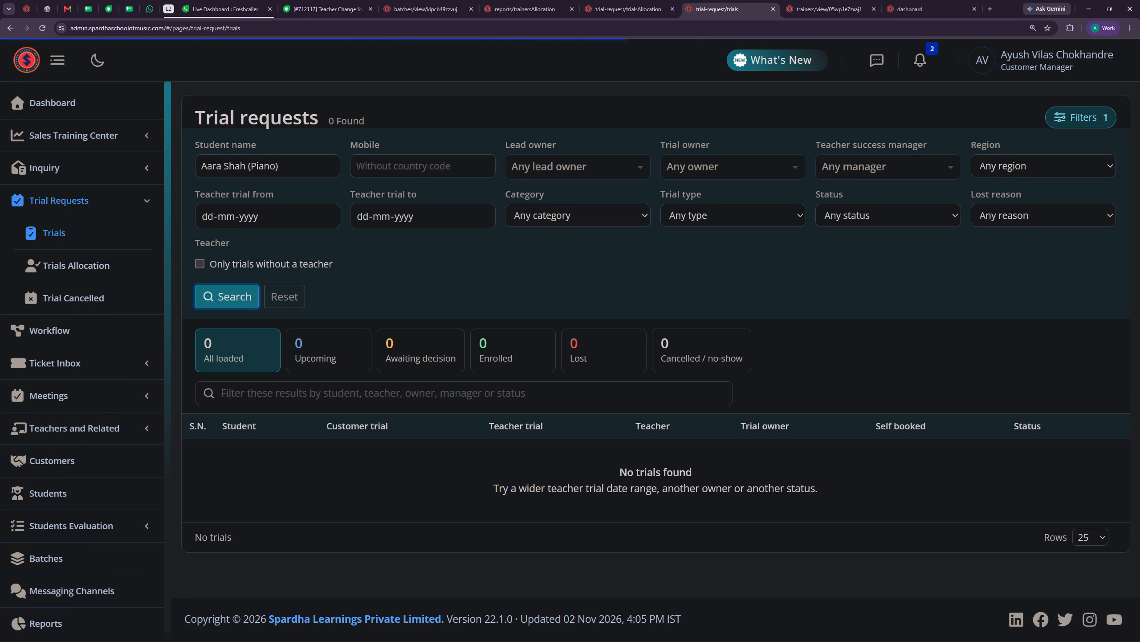
click(293, 169)
key(BackSpace)
key(BackSpace)
key(BackSpace)
key(BackSpace)
key(BackSpace)
key(BackSpace)
key(BackSpace)
key(BackSpace)
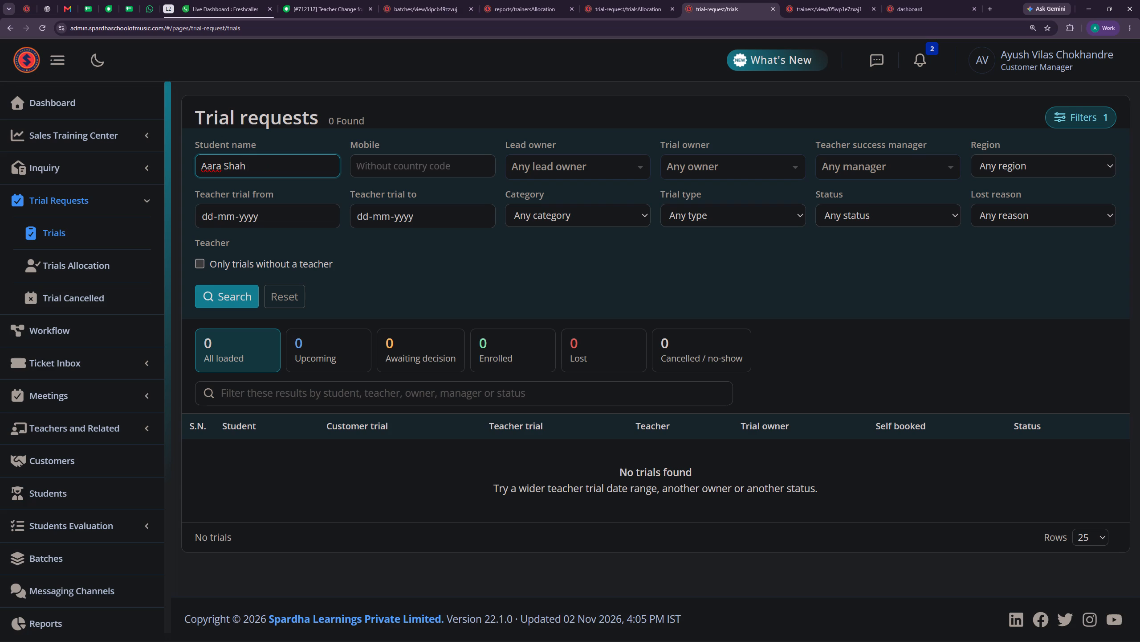
click(232, 288)
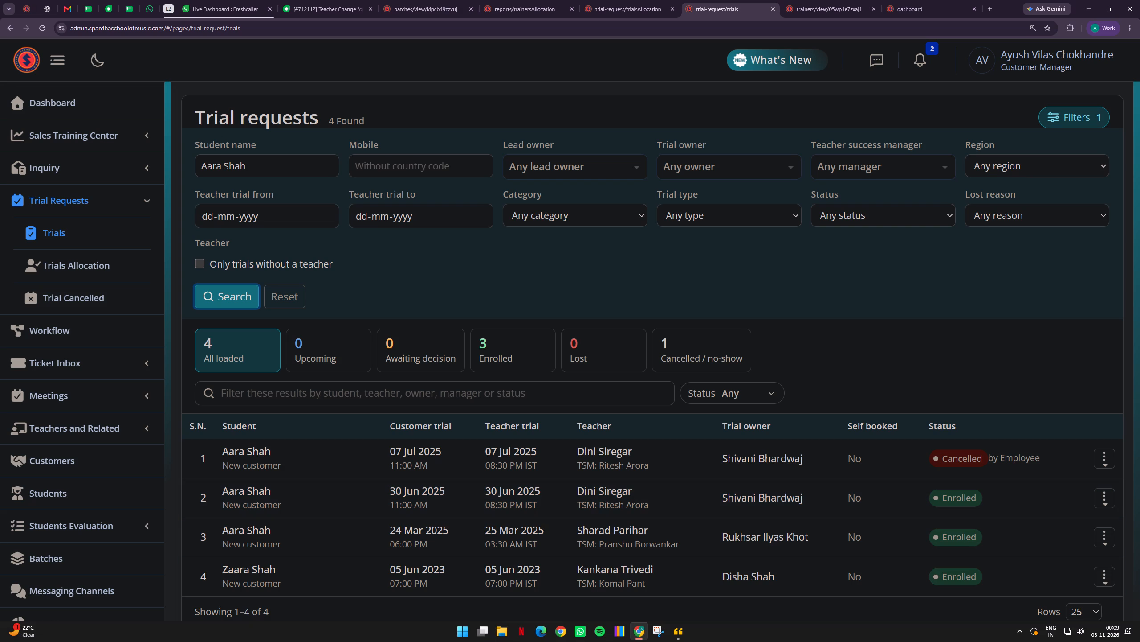
Examine the student's enrolled trial of 30 Jun 2025, including its session and feedback, and return to the trial requests list.
click(1124, 641)
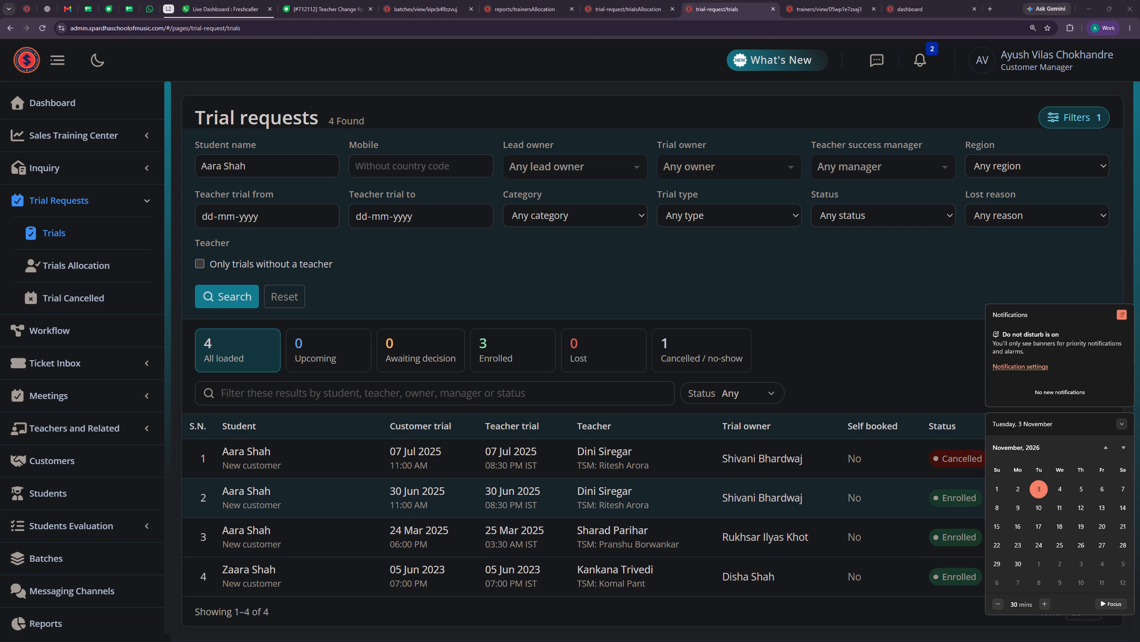
click(666, 490)
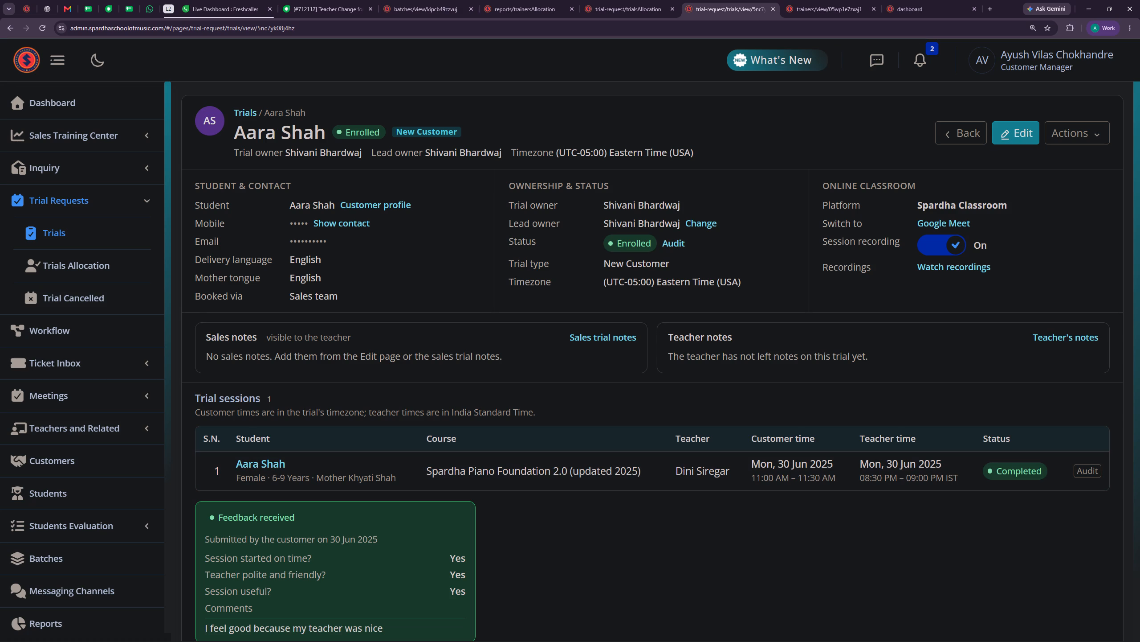
scroll(521, 500, down, 1)
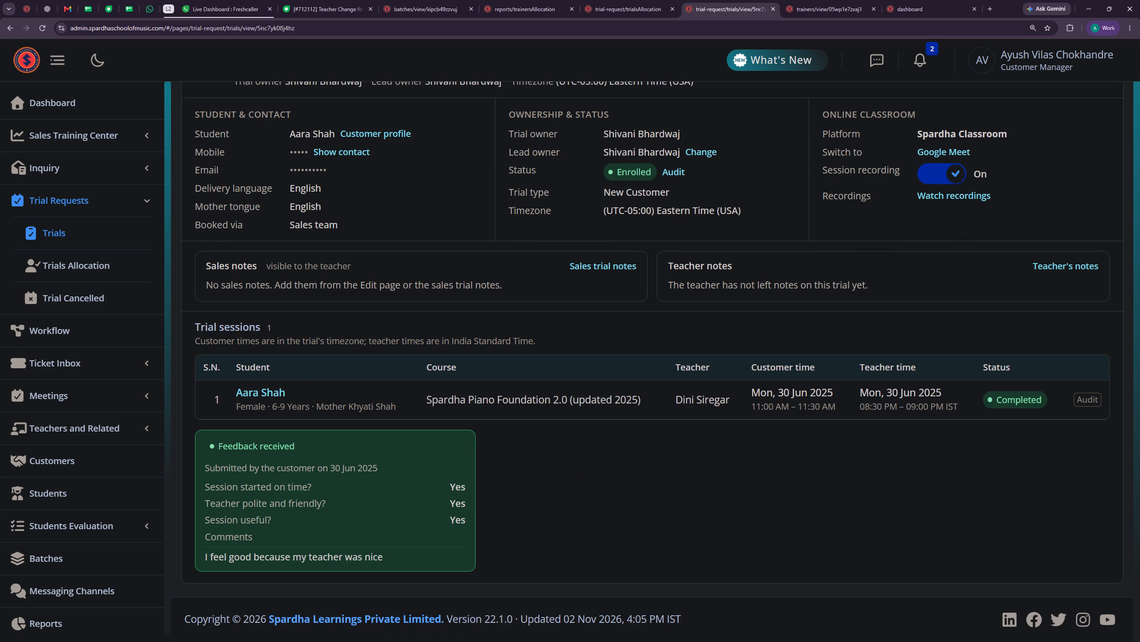
scroll(514, 494, up, 3)
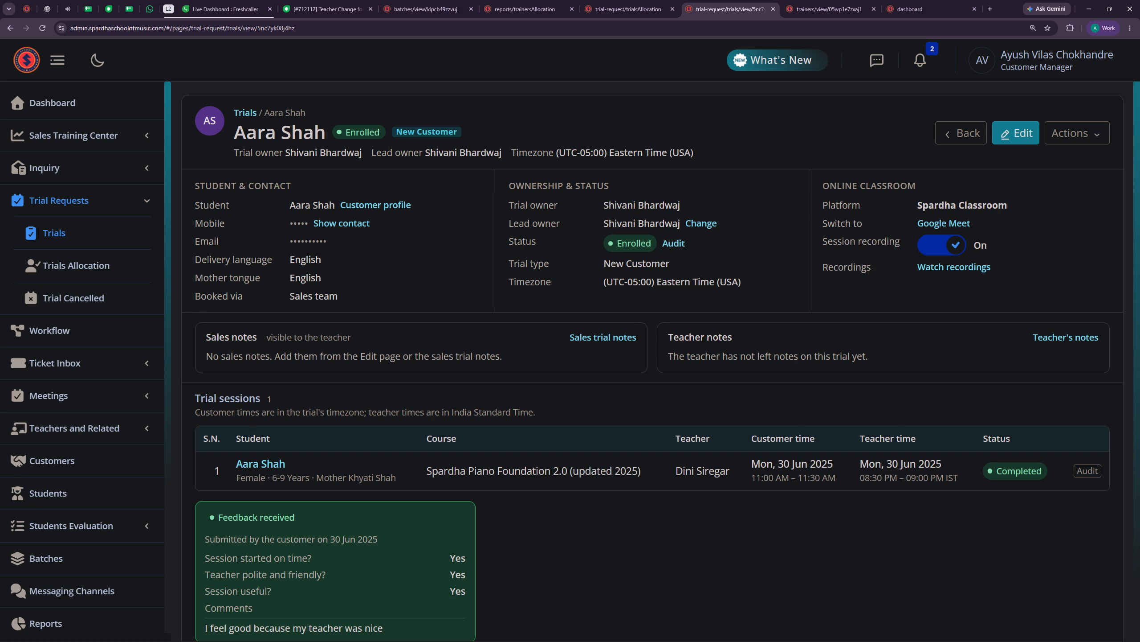
click(603, 450)
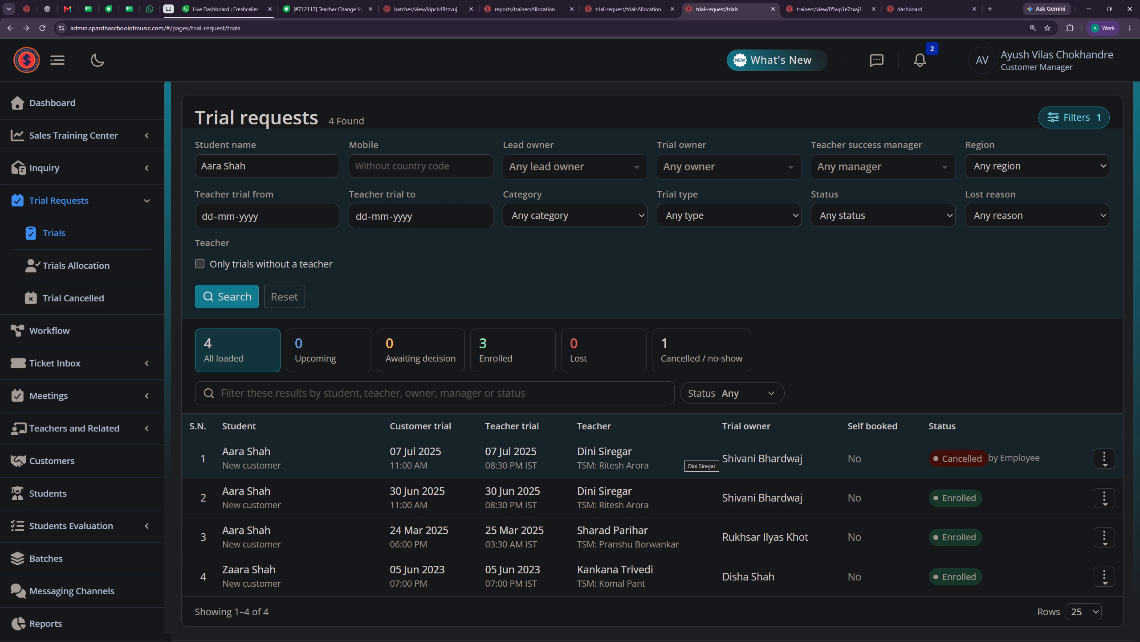
scroll(640, 470, up, 2)
Broaden the trial requests search to the student's first name only, removing the surname, and look through the listed trials.
drag(279, 167, 225, 167)
click(223, 295)
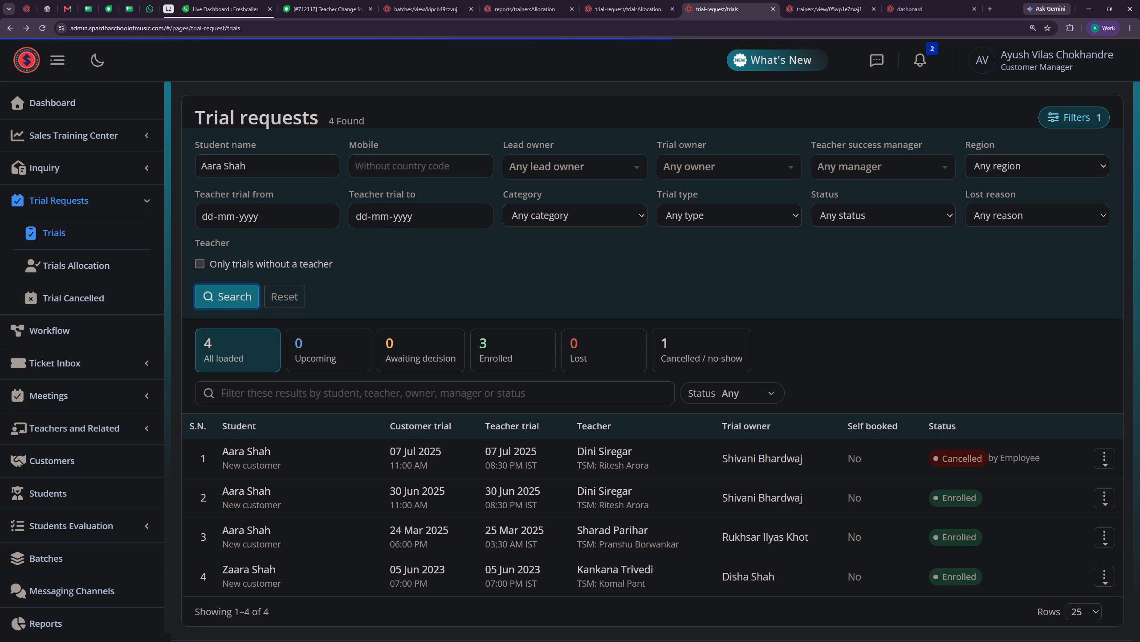
drag(265, 163, 230, 163)
key(BackSpace)
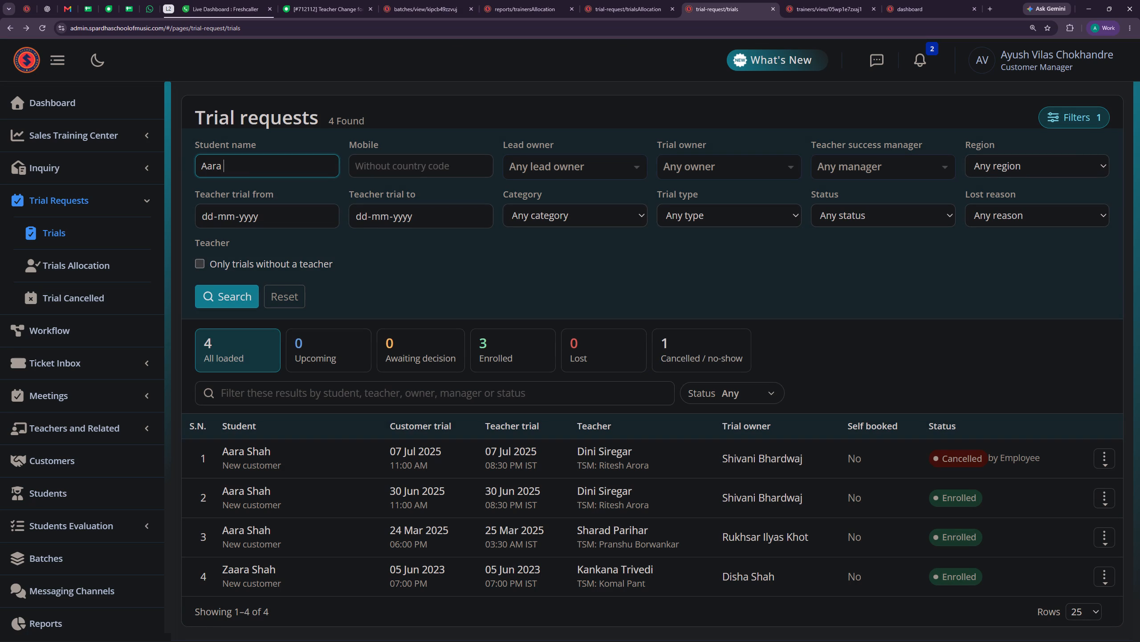
click(224, 287)
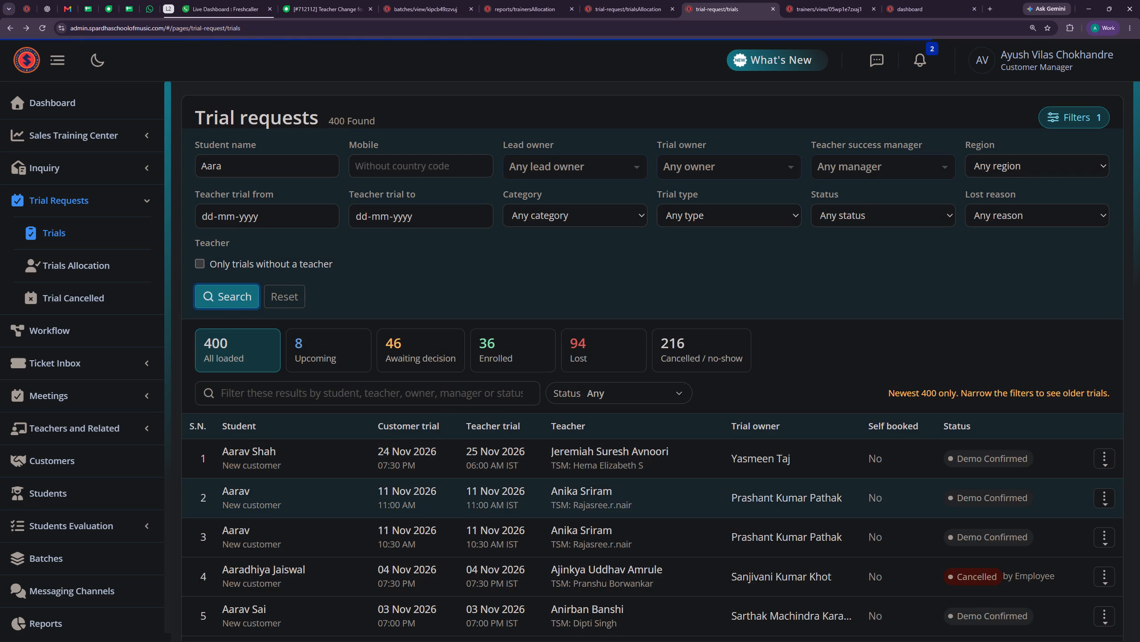
scroll(579, 505, down, 3)
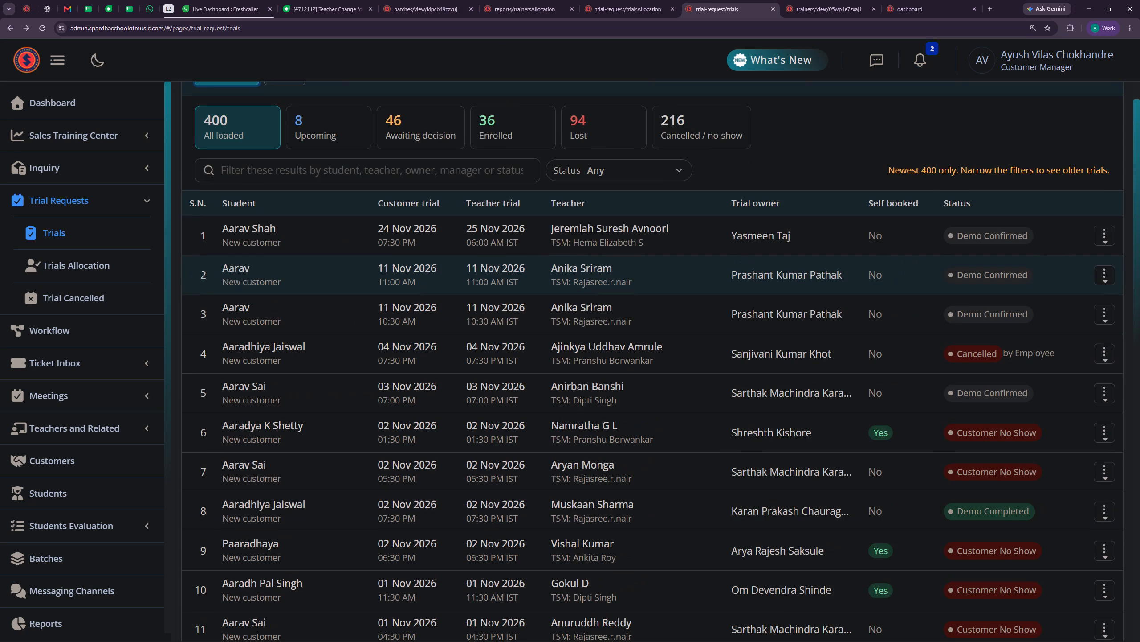
scroll(580, 513, up, 6)
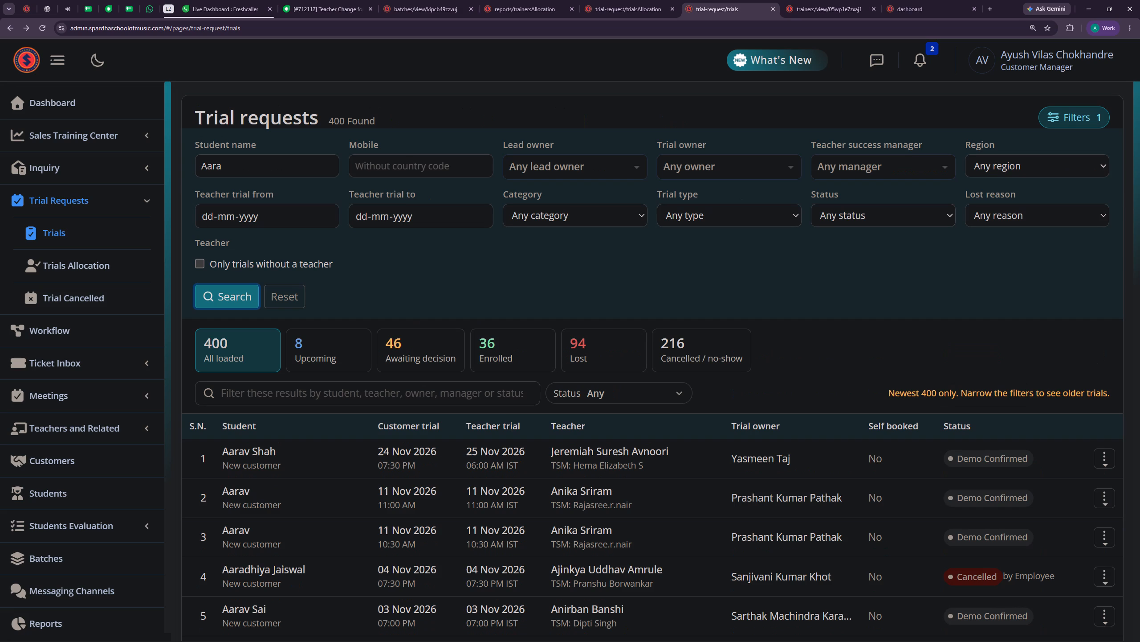
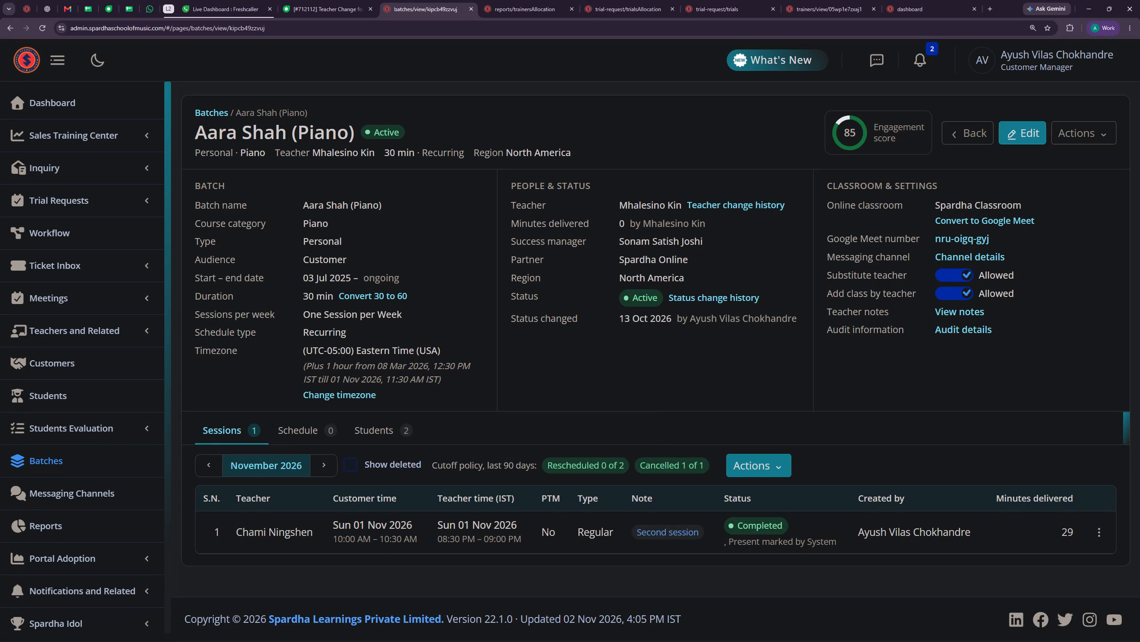
Open the teacher change history of the family's Piano batch.
click(736, 207)
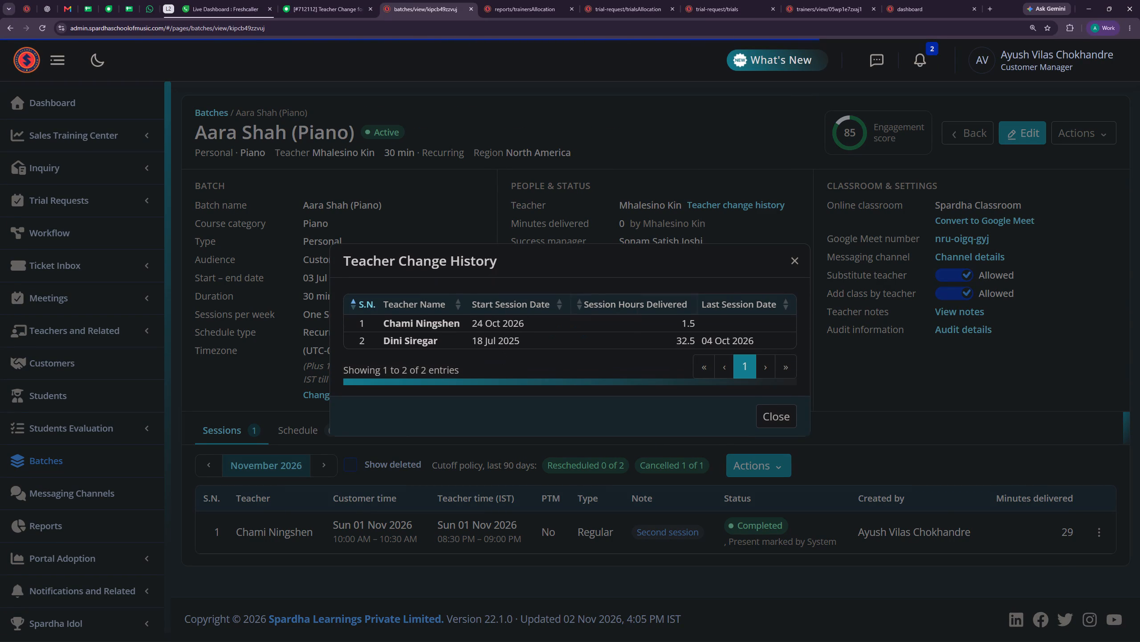
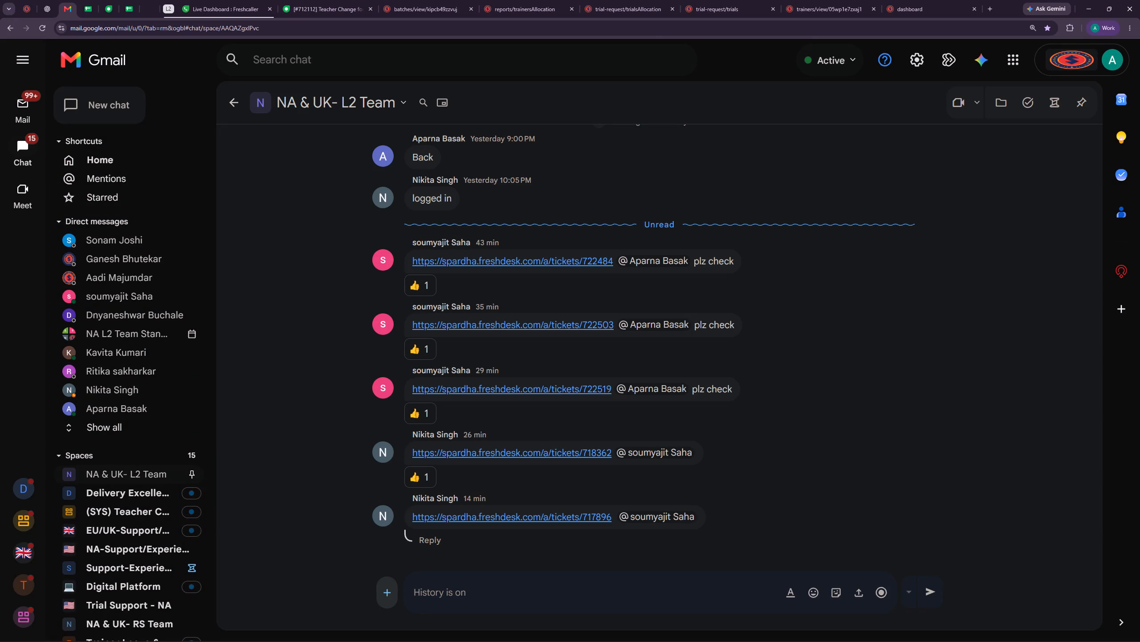
Switch to the Freshcaller Live Dashboard and toggle your own agent status to Offline and back to Available.
click(316, 0)
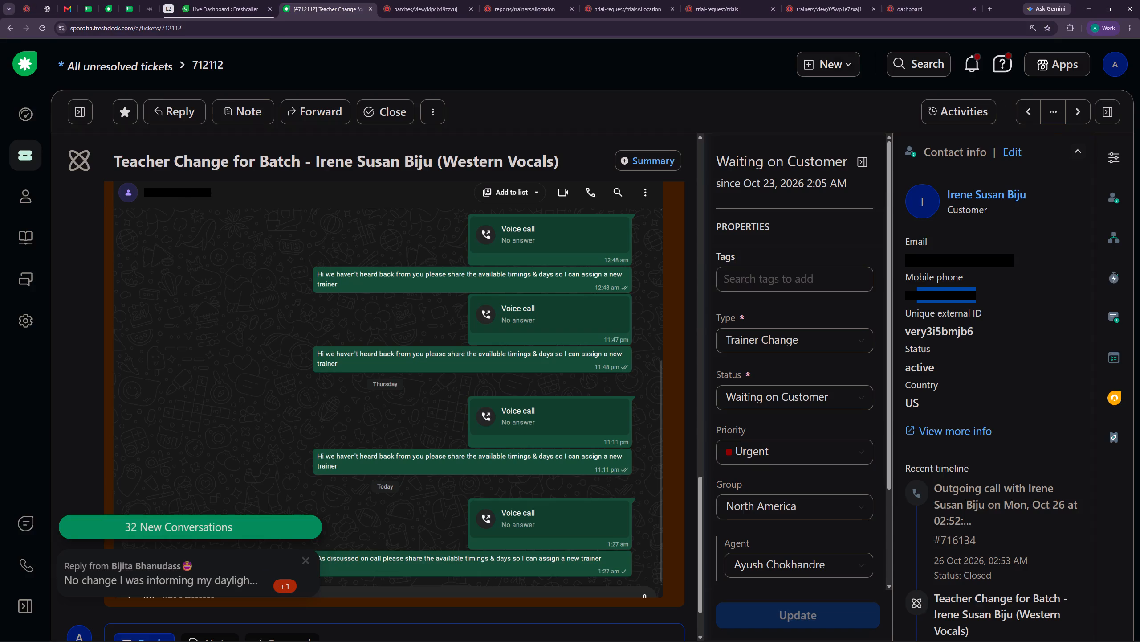
click(227, 0)
click(964, 57)
click(940, 121)
click(955, 57)
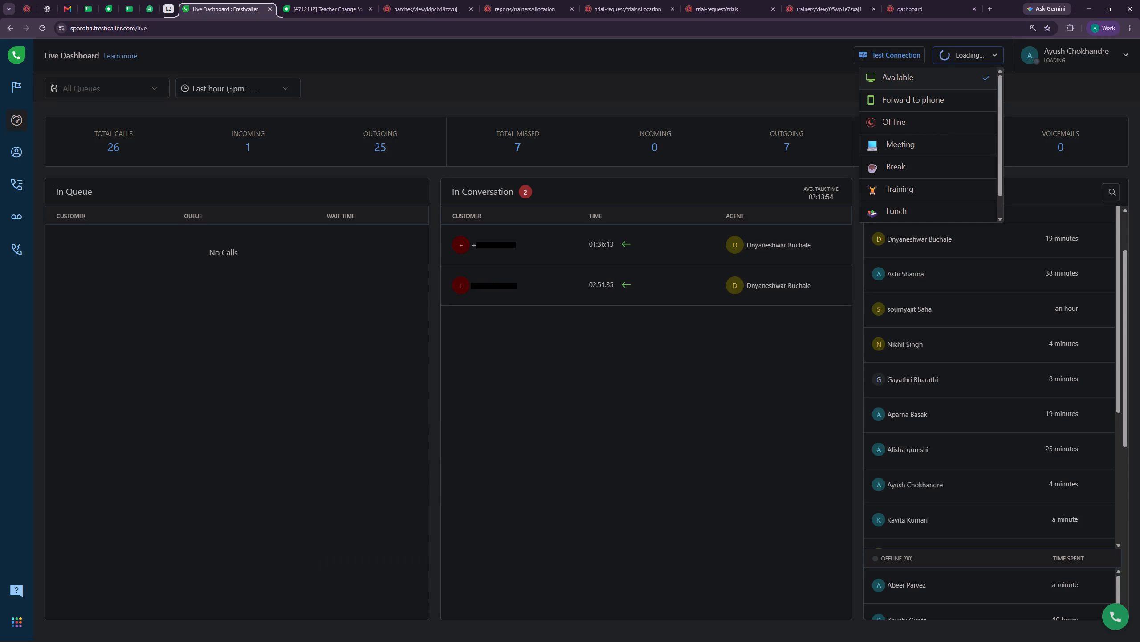
click(945, 77)
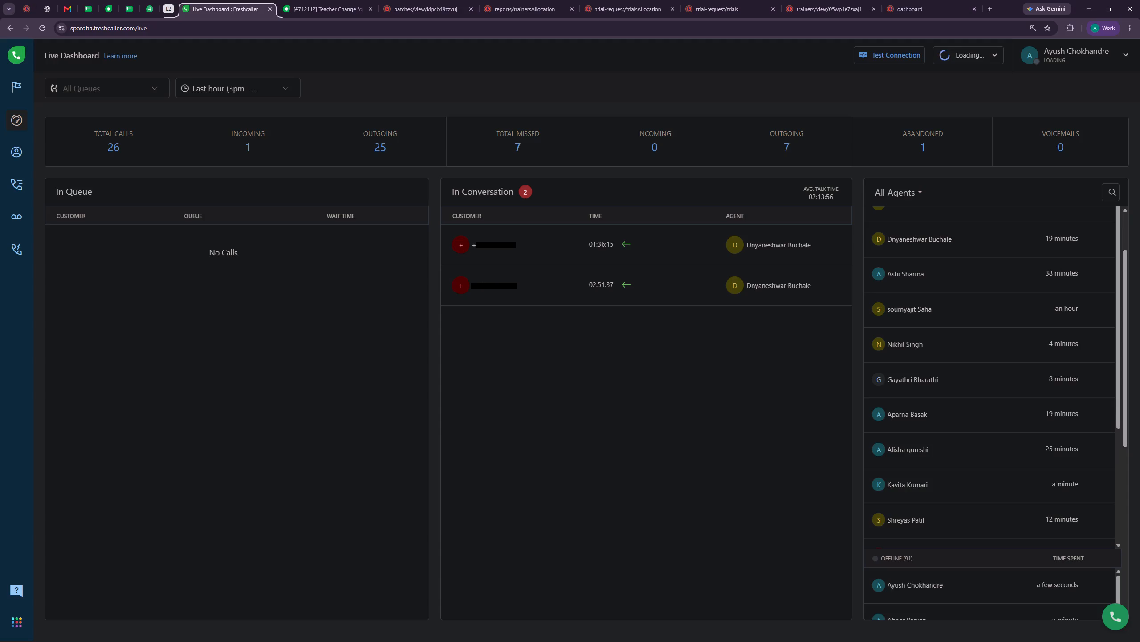
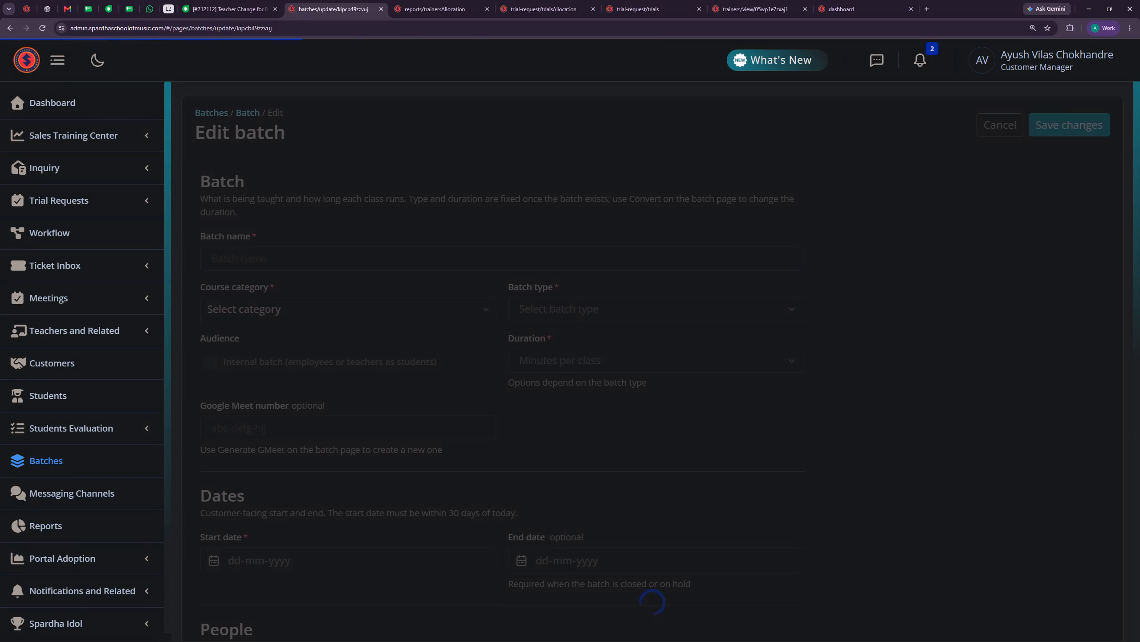
Reassign the batch to the replacement teacher using the copied teacher name without its leading spaces, and save the batch changes.
scroll(537, 262, down, 10)
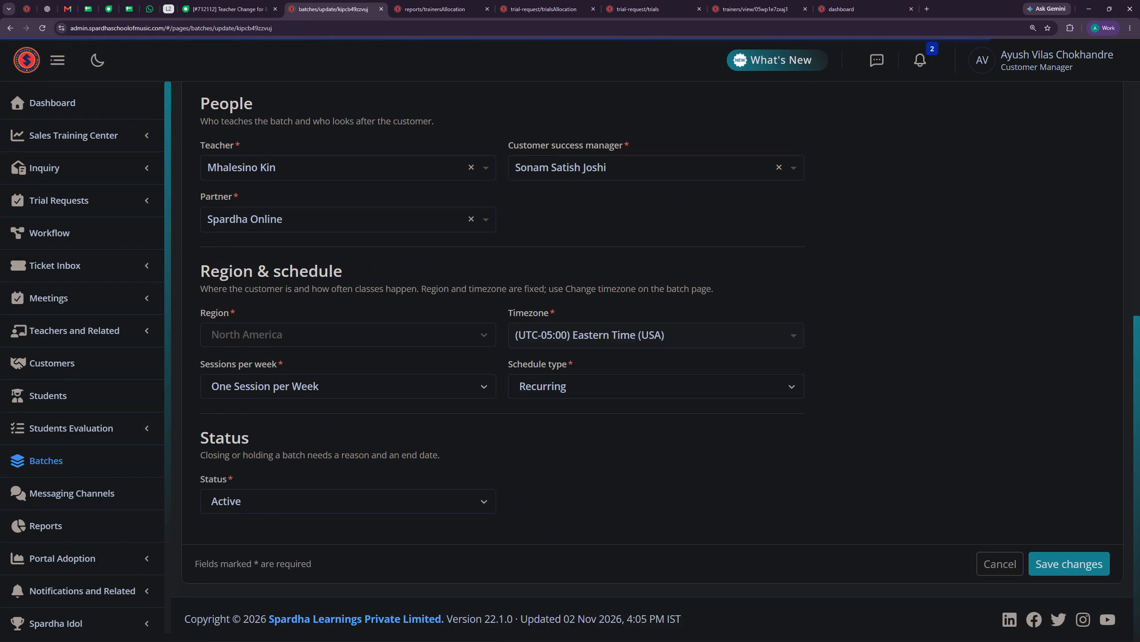
scroll(462, 302, up, 2)
click(472, 311)
key(ctrl+v)
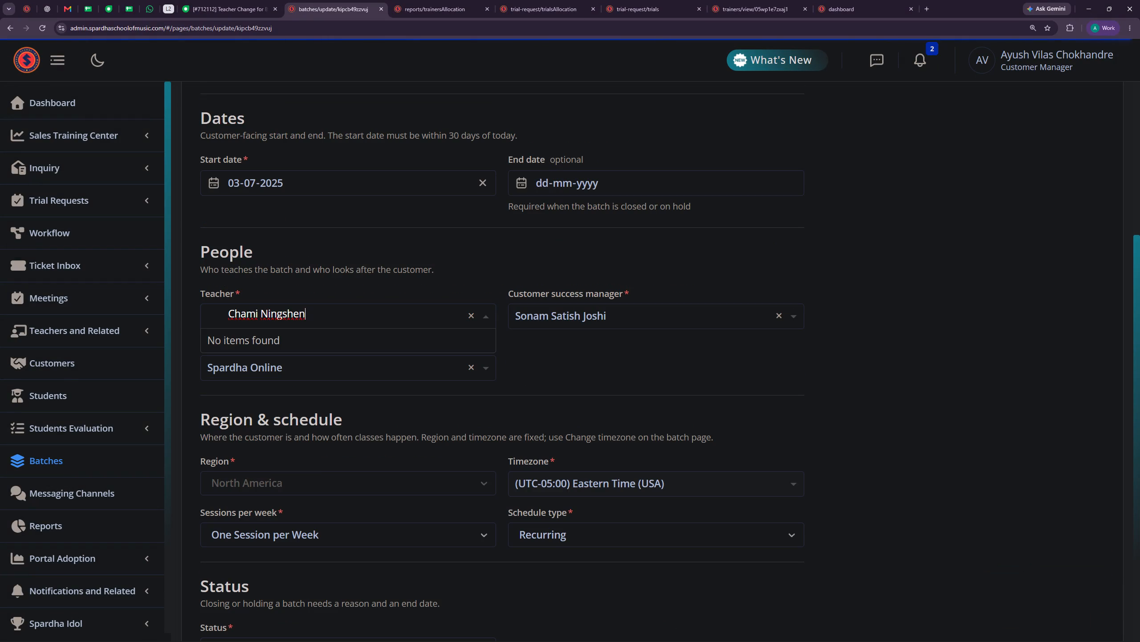
click(228, 306)
click(229, 310)
key(BackSpace)
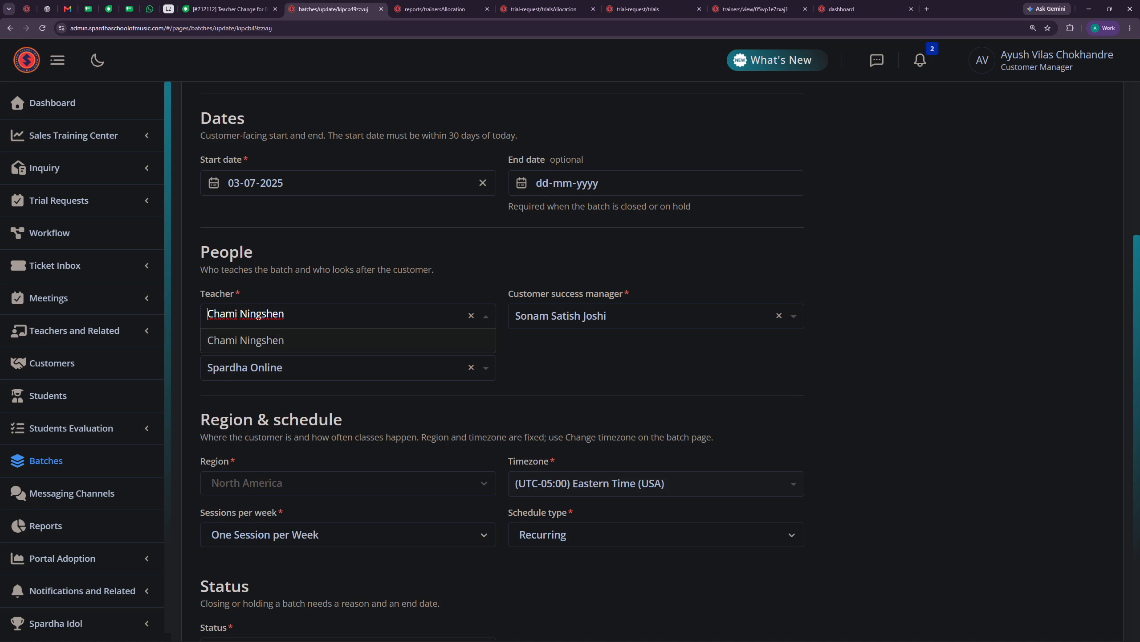
click(301, 336)
scroll(442, 373, down, 5)
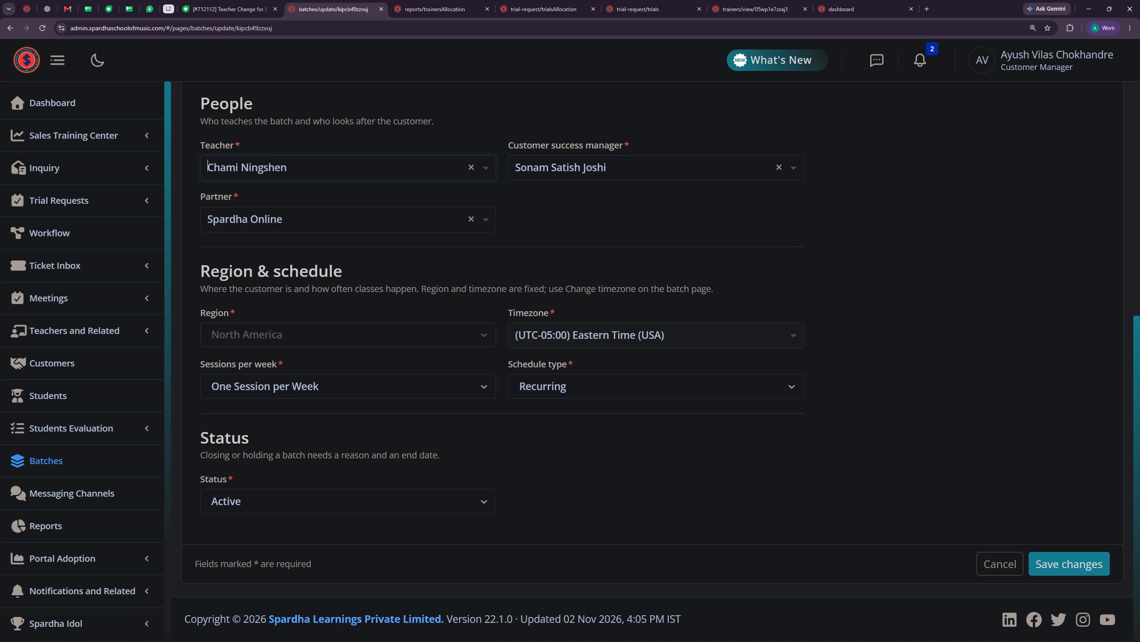
click(1059, 560)
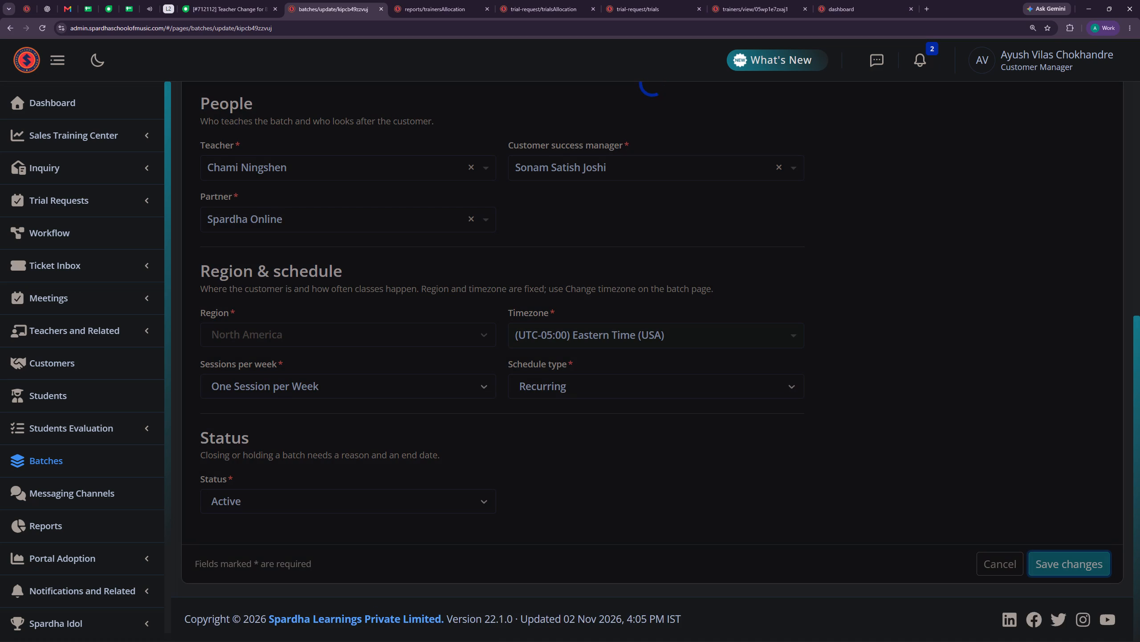
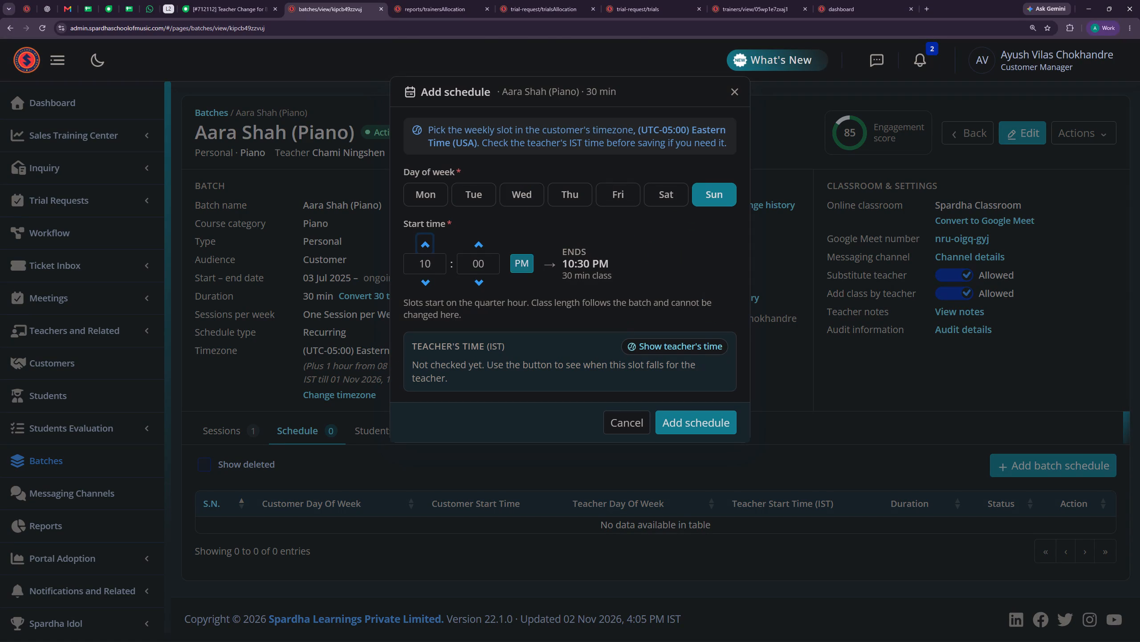
Add a weekly Sunday 10:00 AM slot, in the customer's timezone, to the Piano batch's schedule.
click(518, 267)
click(692, 414)
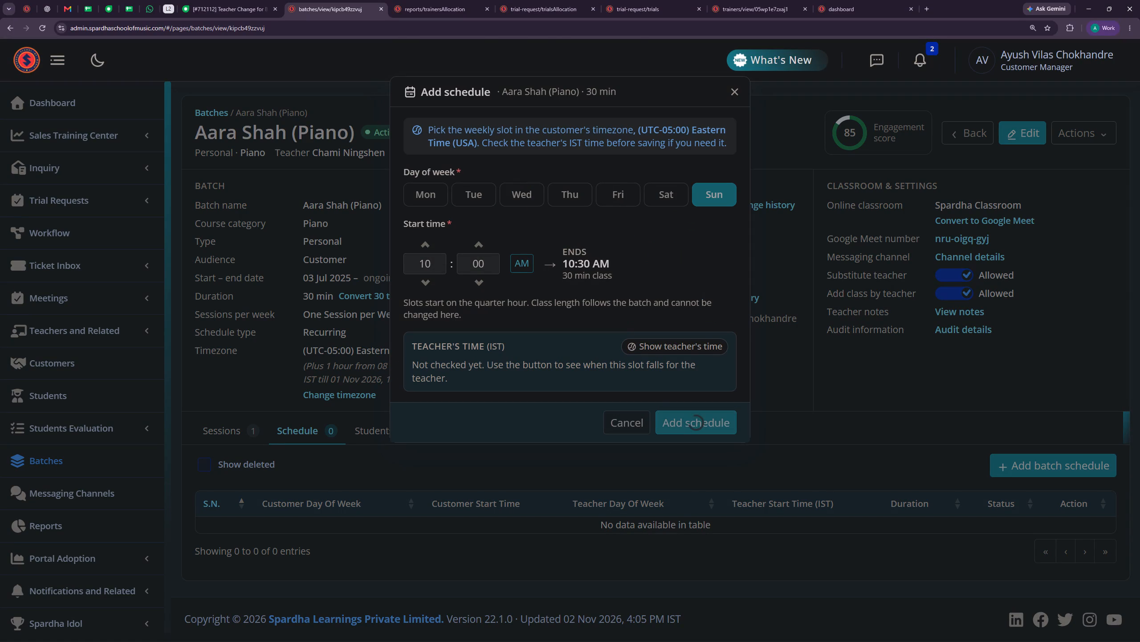
click(212, 459)
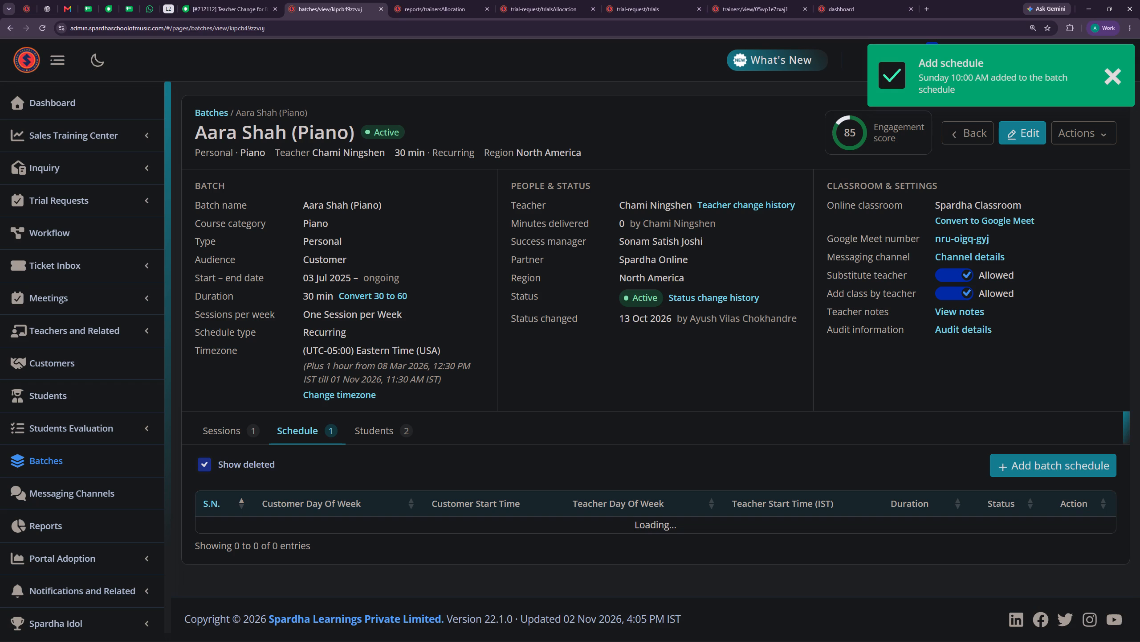
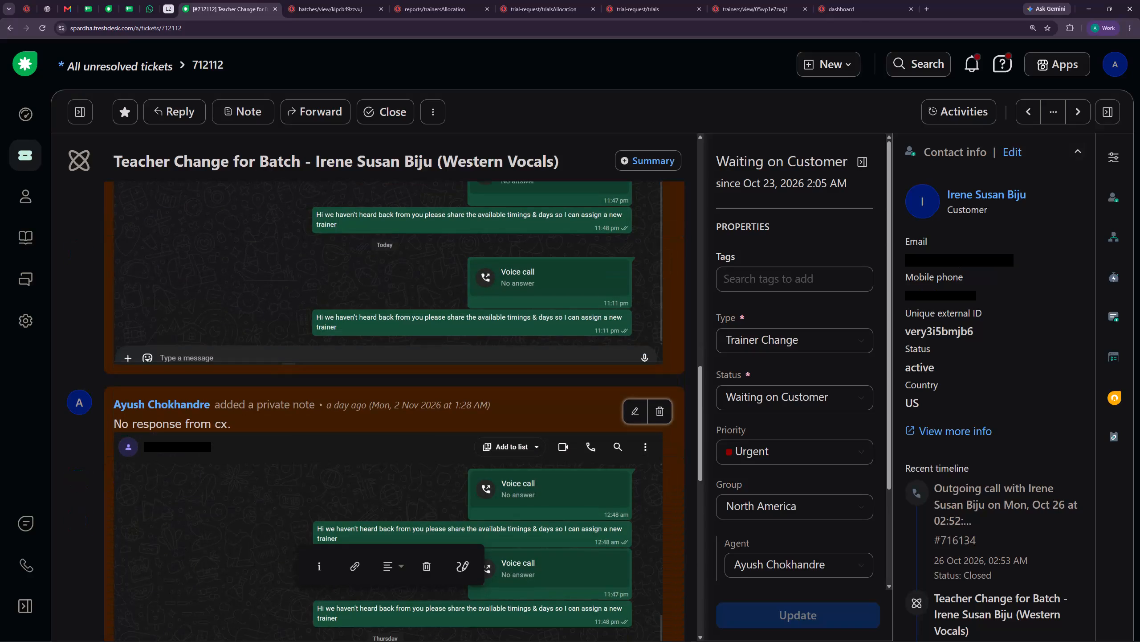
Delete the pasted WhatsApp screenshot from the draft private note on the Western Vocals teacher change ticket and cancel the note.
scroll(381, 400, up, 3)
scroll(397, 410, down, 8)
click(508, 427)
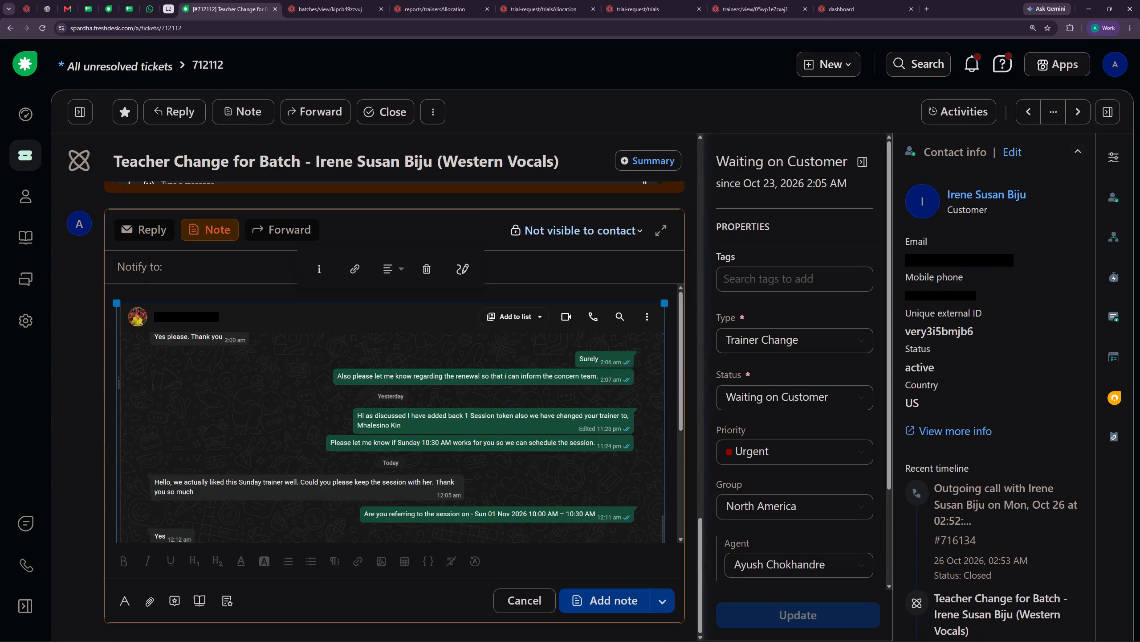
key(BackSpace)
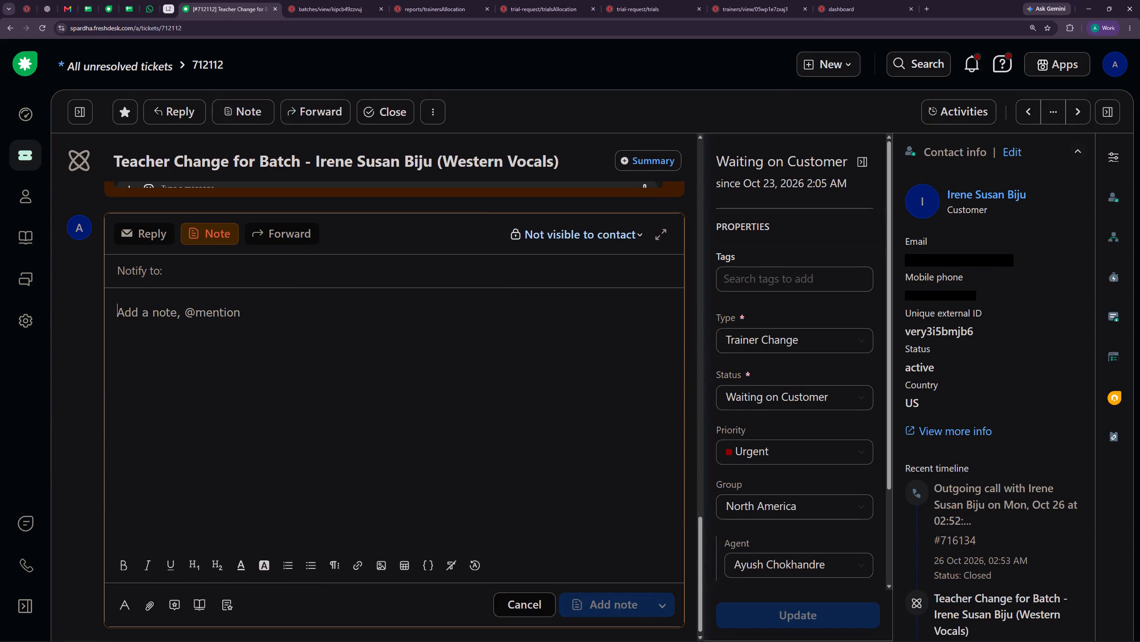
click(514, 615)
click(715, 170)
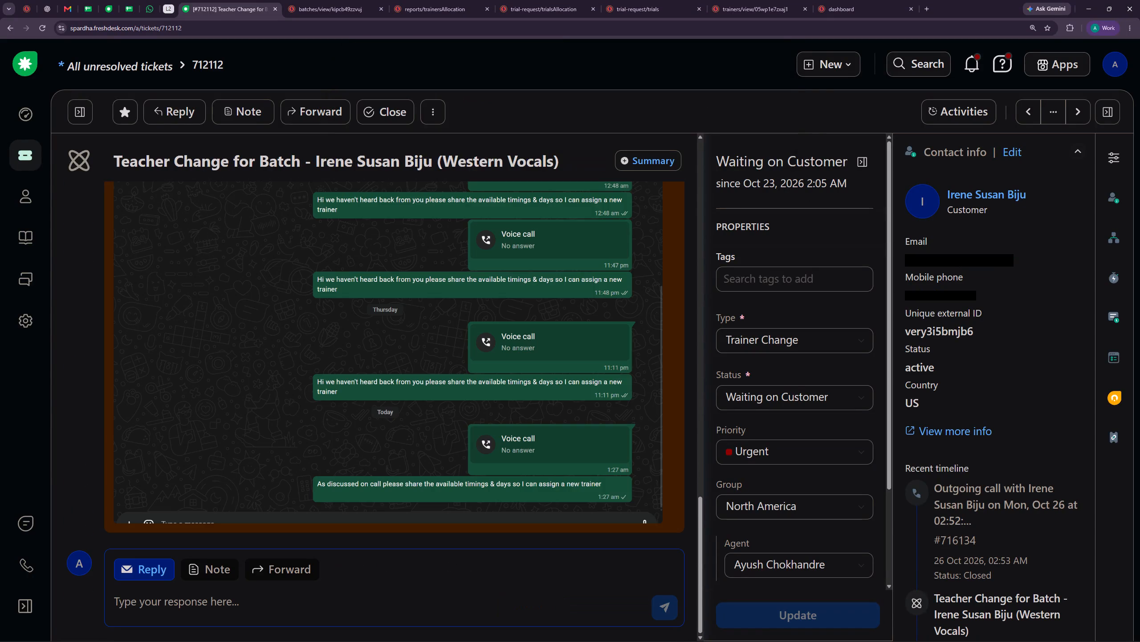
scroll(497, 357, up, 5)
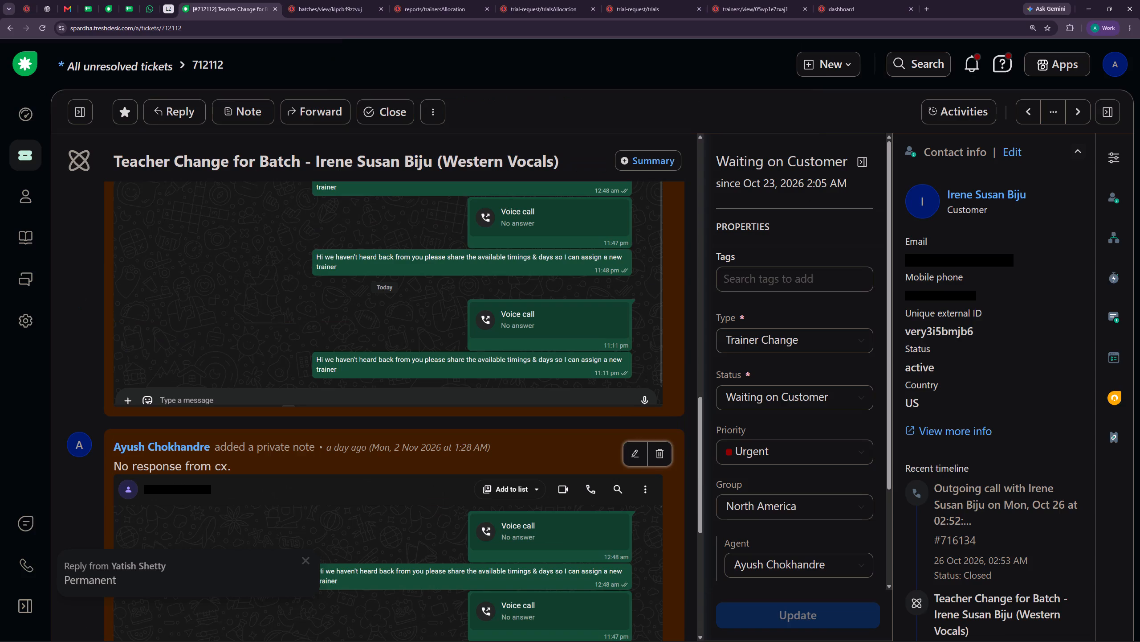
Return to the family's Piano batch and open the customer profile from its enrolled students.
scroll(497, 357, down, 6)
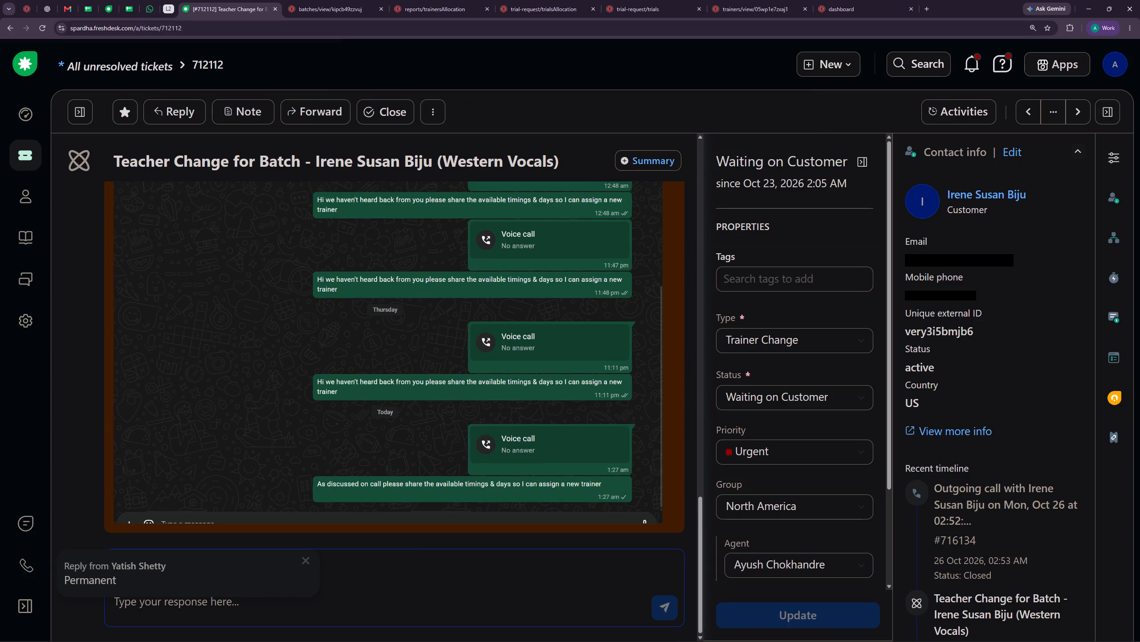
click(343, 0)
scroll(492, 194, up, 5)
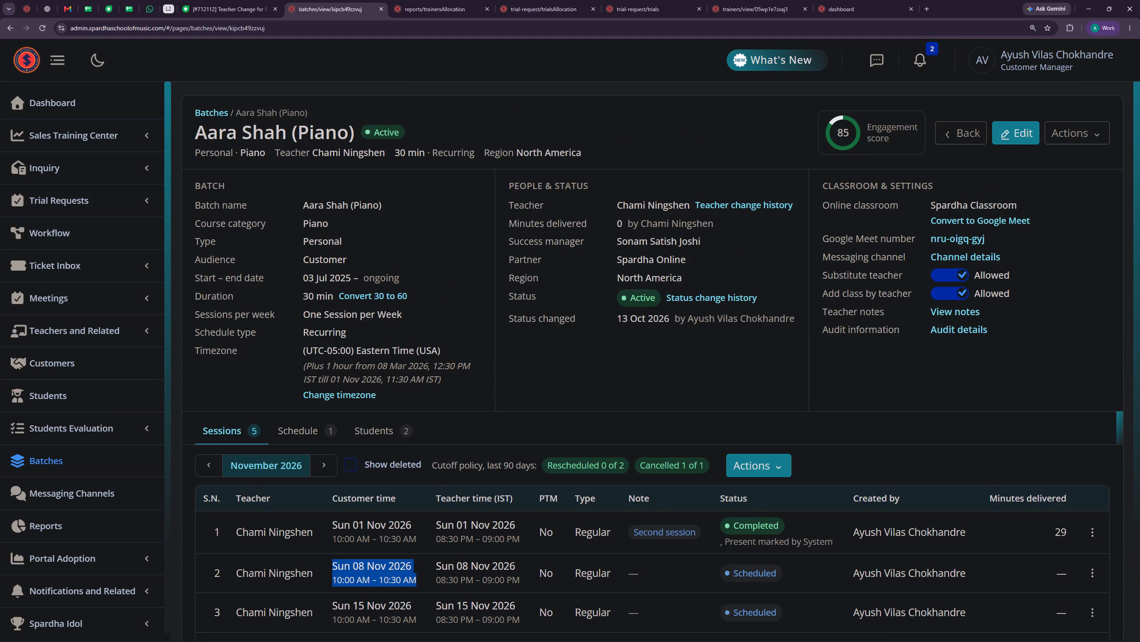
click(369, 430)
click(440, 529)
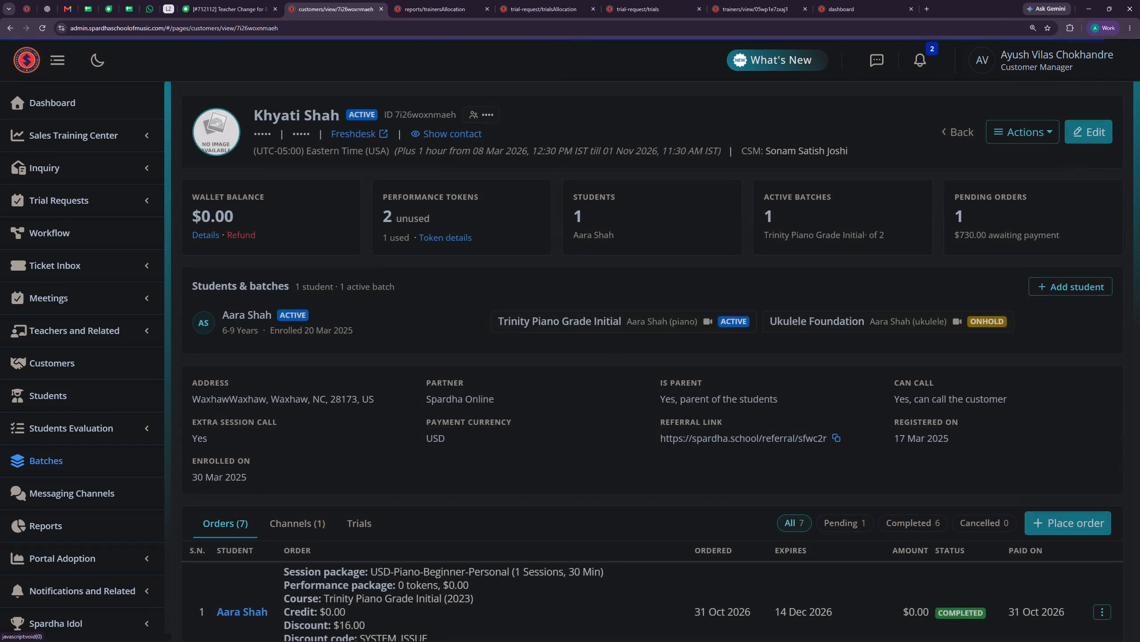
Open the customer's Freshdesk contact and, from its timeline, the ticket "Customer denied renewal as not happy with trainer wants tx change".
click(365, 136)
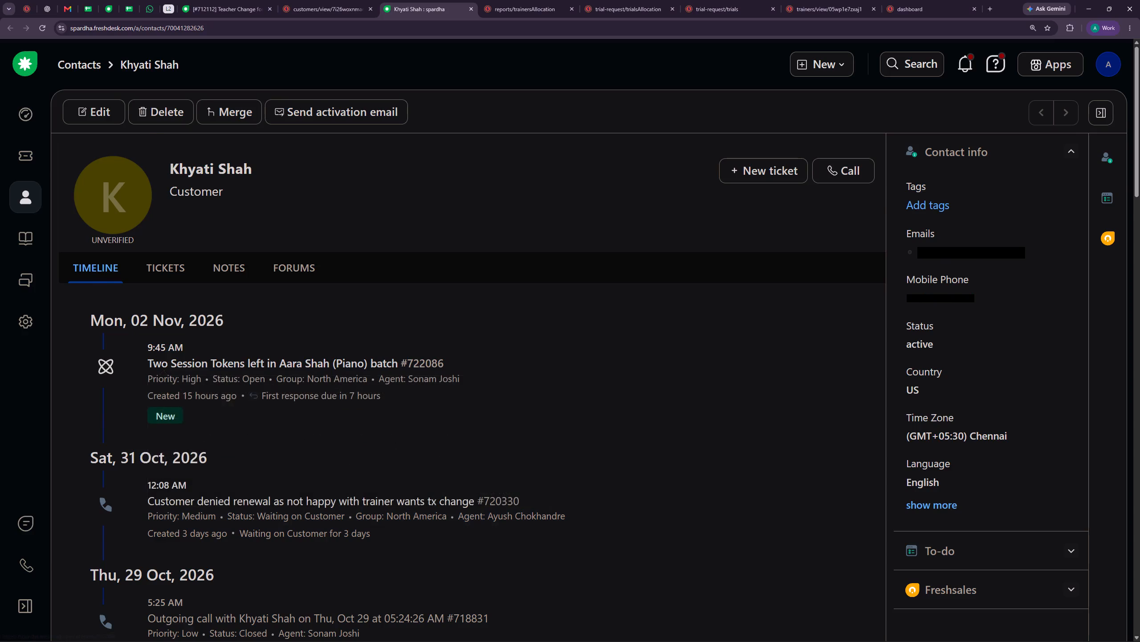
scroll(585, 383, down, 1)
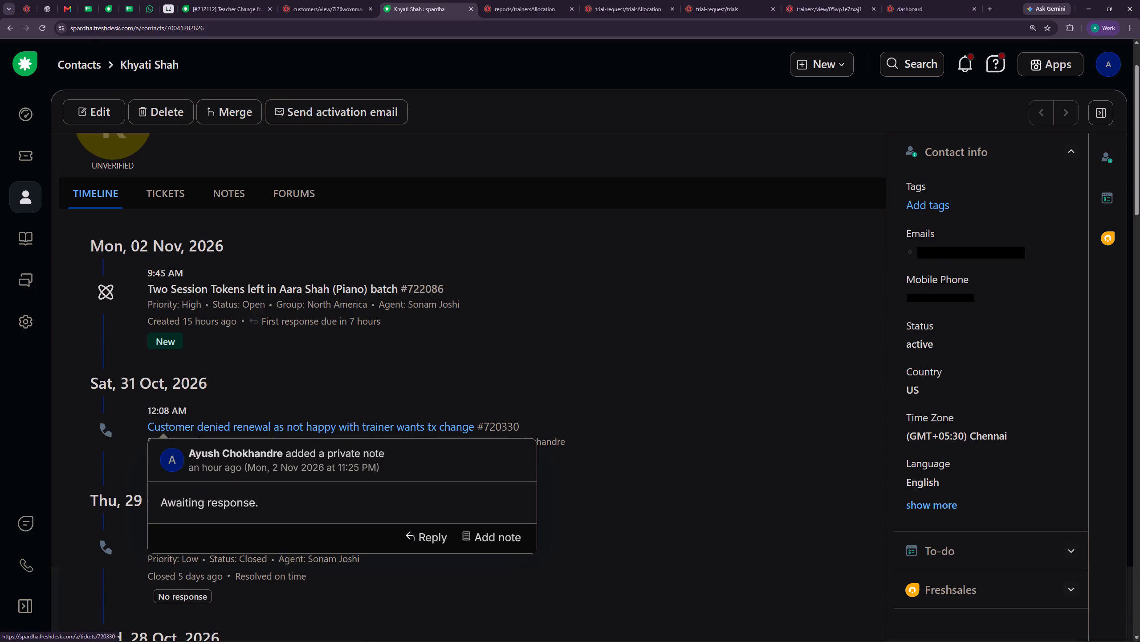
click(266, 422)
Review the ticket's conversation and start a private note containing the copied chat screenshot.
scroll(571, 391, up, 2)
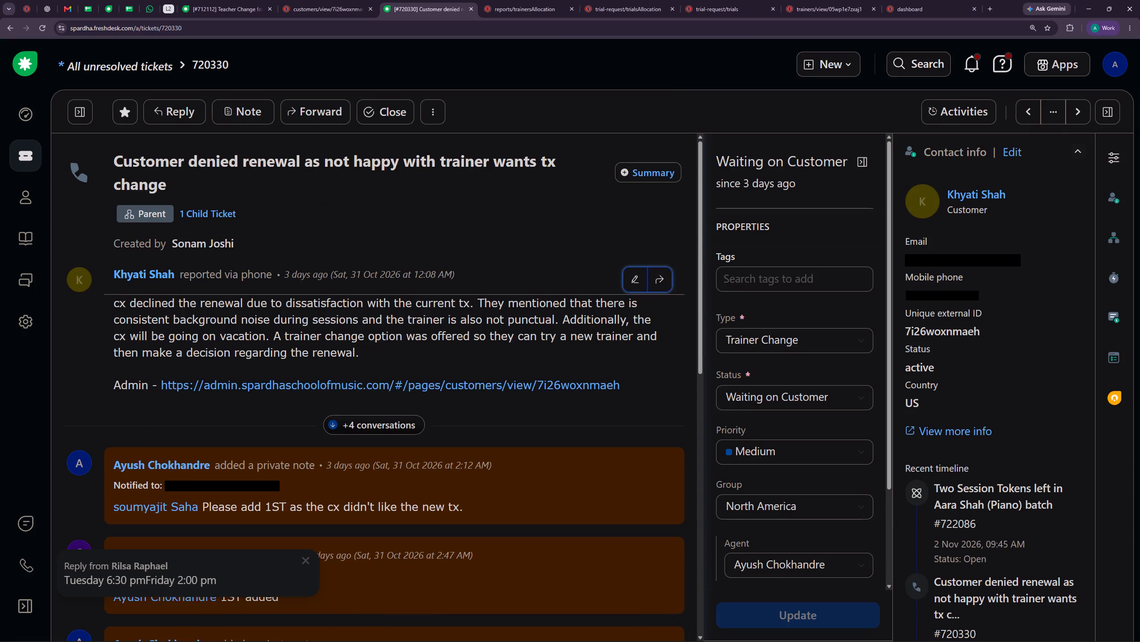
scroll(537, 378, down, 1)
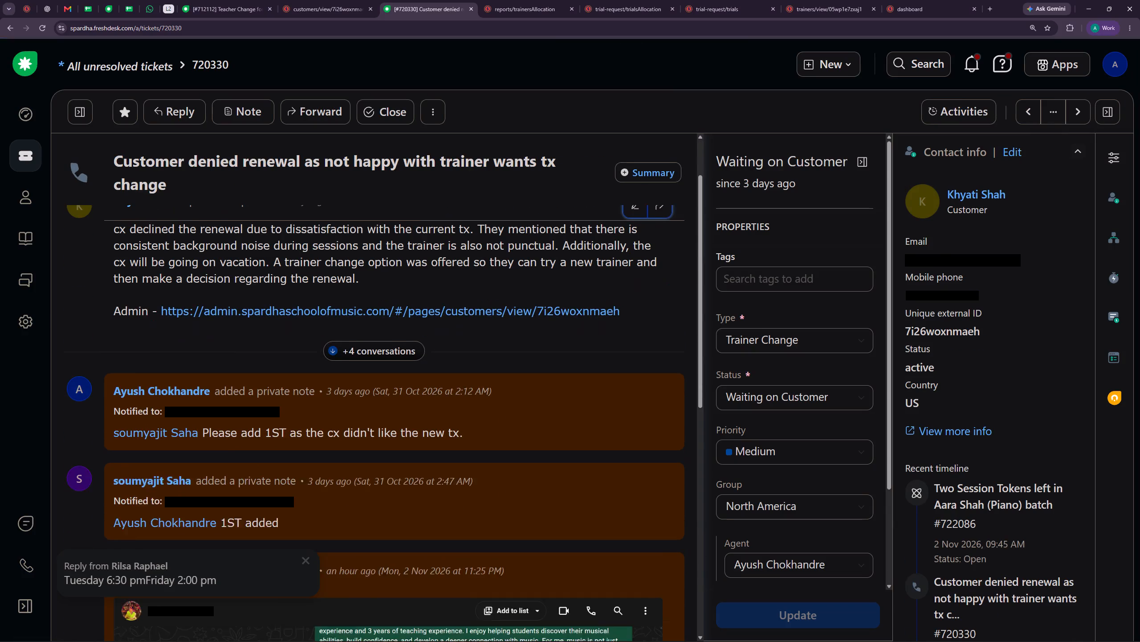
scroll(537, 378, down, 4)
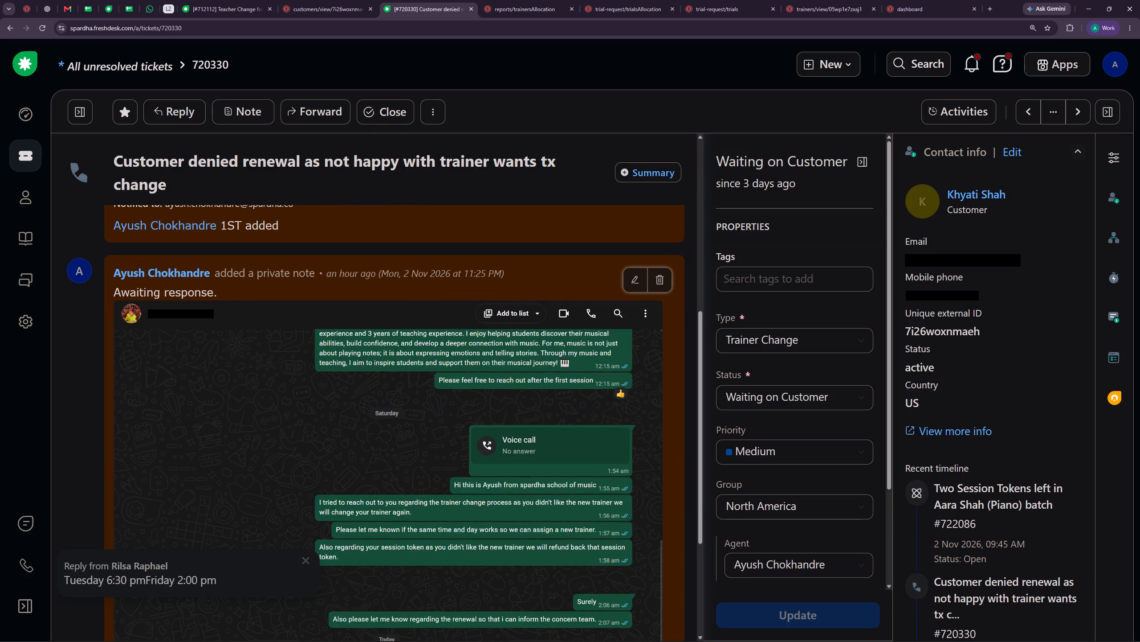
scroll(521, 399, down, 9)
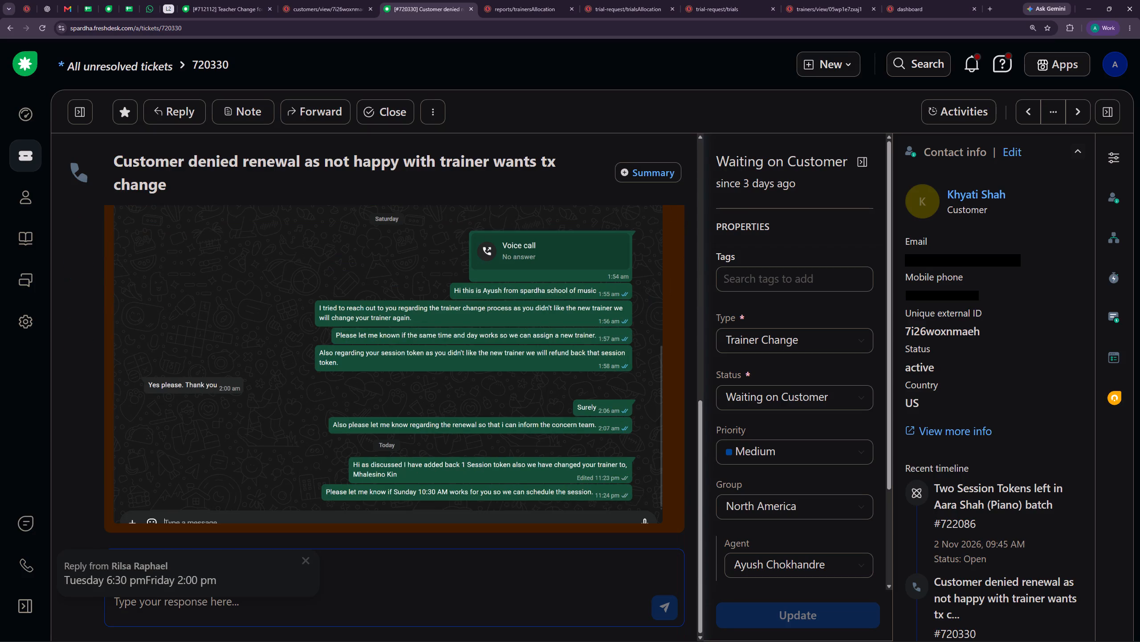
scroll(488, 417, down, 3)
click(309, 561)
click(210, 563)
key(ctrl+v)
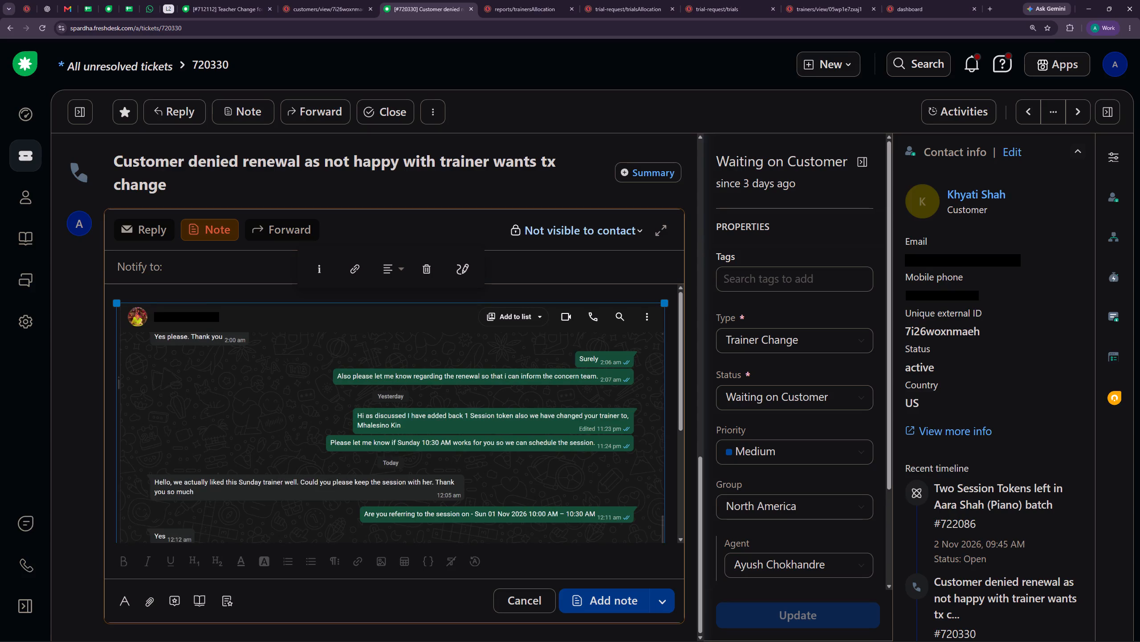
Write "Now the cx want the previous tx back" above the chat screenshot in the private note.
click(195, 289)
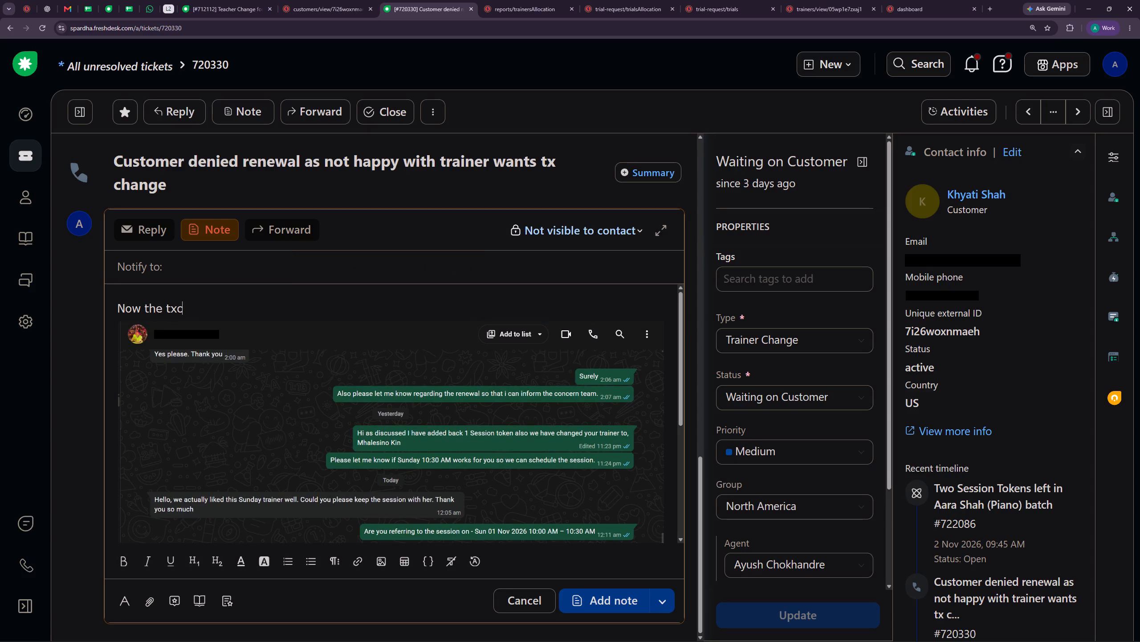
key(BackSpace)
key(BackSpace)
key(BackSpace)
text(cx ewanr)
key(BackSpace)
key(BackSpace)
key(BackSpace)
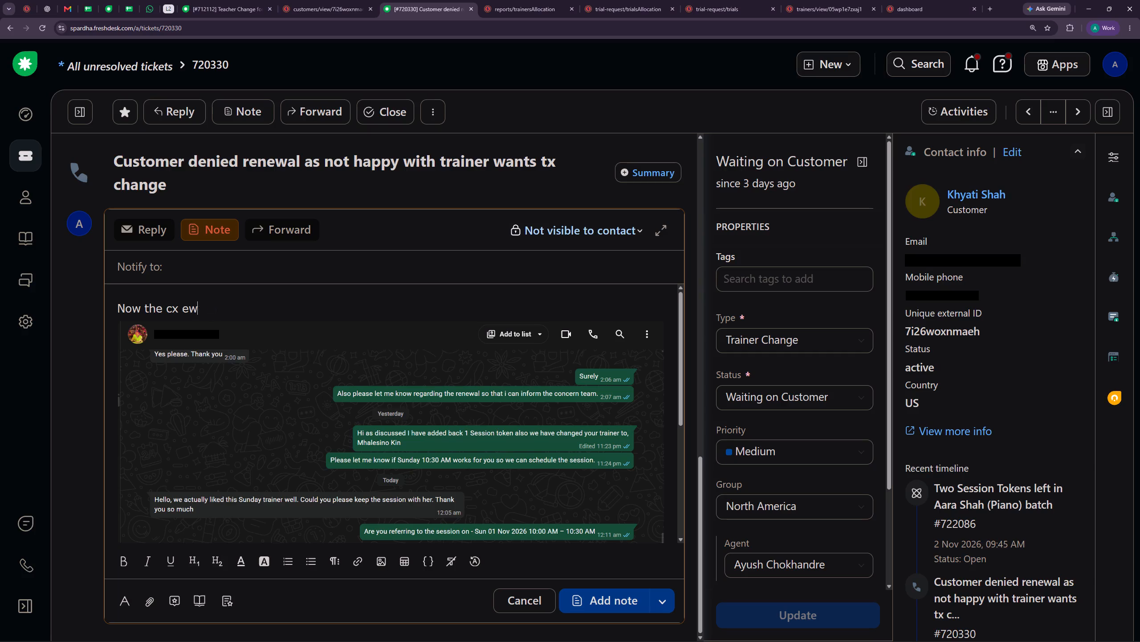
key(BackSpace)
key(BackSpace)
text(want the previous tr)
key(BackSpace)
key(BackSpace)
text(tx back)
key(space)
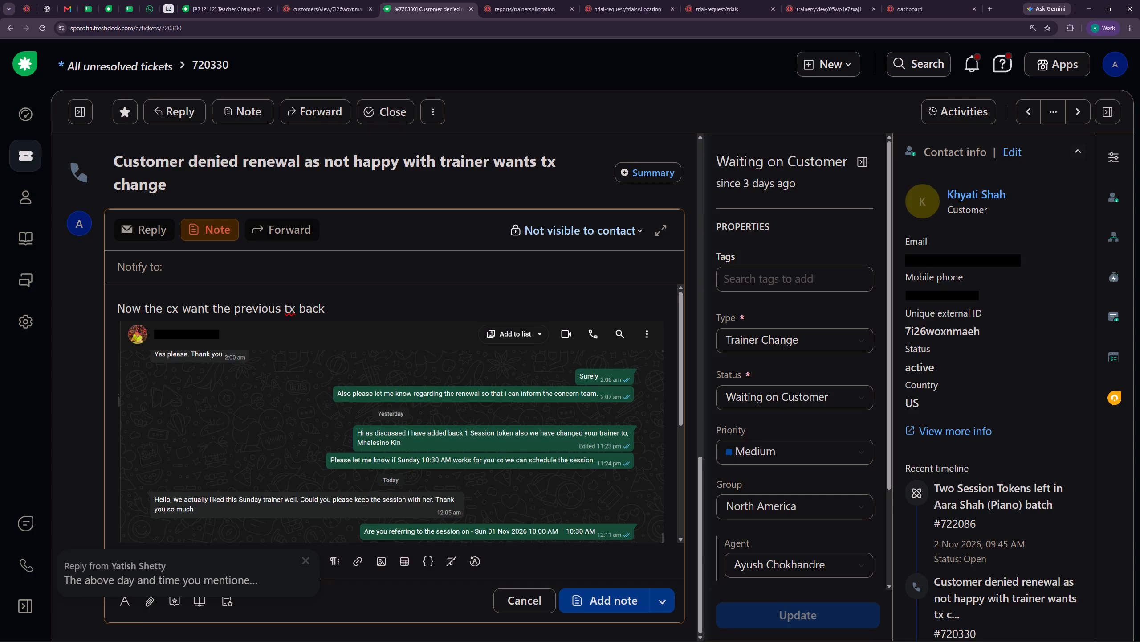
Add a second line, "The tx has been assigned.", to the private note draft on ticket 720330, above the chat screenshot.
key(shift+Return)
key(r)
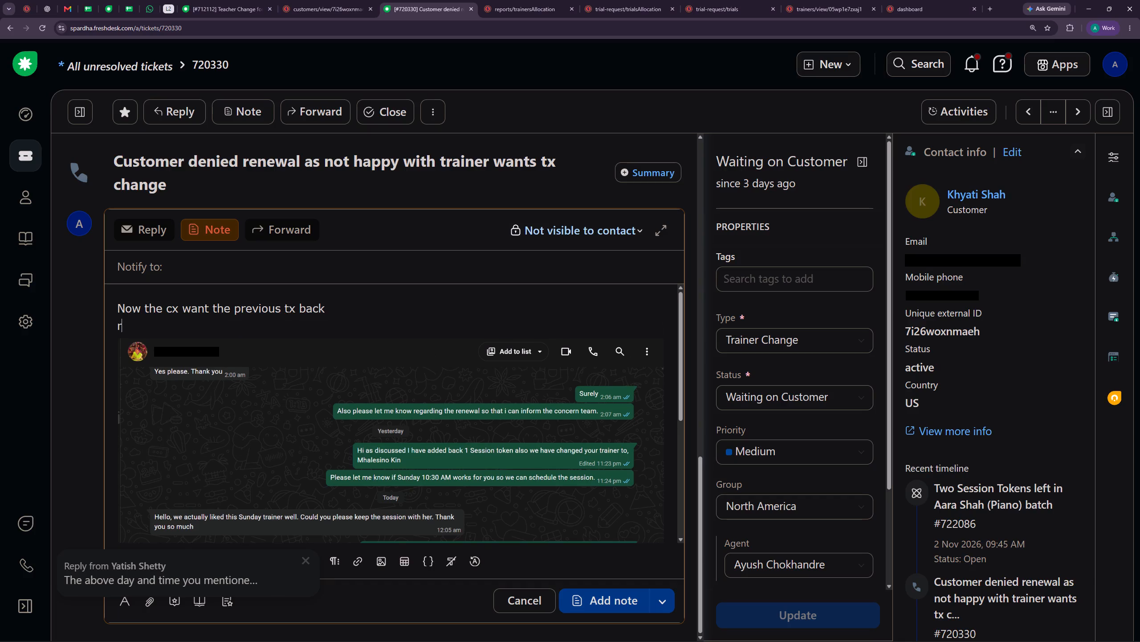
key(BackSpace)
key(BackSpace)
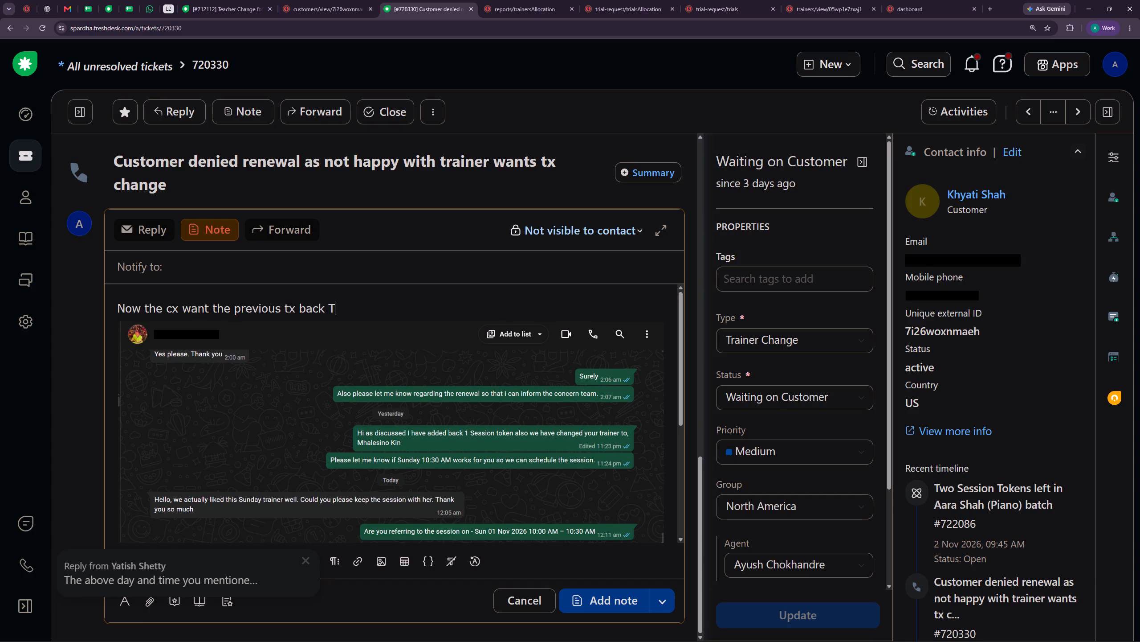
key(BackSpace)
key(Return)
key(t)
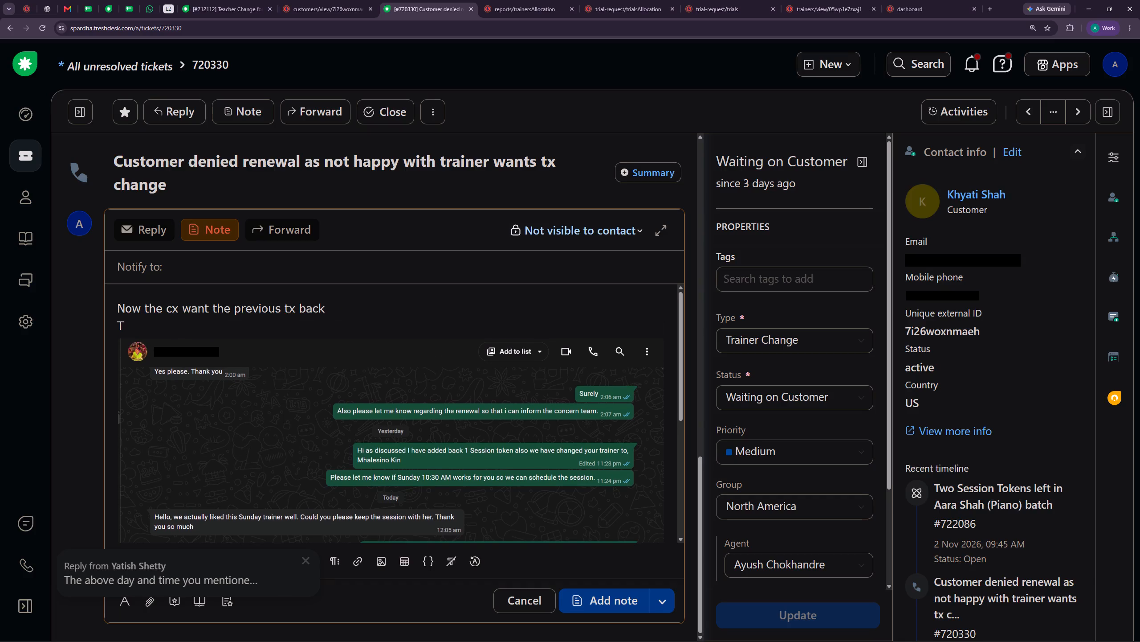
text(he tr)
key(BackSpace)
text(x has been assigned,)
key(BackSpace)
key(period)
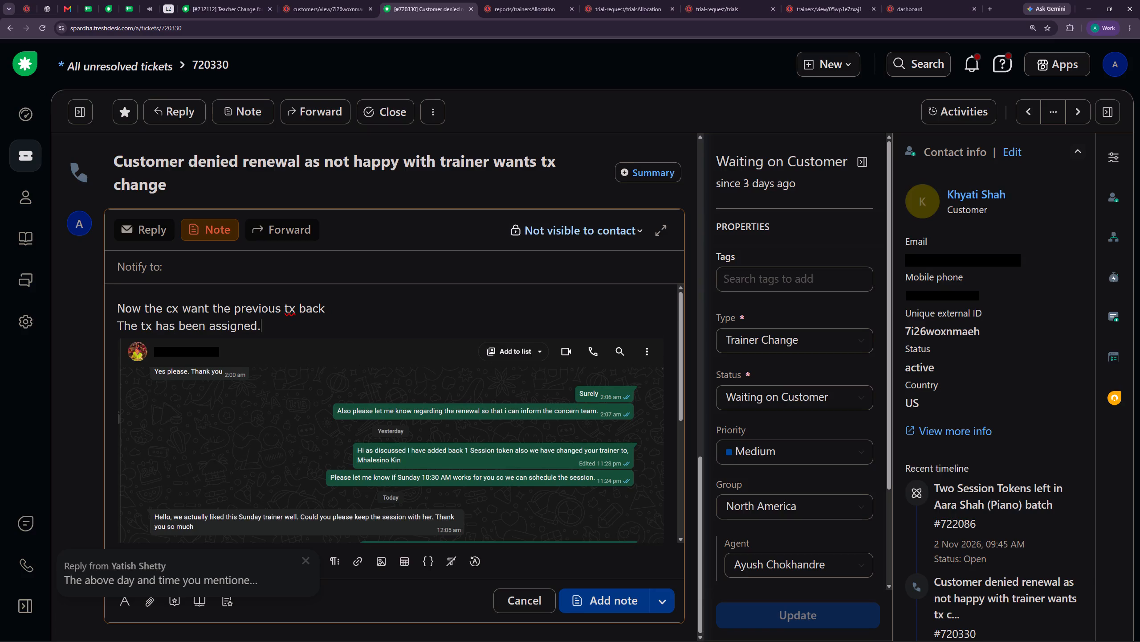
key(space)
Switch from the note draft back to the customer's profile with its students and batches.
click(544, 0)
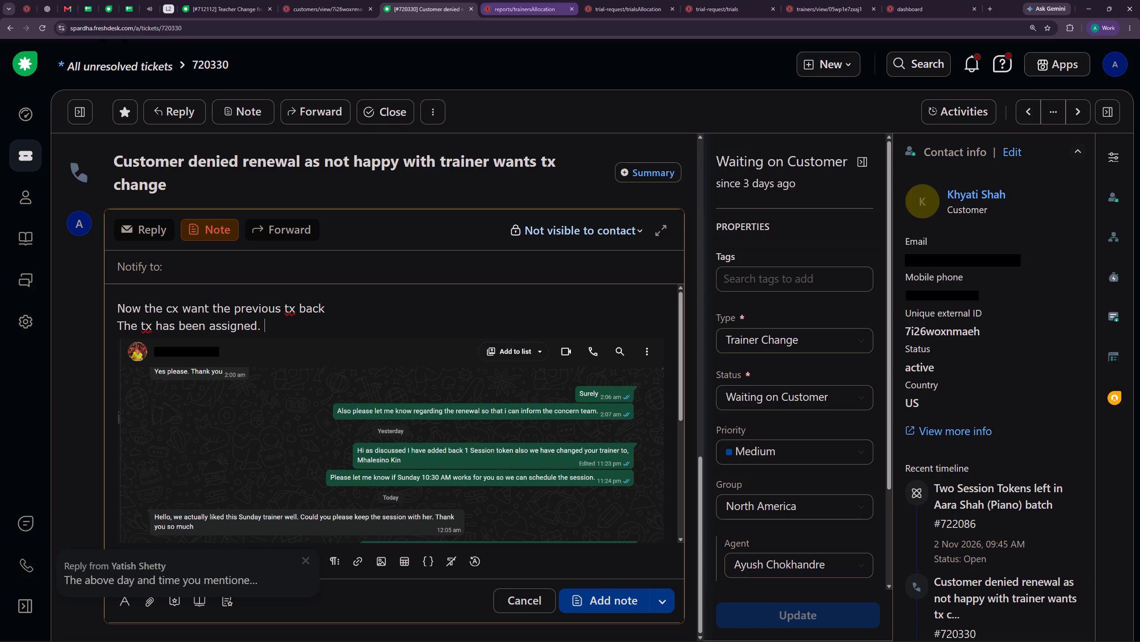
click(459, 0)
click(334, 0)
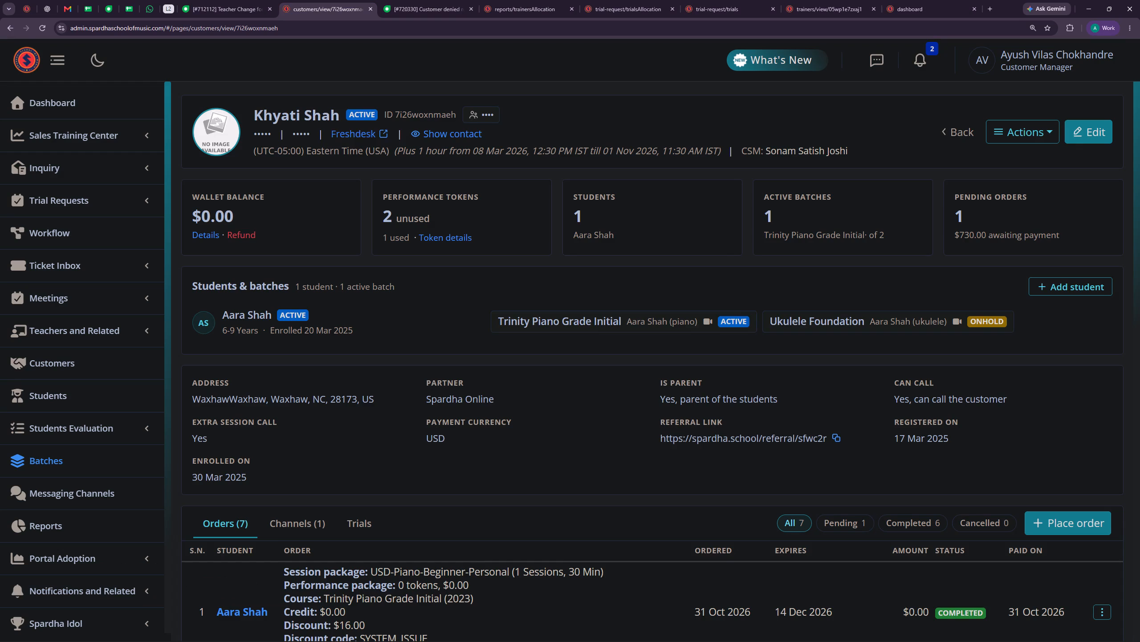
Capture the scheduled session rows from 08 to 29 Nov 2026 in the family's Piano batch and copy the screenshot.
click(495, 340)
scroll(484, 394, down, 5)
click(657, 629)
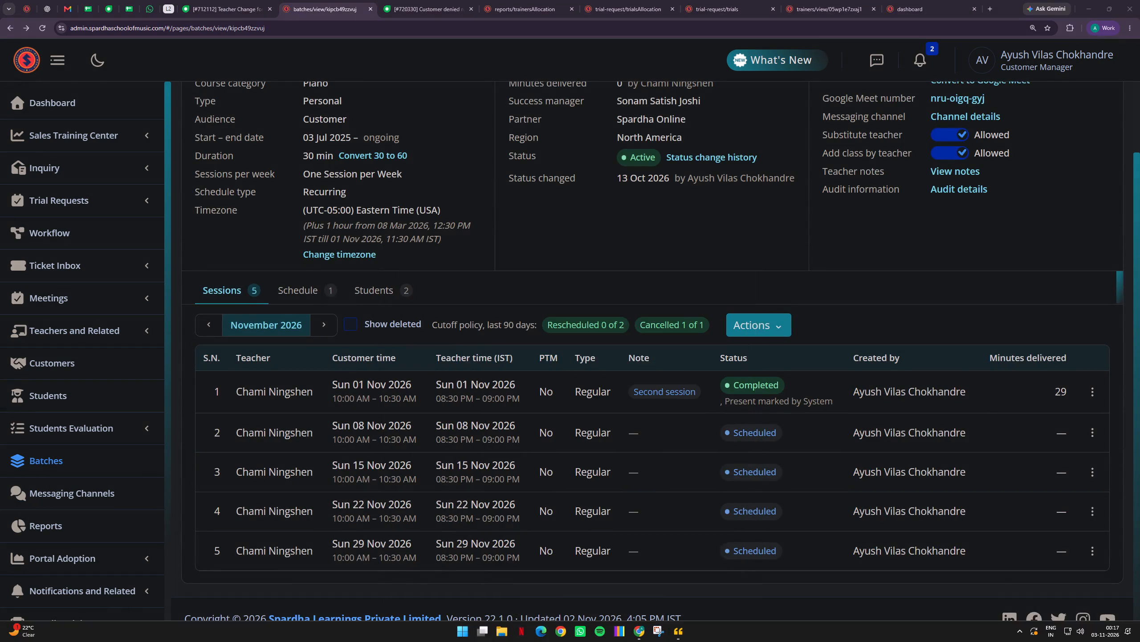
click(484, 292)
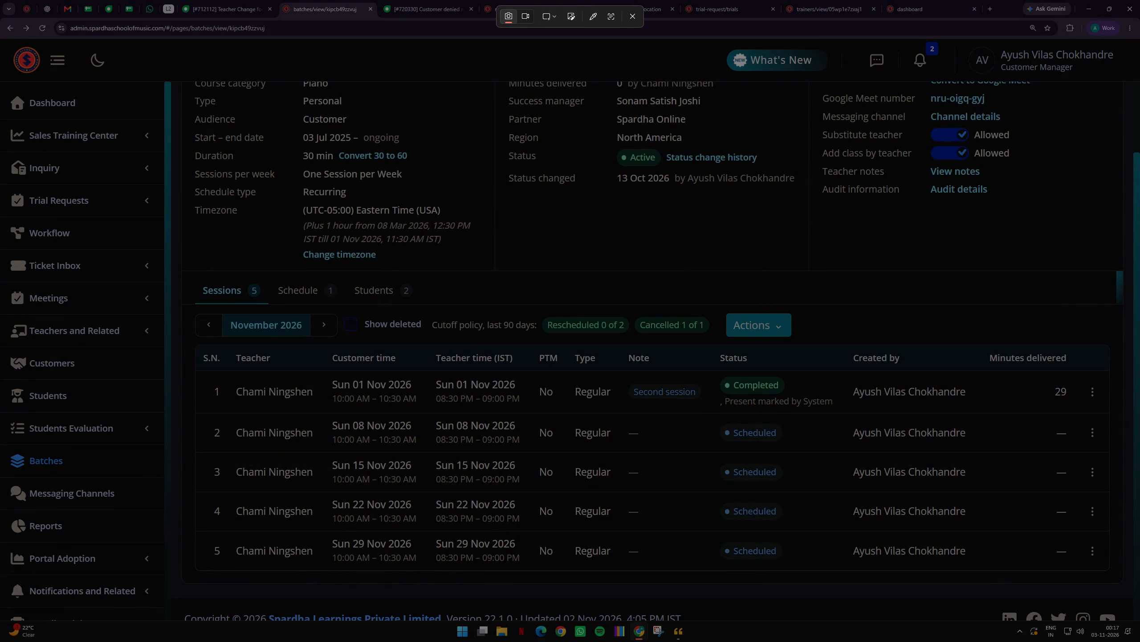
drag(208, 409, 1093, 585)
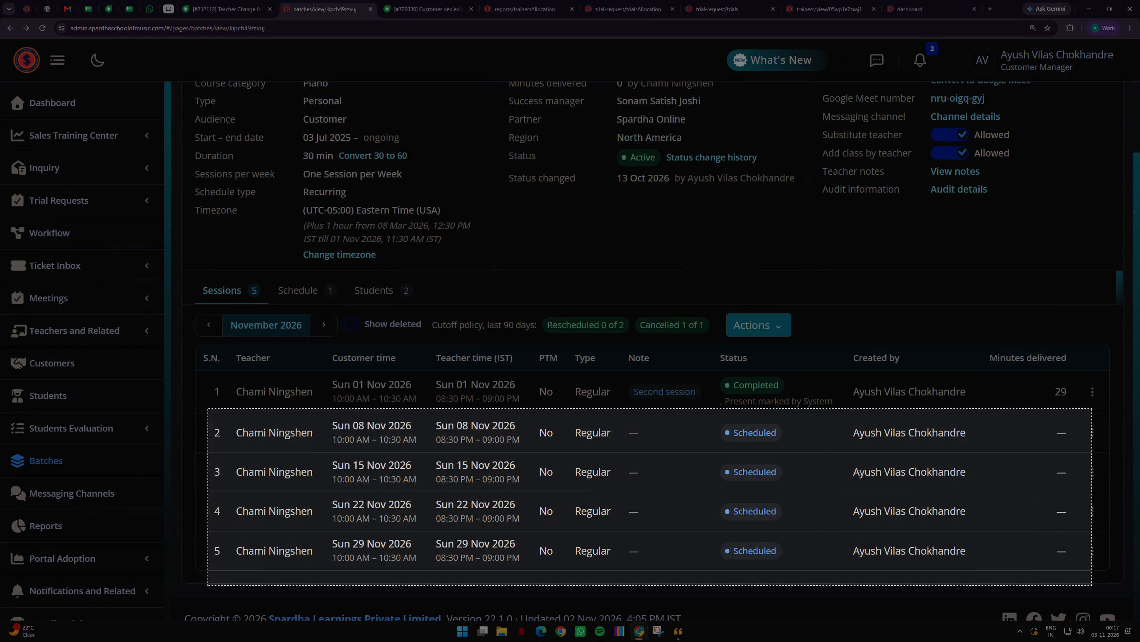
drag(1093, 585, 1122, 586)
click(921, 290)
click(934, 288)
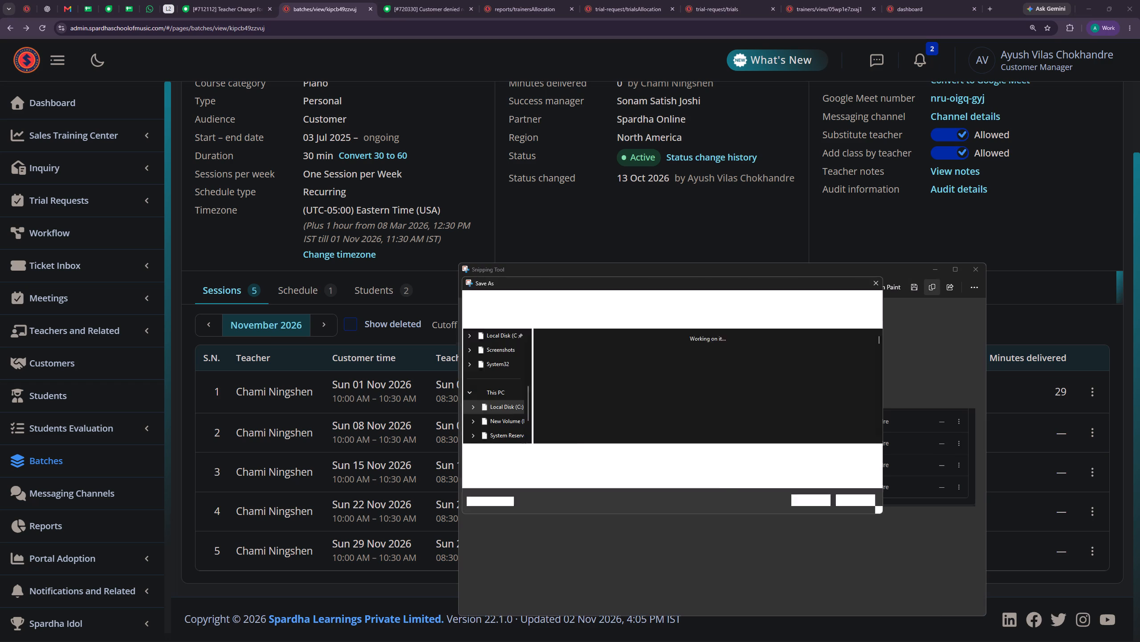
click(873, 284)
click(933, 288)
click(974, 271)
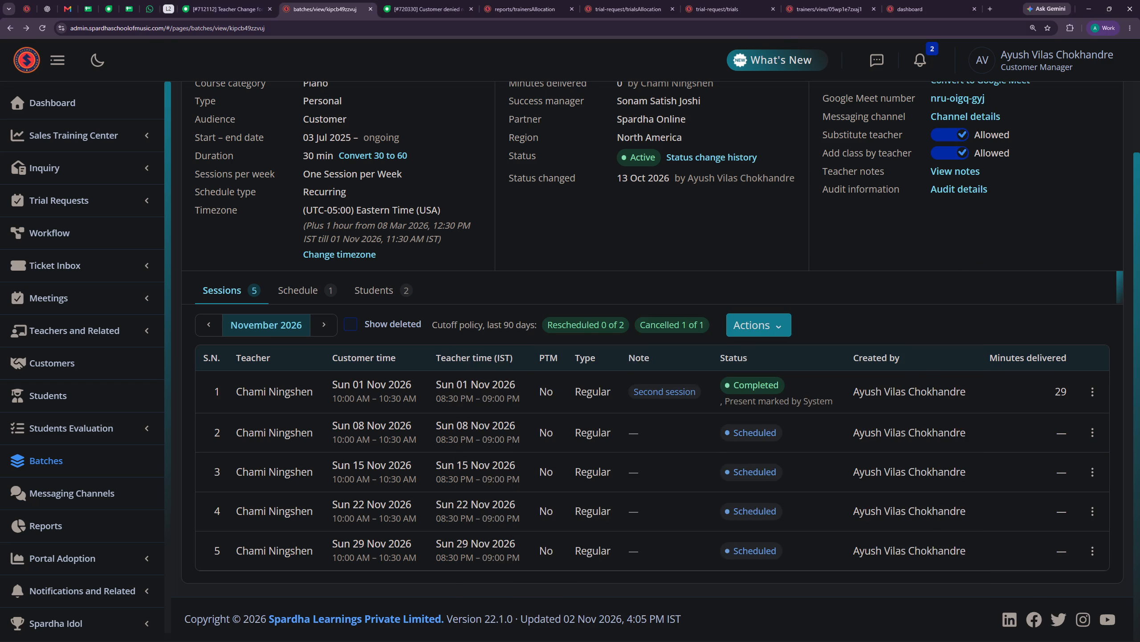
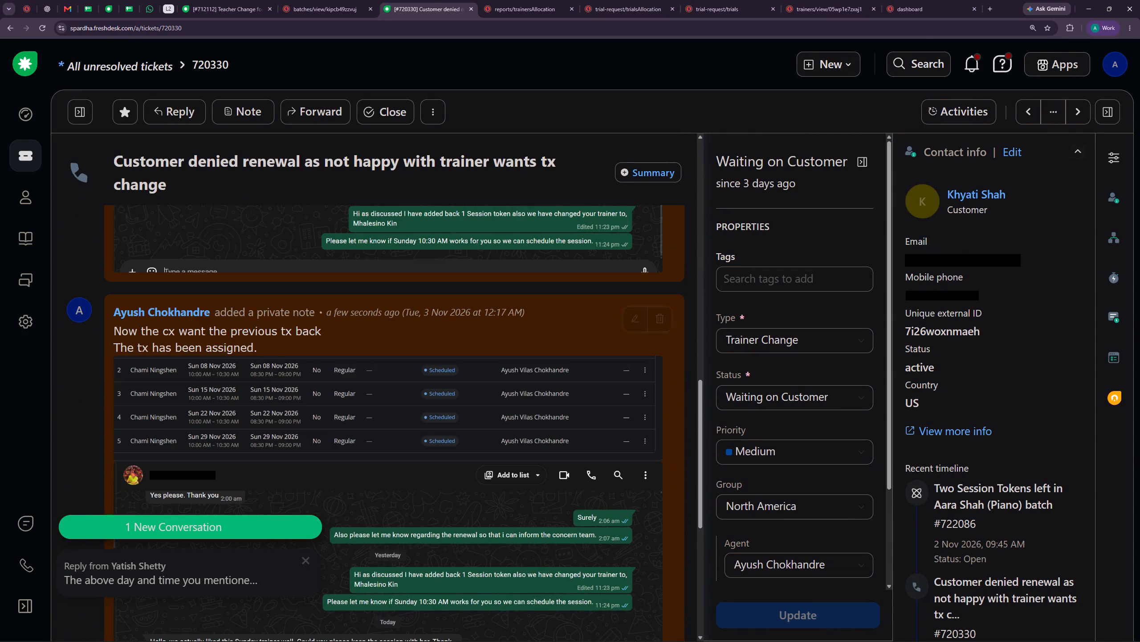
scroll(445, 340, down, 5)
scroll(912, 459, down, 5)
scroll(818, 447, down, 5)
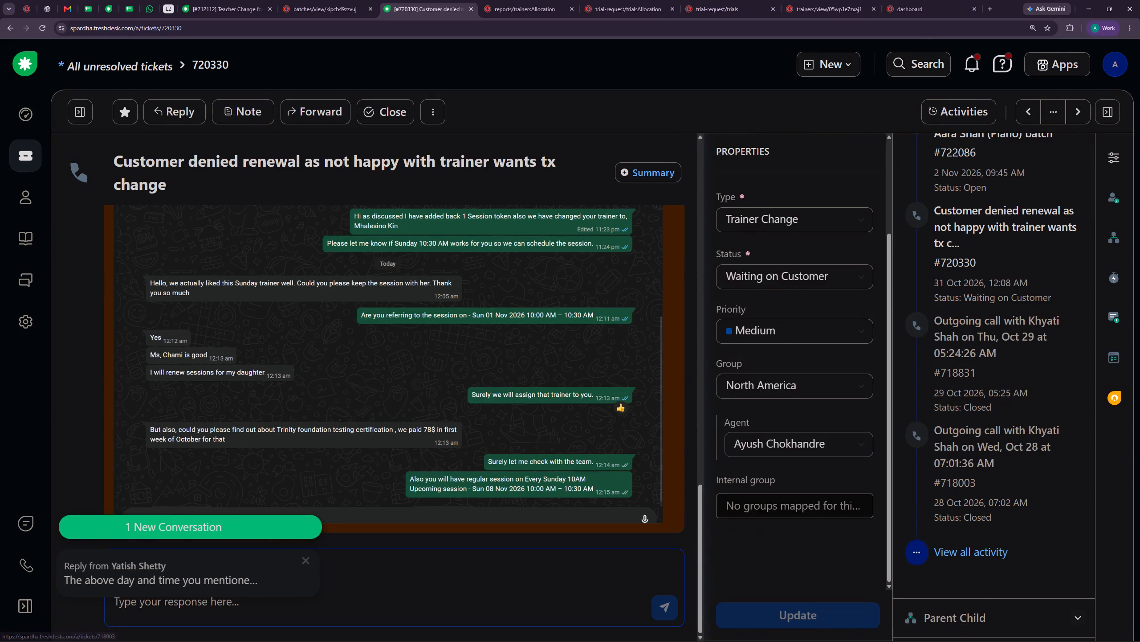
scroll(764, 440, up, 4)
scroll(469, 319, up, 5)
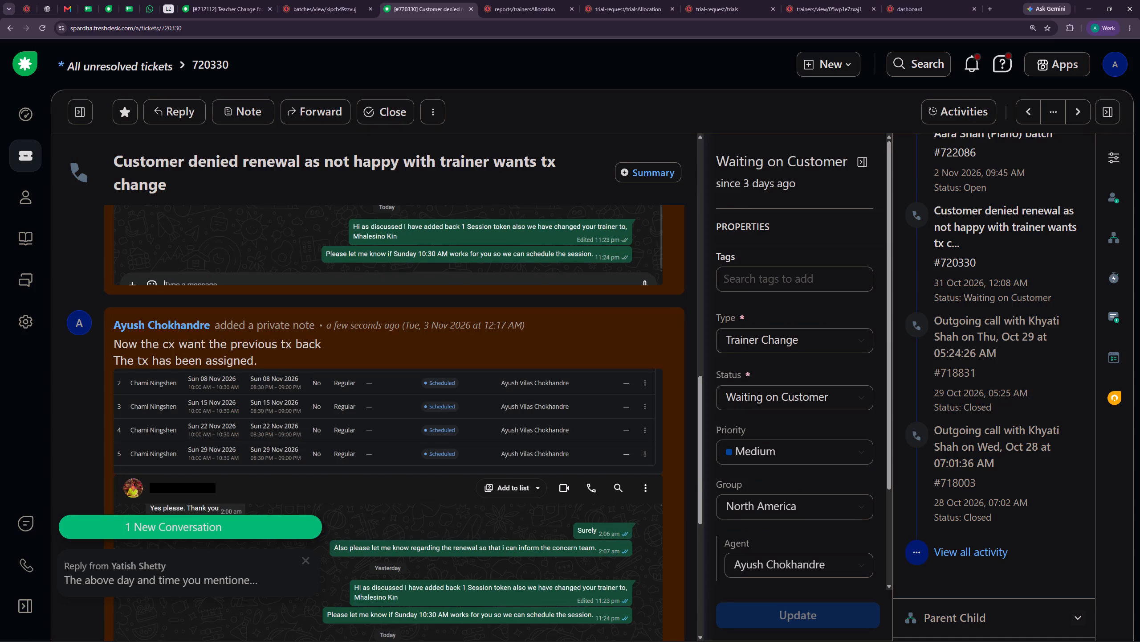
double_click(192, 60)
key(ctrl+c)
click(24, 0)
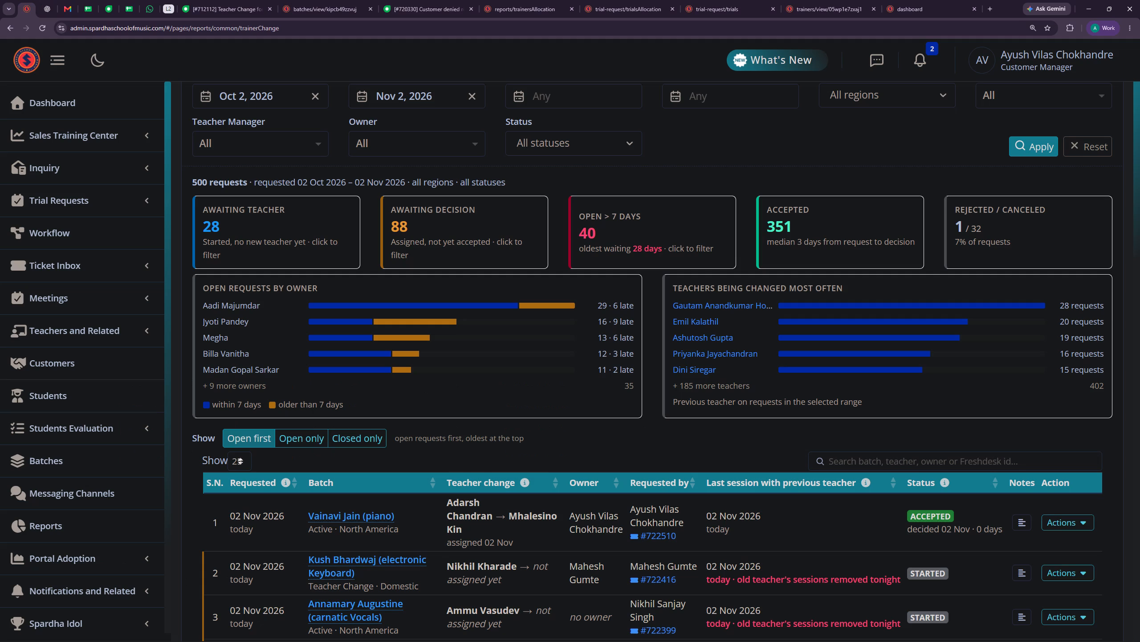
Search the trainer change requests report for ticket 720330, and clear the search.
click(867, 456)
key(ctrl+v)
drag(869, 488, 745, 486)
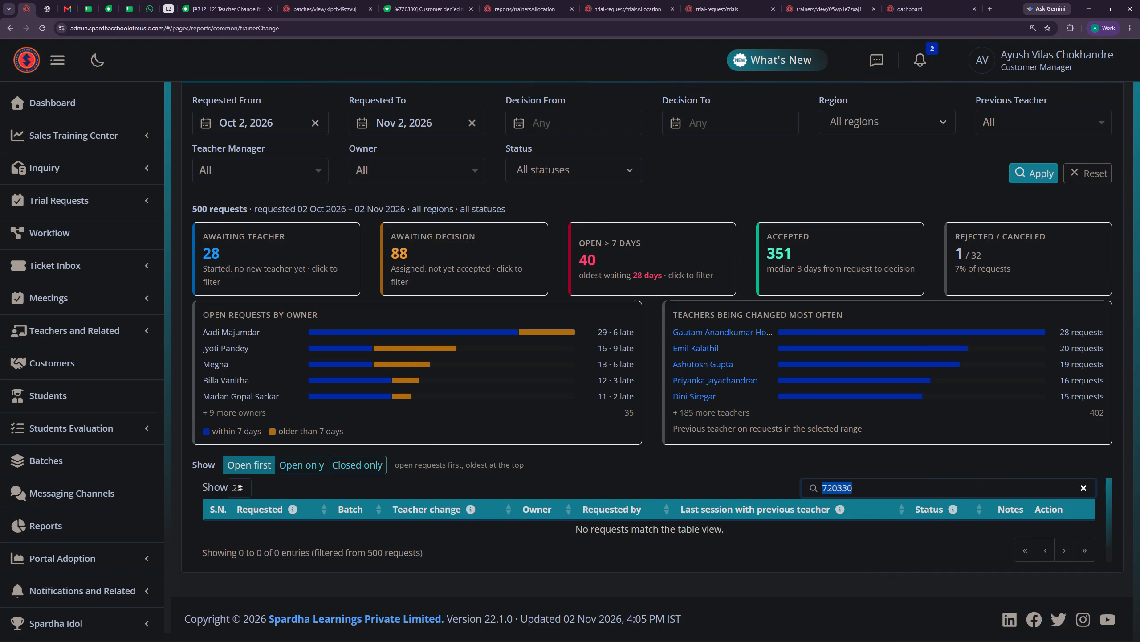
drag(745, 486, 721, 485)
key(BackSpace)
Review the conversation and private notes on ticket 712112, the Western Vocals teacher change.
click(222, 0)
scroll(552, 373, up, 12)
drag(700, 335, 696, 93)
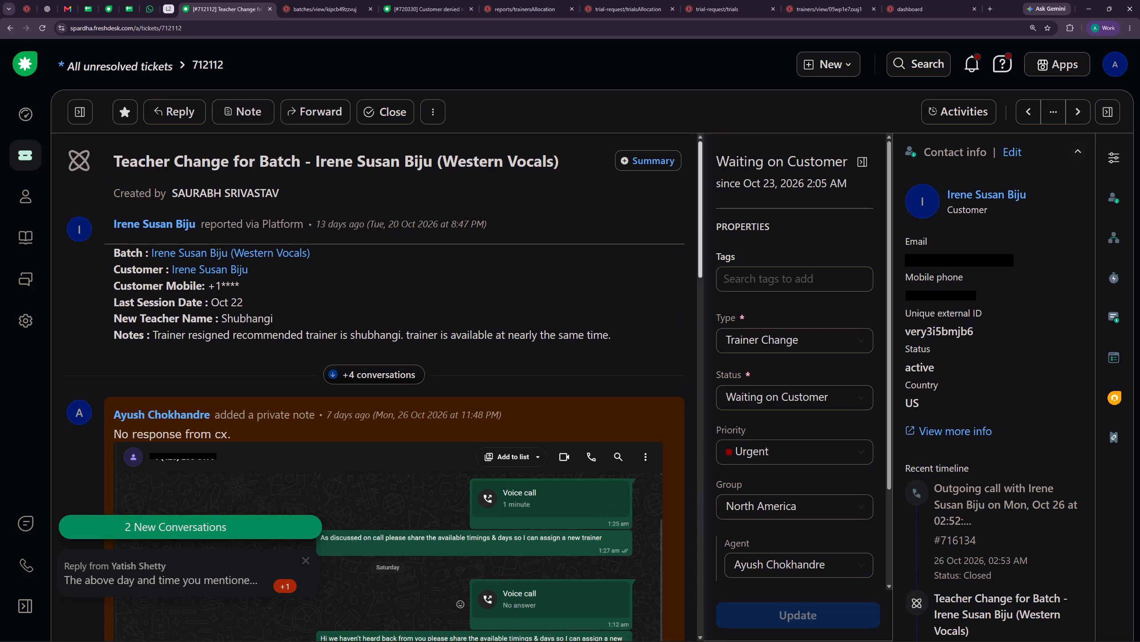
drag(696, 93, 702, 531)
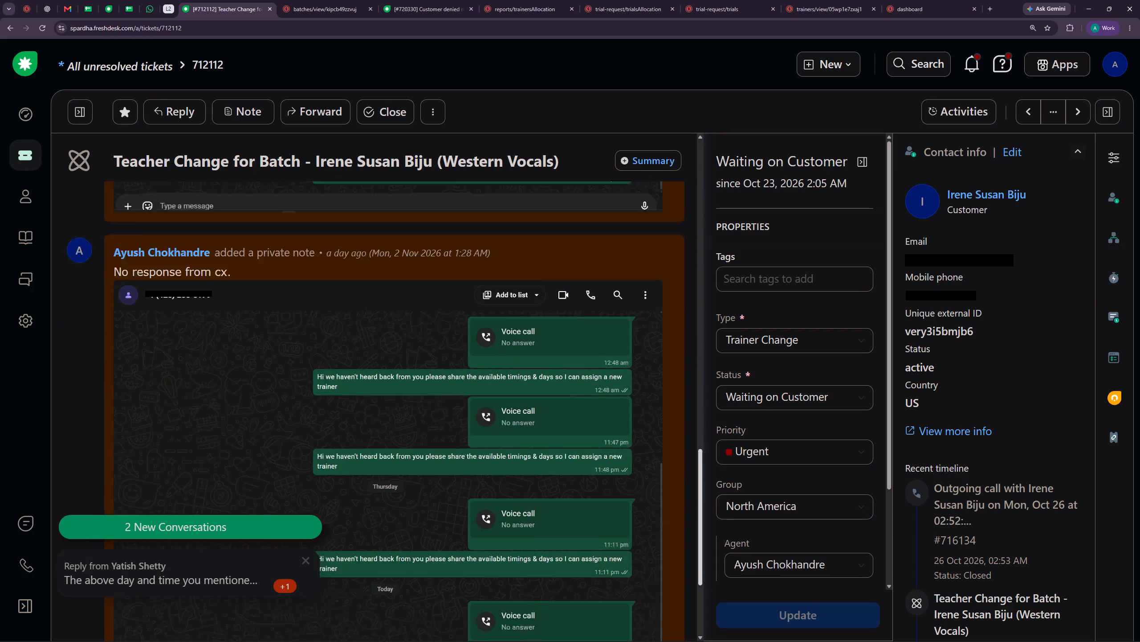
drag(702, 531, 692, 629)
click(303, 562)
scroll(487, 502, up, 4)
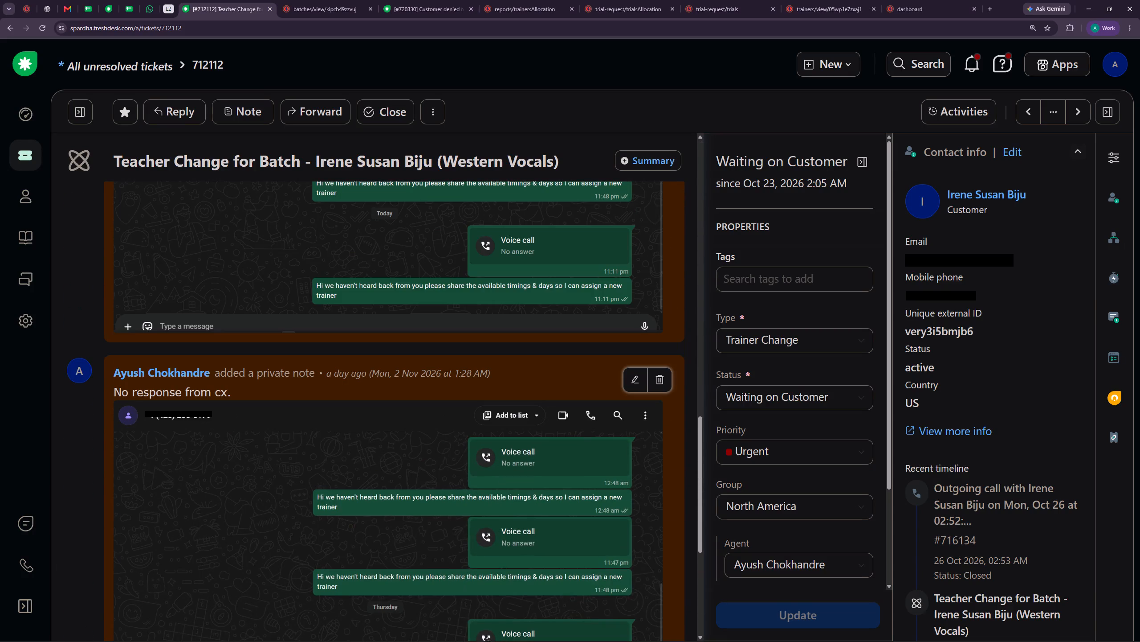
scroll(487, 502, down, 6)
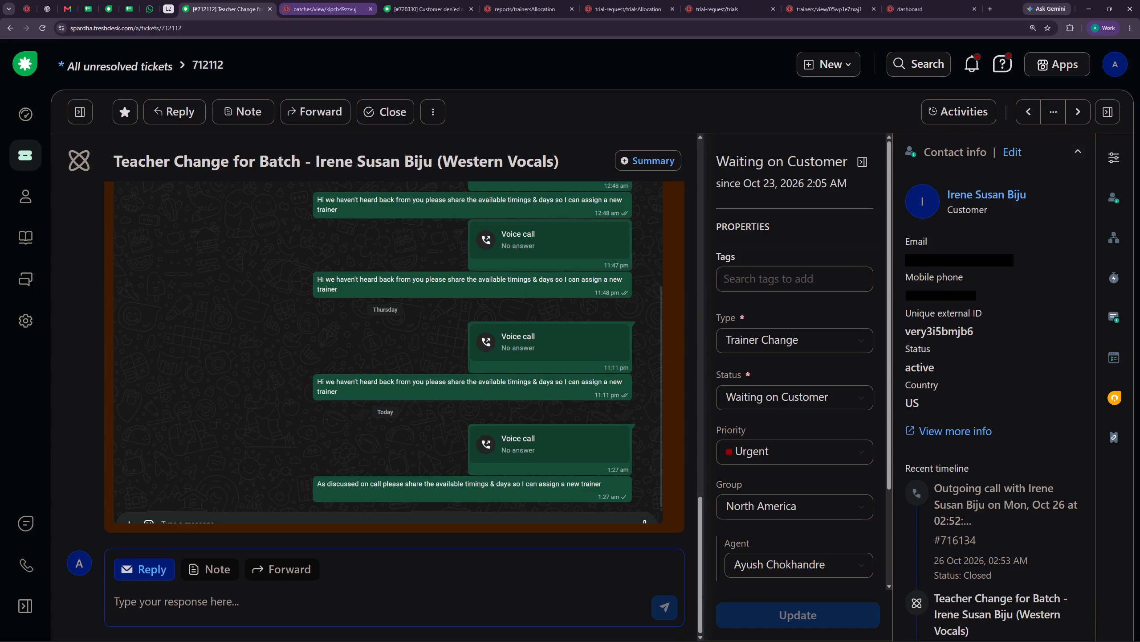
Return to ticket 720330 and change its type to Feature Request.
click(434, 0)
scroll(277, 259, up, 4)
scroll(436, 250, up, 12)
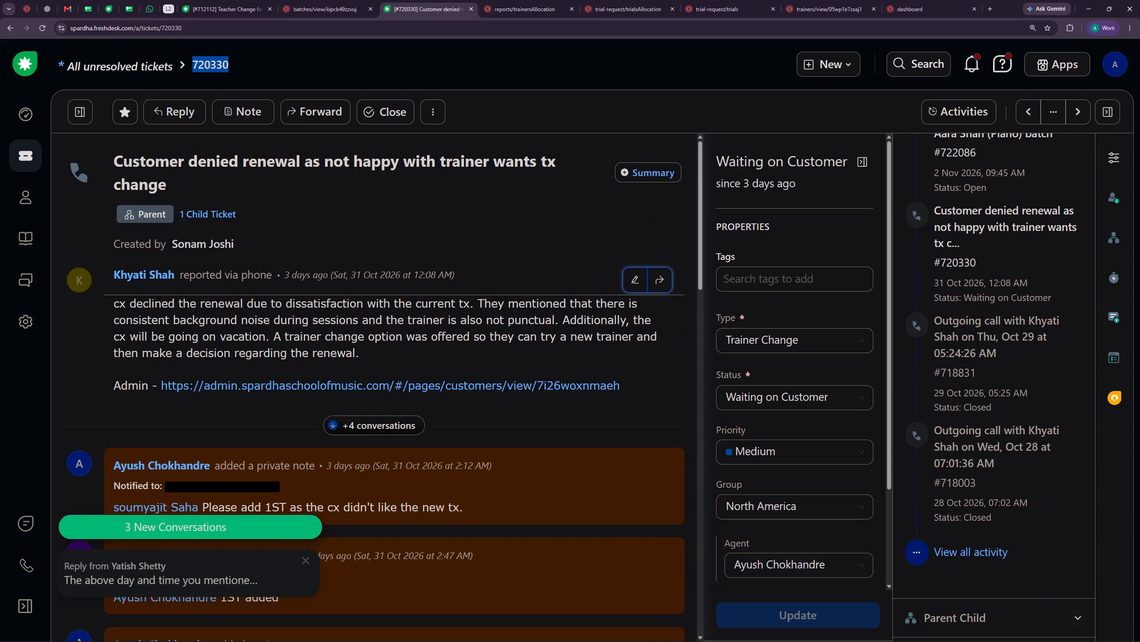
click(799, 343)
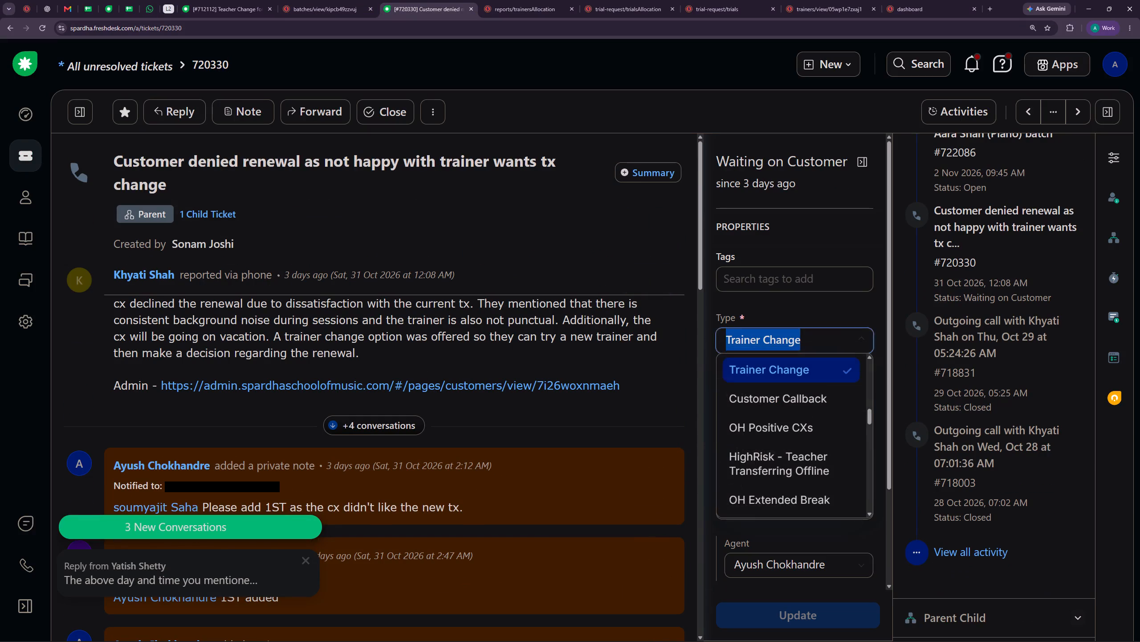
text(feat)
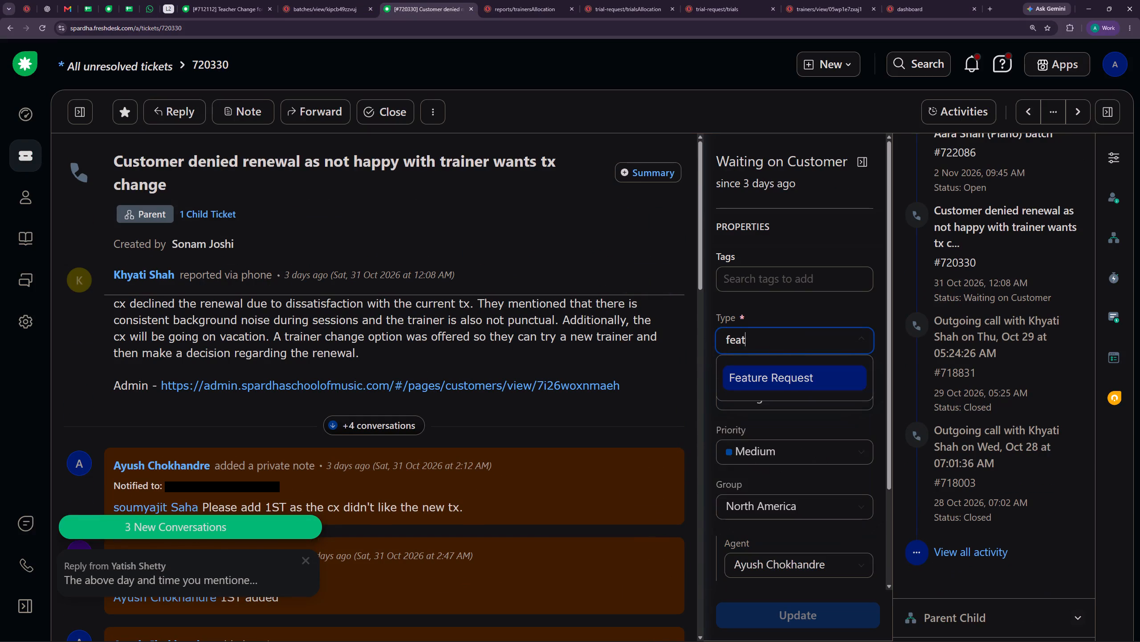
click(794, 381)
Look through the conversation on ticket 720330 from start to end and check the date on the system calendar.
scroll(599, 401, down, 6)
scroll(543, 436, up, 5)
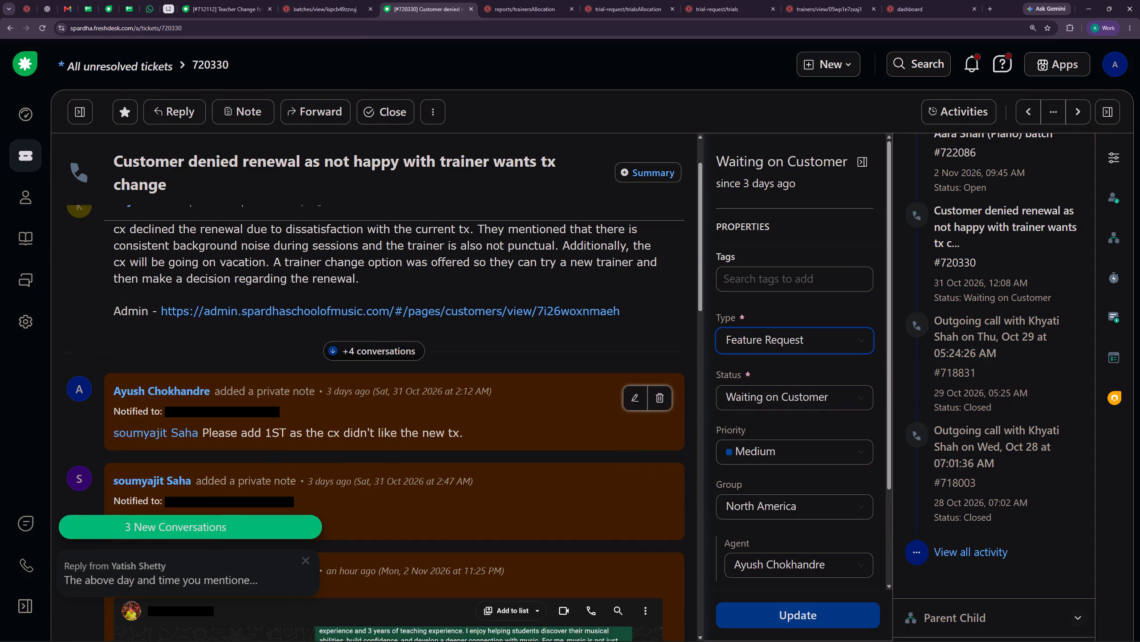
scroll(509, 443, down, 12)
scroll(519, 436, down, 11)
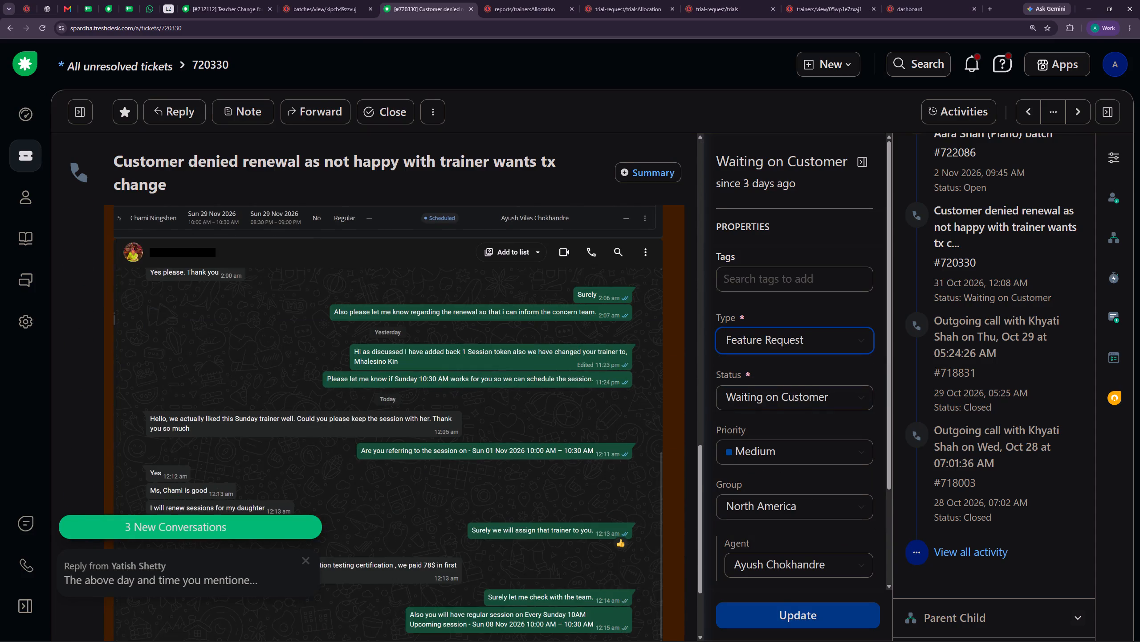
drag(698, 529, 683, 173)
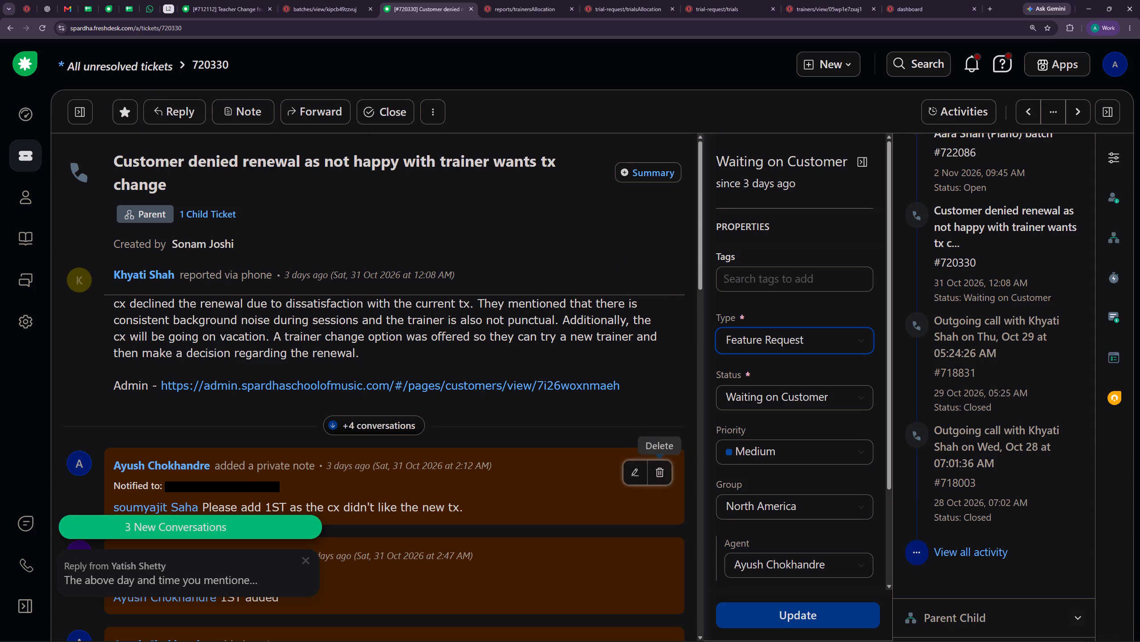
click(1103, 638)
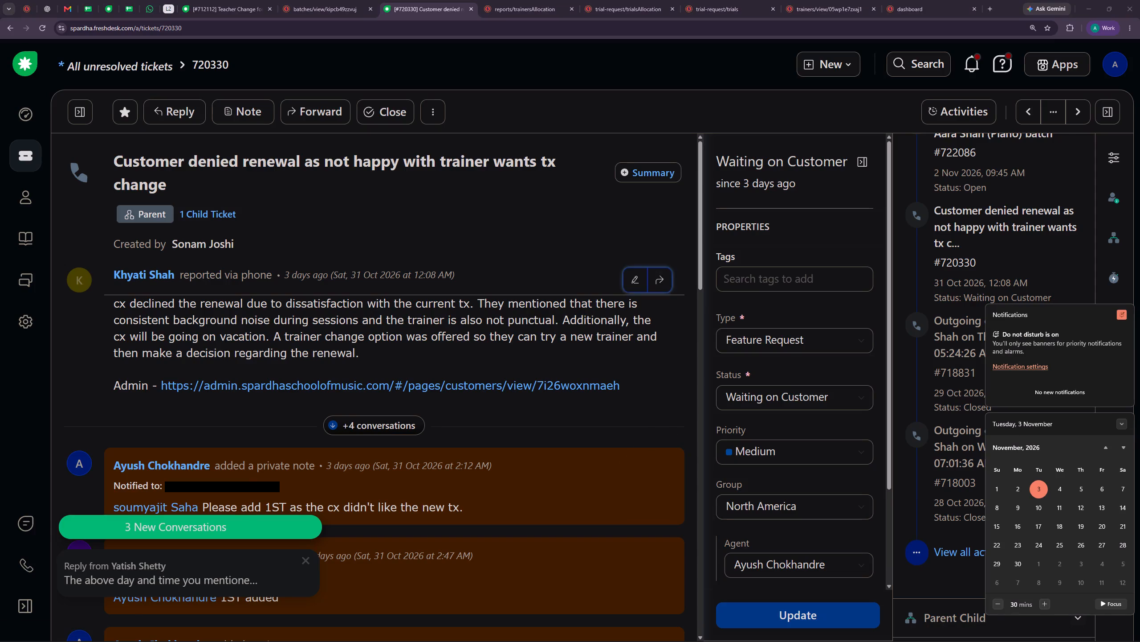
scroll(599, 392, down, 20)
scroll(599, 392, down, 3)
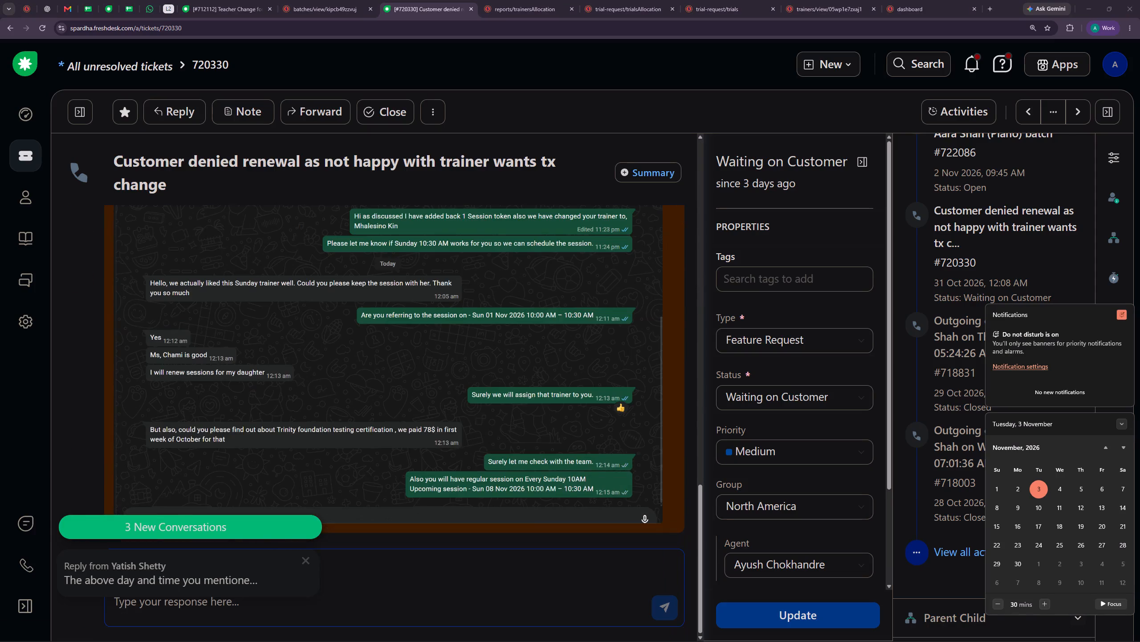
Add a third line, "Closing the ticket.", to the latest private note on ticket 720330 and save the note.
scroll(508, 439, up, 5)
click(628, 335)
click(322, 389)
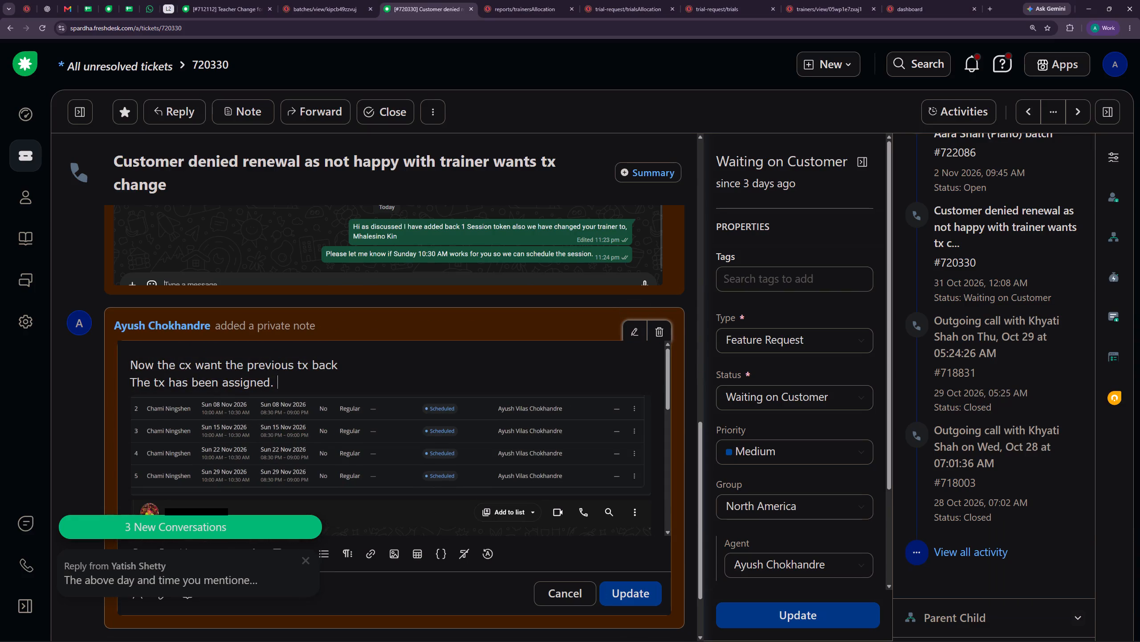
key(shift+Return)
text(losing the ticket.)
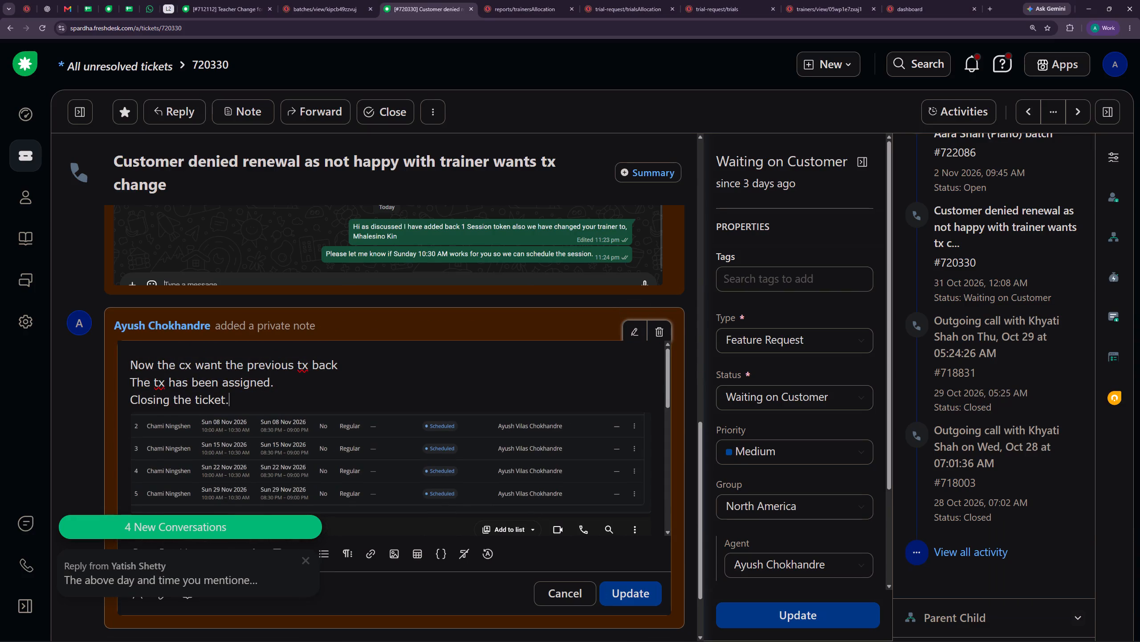
click(615, 591)
scroll(643, 527, down, 6)
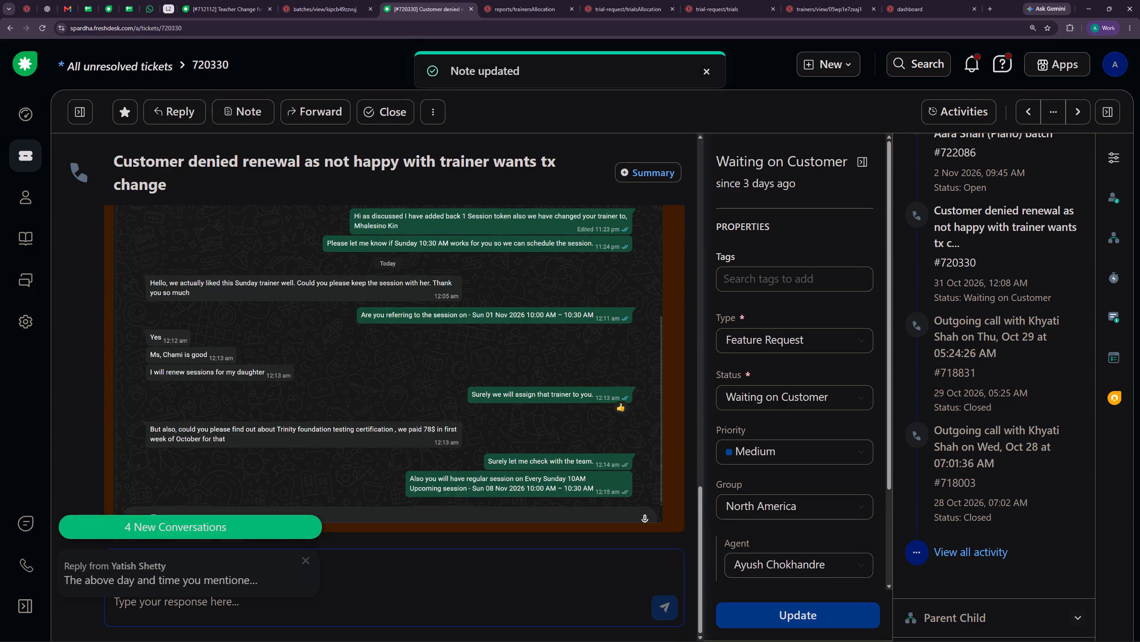
scroll(653, 526, down, 4)
click(794, 403)
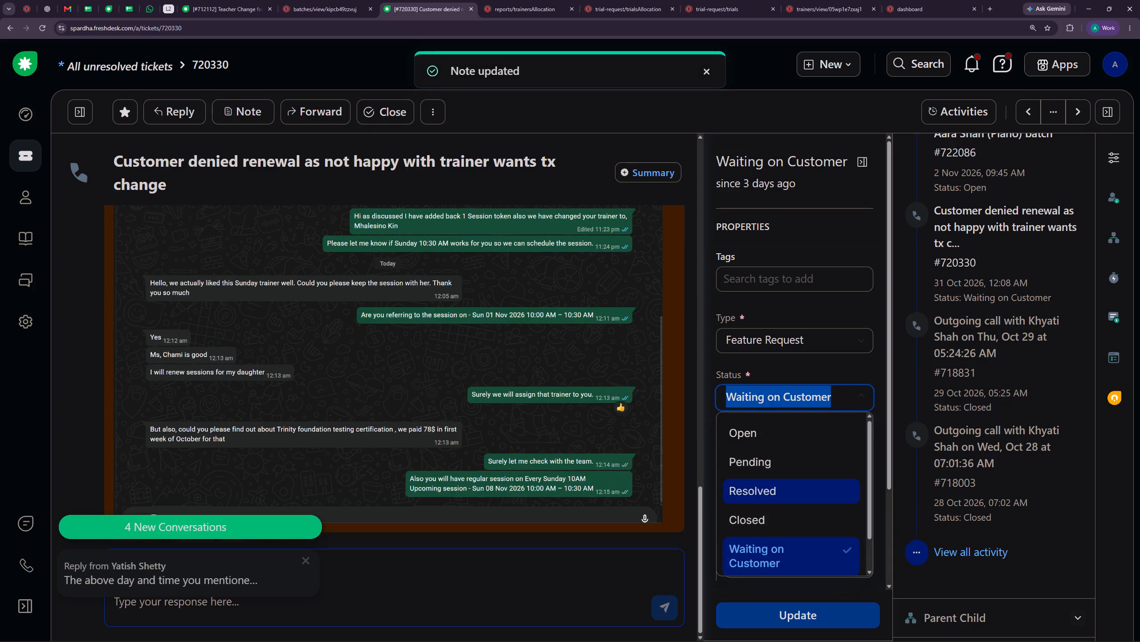
click(793, 525)
click(801, 611)
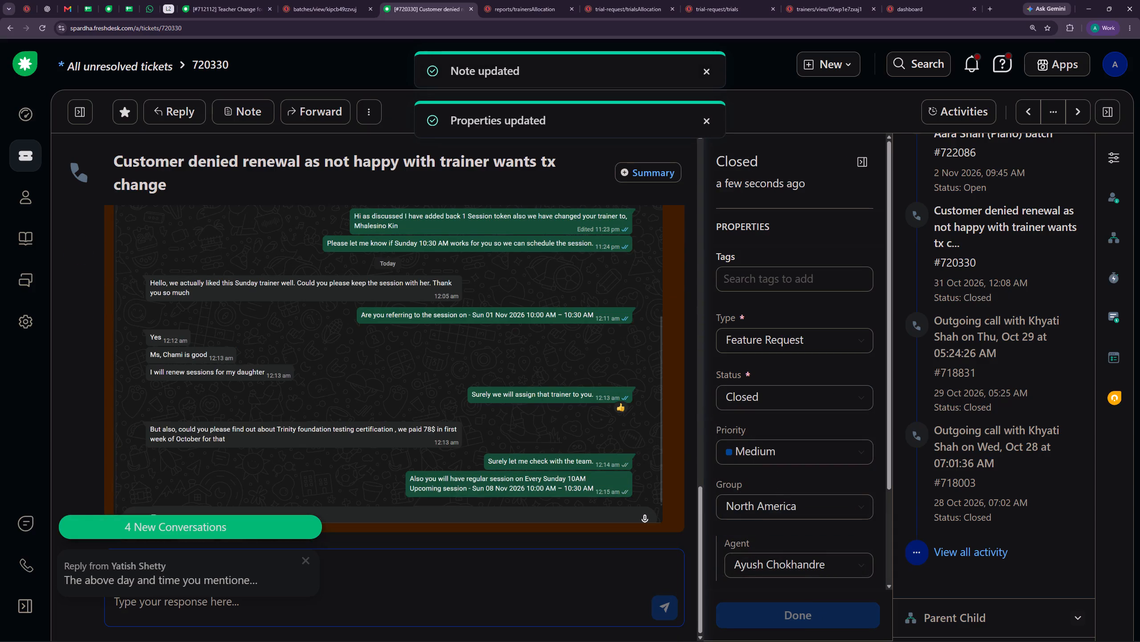
click(965, 66)
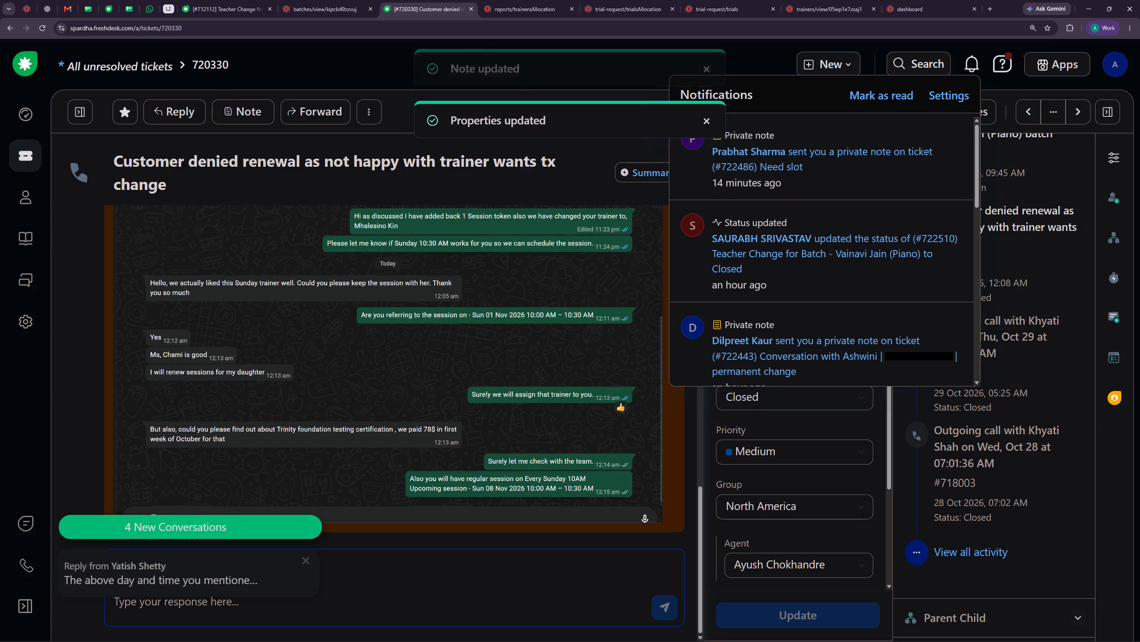
click(967, 62)
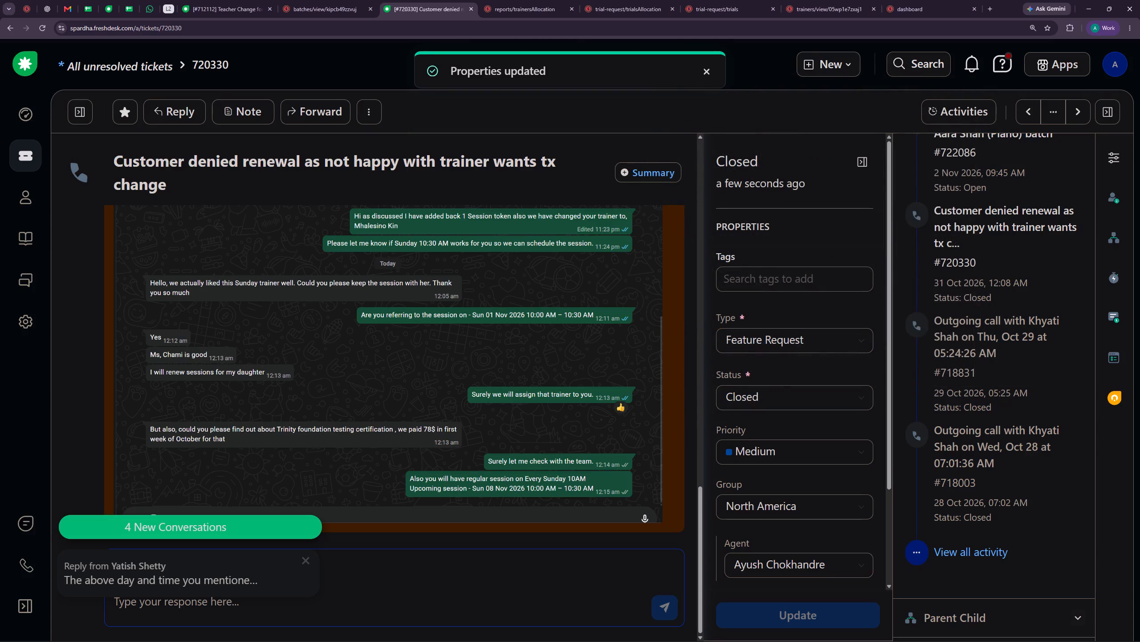
scroll(323, 281, up, 6)
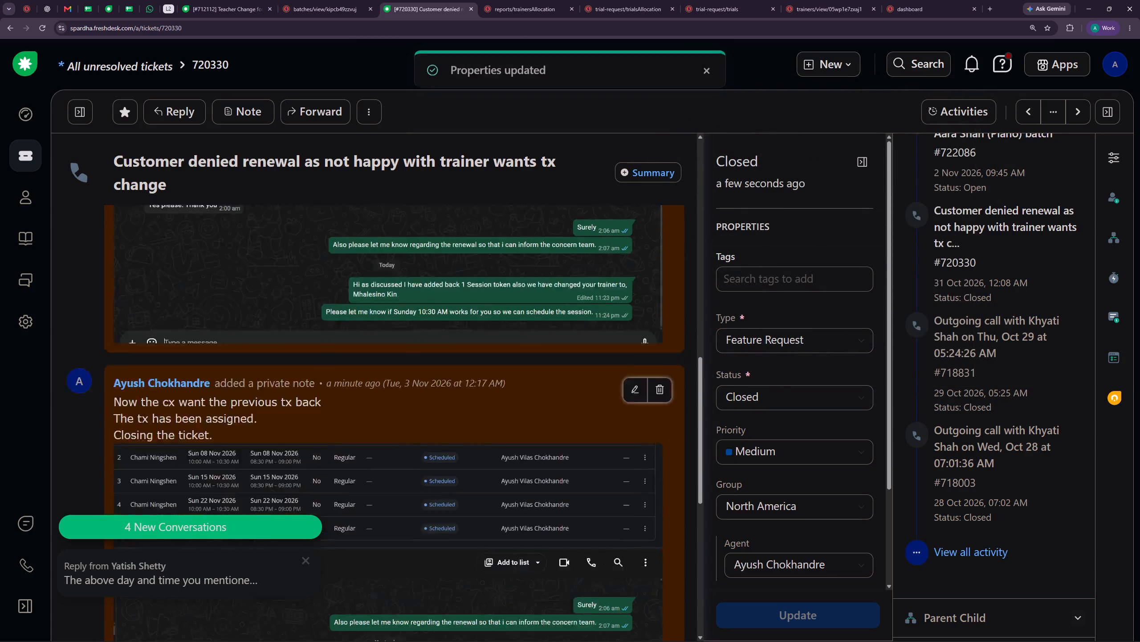
scroll(301, 289, up, 2)
scroll(224, 269, up, 5)
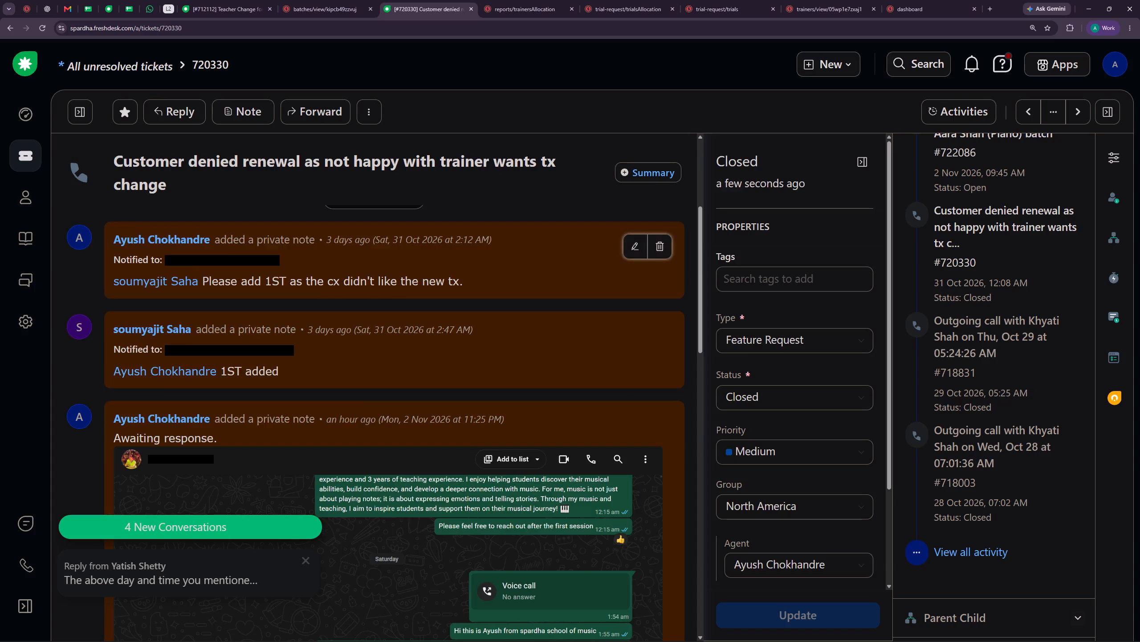
scroll(415, 285, up, 4)
Close the page of ticket 720330 and return to ticket 712112, the Western Vocals teacher change.
click(470, 8)
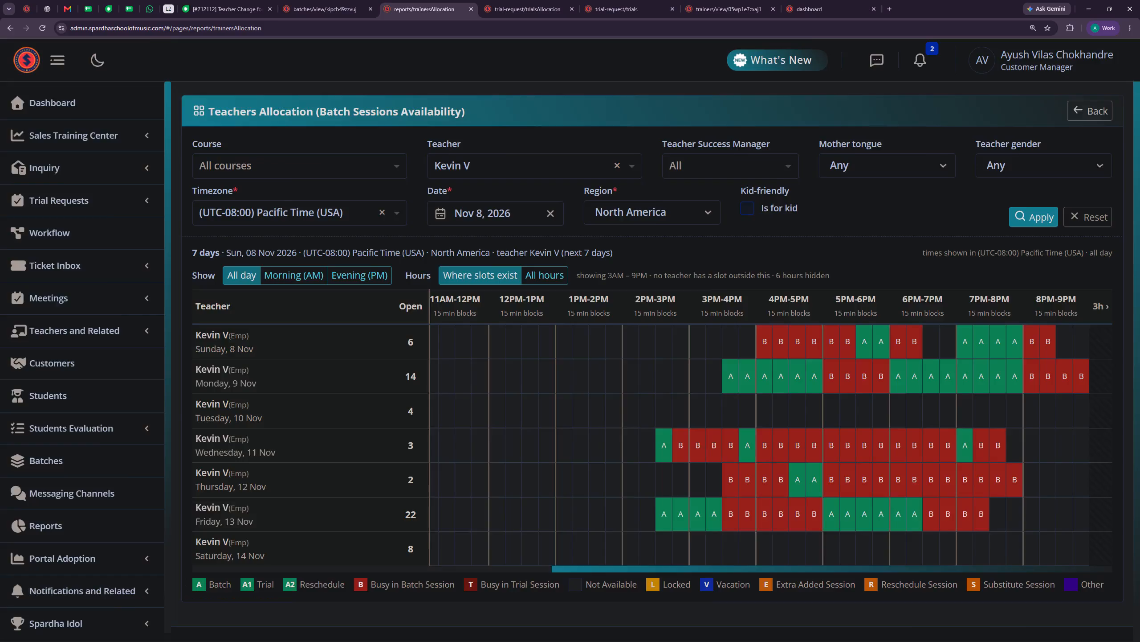
click(238, 0)
scroll(498, 251, up, 5)
scroll(499, 254, down, 7)
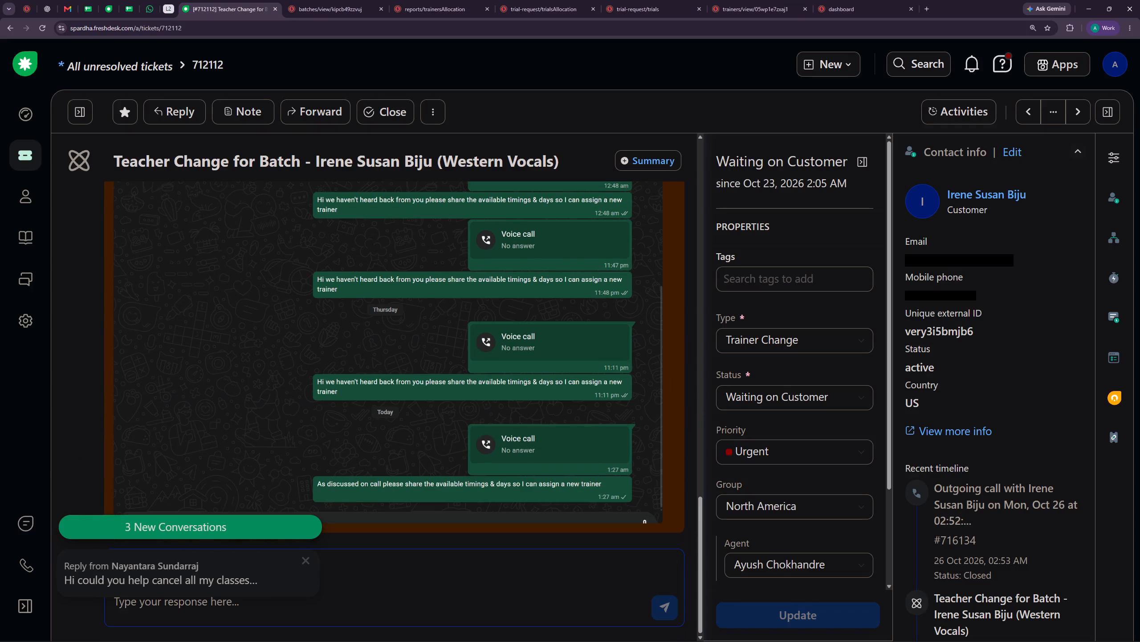
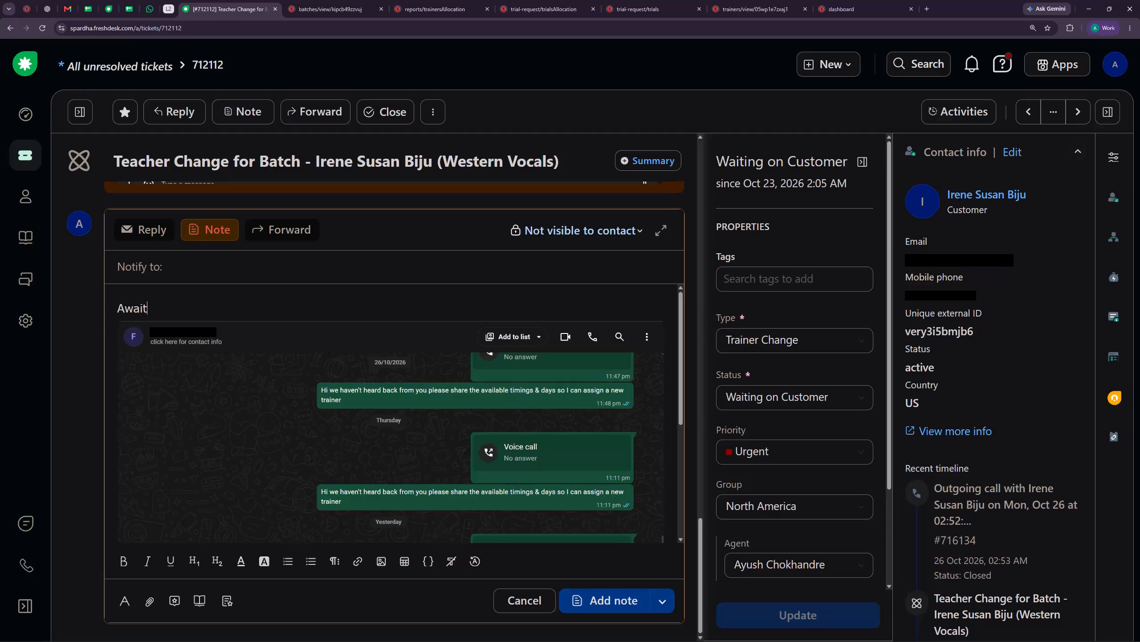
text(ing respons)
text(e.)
click(586, 600)
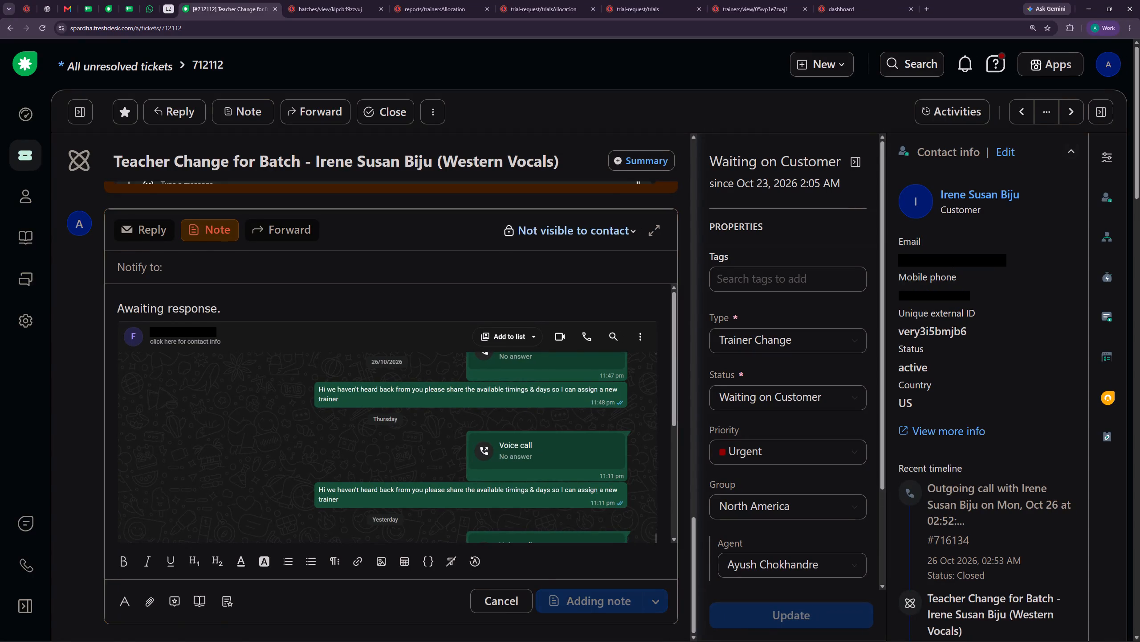
click(1074, 111)
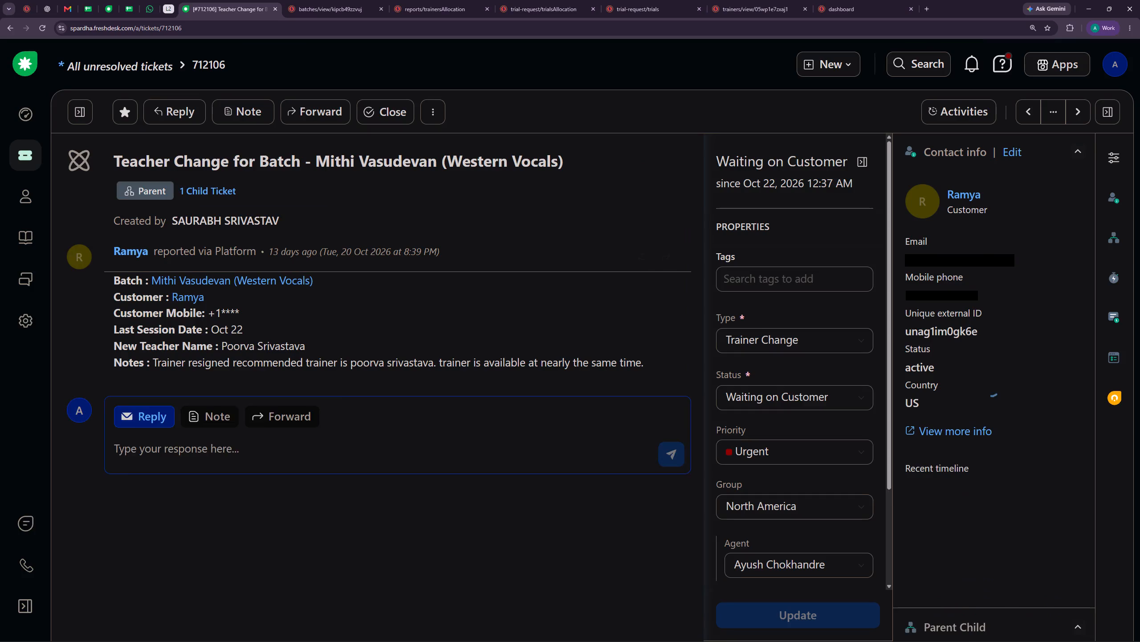
scroll(438, 378, down, 1)
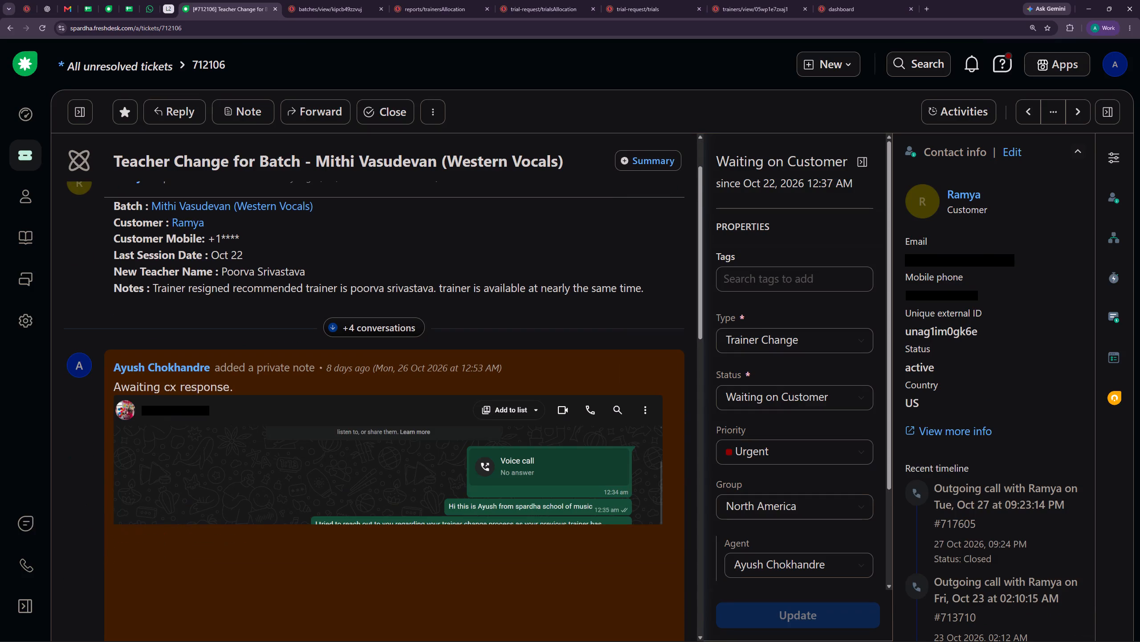
scroll(477, 336, down, 6)
click(1081, 118)
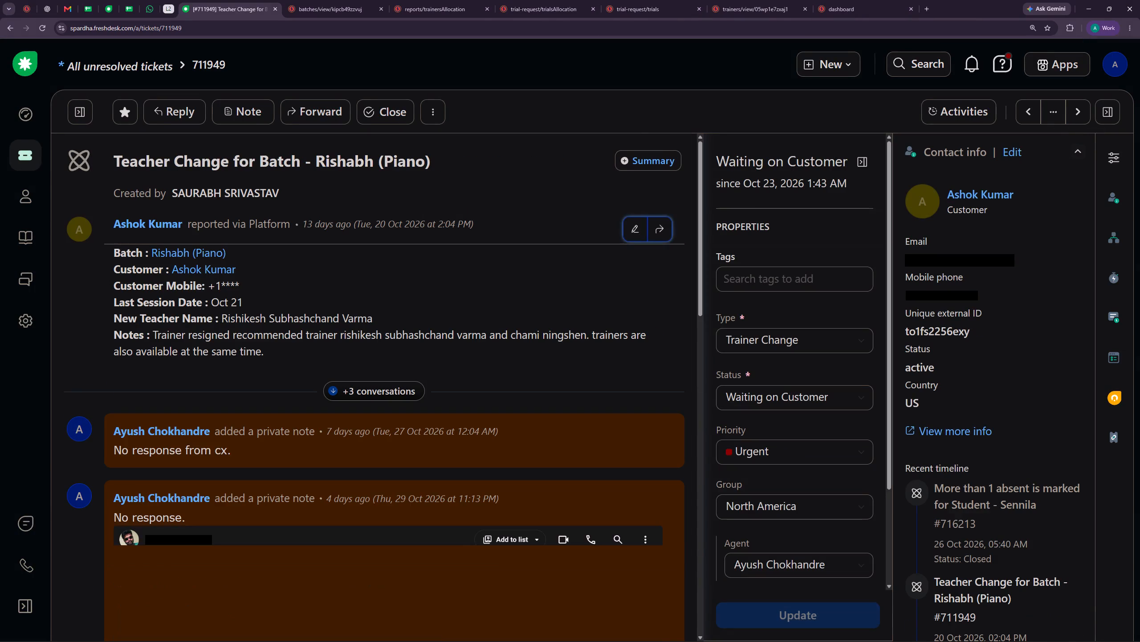
scroll(373, 337, down, 7)
scroll(454, 267, down, 8)
scroll(532, 266, down, 14)
scroll(497, 288, up, 3)
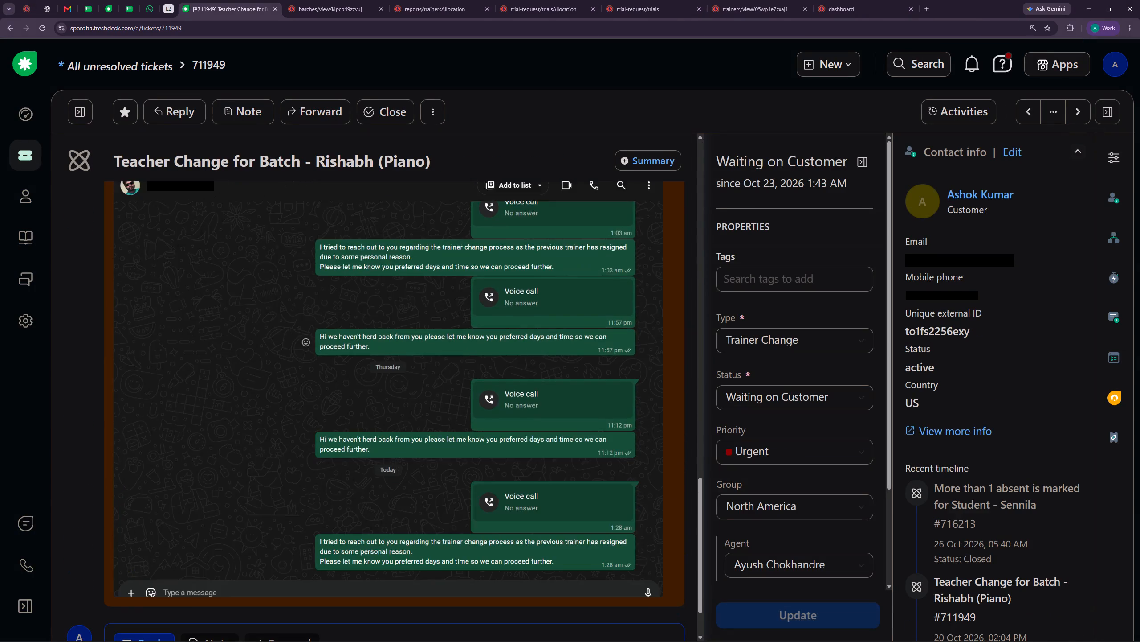
click(1068, 112)
scroll(565, 258, down, 4)
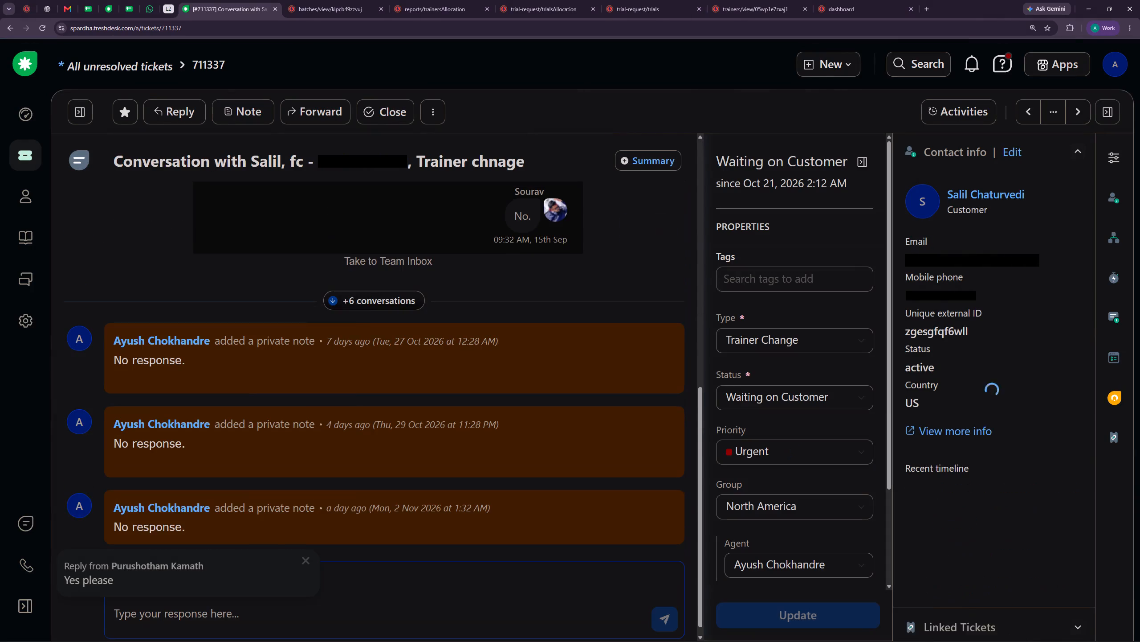
scroll(564, 261, down, 10)
click(1078, 104)
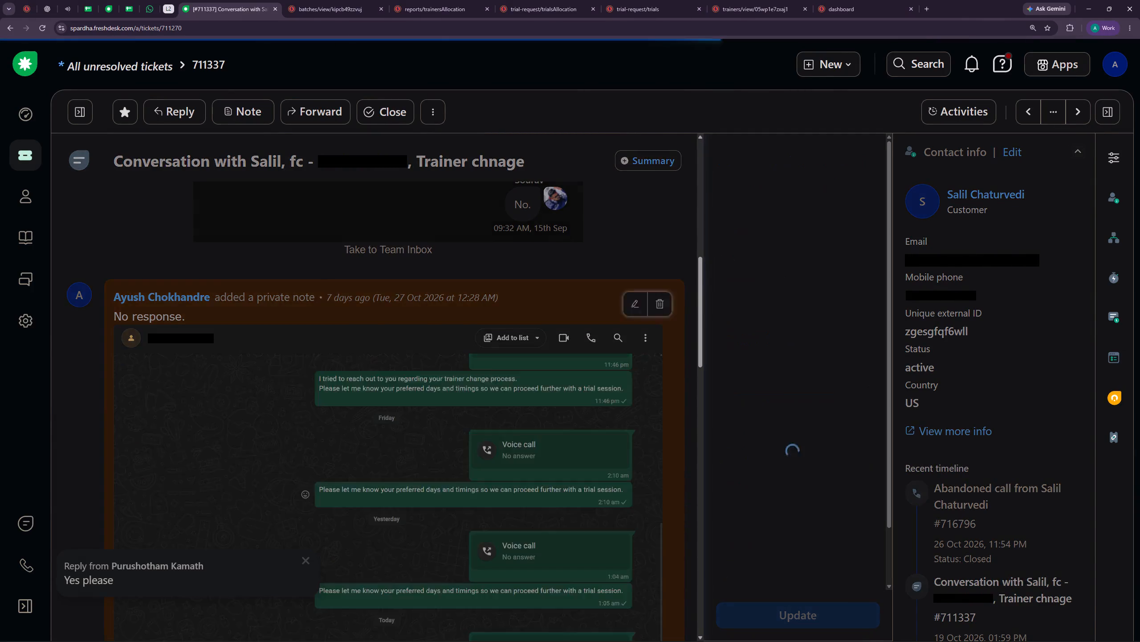
Check the NA & UK- L2 Team chat in Gmail for unread messages and return to the ticket.
click(70, 8)
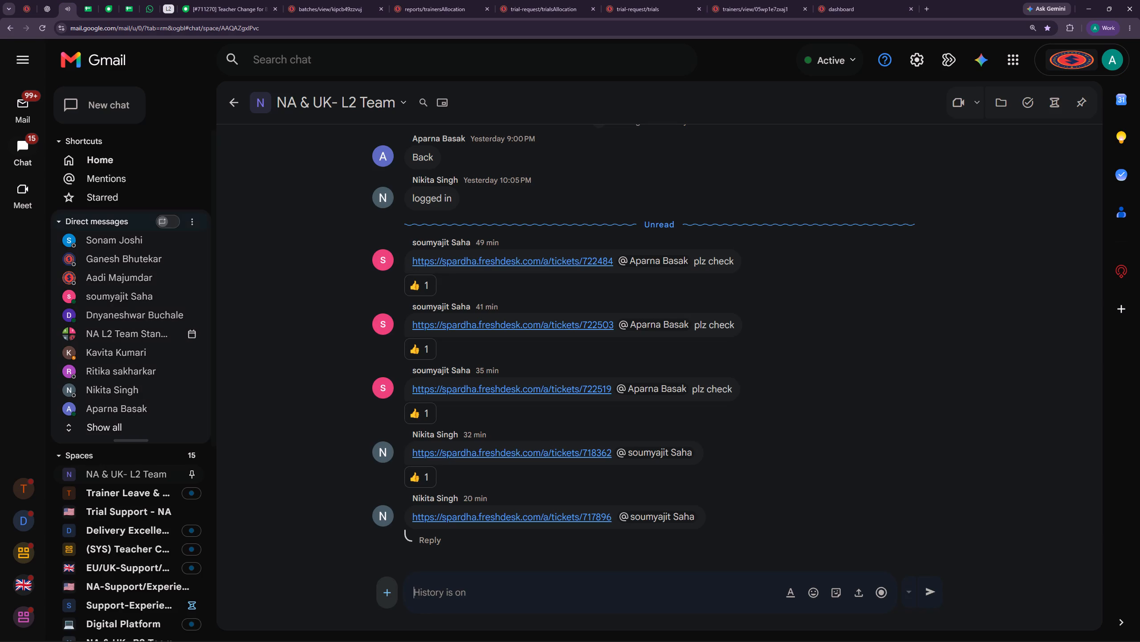
click(243, 4)
Review the notes on ticket 711270, the Bollywood Dance teacher change, and open its child ticket to read the trainer suggestions.
click(1080, 114)
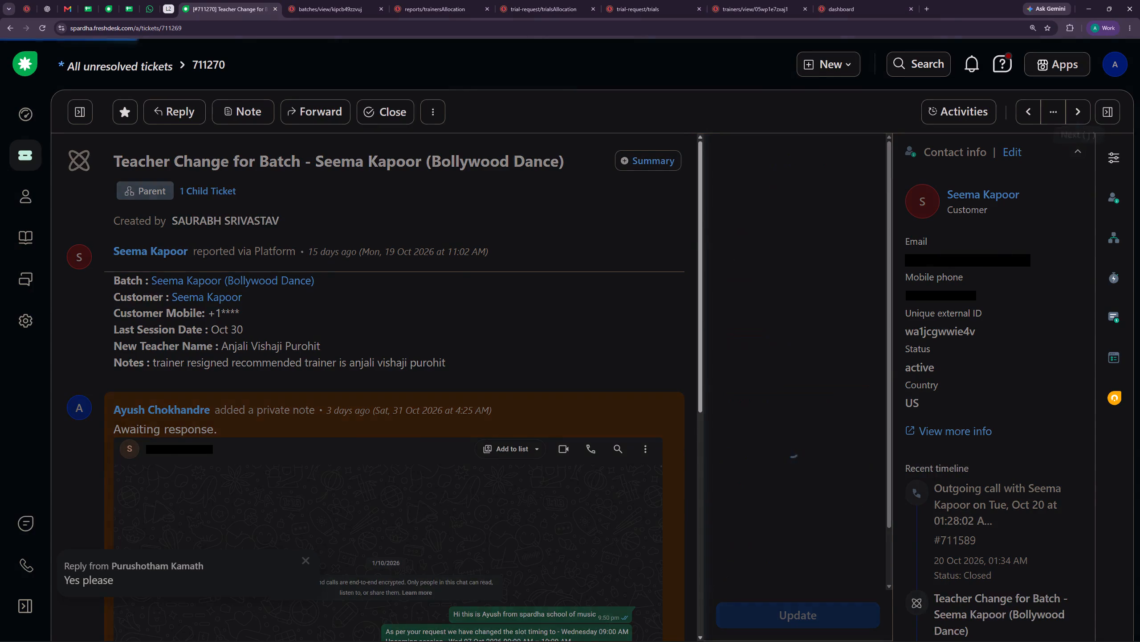
click(1028, 104)
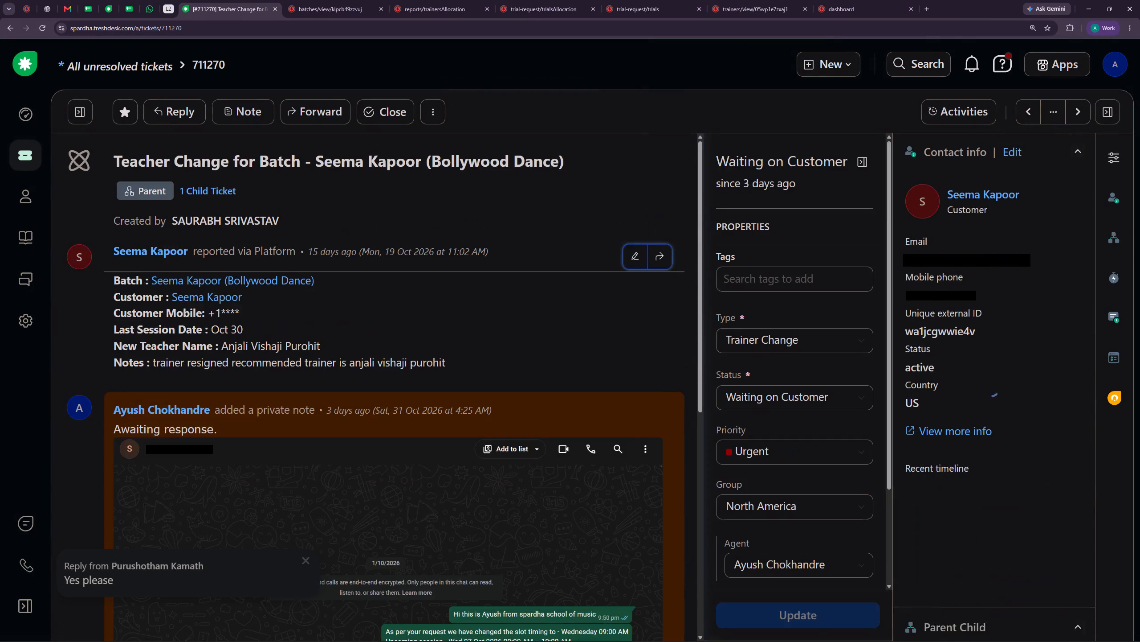
scroll(460, 308, down, 12)
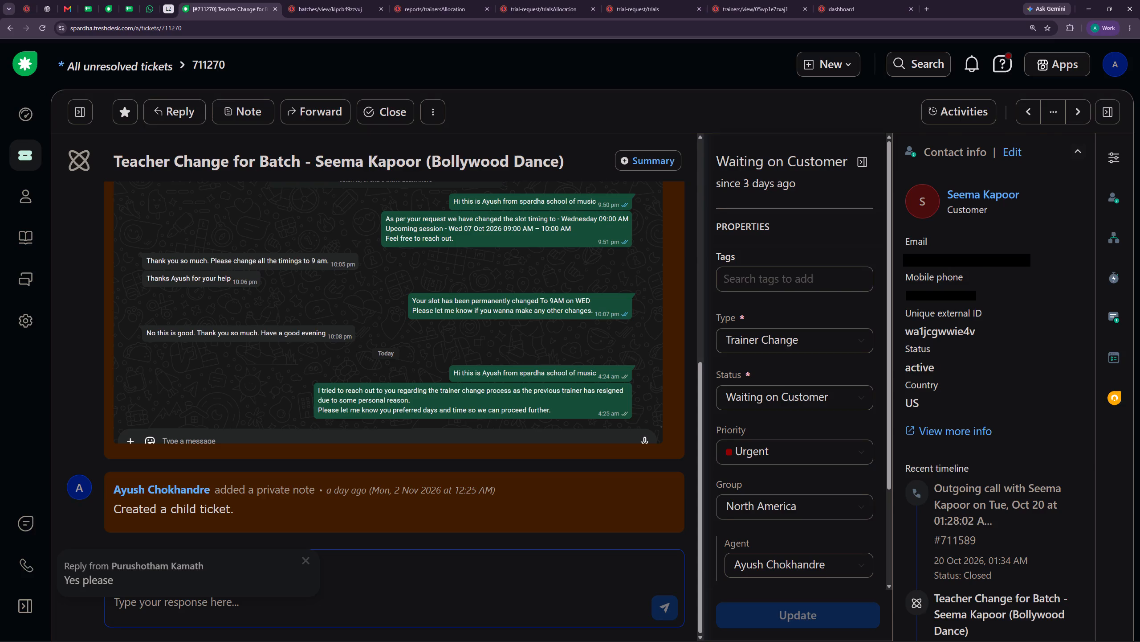
scroll(942, 391, down, 5)
scroll(355, 324, down, 6)
scroll(992, 431, down, 5)
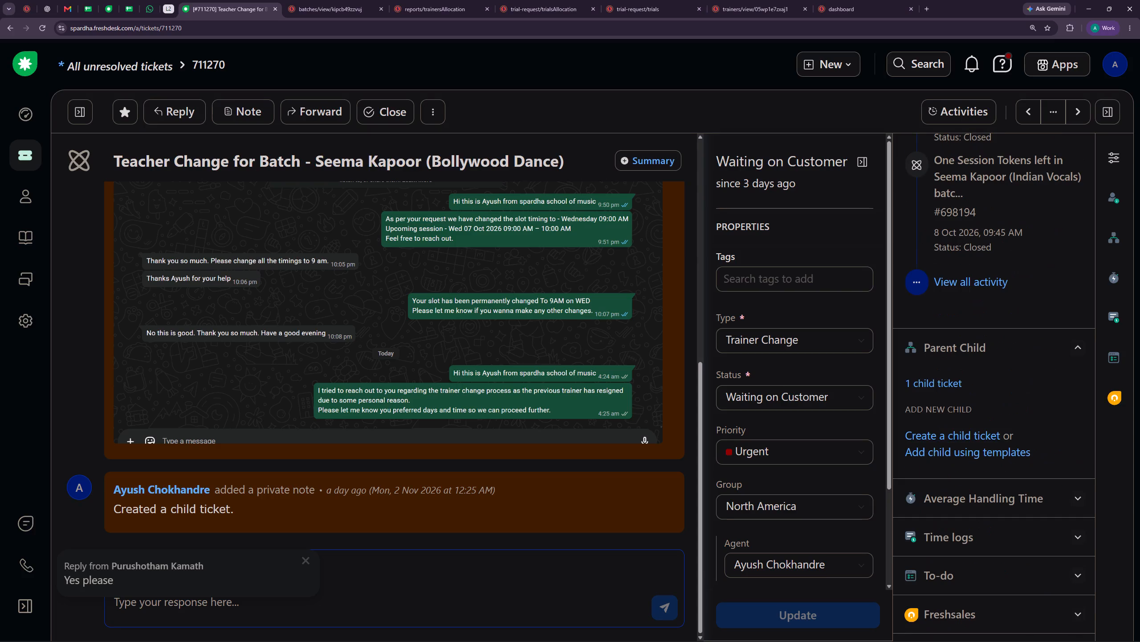
click(936, 392)
click(936, 387)
click(807, 157)
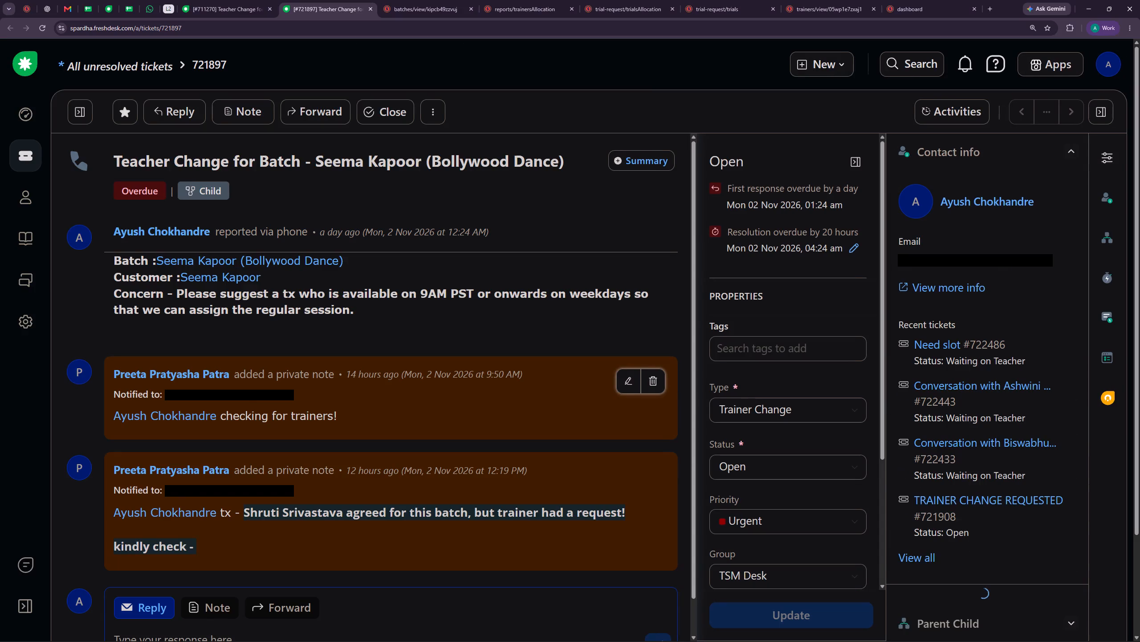
scroll(509, 358, down, 1)
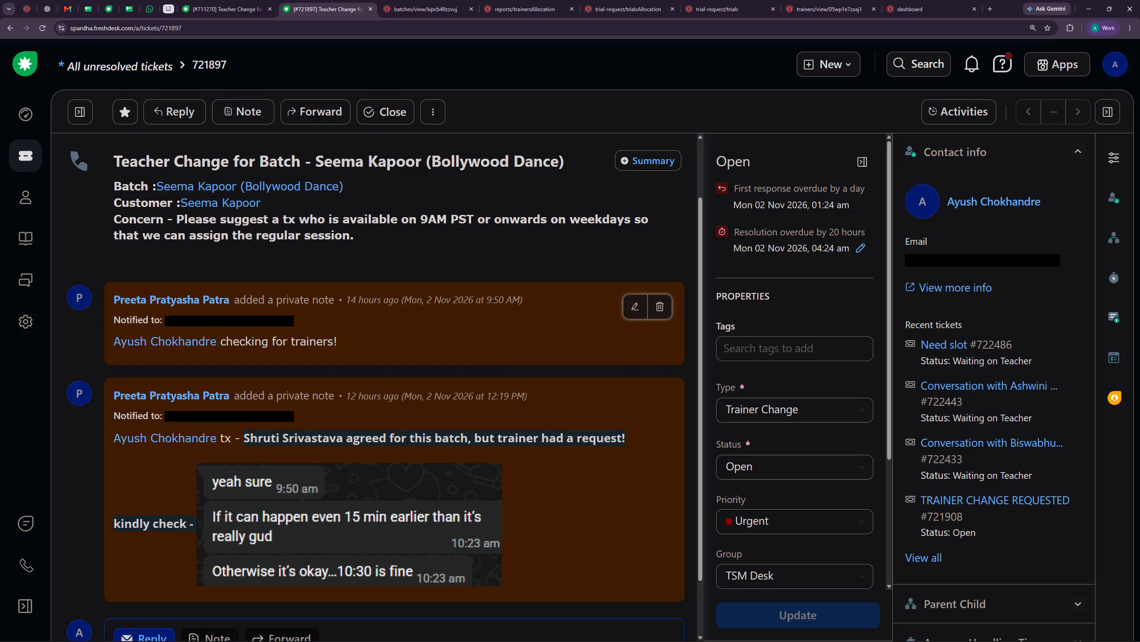
click(224, 7)
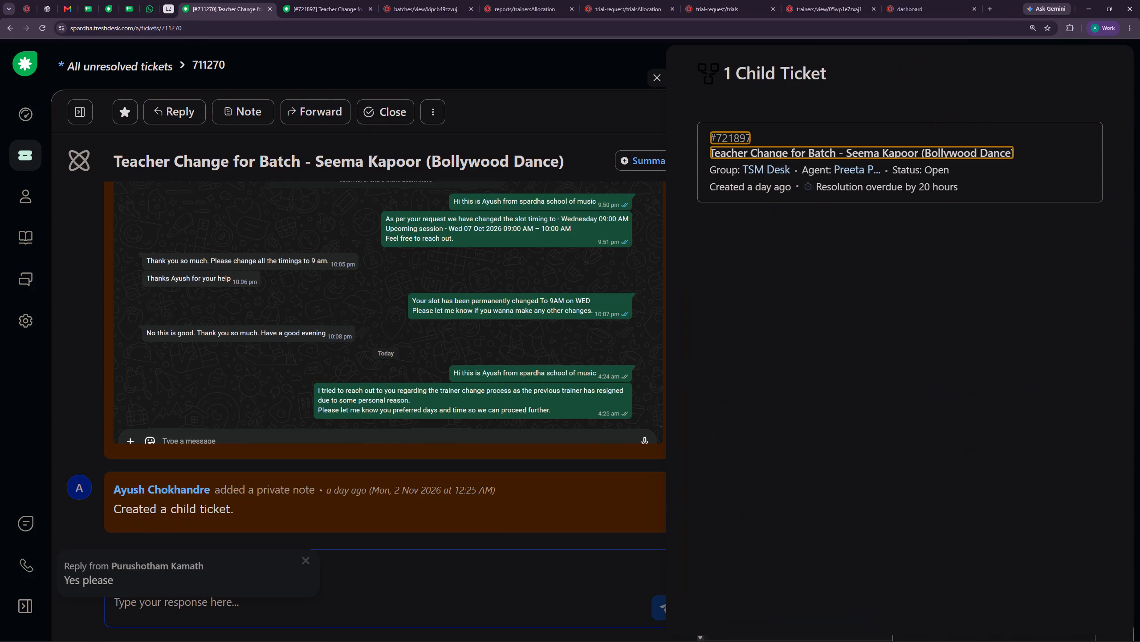
click(659, 78)
scroll(969, 349, up, 10)
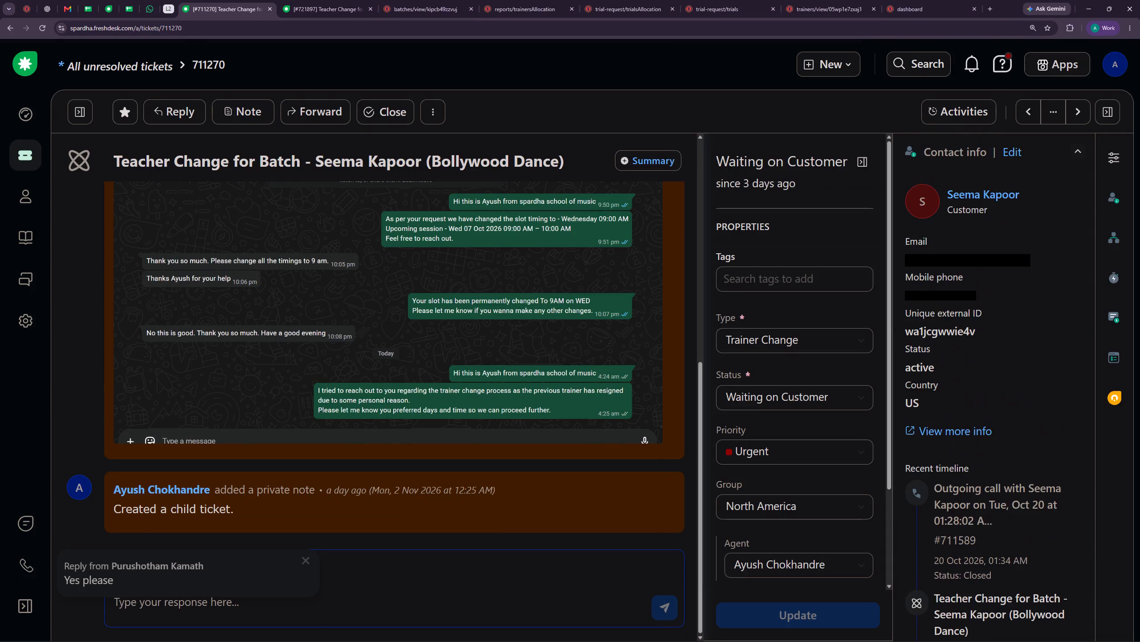
drag(990, 294, 920, 296)
key(ctrl+c)
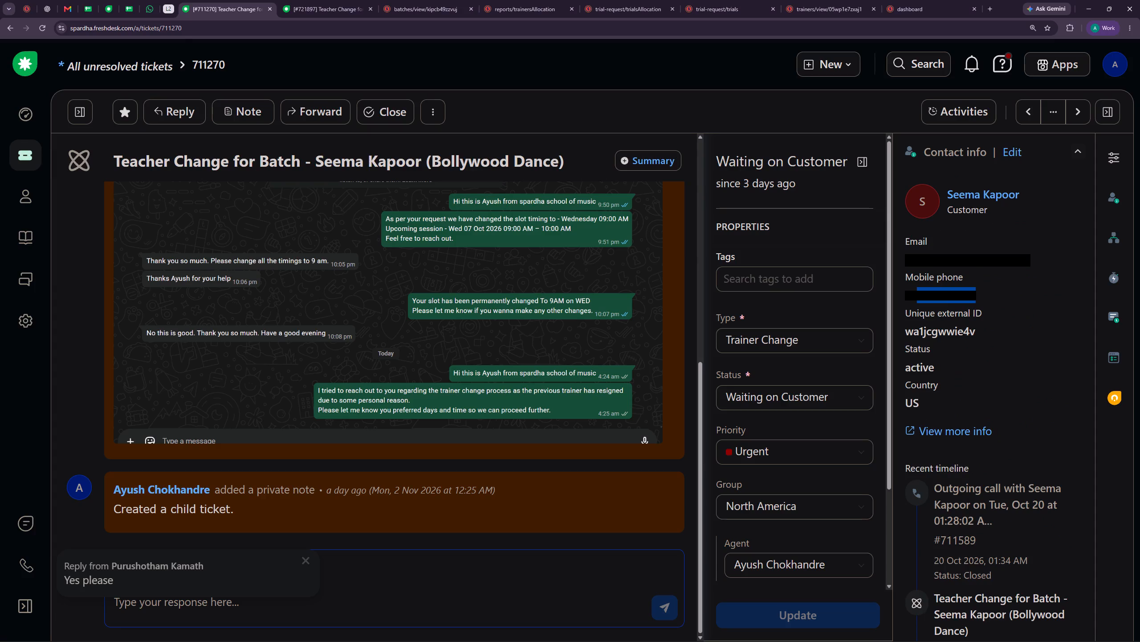
click(427, 1)
click(45, 462)
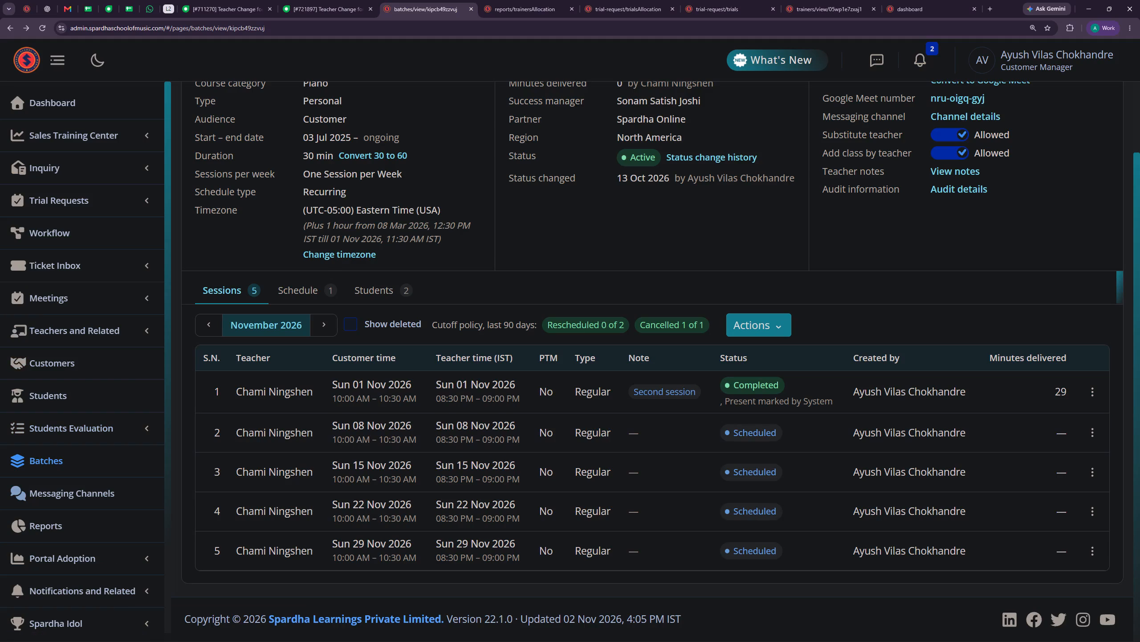
click(44, 465)
click(54, 467)
ctrl+drag(611, 171, 522, 165)
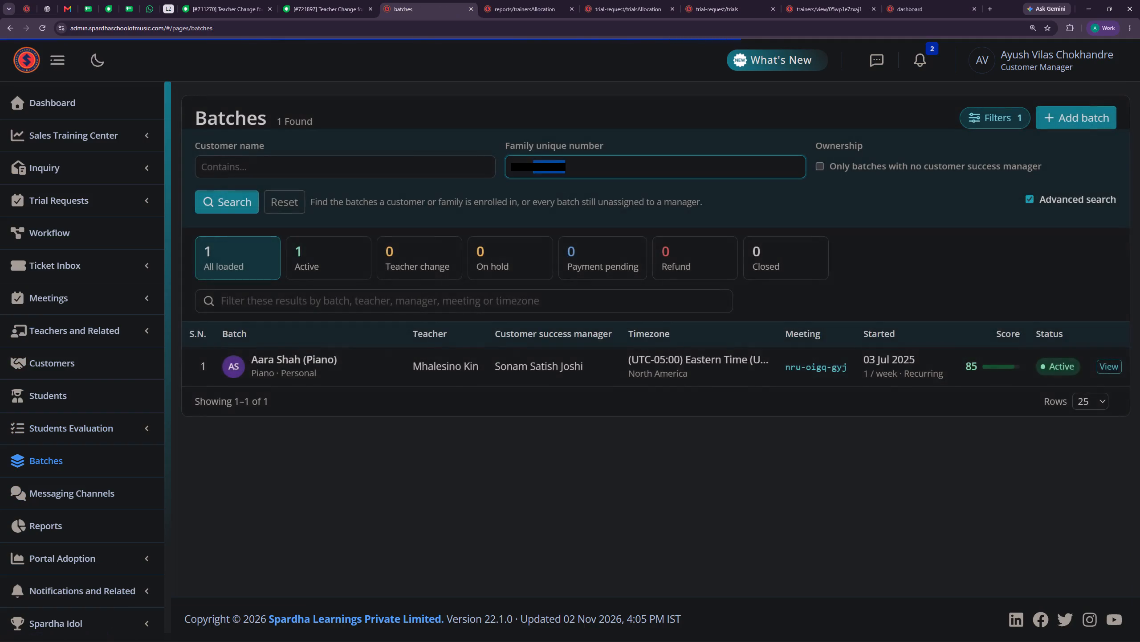
ctrl+drag(522, 165, 386, 165)
key(ctrl+v)
click(223, 202)
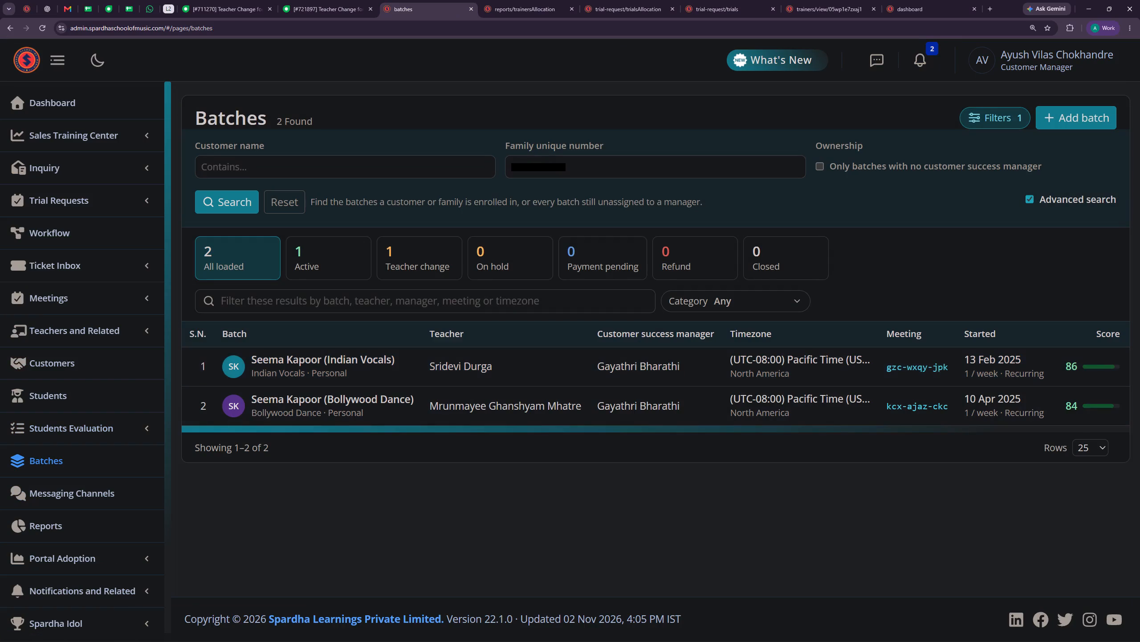
Open the customer's Bollywood Dance batch from the search results.
drag(841, 429, 939, 430)
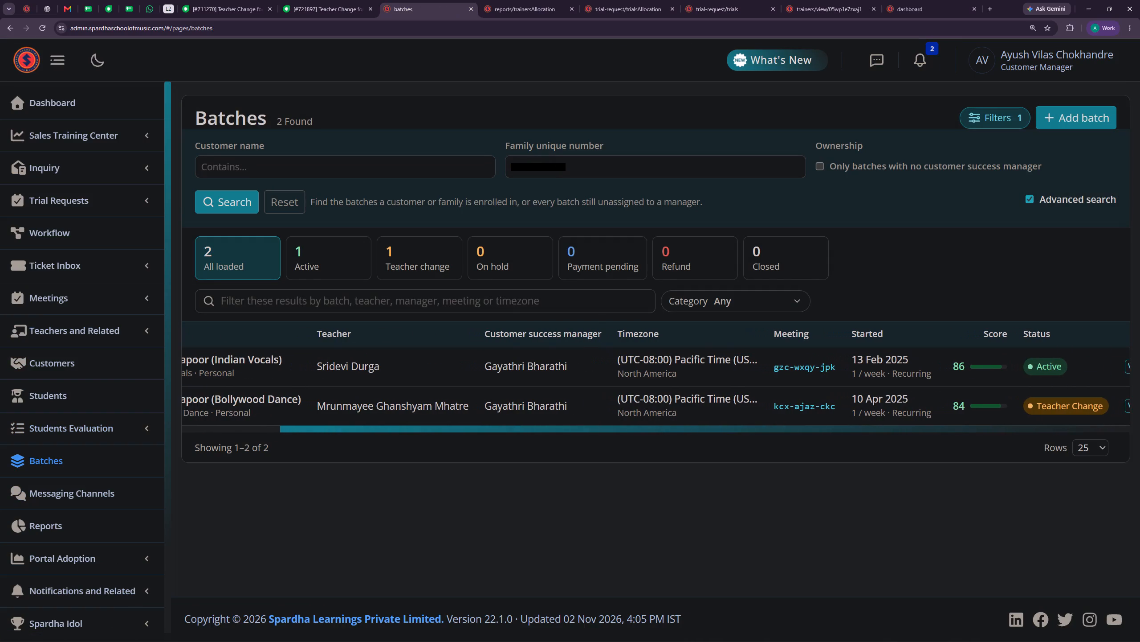
drag(939, 430, 1062, 431)
click(1112, 404)
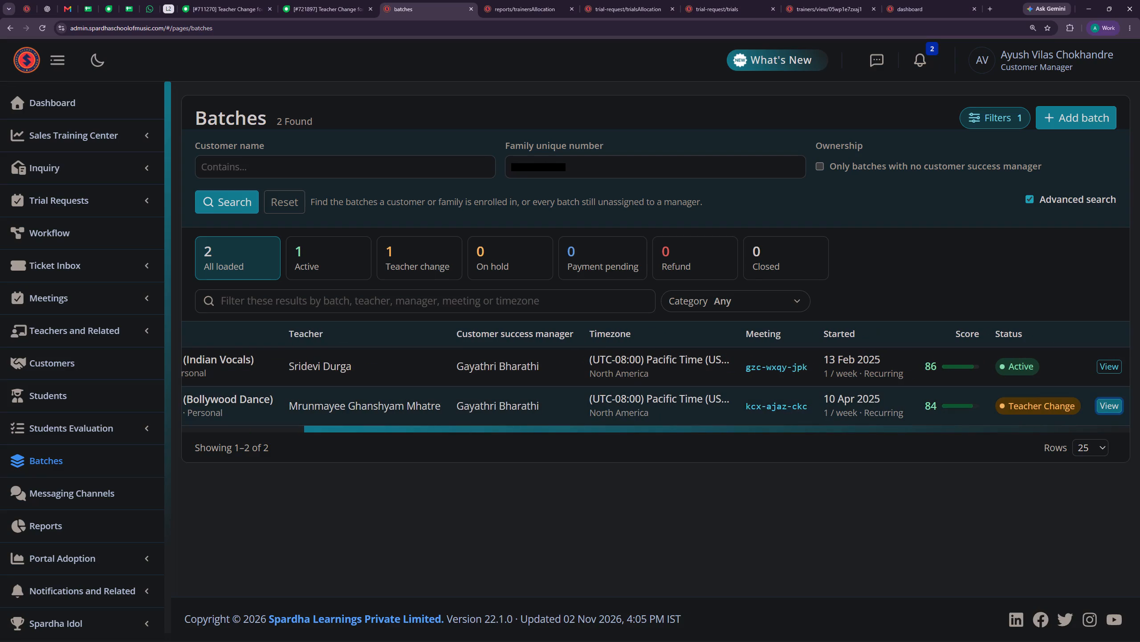
click(342, 0)
click(386, 0)
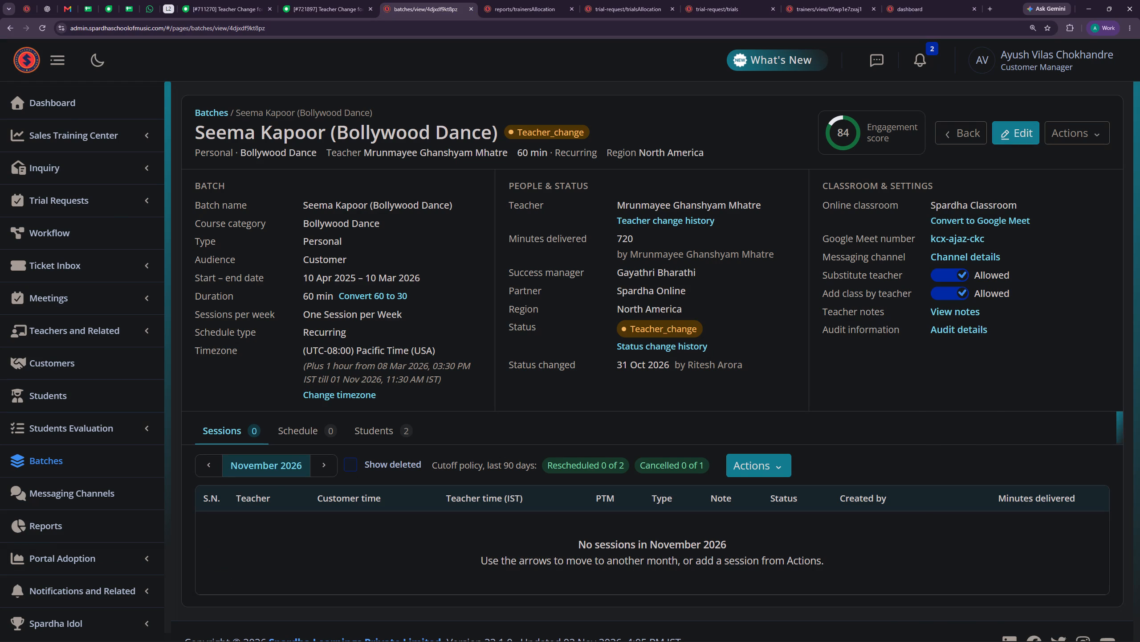
click(354, 0)
scroll(370, 246, up, 6)
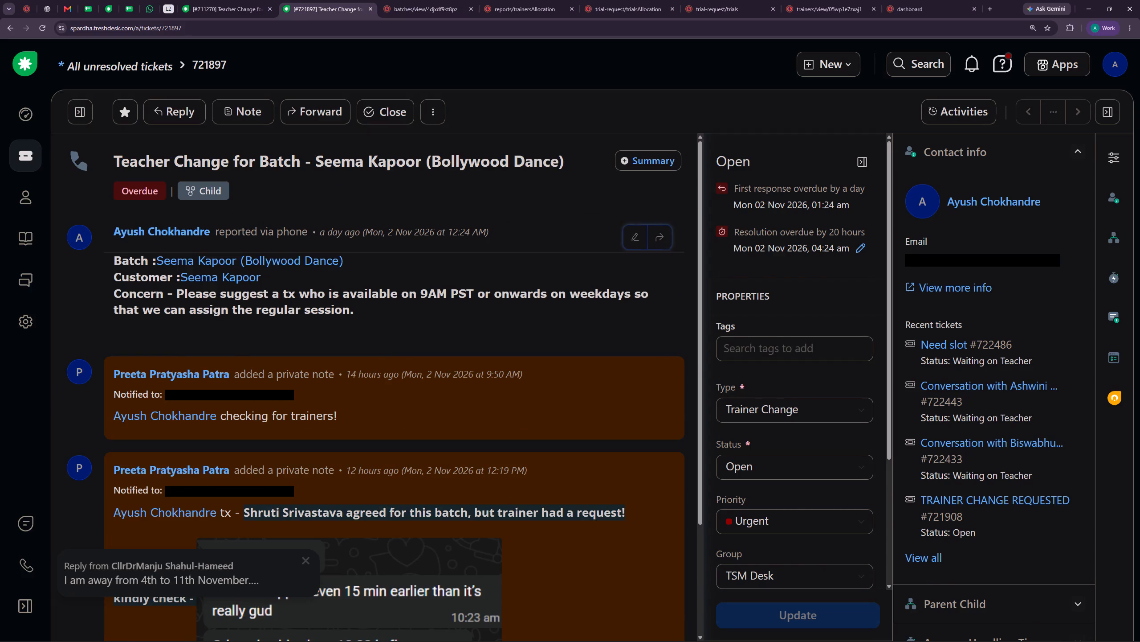
click(234, 0)
scroll(323, 230, up, 12)
click(346, 0)
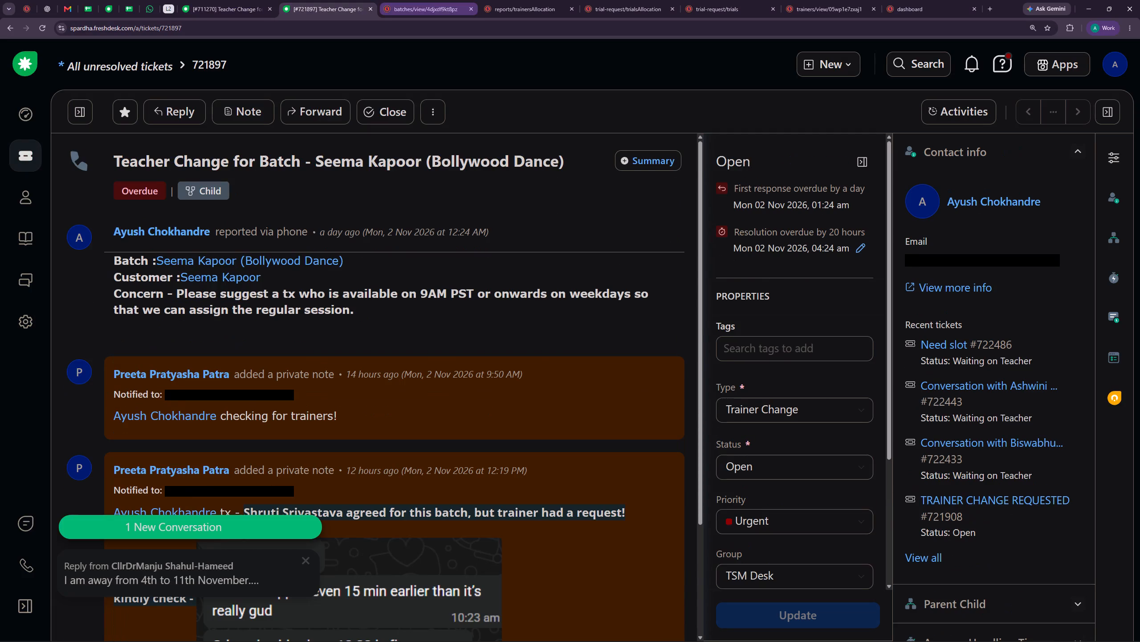
click(418, 0)
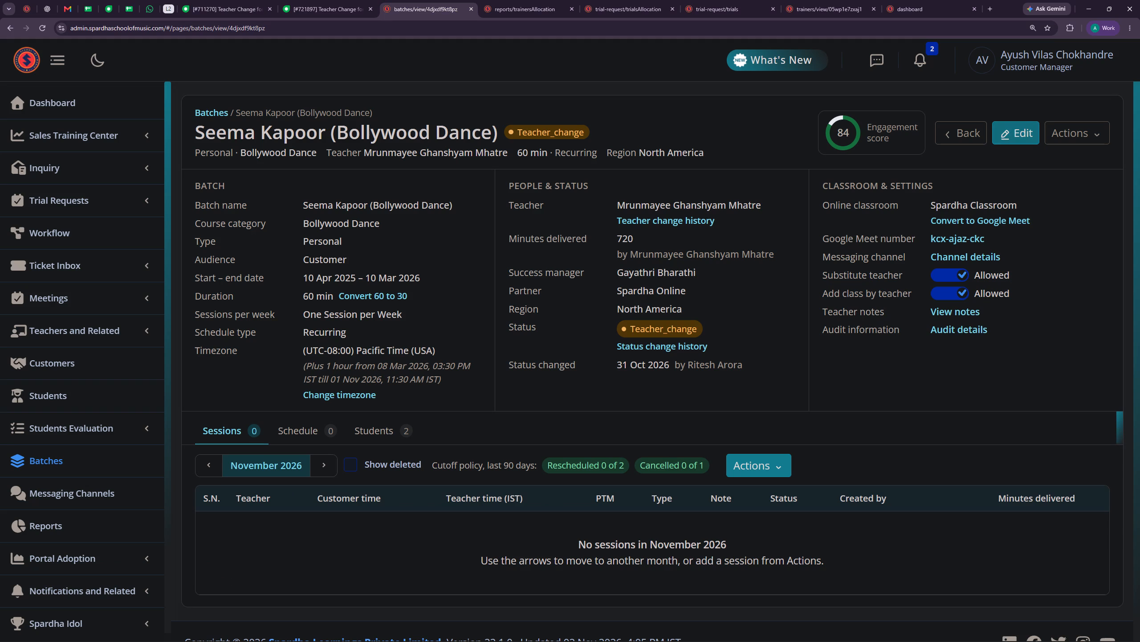
click(1009, 136)
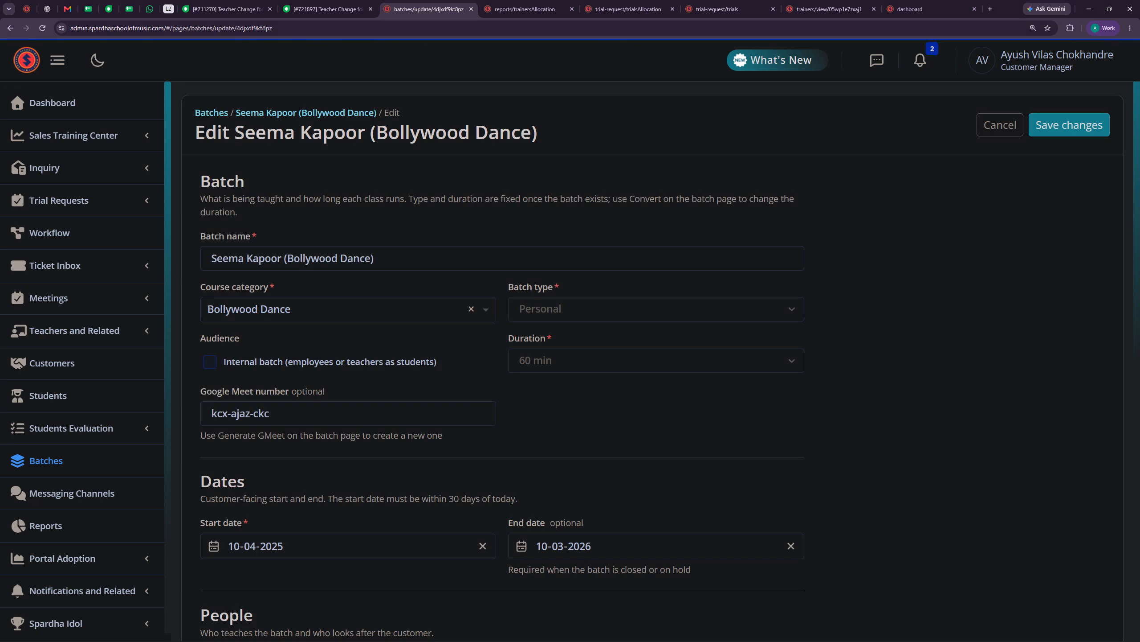
scroll(381, 346, down, 3)
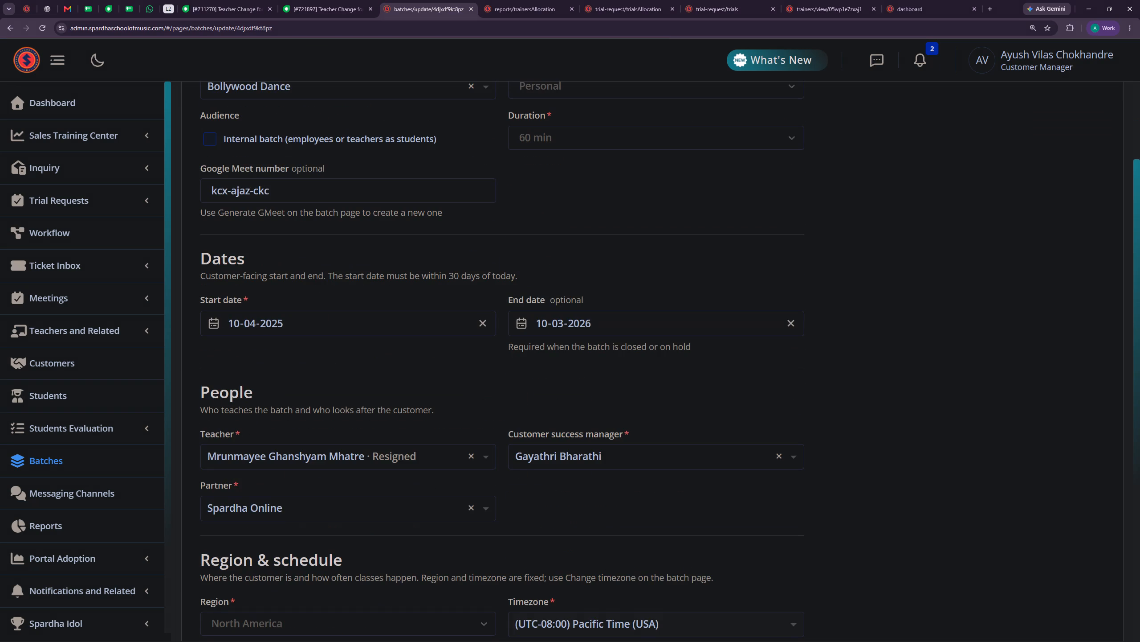
click(472, 458)
click(404, 458)
text(shruti)
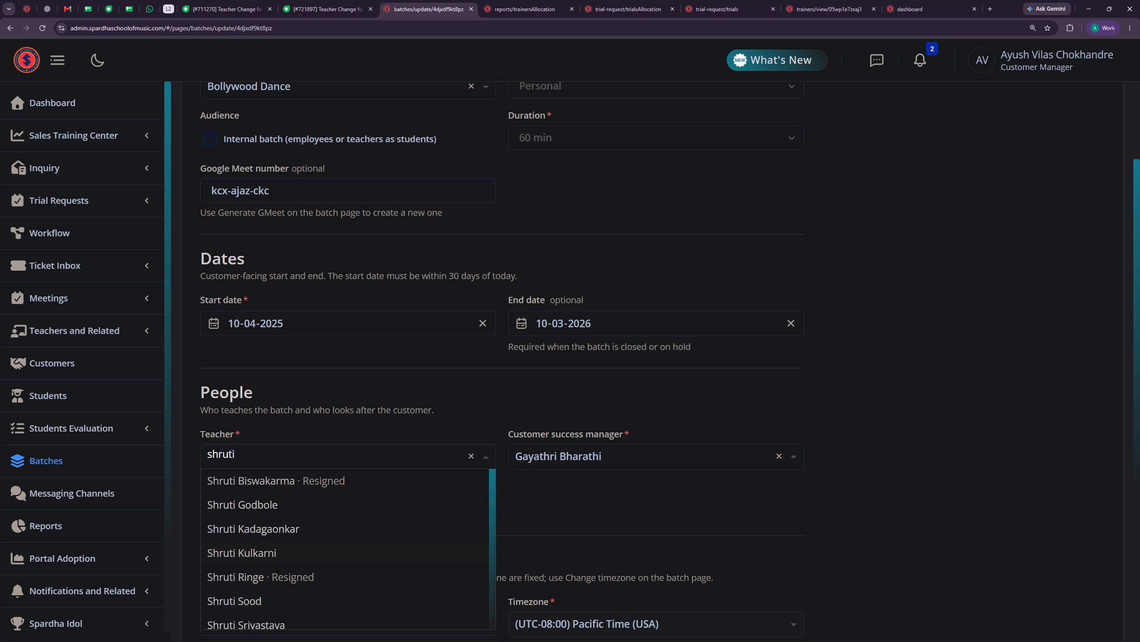
key(space)
scroll(317, 554, down, 1)
click(281, 621)
Set the batch's status to Active and save the changes.
scroll(440, 498, down, 5)
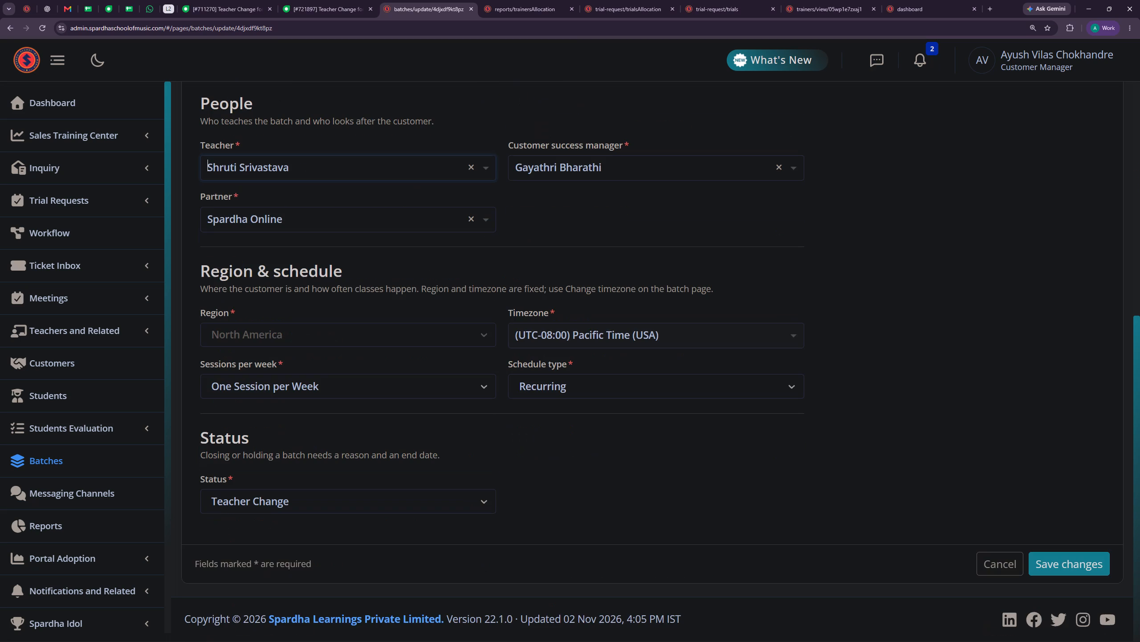
click(397, 502)
click(286, 347)
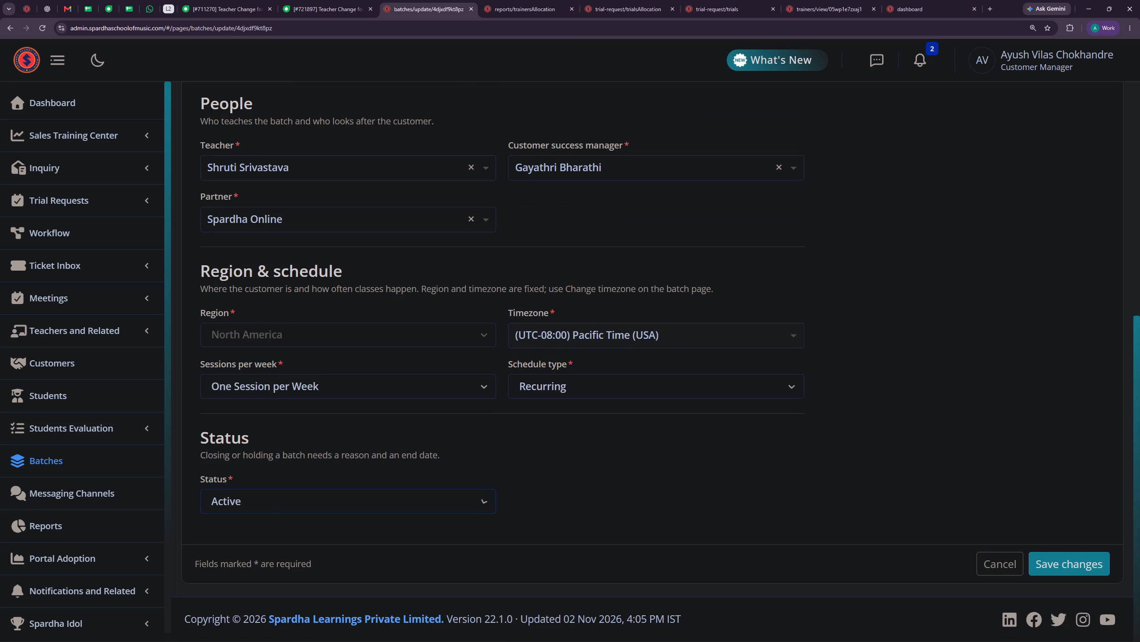
click(1059, 563)
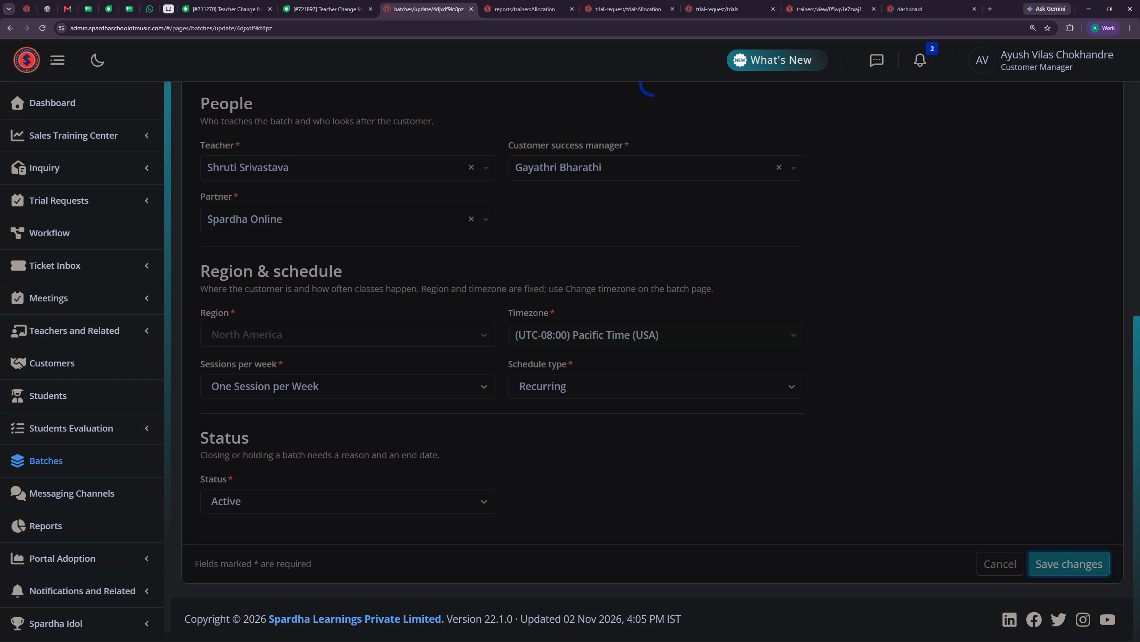
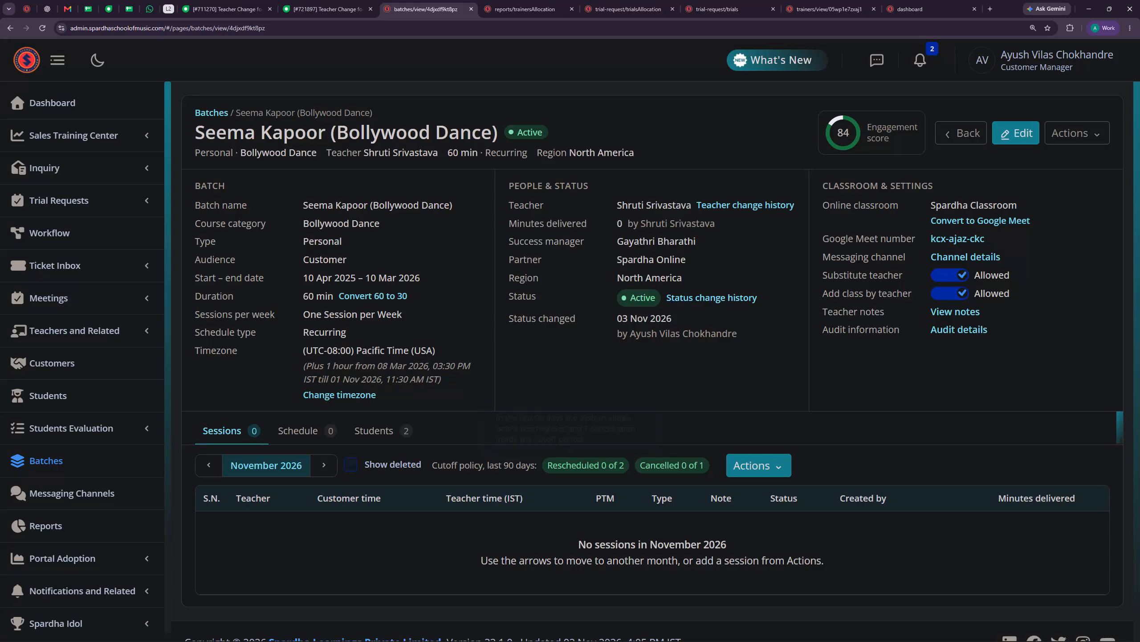
Recheck the requested session time and the trainer's timing request in the notes on child ticket 721897.
click(313, 0)
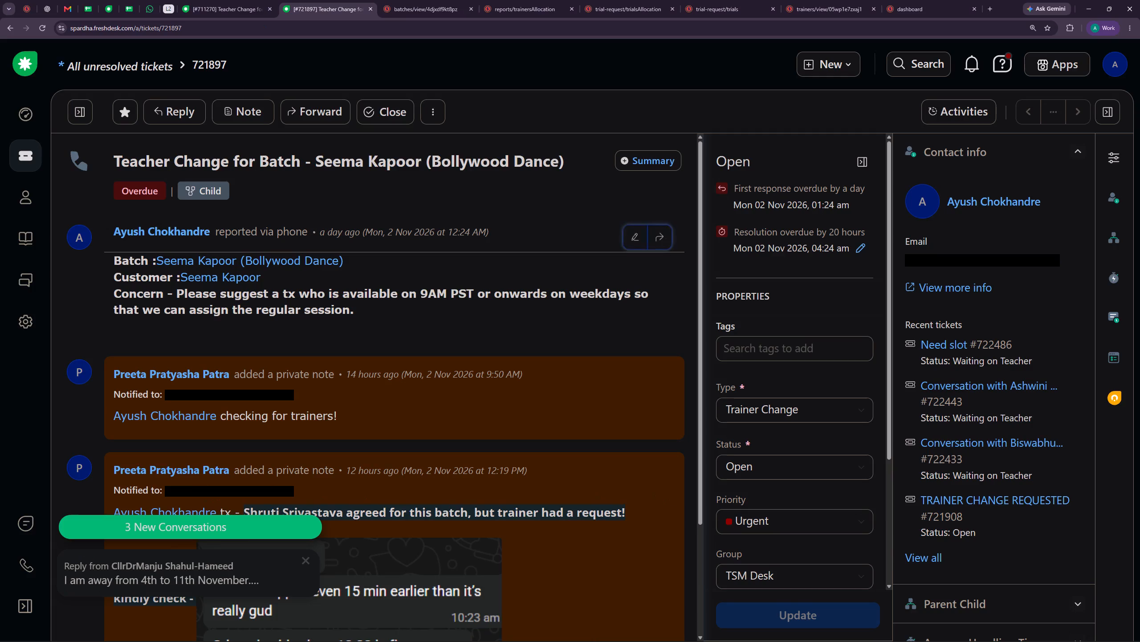
scroll(495, 341, down, 3)
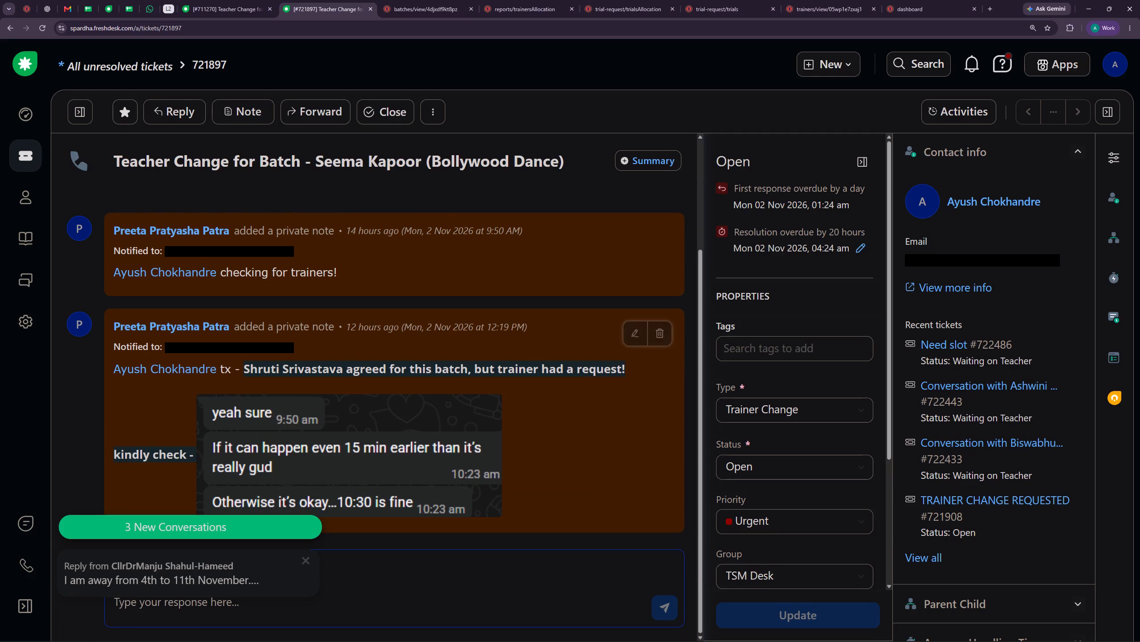
click(310, 561)
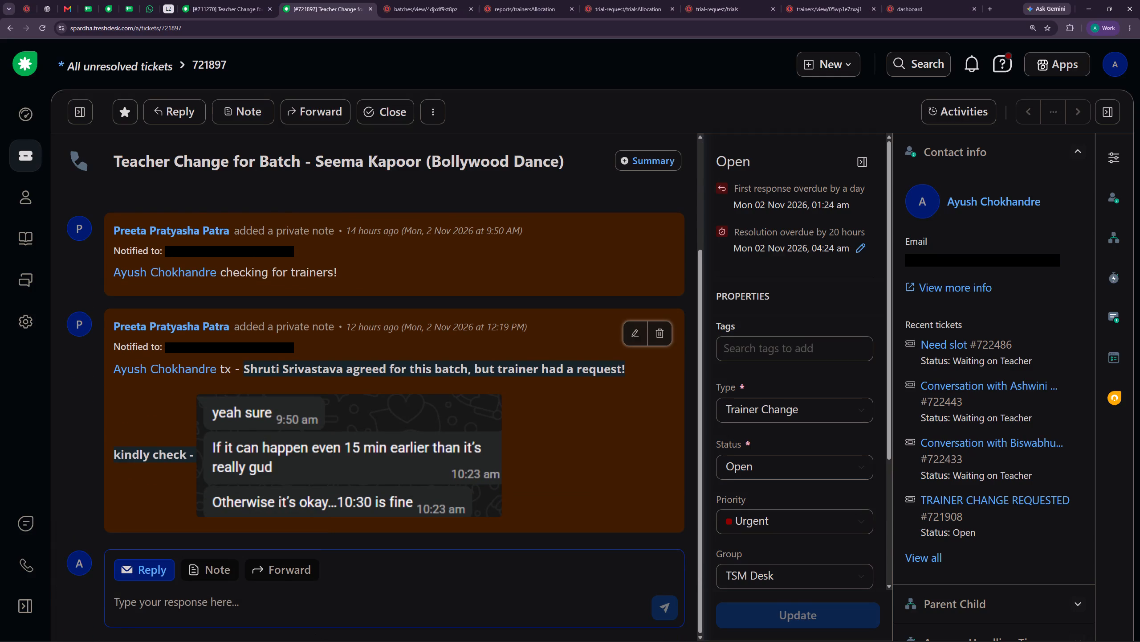
scroll(496, 417, up, 3)
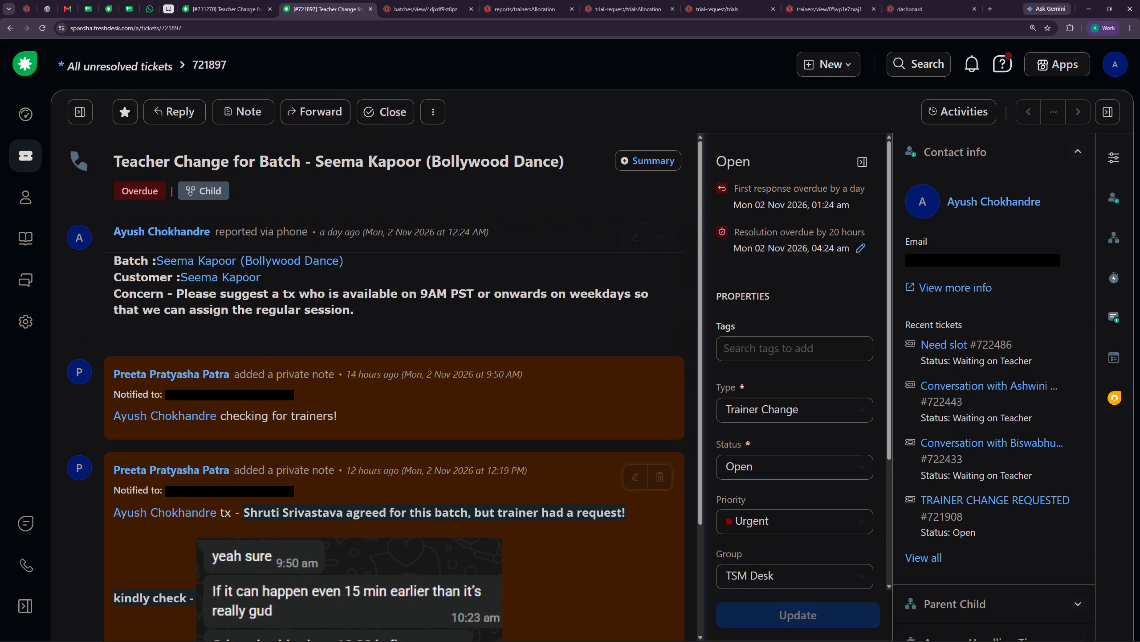
click(541, 0)
Return to the Bollywood Dance batch and examine its schedule, including any deleted entries.
click(418, 0)
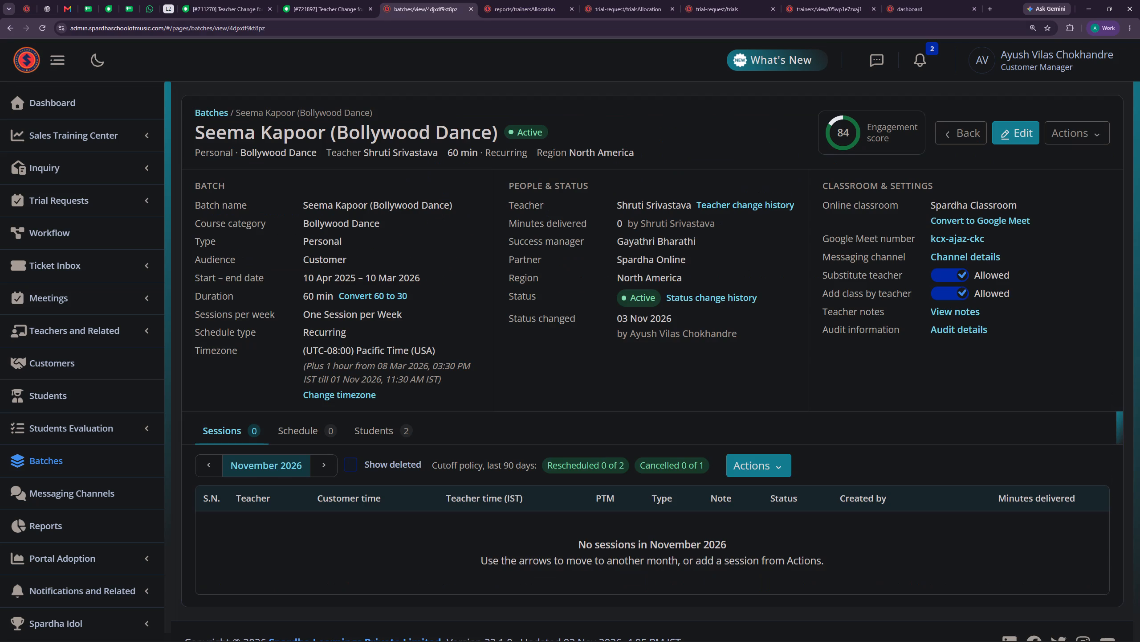
click(290, 433)
click(203, 463)
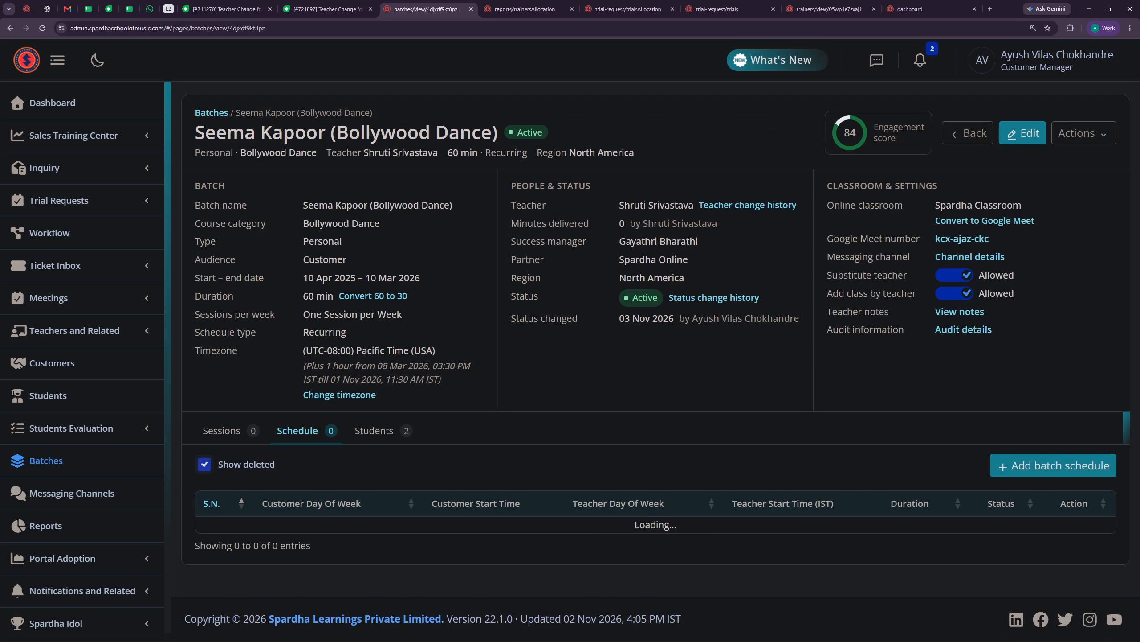
click(203, 463)
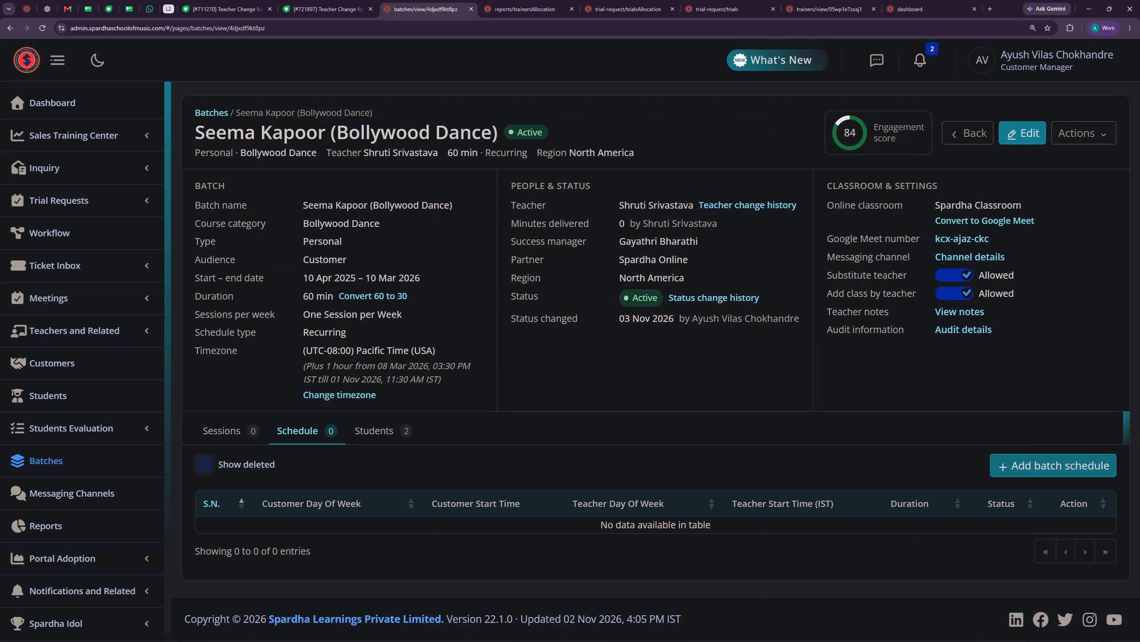
click(234, 425)
click(301, 434)
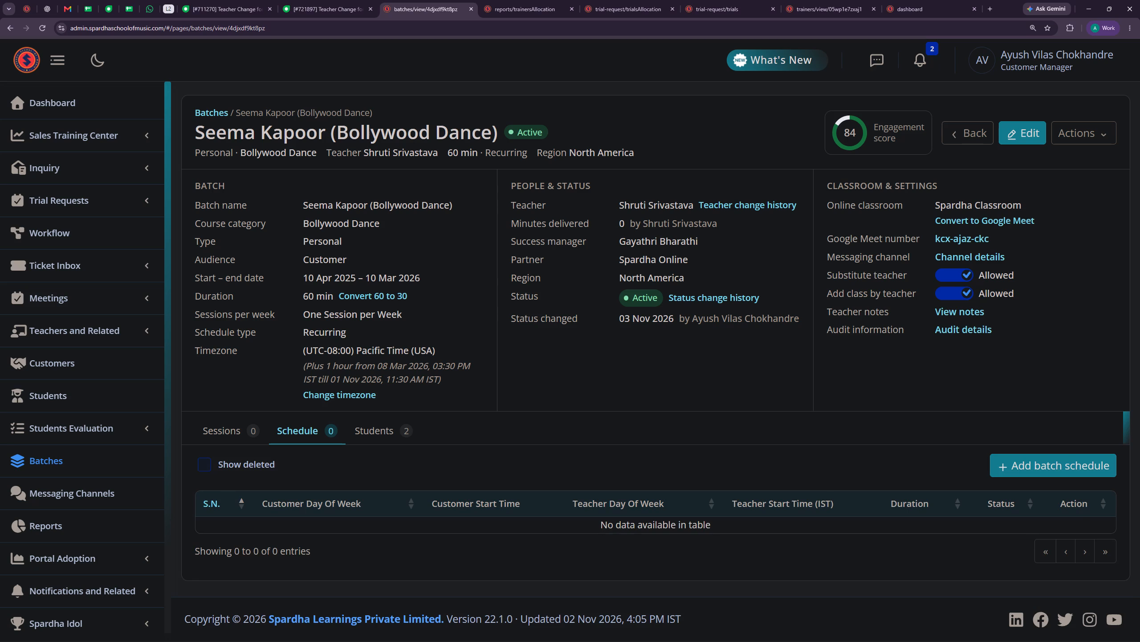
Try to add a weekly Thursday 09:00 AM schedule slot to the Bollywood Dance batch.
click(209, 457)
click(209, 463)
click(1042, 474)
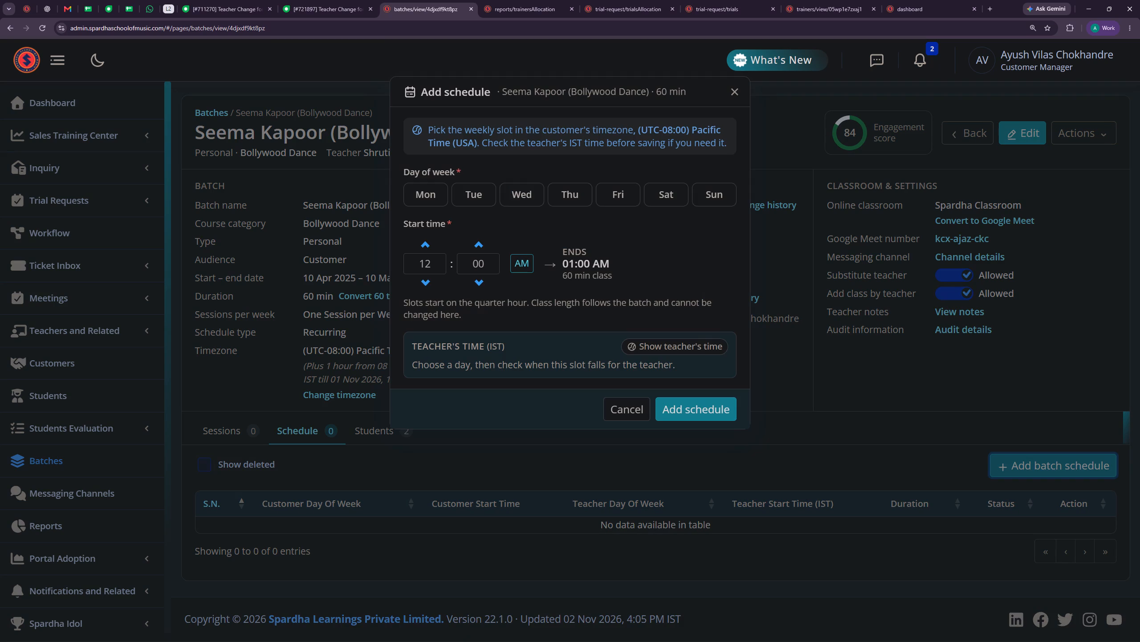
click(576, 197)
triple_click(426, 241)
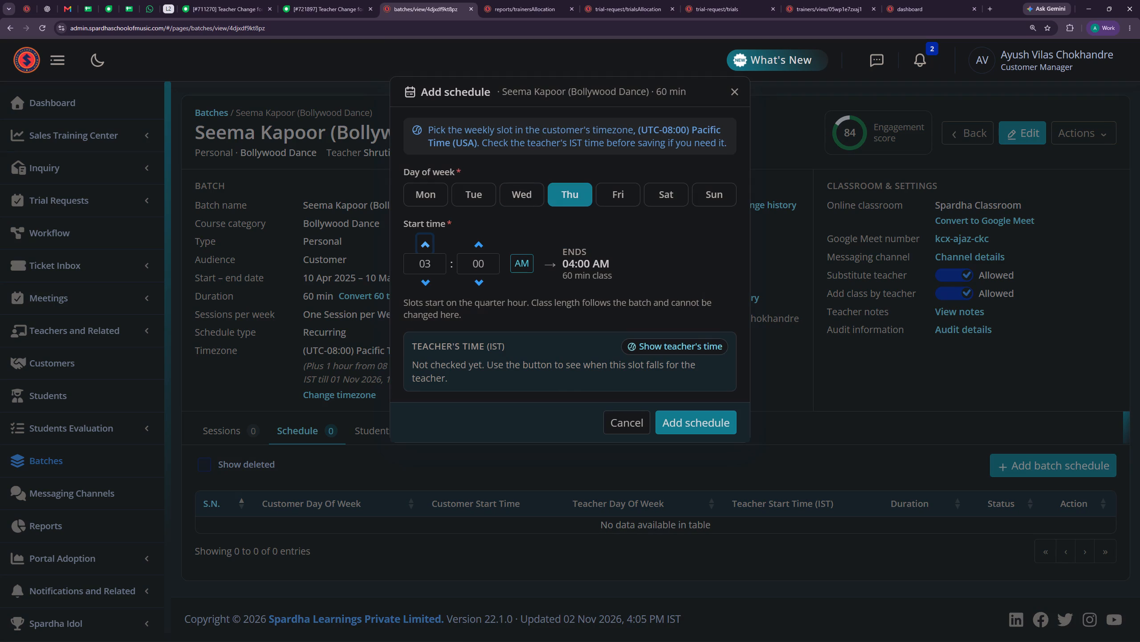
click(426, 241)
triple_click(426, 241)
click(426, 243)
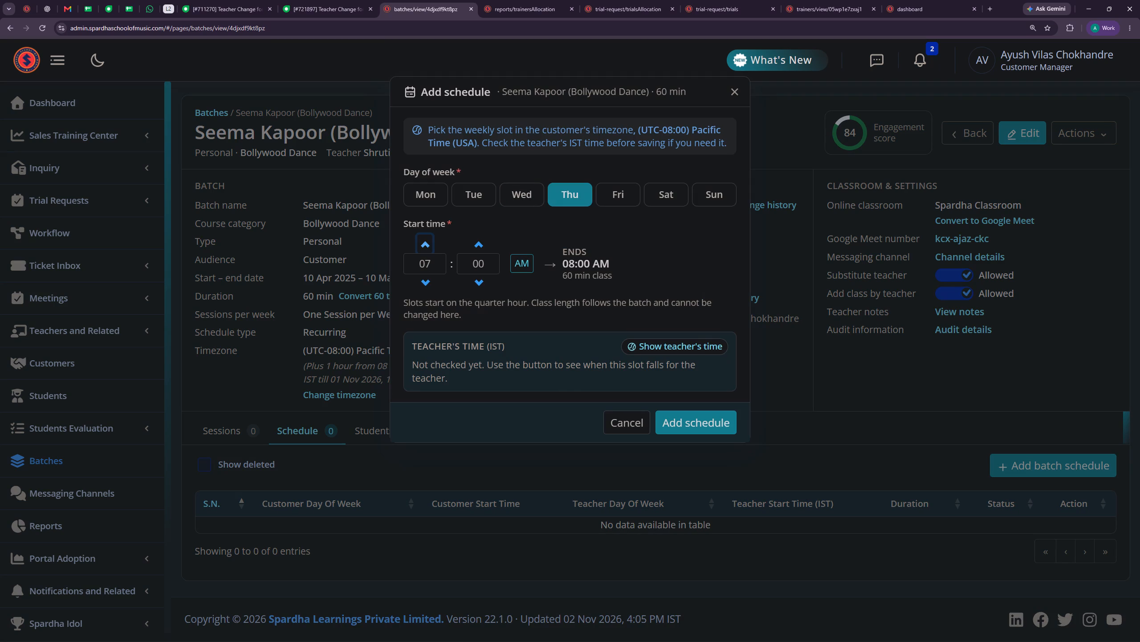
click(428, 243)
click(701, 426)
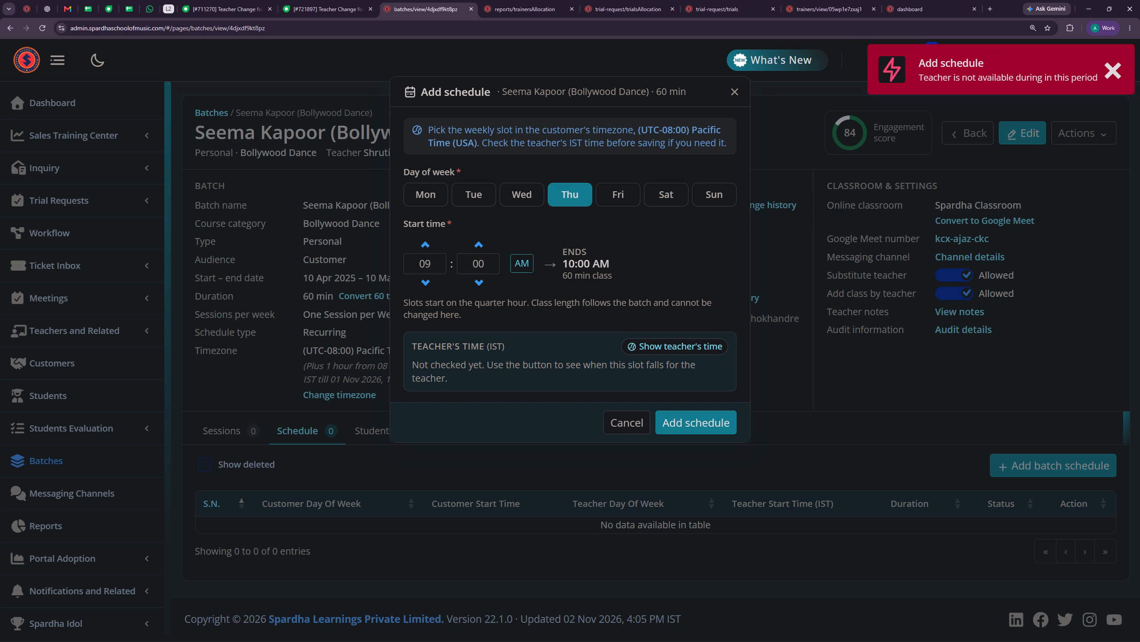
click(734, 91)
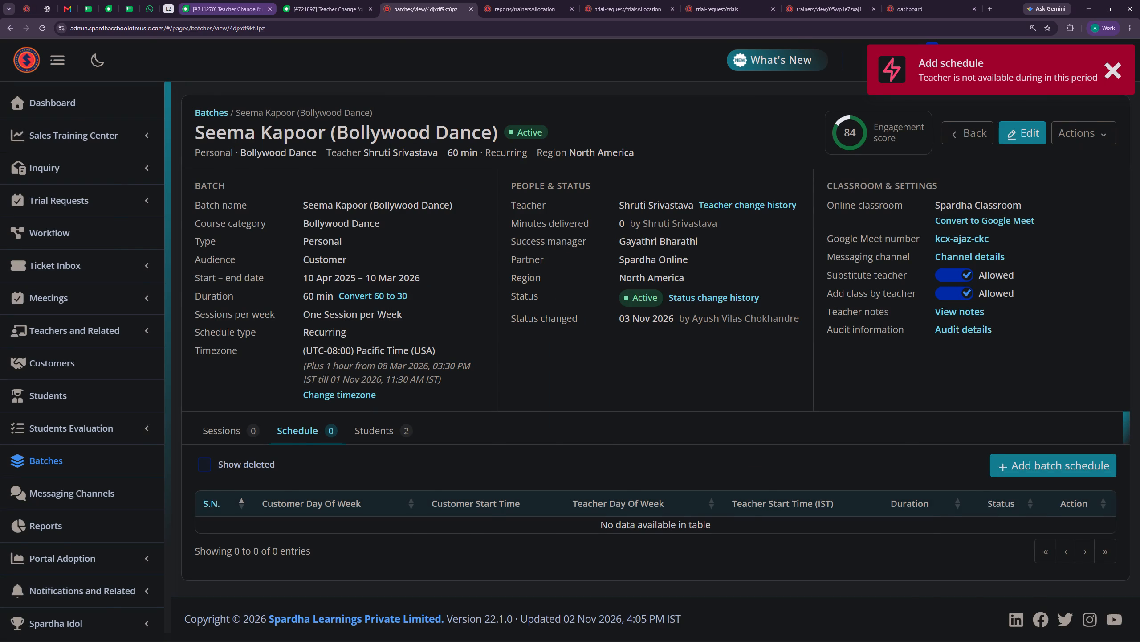
Look over the NA & UK- L2 Team chat and the trainer-change tickets 711270 and 721897.
click(242, 0)
click(60, 0)
scroll(124, 281, up, 4)
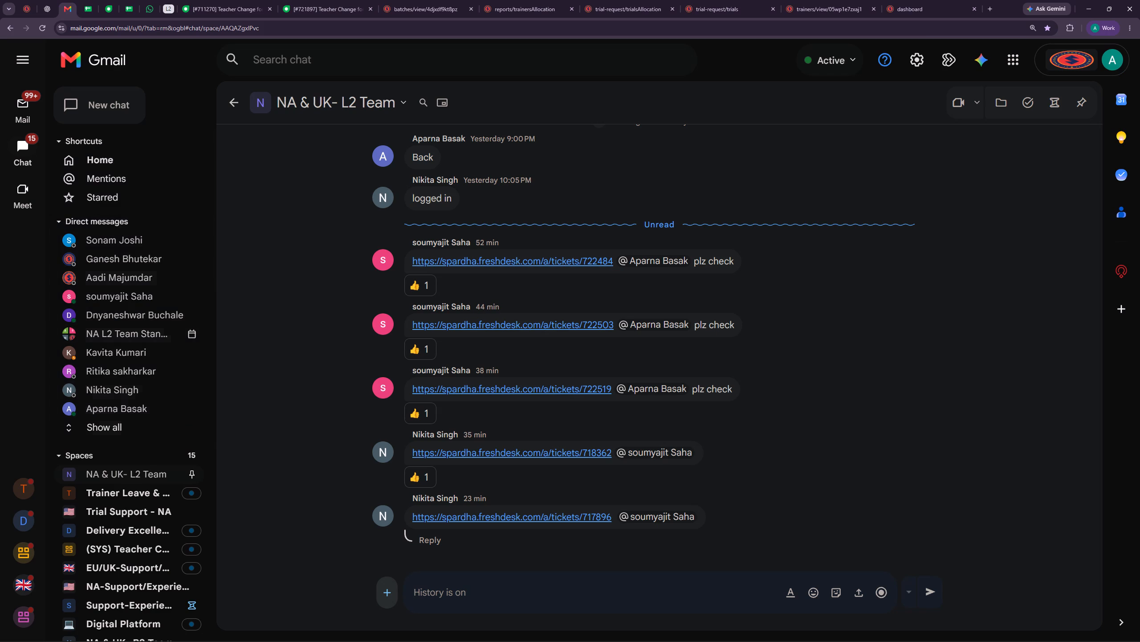
click(331, 1)
click(246, 0)
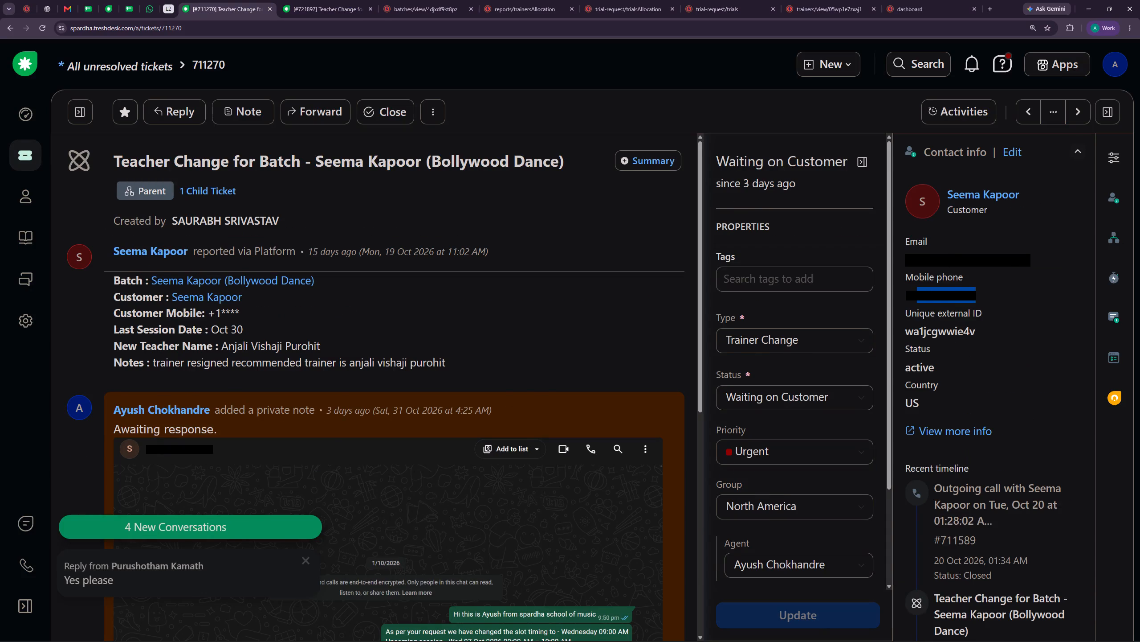
click(315, 0)
click(209, 4)
Switch to the Freshcaller live dashboard and refresh the agent's availability by changing the status and setting it back to Available.
click(166, 5)
click(228, 7)
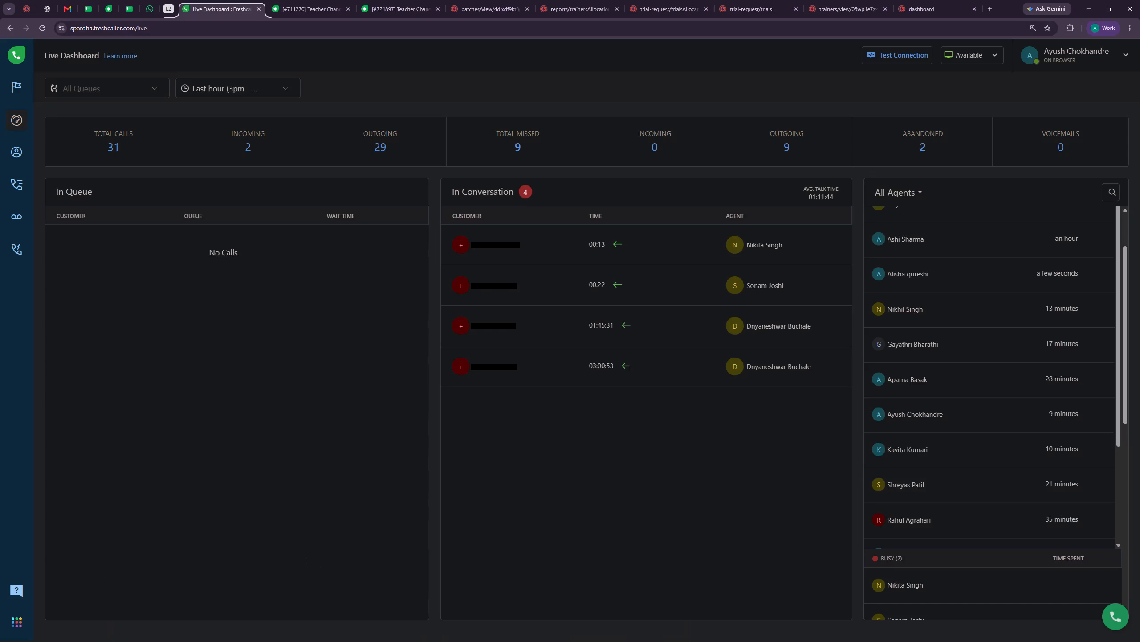
click(995, 52)
click(926, 122)
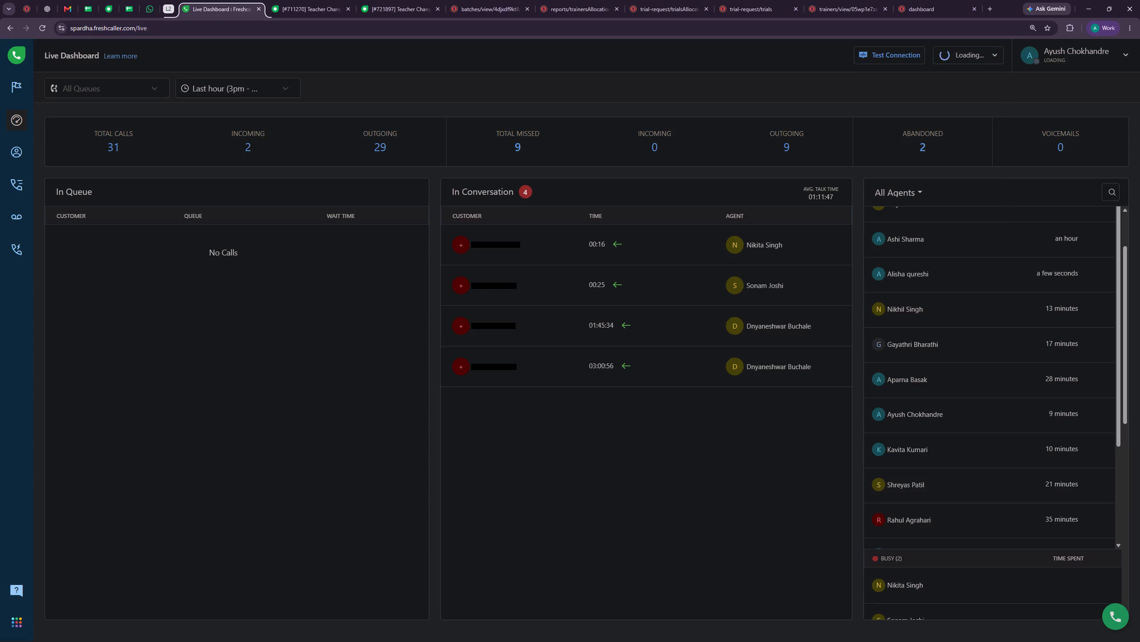
click(959, 54)
click(959, 75)
scroll(989, 407, up, 3)
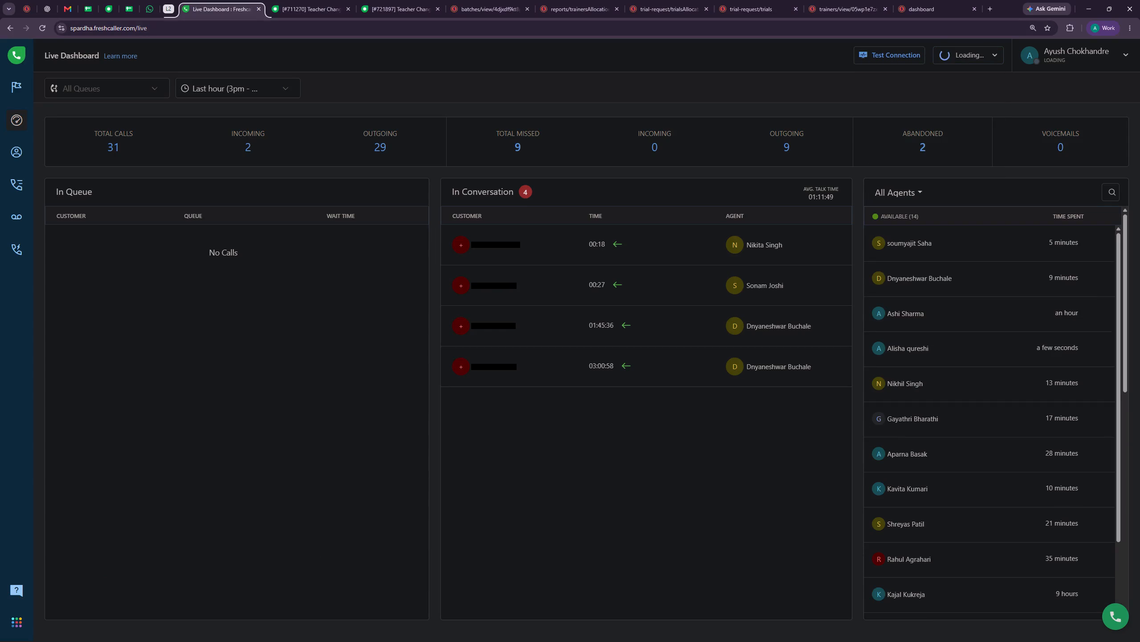
scroll(989, 407, up, 1)
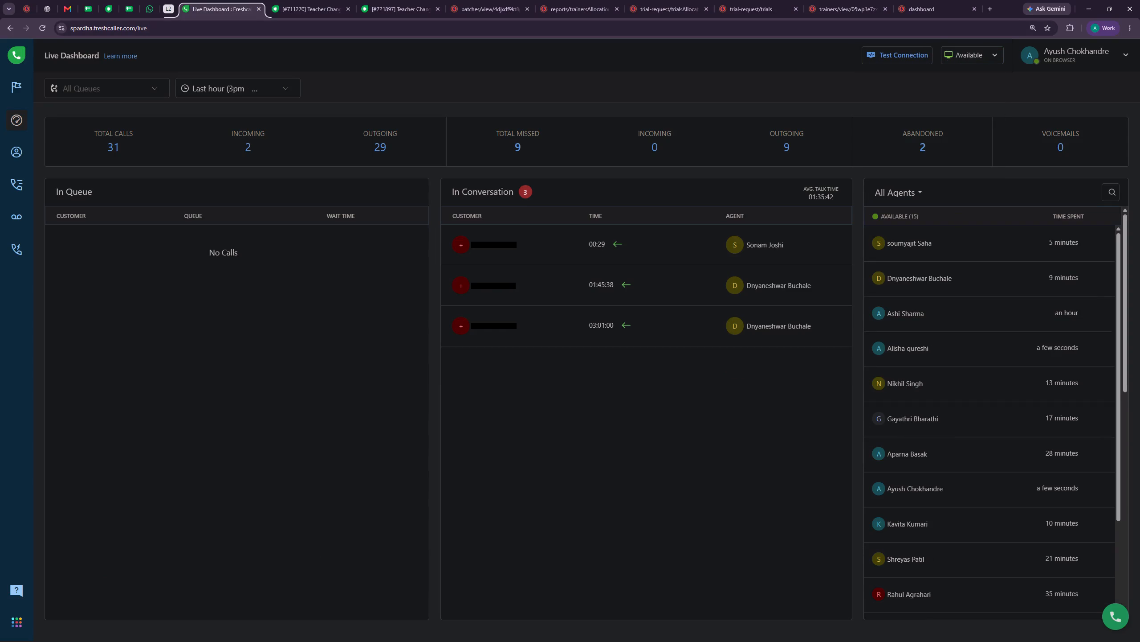
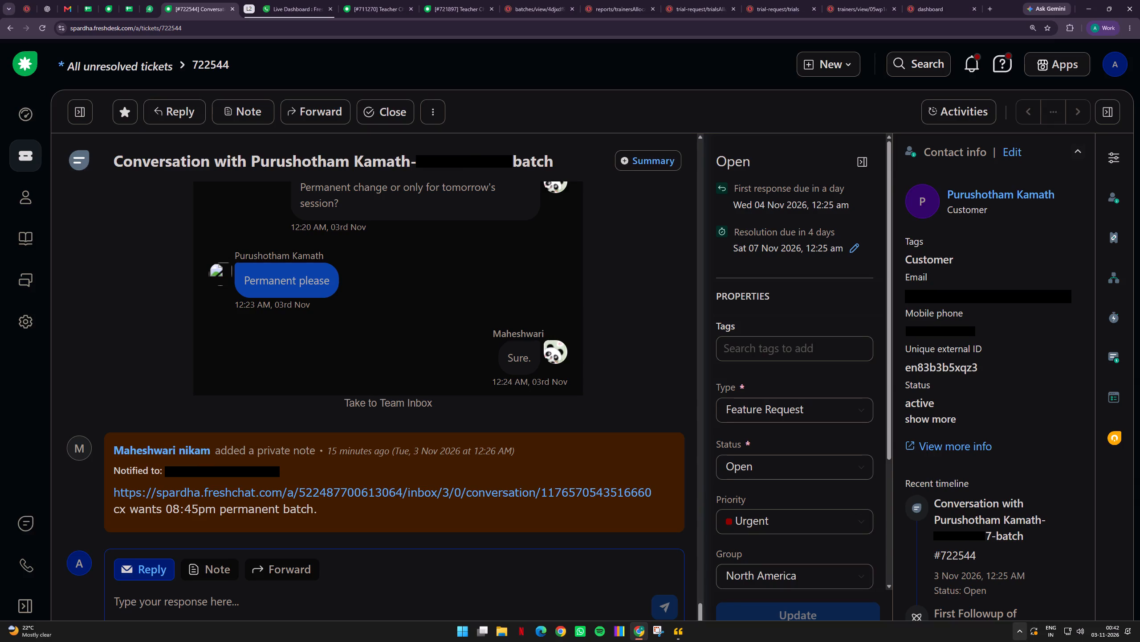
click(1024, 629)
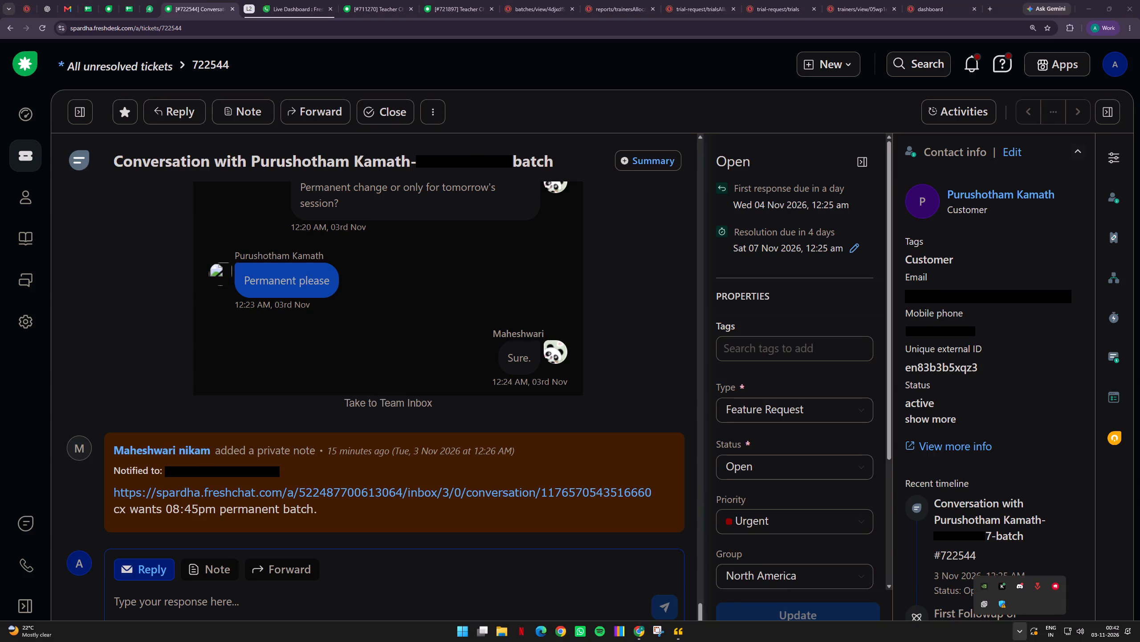
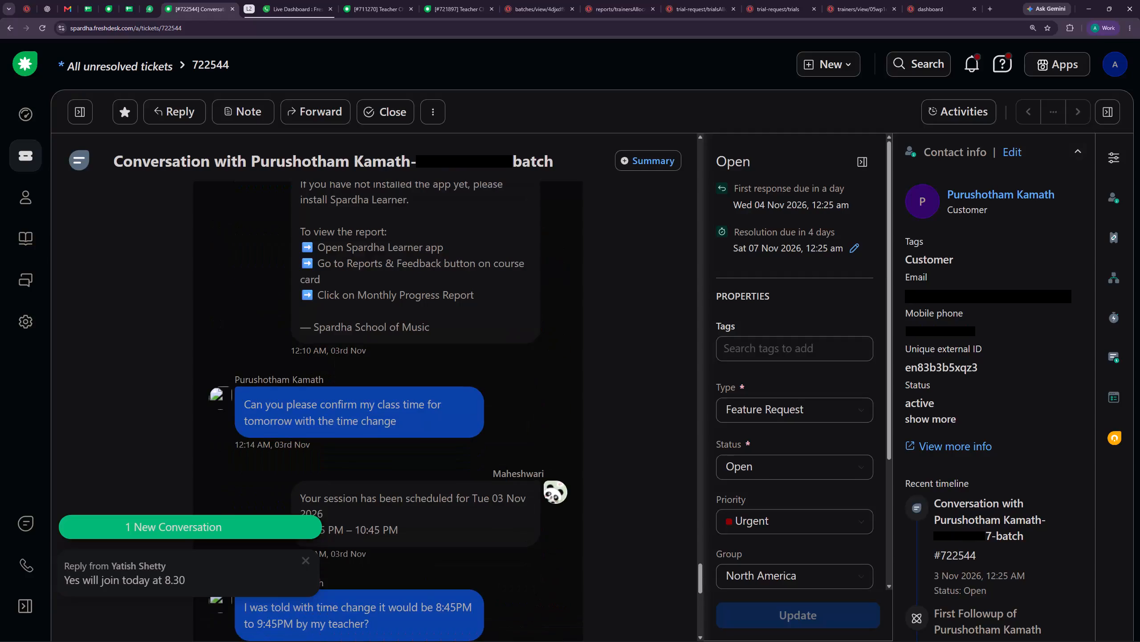
scroll(513, 252, up, 3)
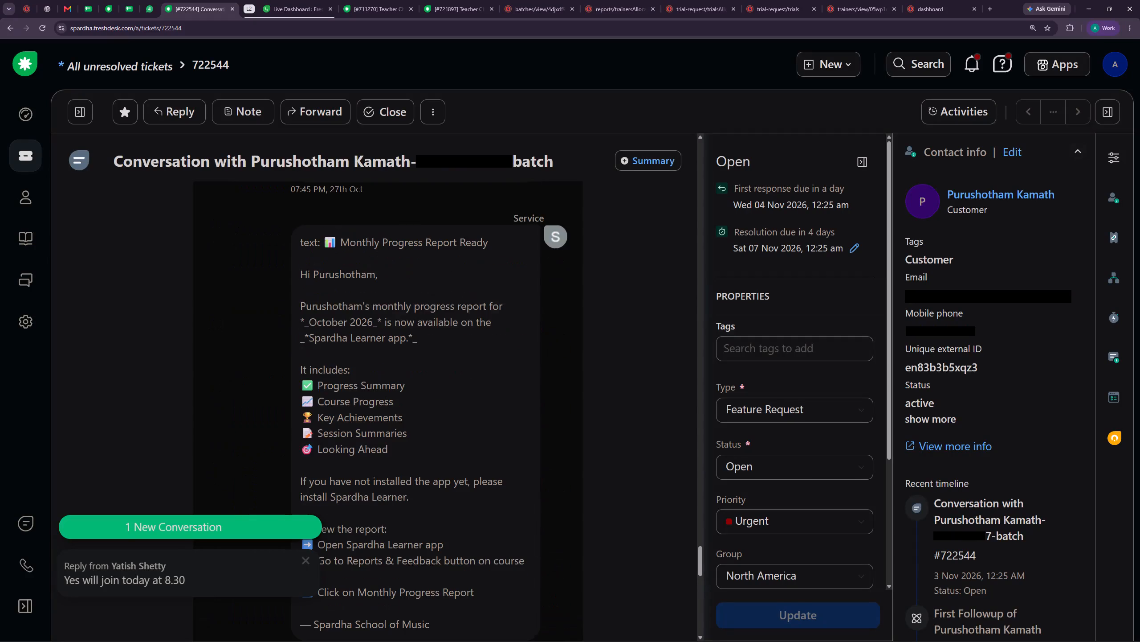
scroll(513, 252, up, 2)
scroll(509, 253, down, 6)
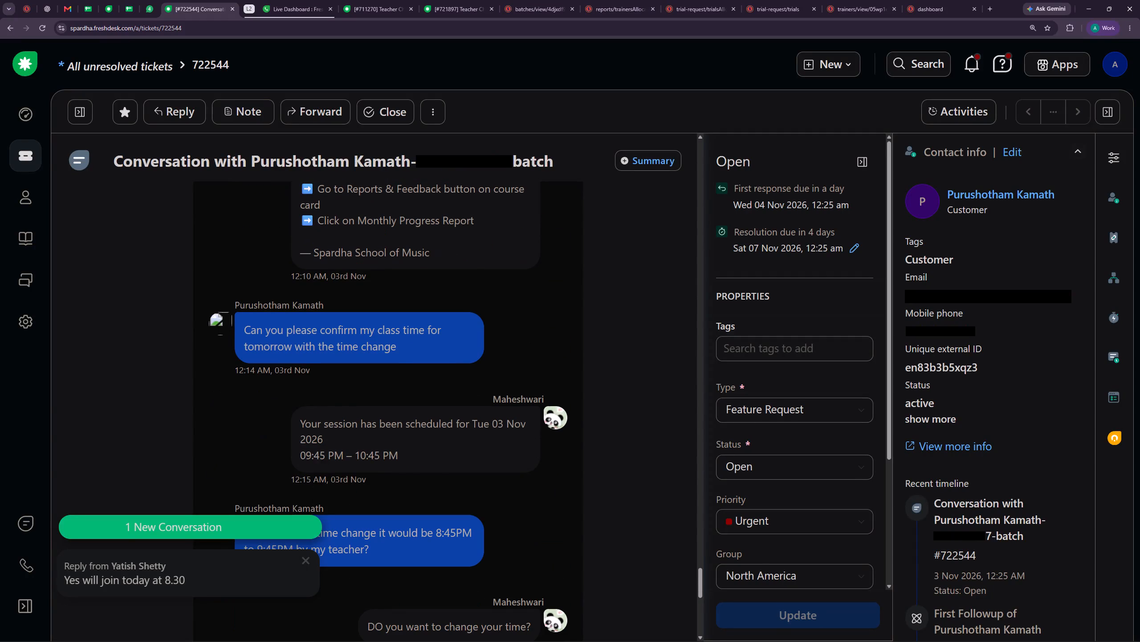
scroll(448, 325, down, 6)
scroll(571, 248, up, 5)
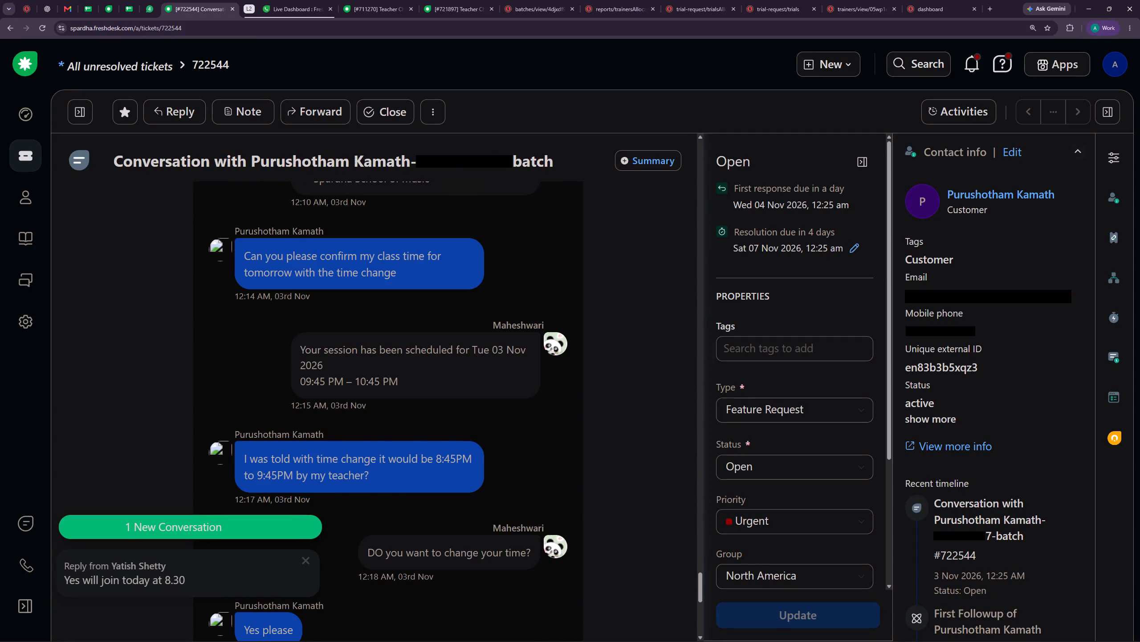
scroll(411, 315, up, 1)
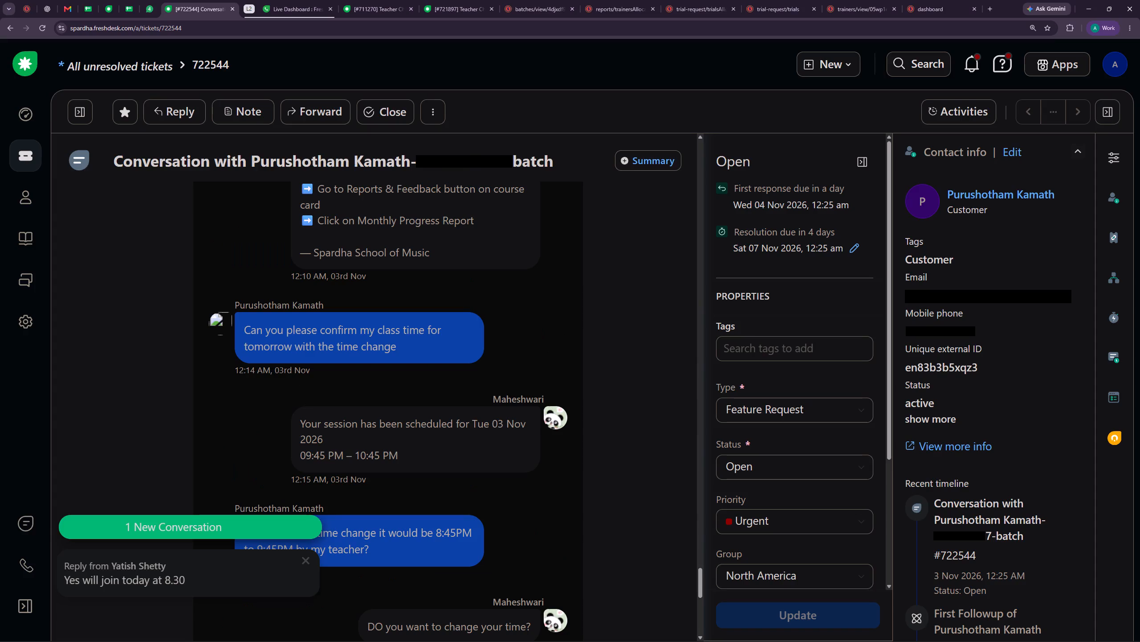
scroll(413, 346, down, 3)
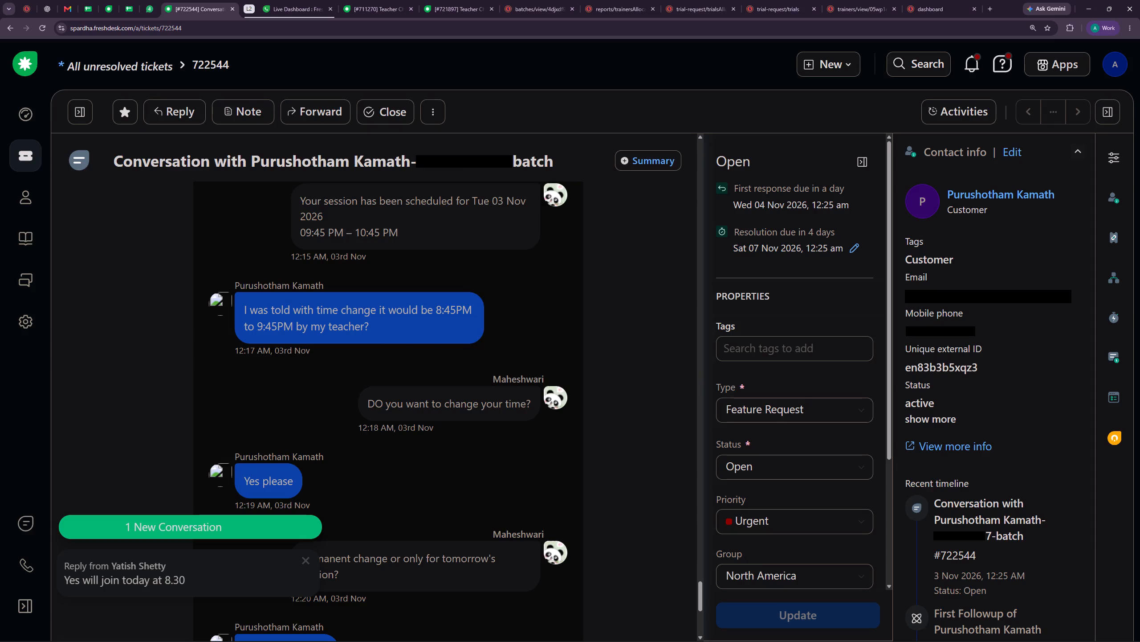
scroll(482, 331, down, 1)
scroll(368, 531, down, 2)
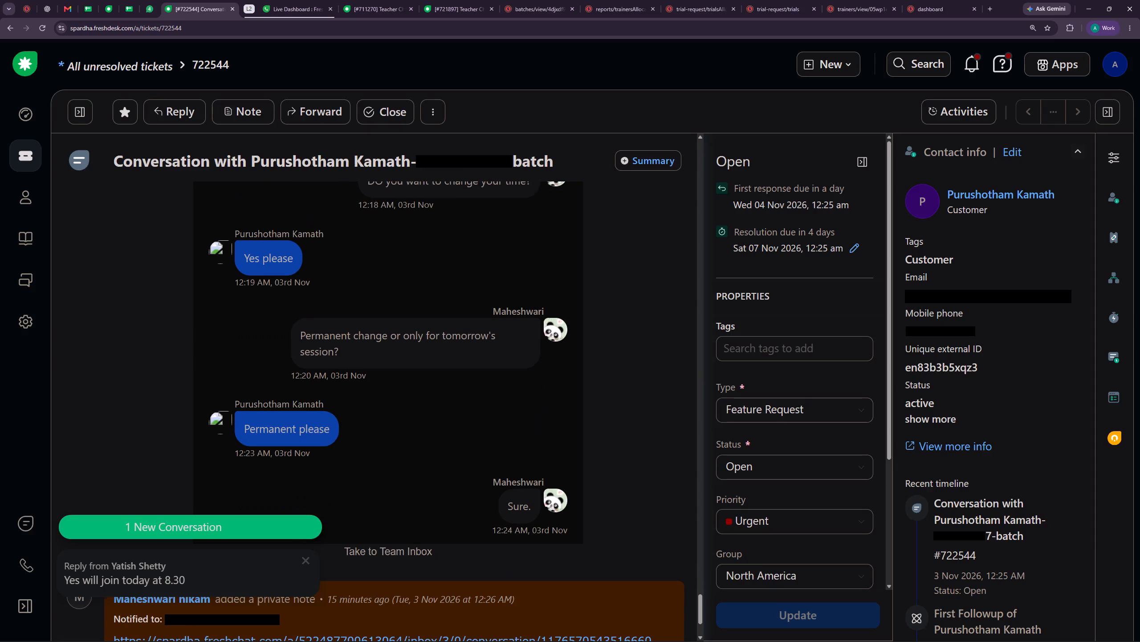
click(306, 564)
drag(993, 330, 975, 330)
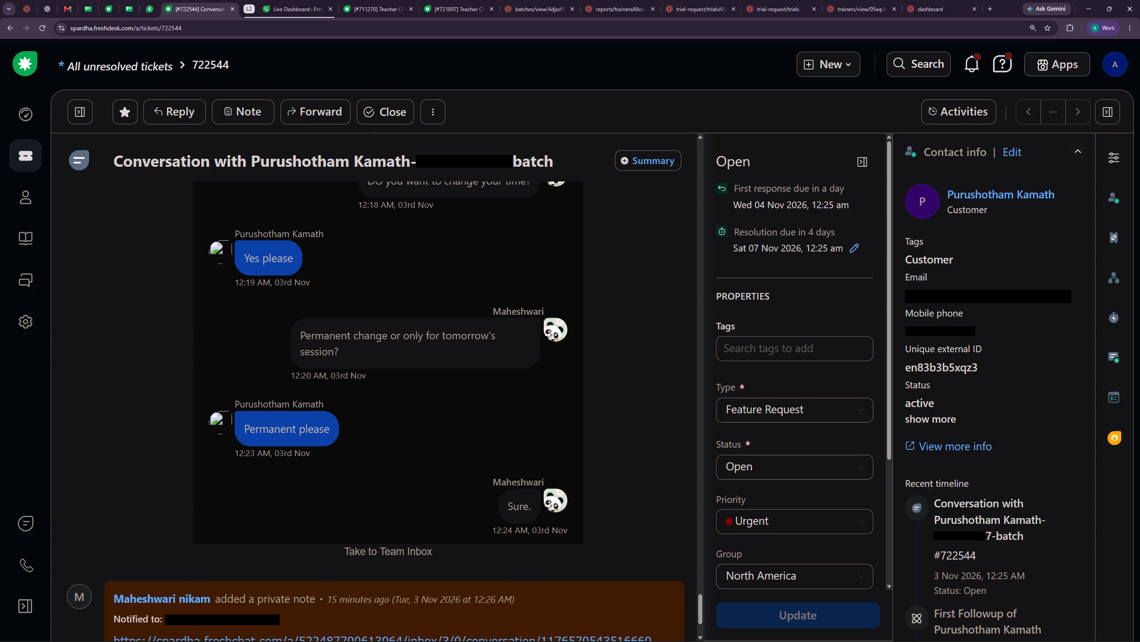
drag(975, 330, 917, 332)
key(ctrl+c)
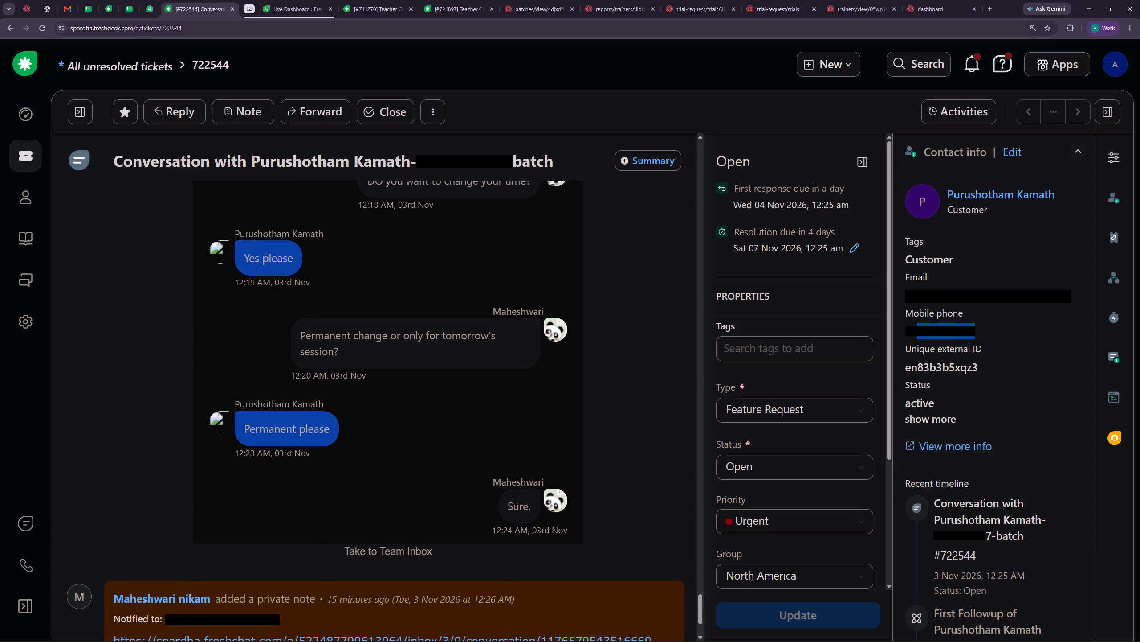
Review the Bollywood Dance teacher change tickets 711270 and 721897, including the trainer's timing request, and the related batch page.
click(383, 0)
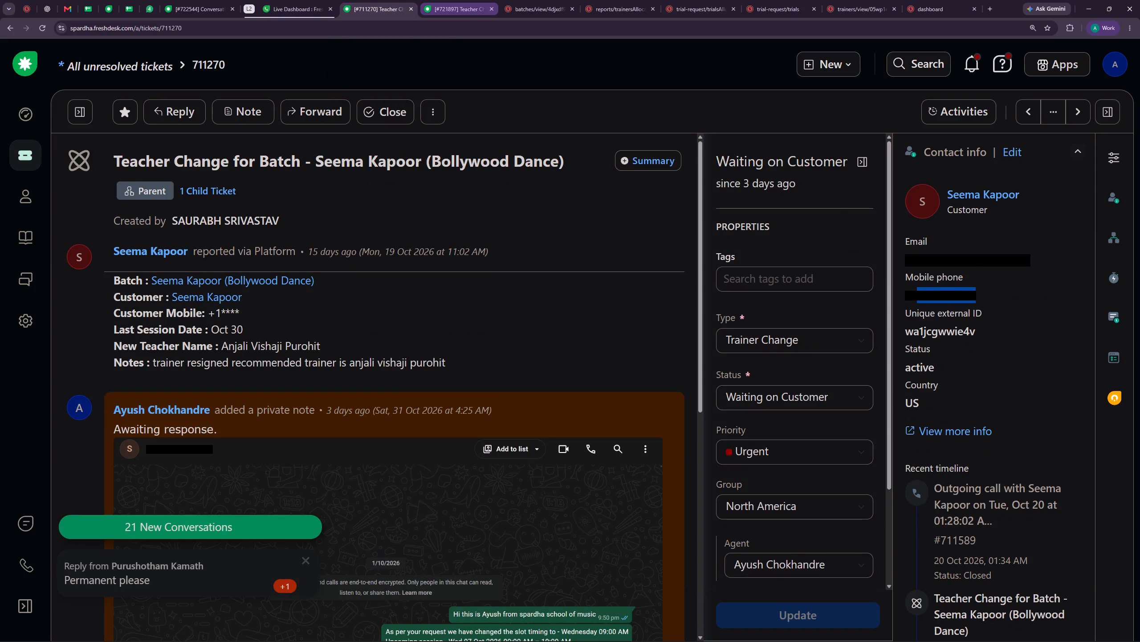
click(440, 0)
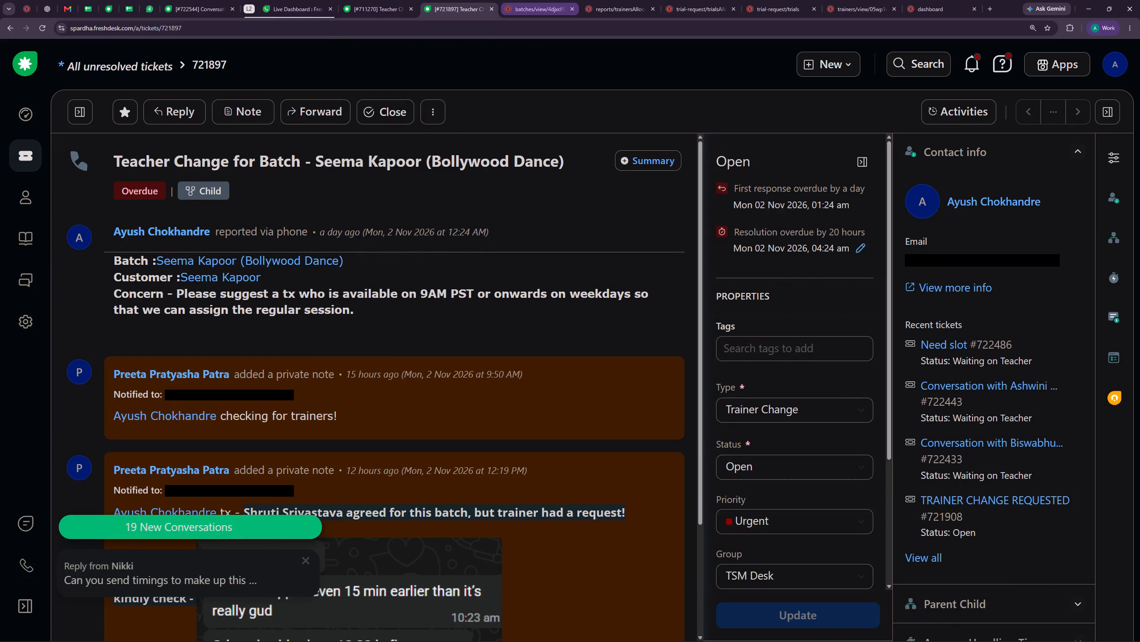
click(338, 0)
click(367, 0)
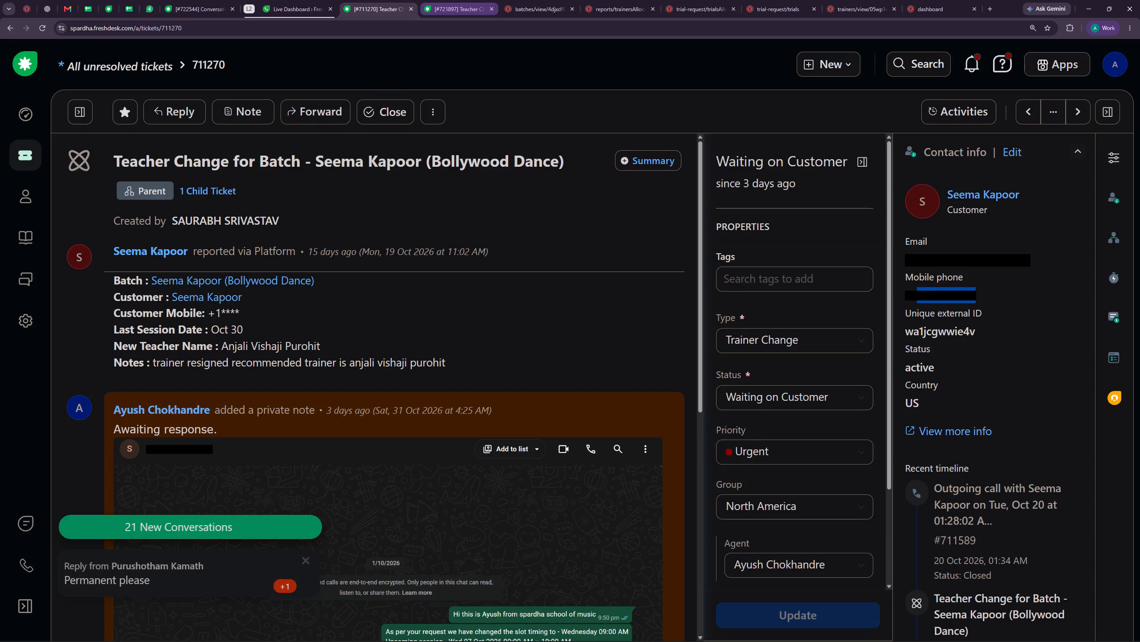
click(448, 0)
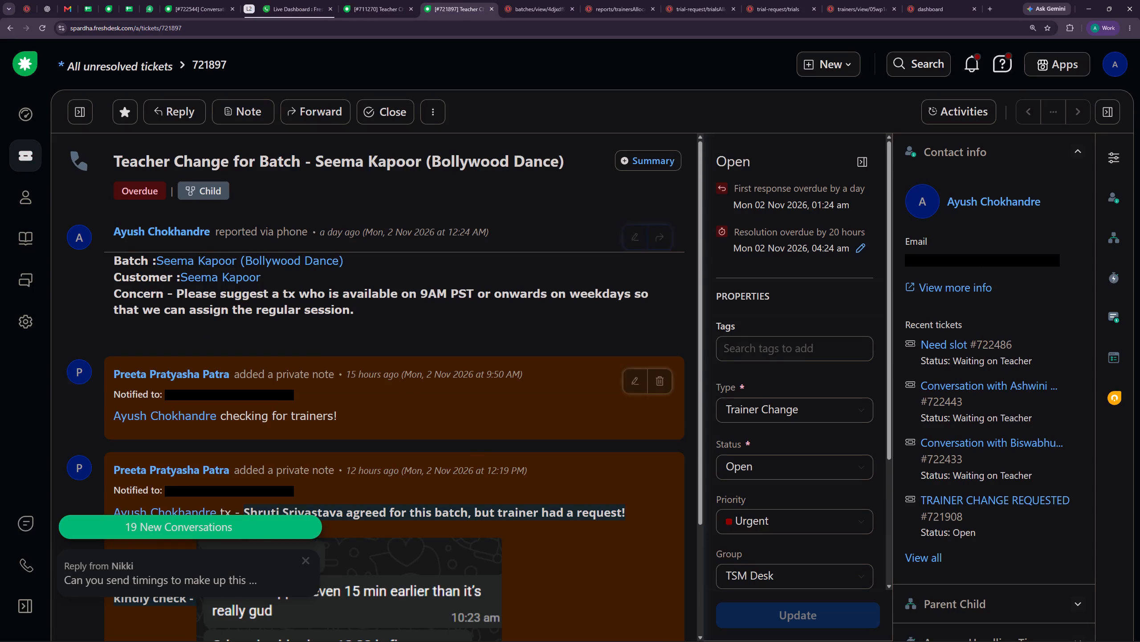
scroll(429, 478, down, 4)
click(304, 558)
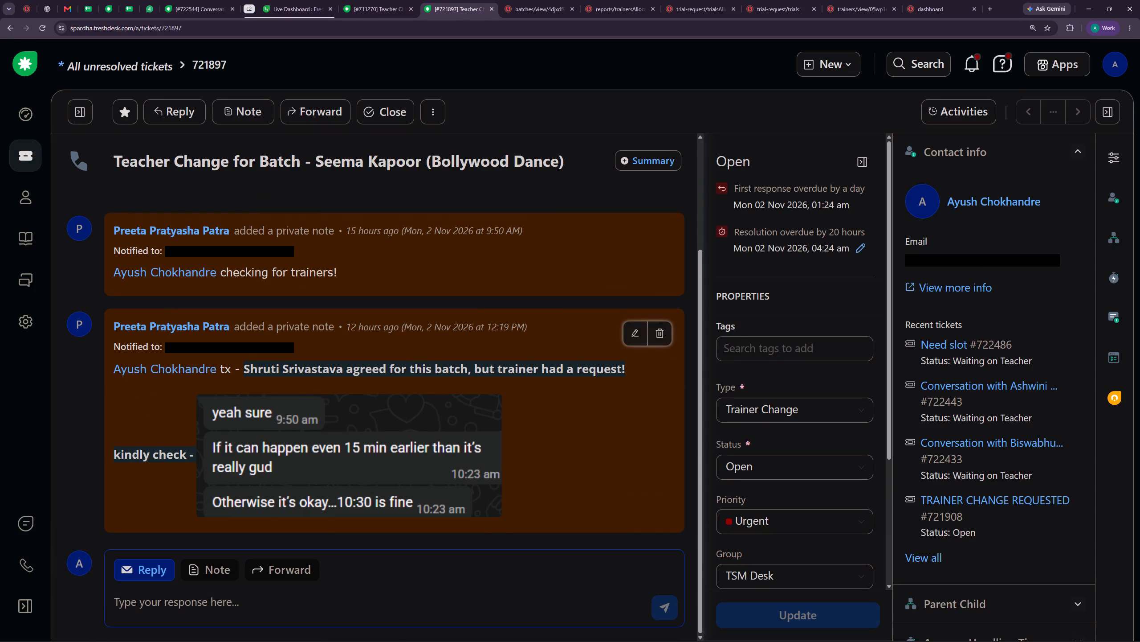
click(533, 0)
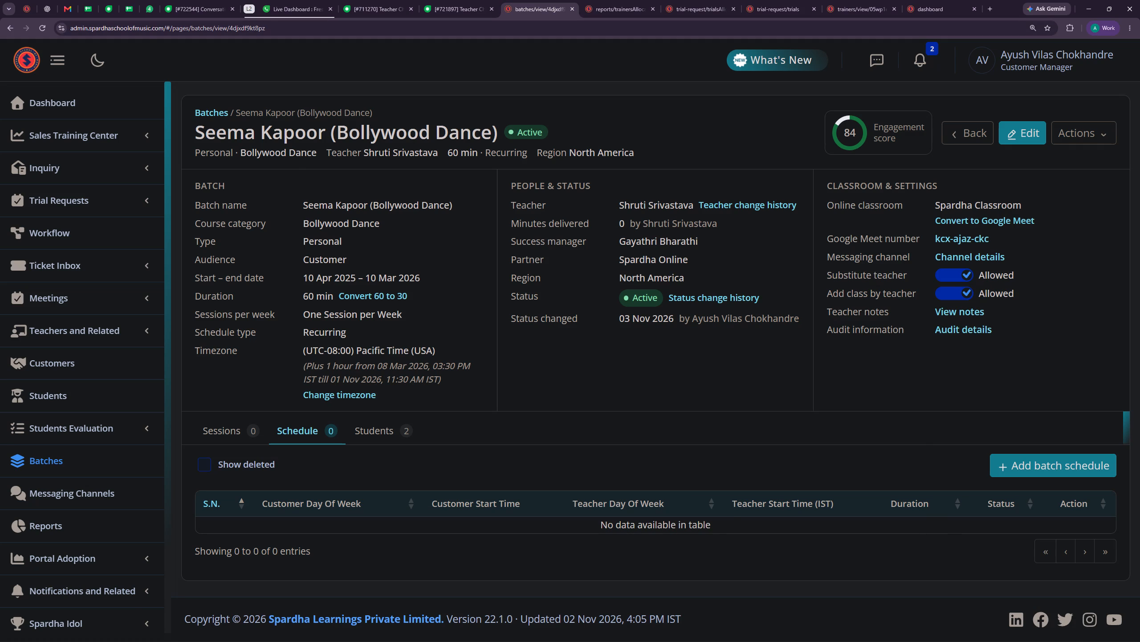
click(449, 1)
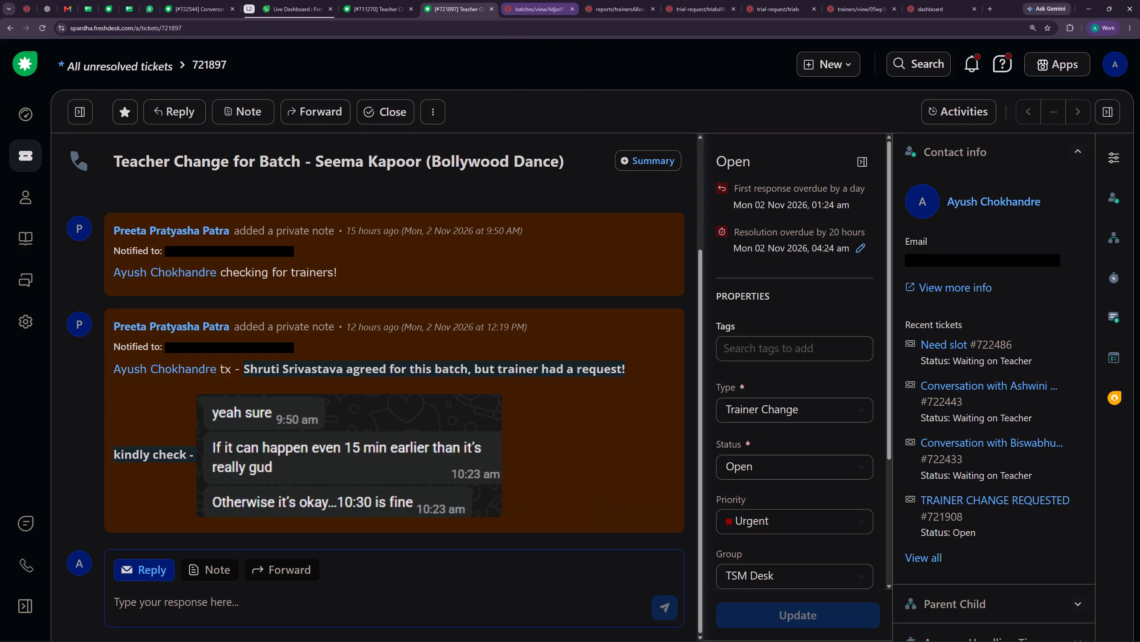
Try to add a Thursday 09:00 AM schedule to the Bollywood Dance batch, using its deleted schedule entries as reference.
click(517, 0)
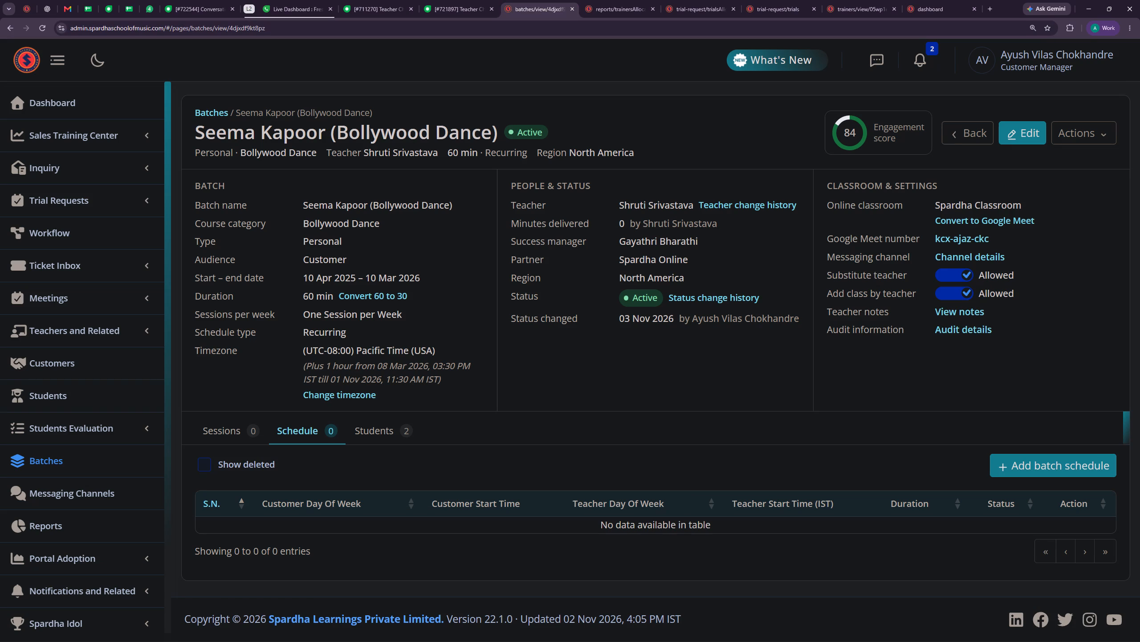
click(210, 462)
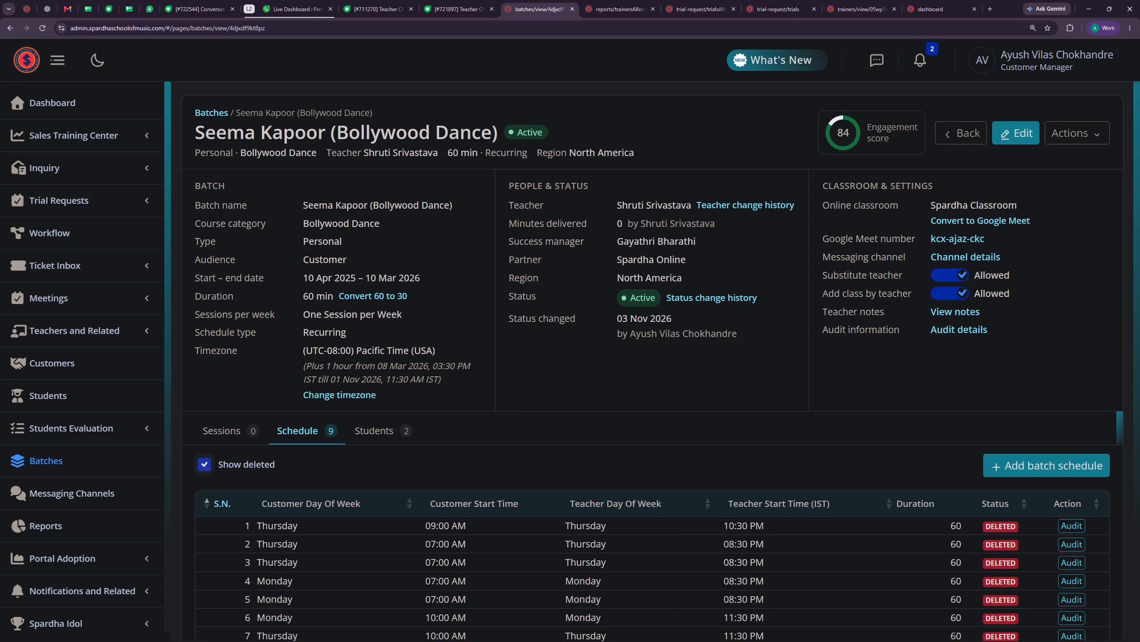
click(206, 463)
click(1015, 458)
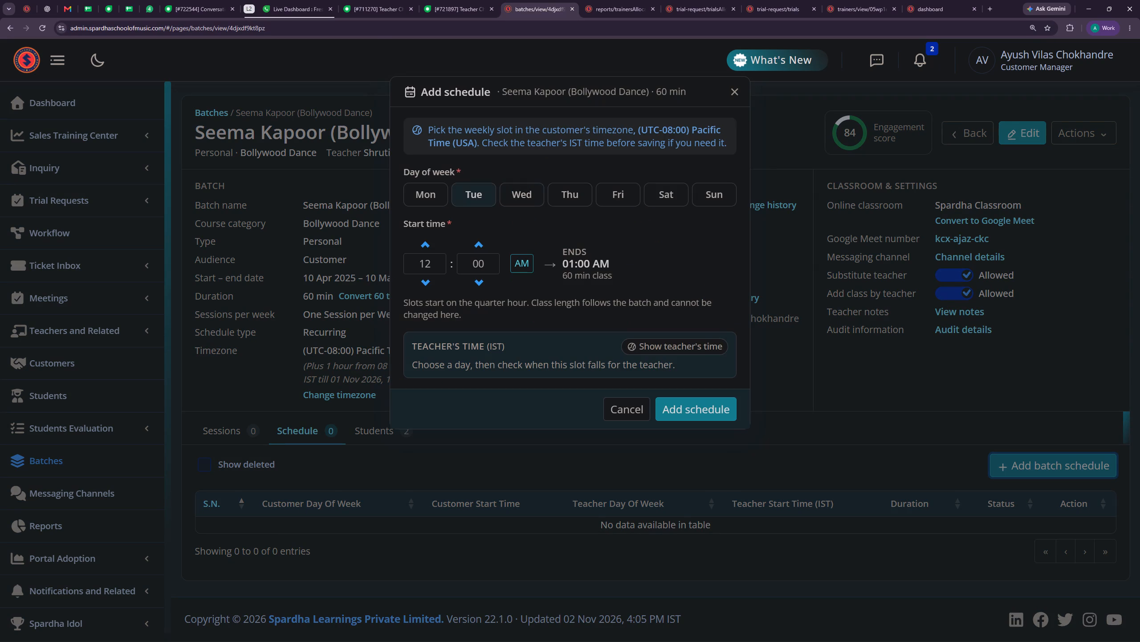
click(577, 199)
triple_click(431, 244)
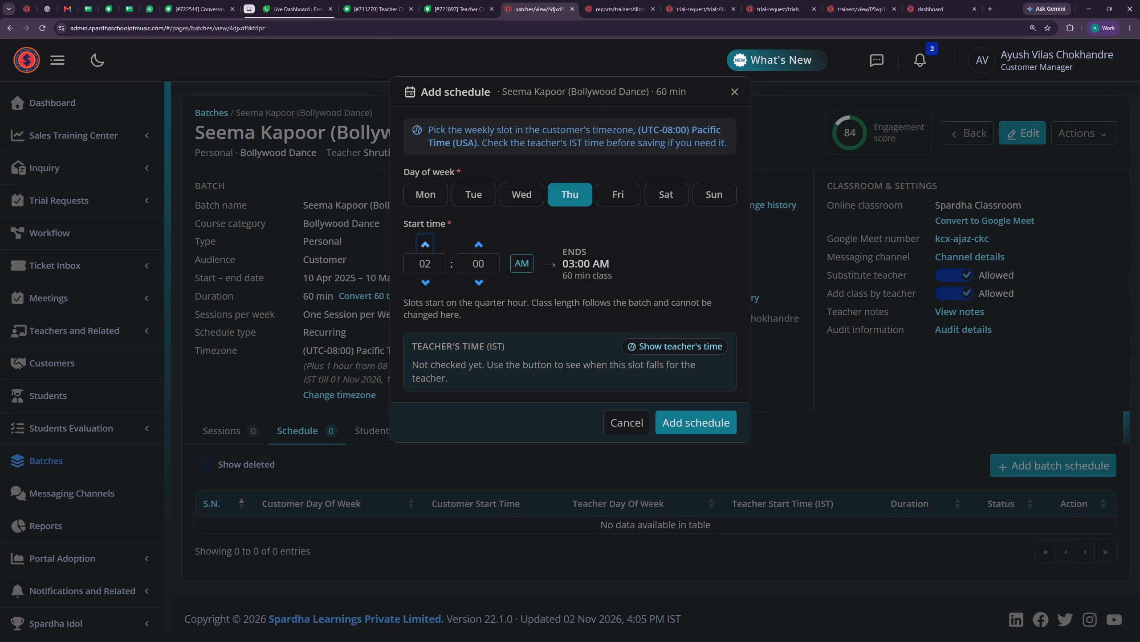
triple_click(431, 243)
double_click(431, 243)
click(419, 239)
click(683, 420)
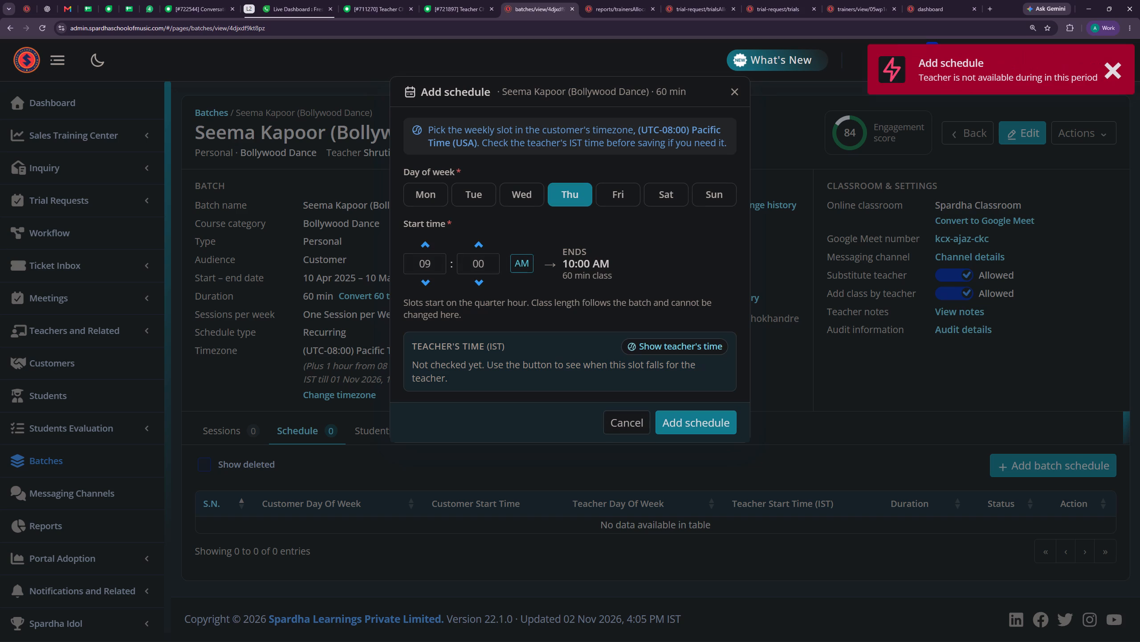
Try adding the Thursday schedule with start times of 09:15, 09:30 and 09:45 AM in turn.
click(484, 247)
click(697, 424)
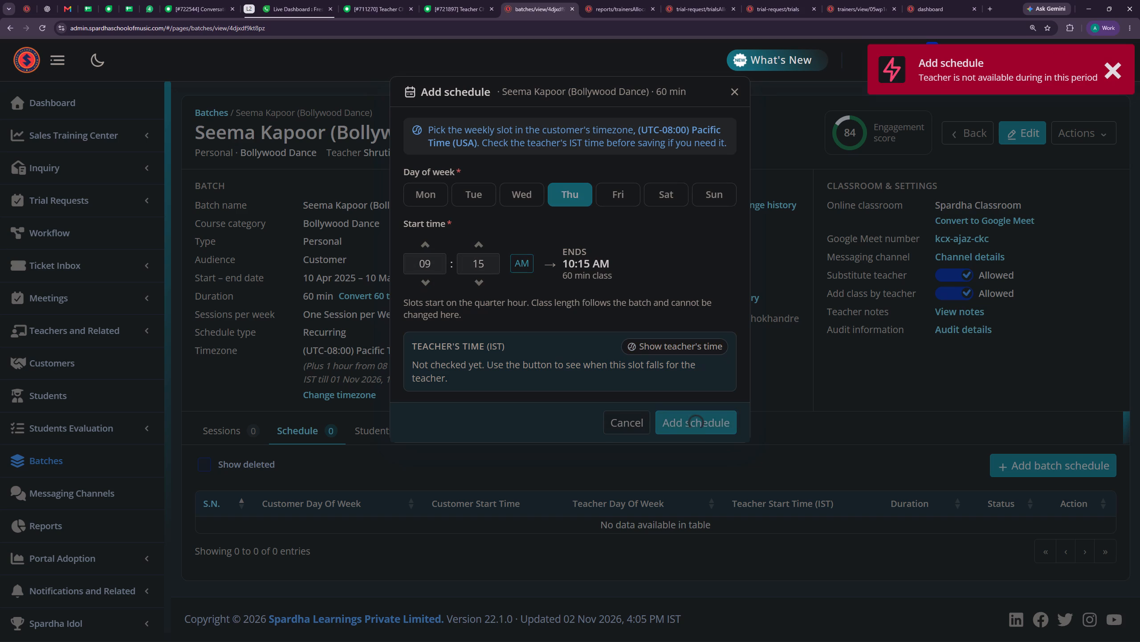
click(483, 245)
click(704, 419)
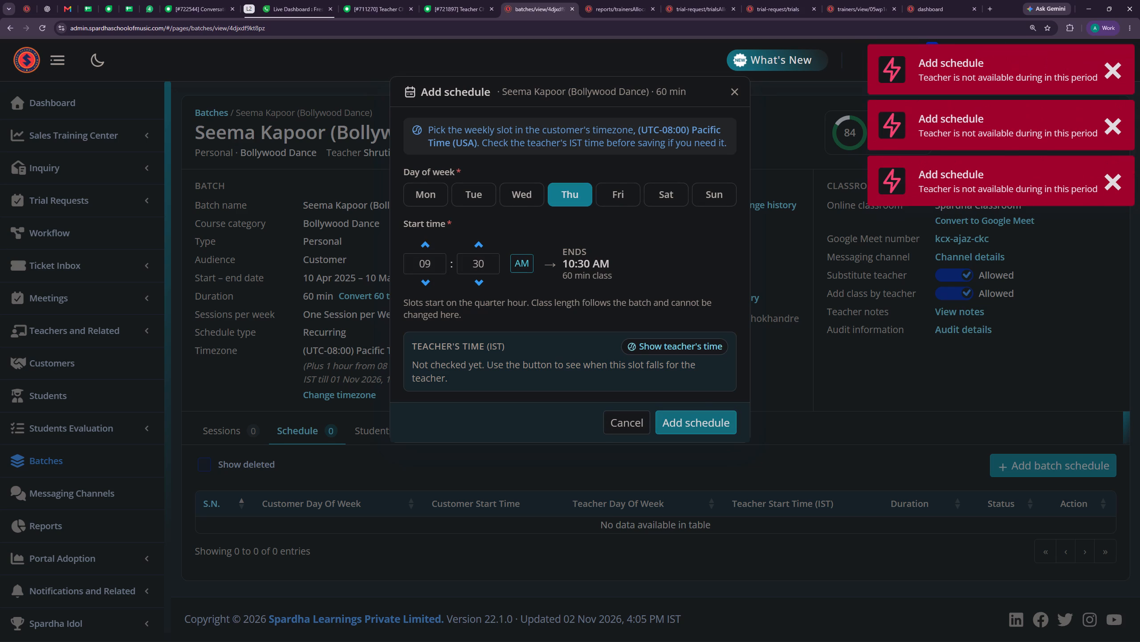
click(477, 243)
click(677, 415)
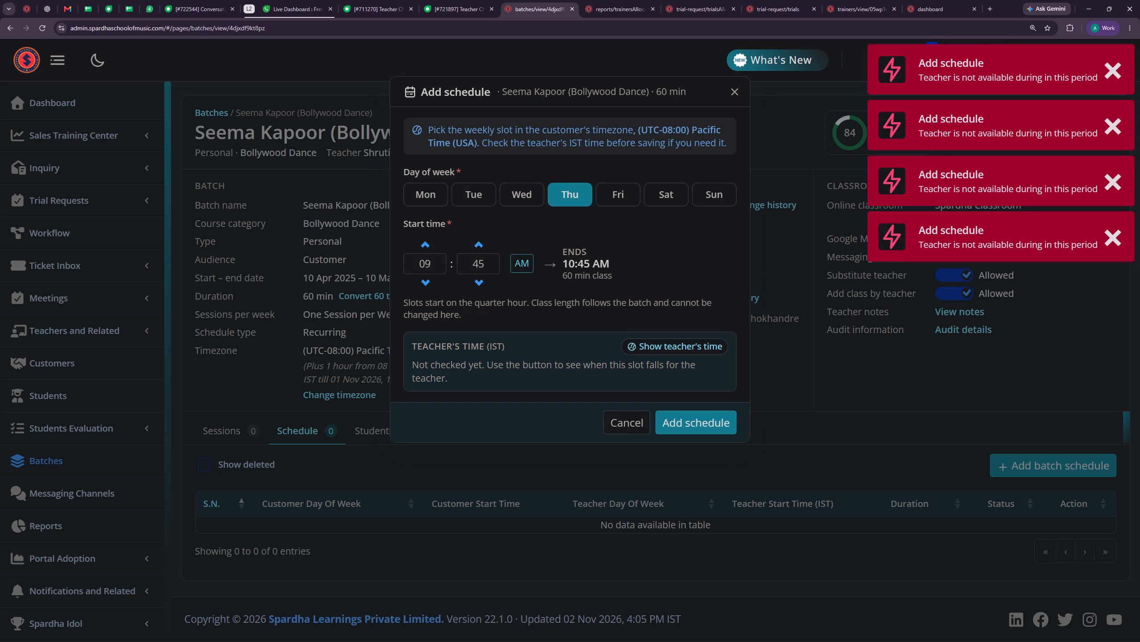
click(476, 0)
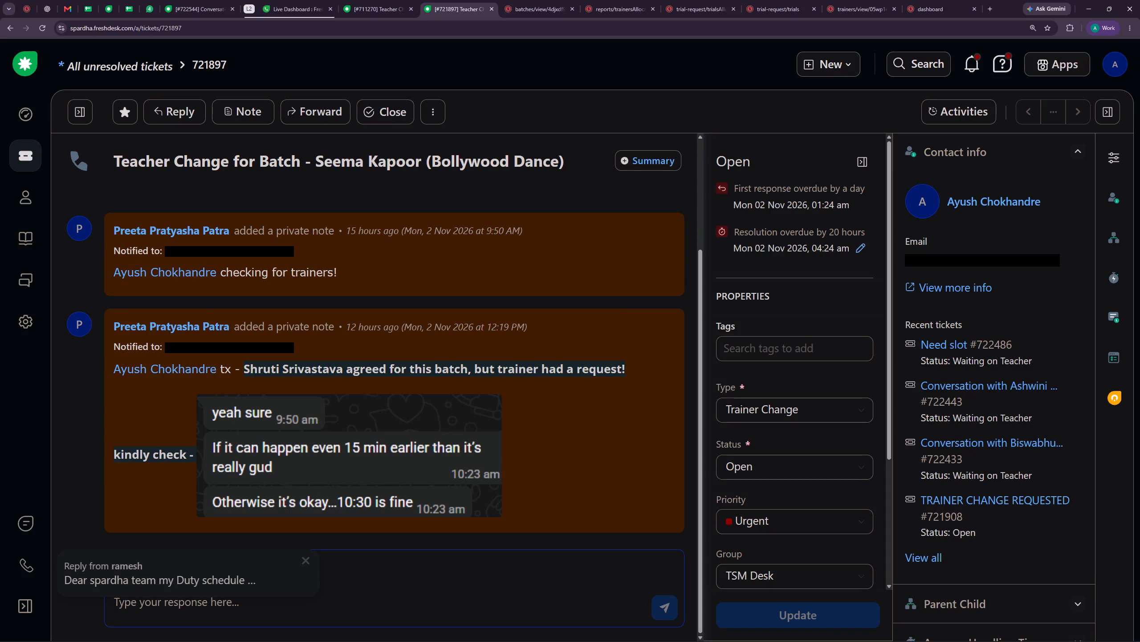
click(308, 562)
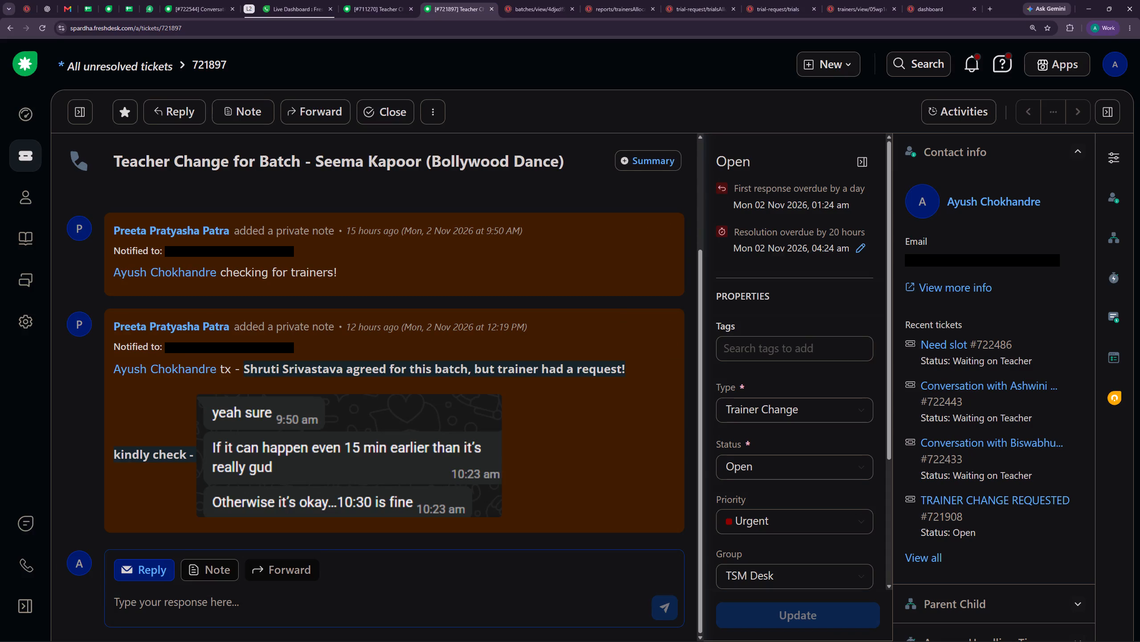
click(209, 570)
scroll(449, 467, up, 3)
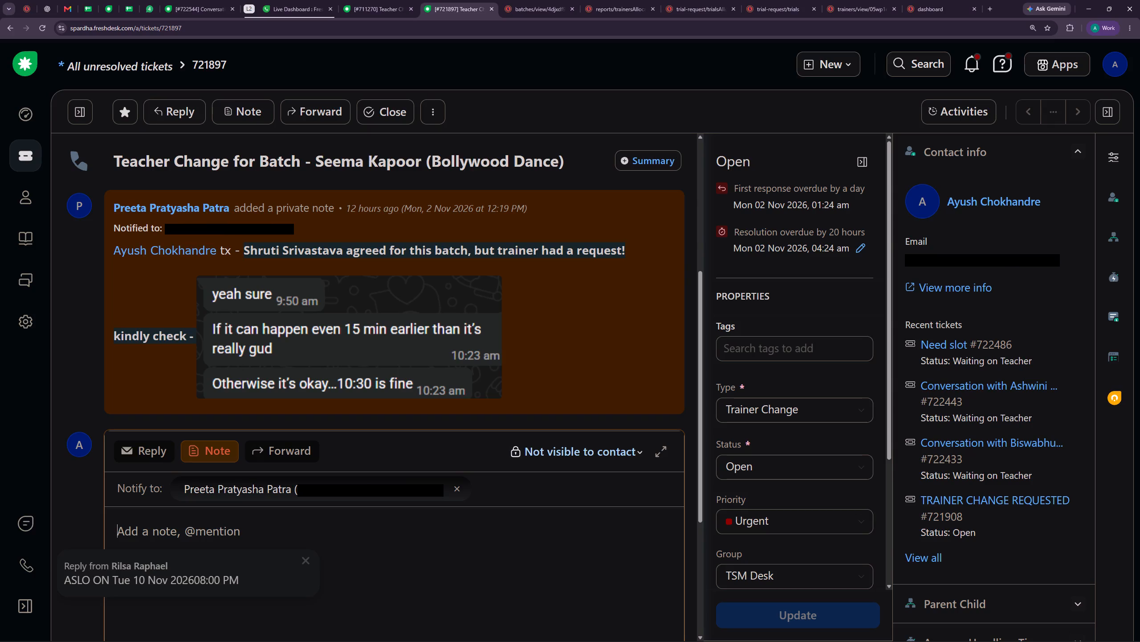
click(306, 562)
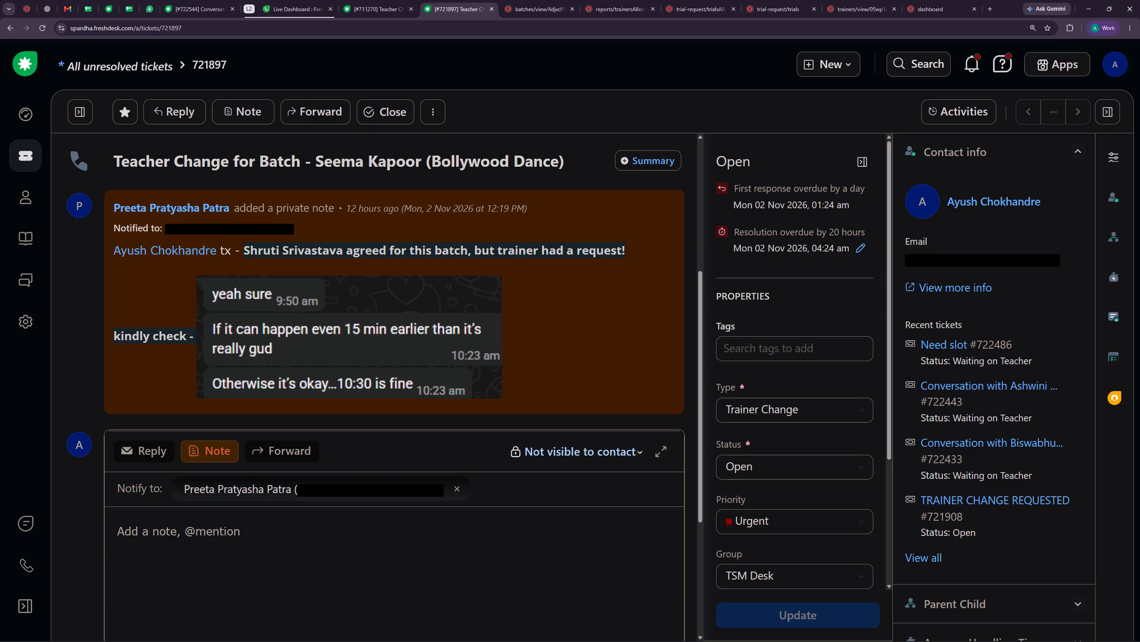
click(220, 536)
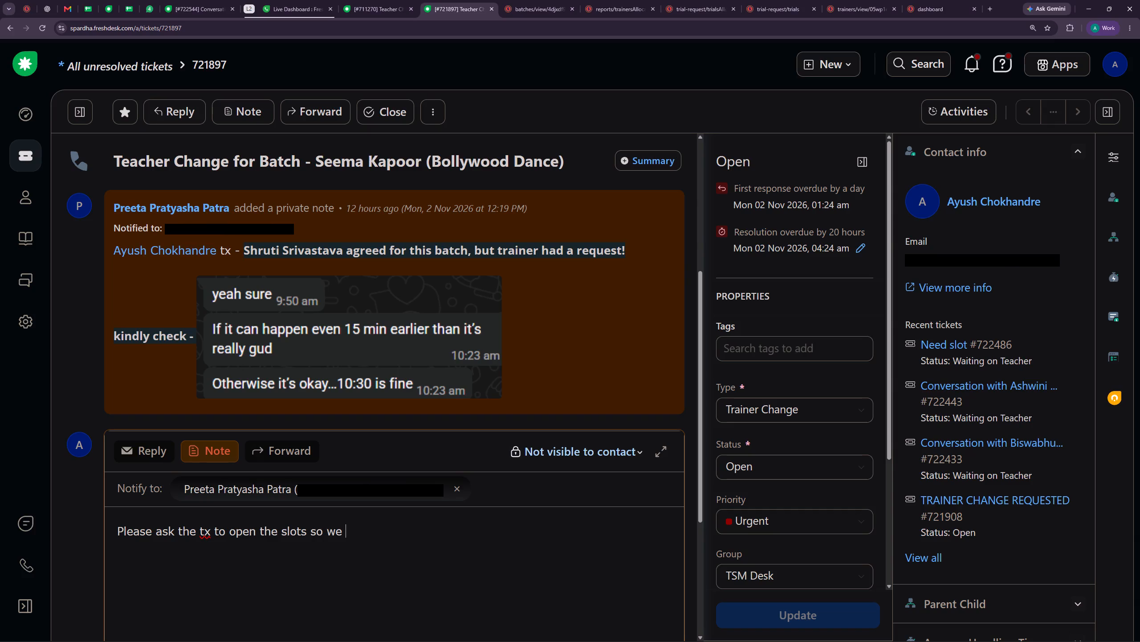
key(BackSpace)
key(BackSpace)
key(BackSpace)
key(BackSpace)
key(BackSpace)
key(BackSpace)
text(also the cx mentuo)
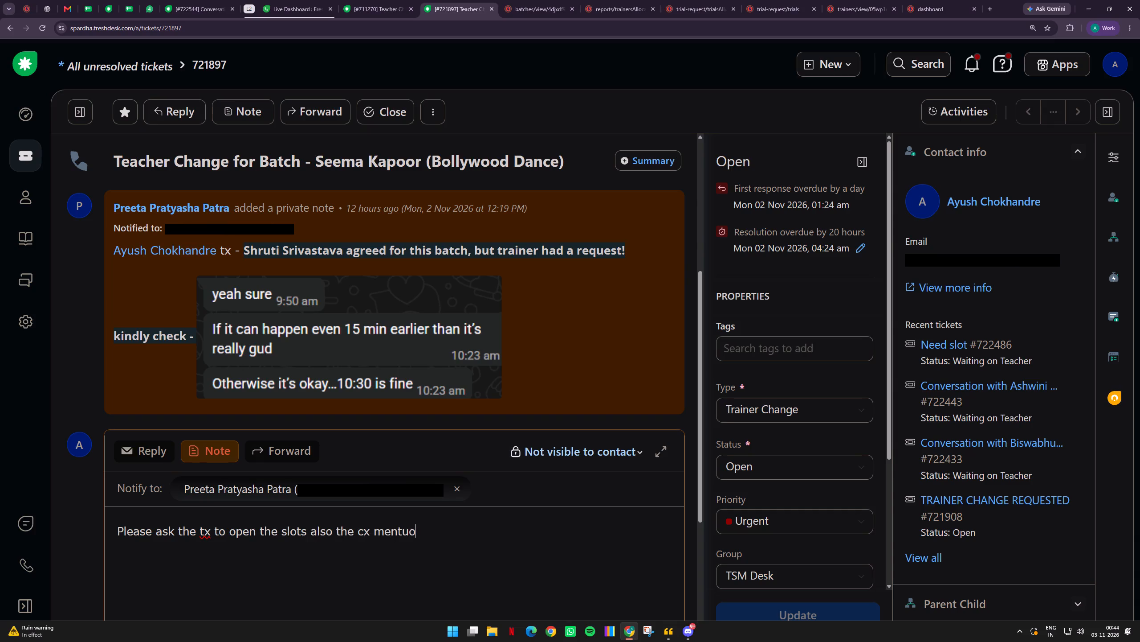
key(BackSpace)
key(BackSpace)
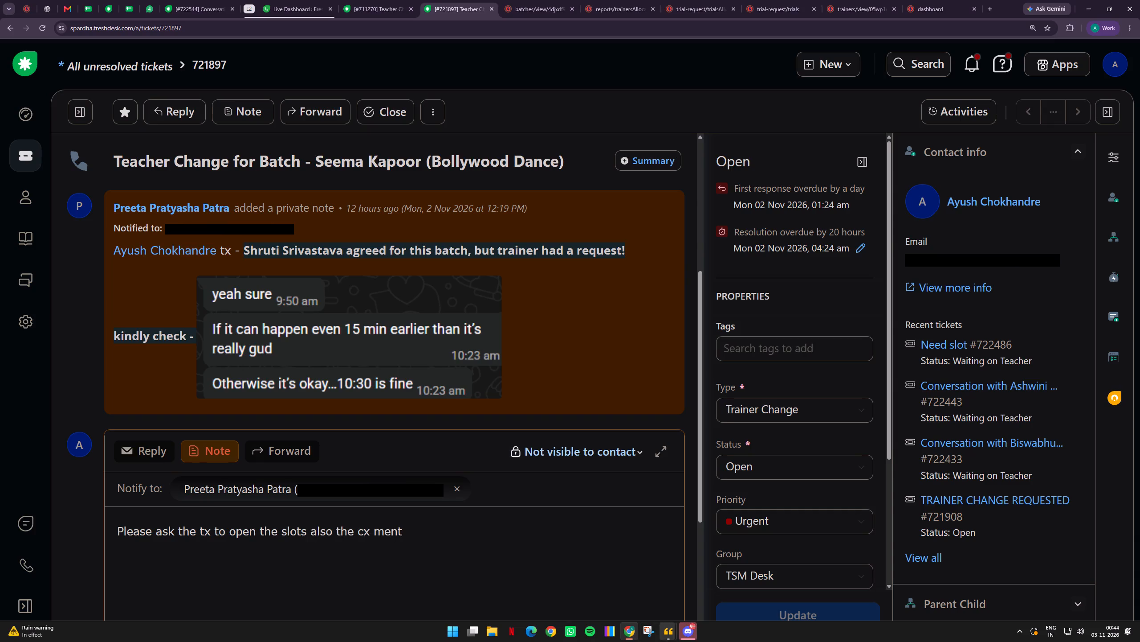
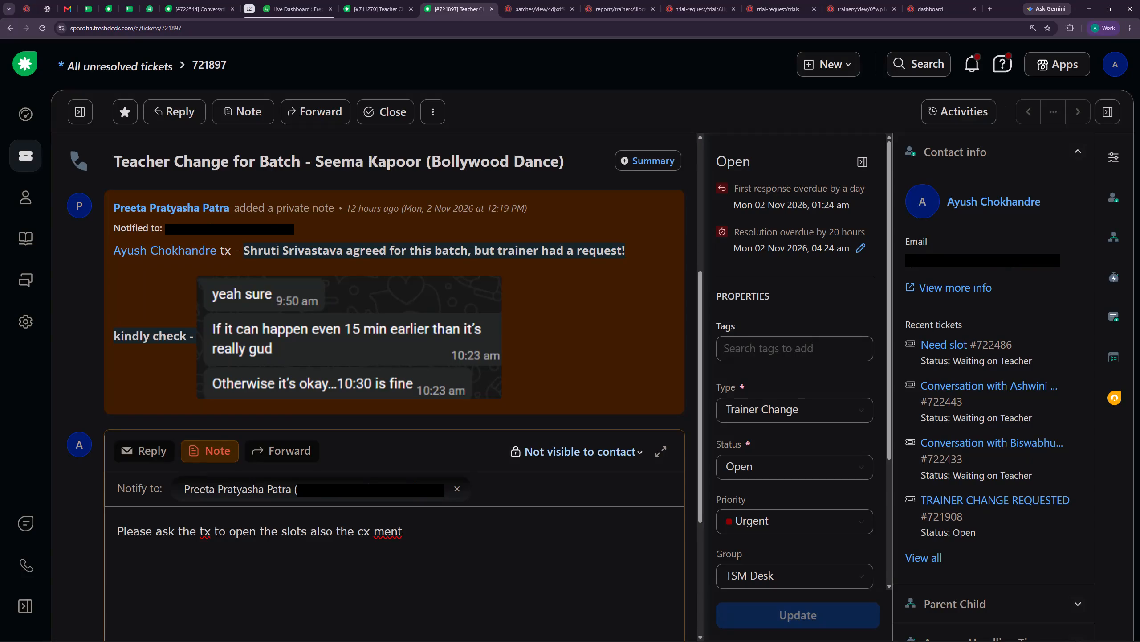
Continue the private note on ticket 721897 after "also the cx" with the word "mentioned".
text(ioned)
key(space)
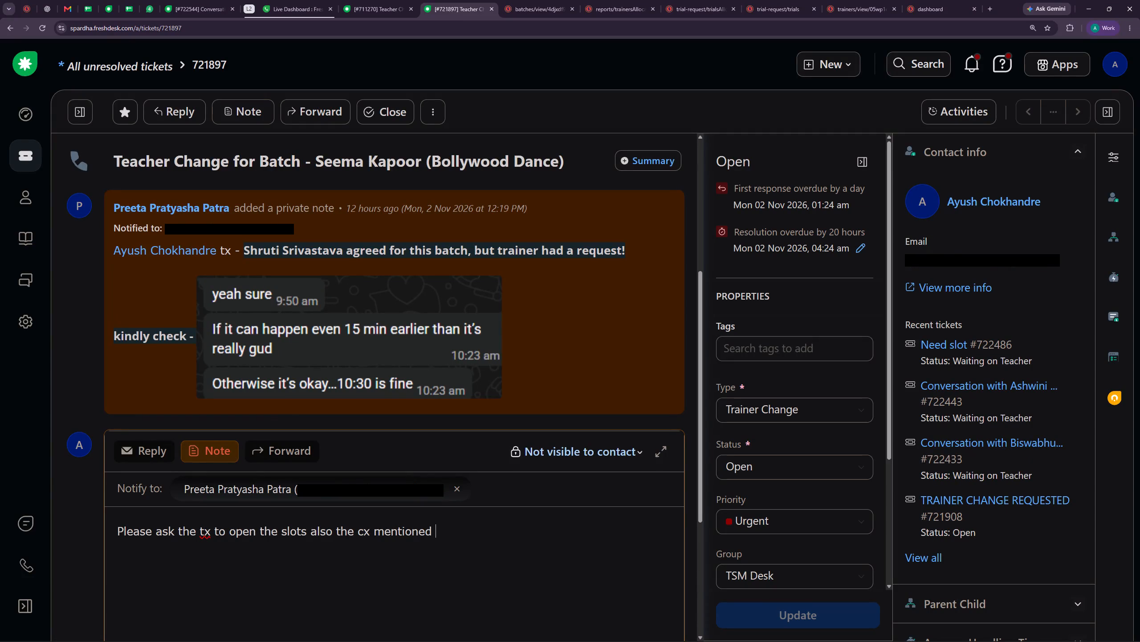